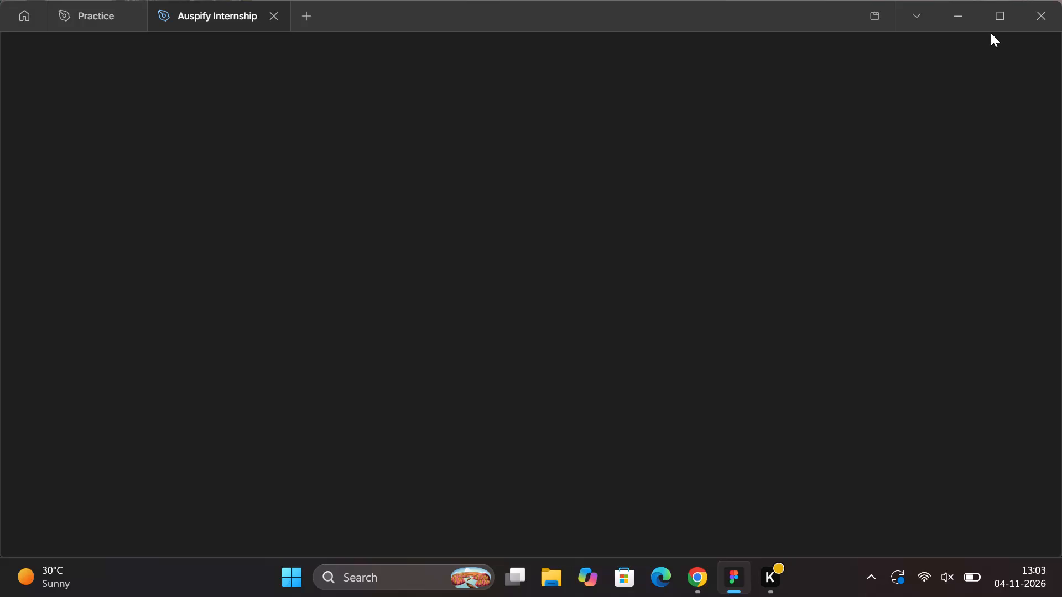
Set the stroke weight of the circle around the Free Setup tick icon to 4.
{"action": "left_click", "coordinate": [996, 27]}
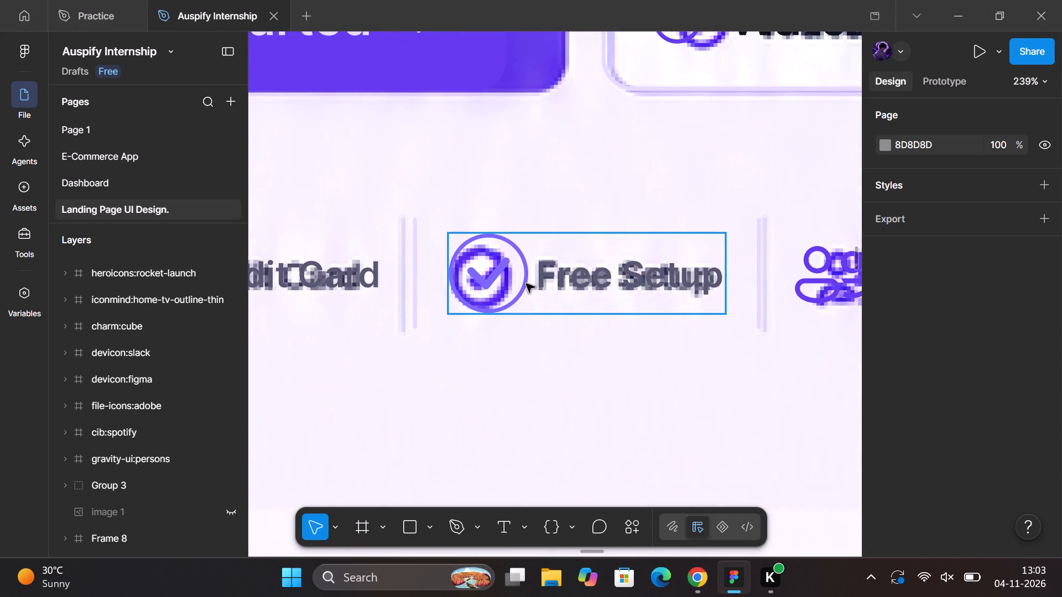
{"action": "left_click", "coordinate": [520, 289], "text": "ctrl"}
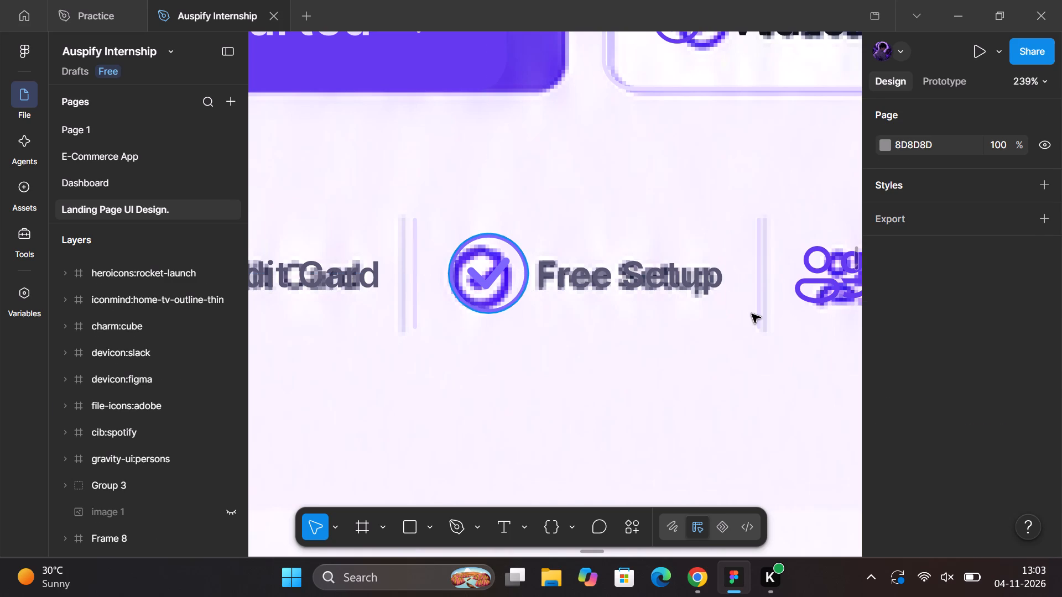
{"action": "scroll", "coordinate": [952, 410], "scroll_direction": "down", "scroll_amount": 2}
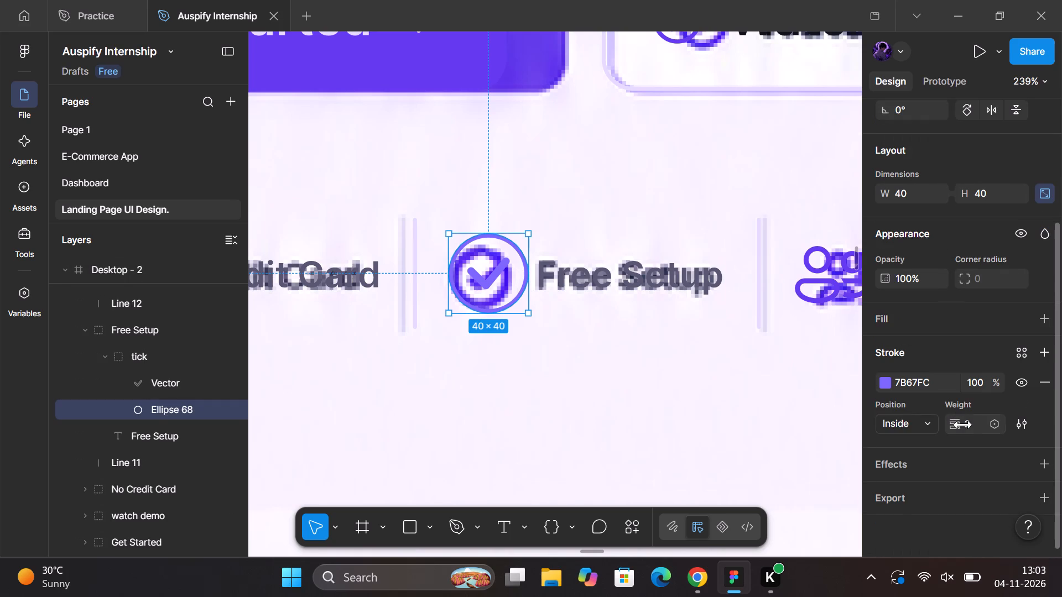
{"action": "left_click", "coordinate": [972, 429]}
{"action": "key", "text": "Up"}
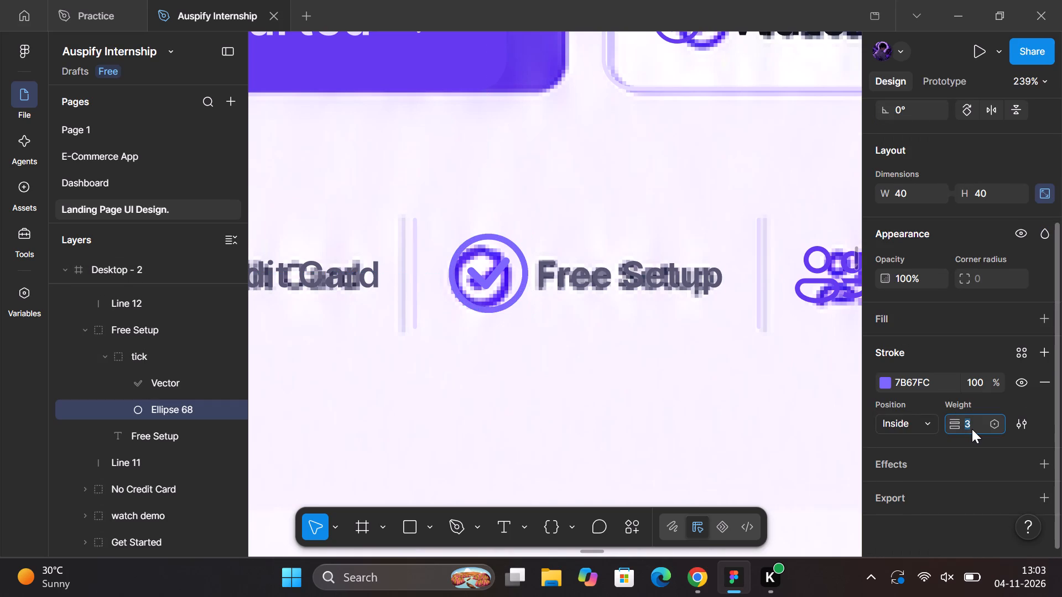
{"action": "key", "text": "Up"}
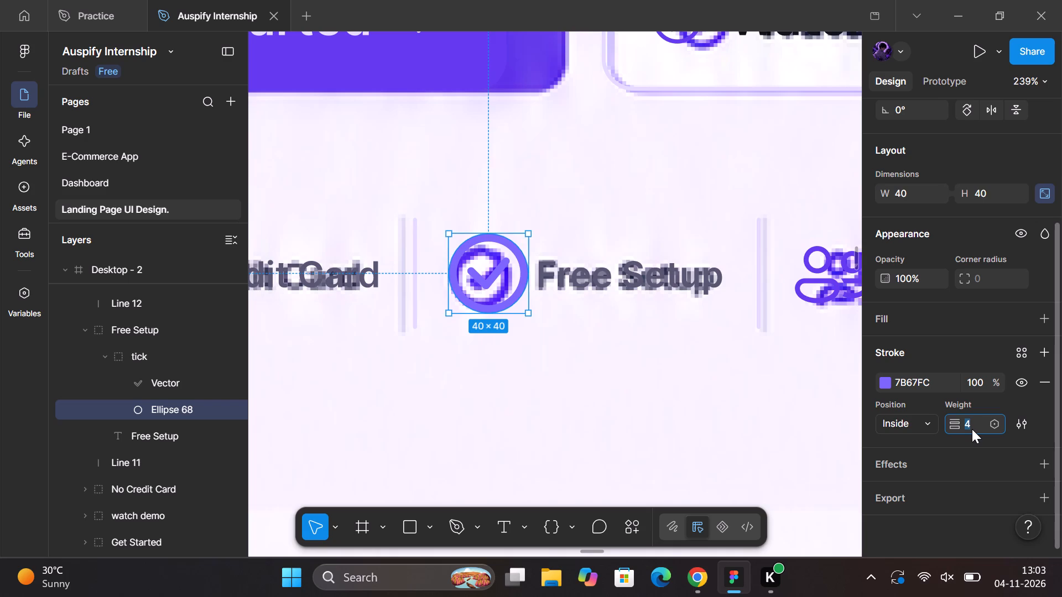
{"action": "key", "text": "Down"}
{"action": "key", "text": "Down"}
{"action": "key", "text": "Down"}
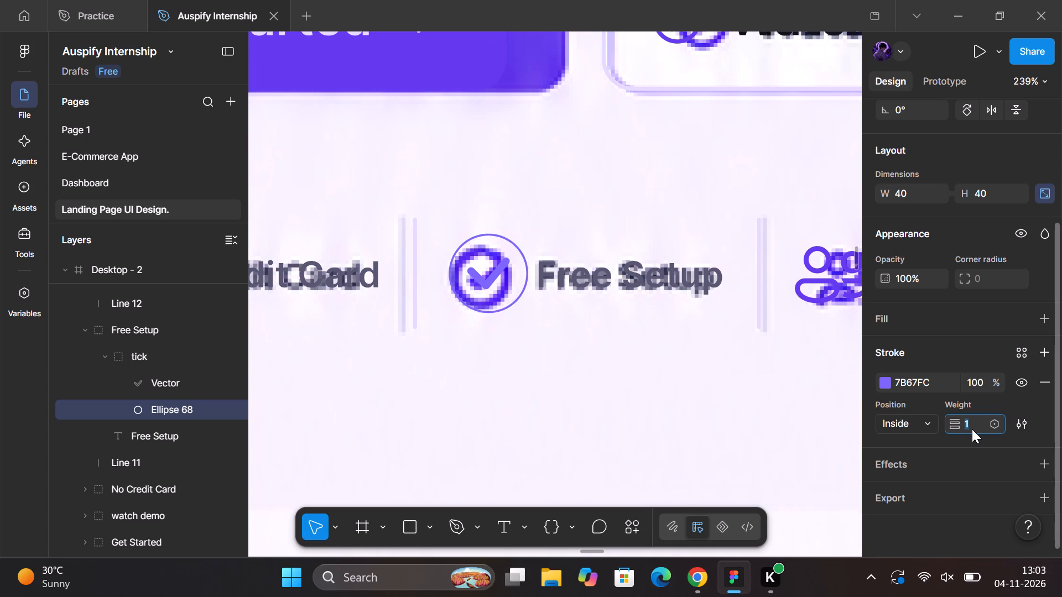
{"action": "key", "text": "Up"}
{"action": "key", "text": "Up"}
{"action": "key", "text": "Up"}
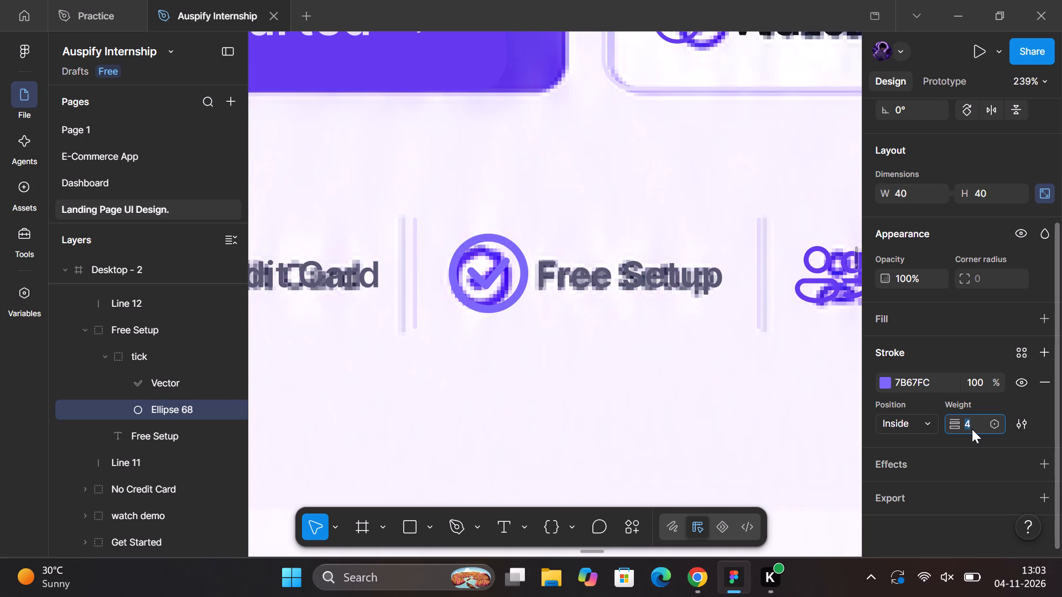
{"action": "key", "text": "Down"}
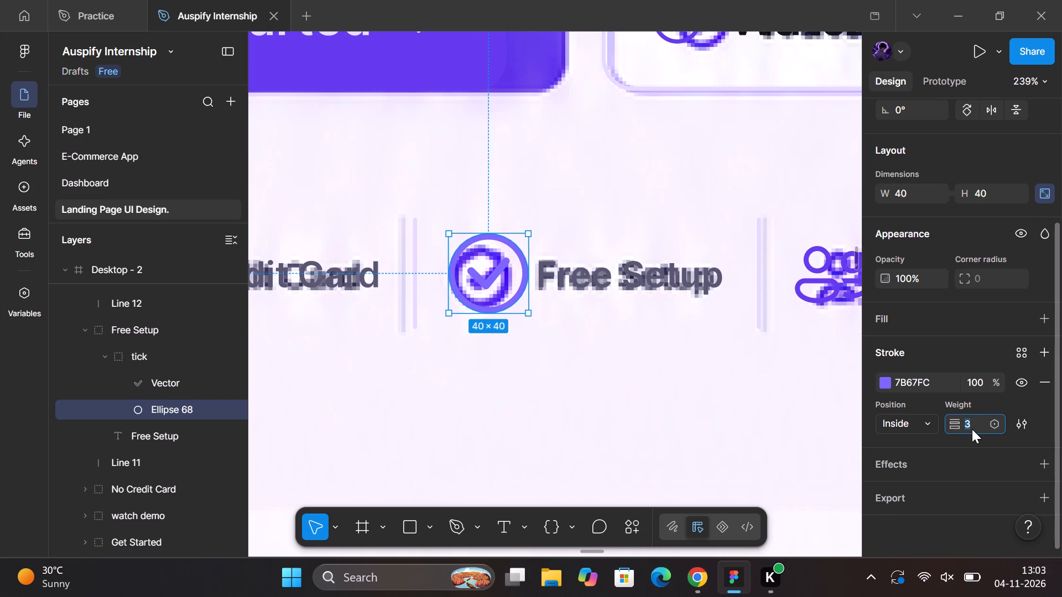
{"action": "key", "text": "Down"}
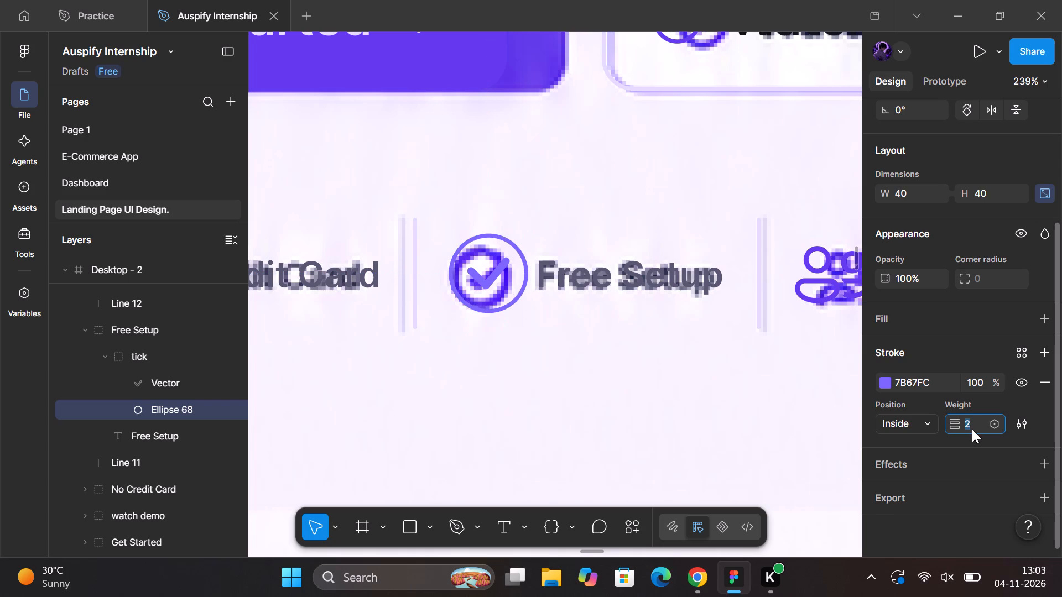
{"action": "key", "text": "Up"}
{"action": "key", "text": "Up"}
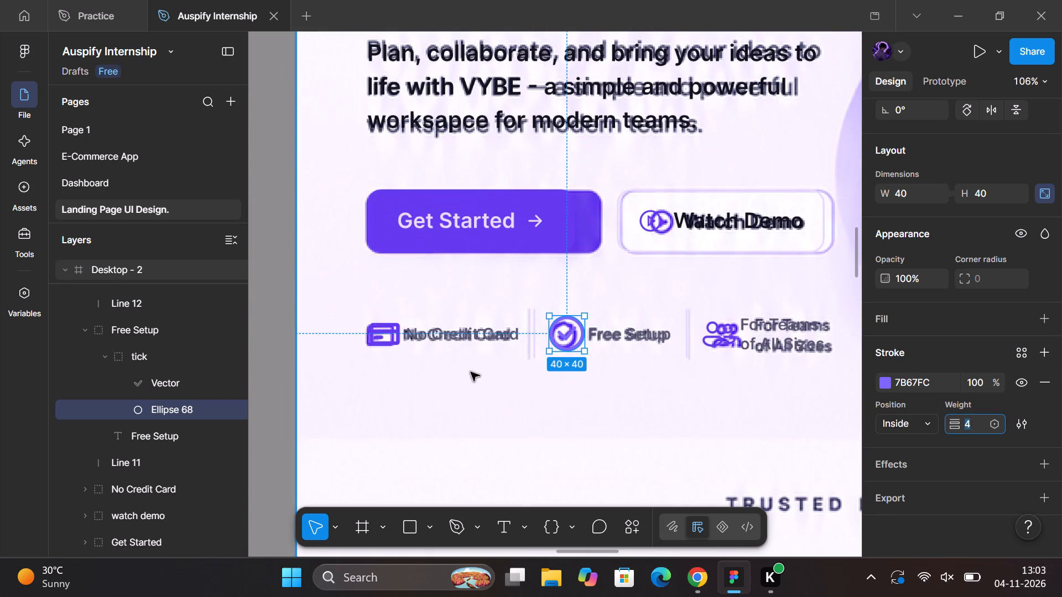
{"action": "left_click", "coordinate": [278, 386]}
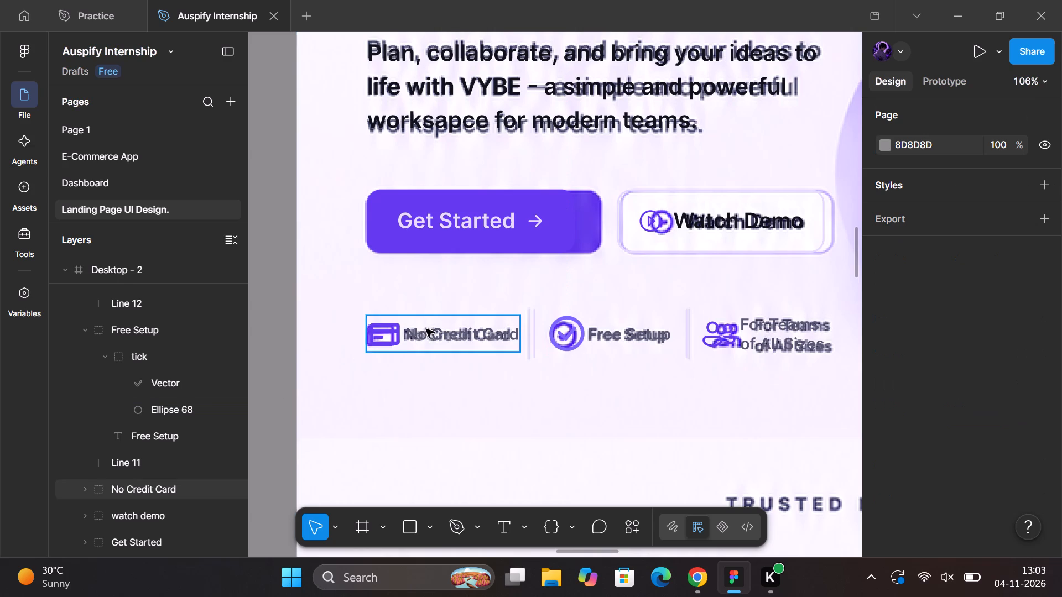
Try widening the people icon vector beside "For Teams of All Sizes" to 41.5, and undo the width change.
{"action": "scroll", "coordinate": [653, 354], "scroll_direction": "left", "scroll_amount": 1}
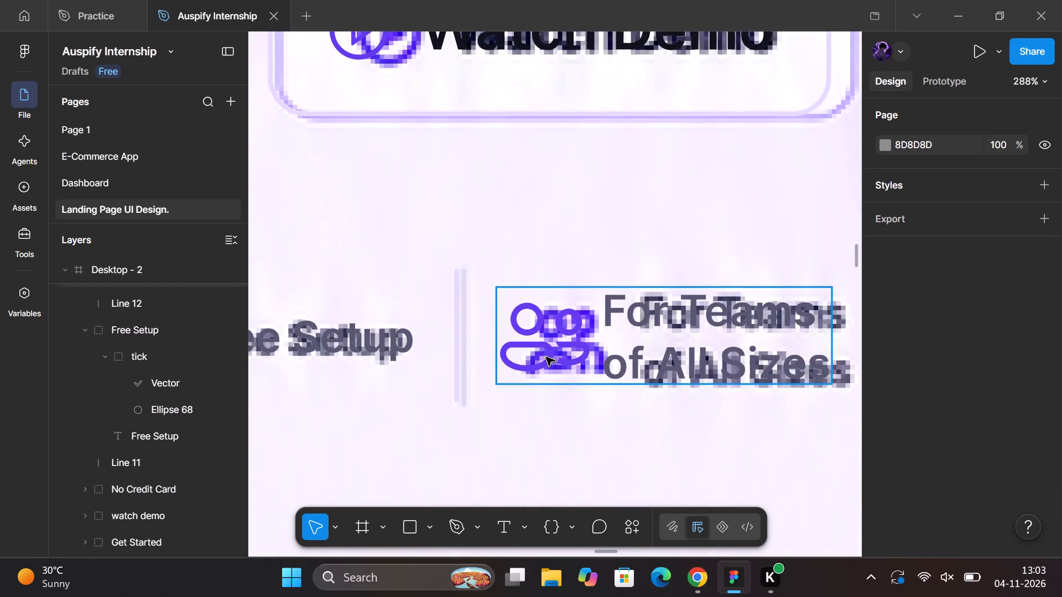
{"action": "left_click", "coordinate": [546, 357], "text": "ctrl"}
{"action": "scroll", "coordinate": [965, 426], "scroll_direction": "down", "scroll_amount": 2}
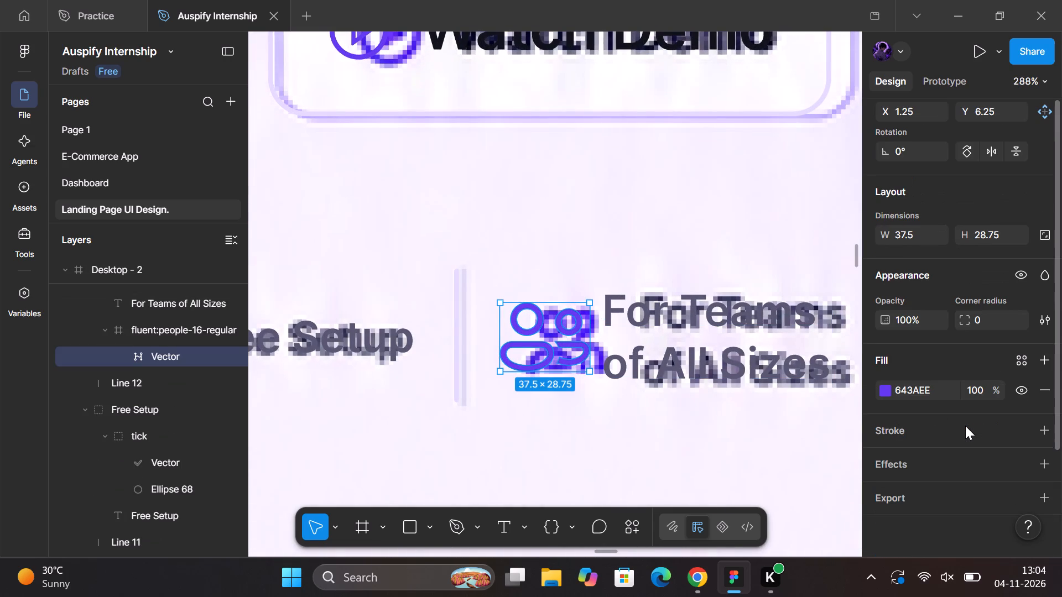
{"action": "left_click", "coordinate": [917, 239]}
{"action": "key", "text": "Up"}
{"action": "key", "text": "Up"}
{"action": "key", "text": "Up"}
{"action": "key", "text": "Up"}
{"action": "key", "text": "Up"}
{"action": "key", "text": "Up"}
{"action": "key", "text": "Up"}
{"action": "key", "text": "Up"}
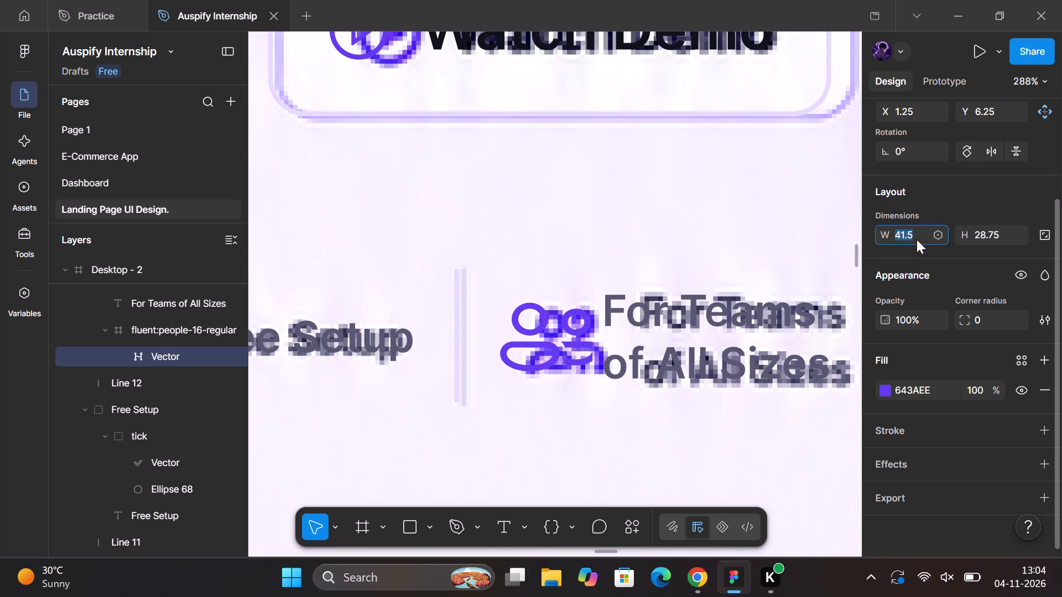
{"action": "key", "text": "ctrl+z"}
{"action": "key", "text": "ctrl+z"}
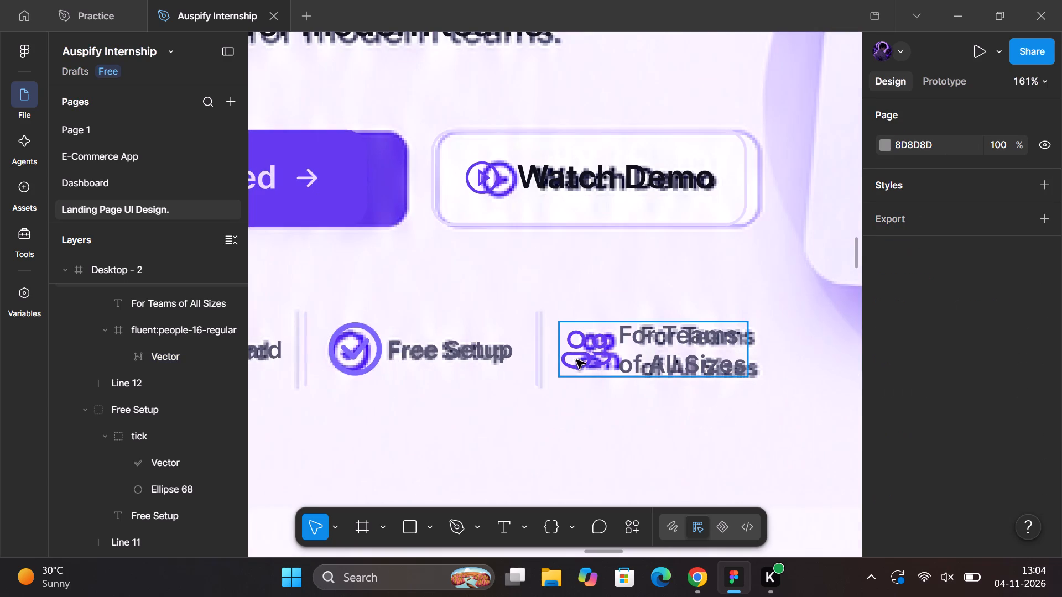
Examine the Desktop - 2 landing page from the hero section down to the testimonials to see what remains to build.
{"action": "scroll", "coordinate": [392, 392], "scroll_direction": "left", "scroll_amount": 1}
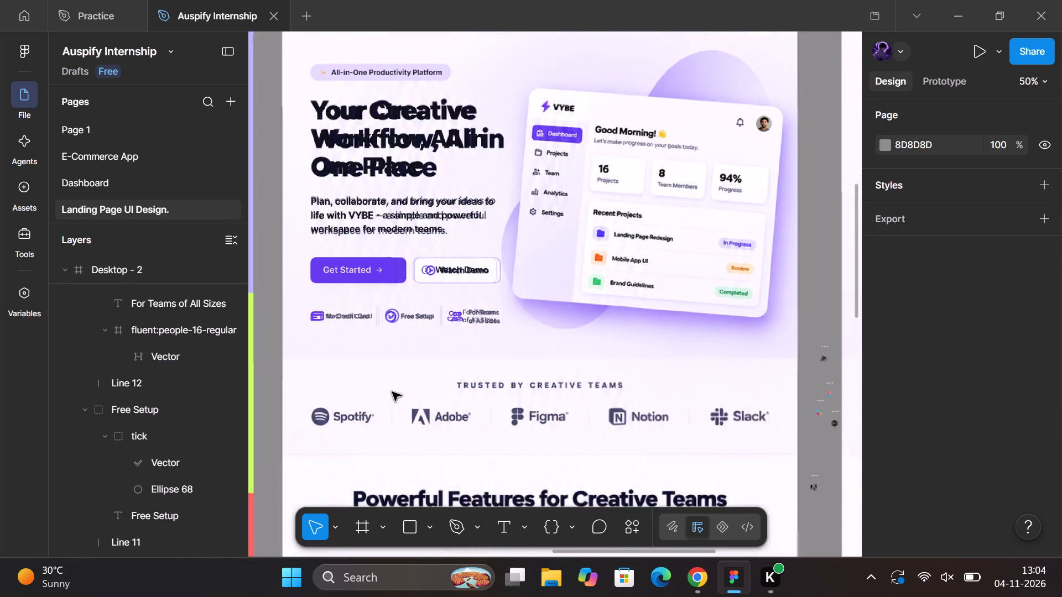
{"action": "left_click", "coordinate": [289, 313]}
{"action": "scroll", "coordinate": [289, 313], "scroll_direction": "down", "scroll_amount": 1}
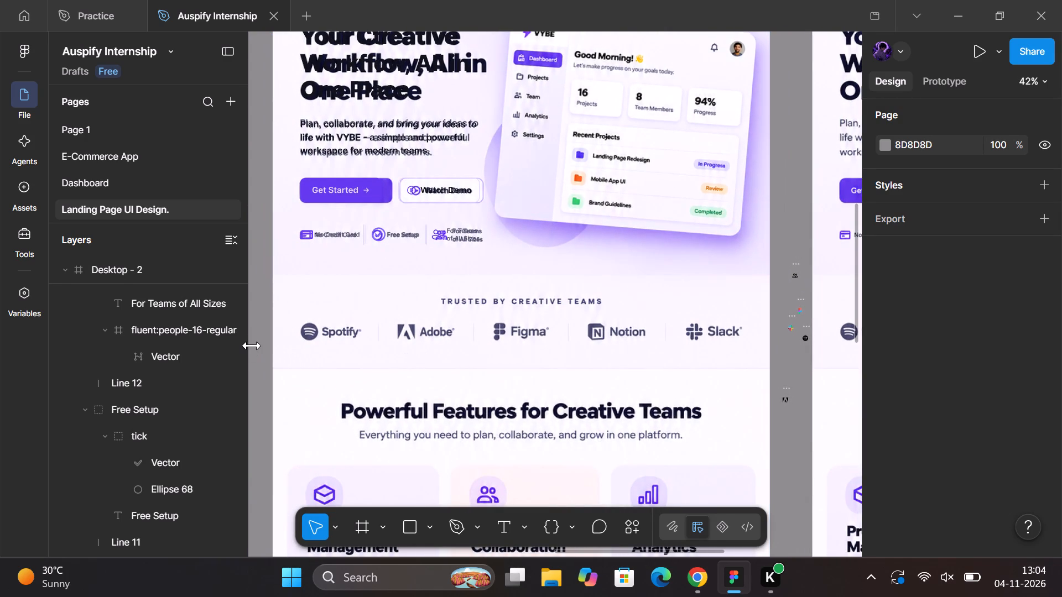
{"action": "left_click", "coordinate": [258, 350]}
{"action": "scroll", "coordinate": [258, 350], "scroll_direction": "up", "scroll_amount": 1}
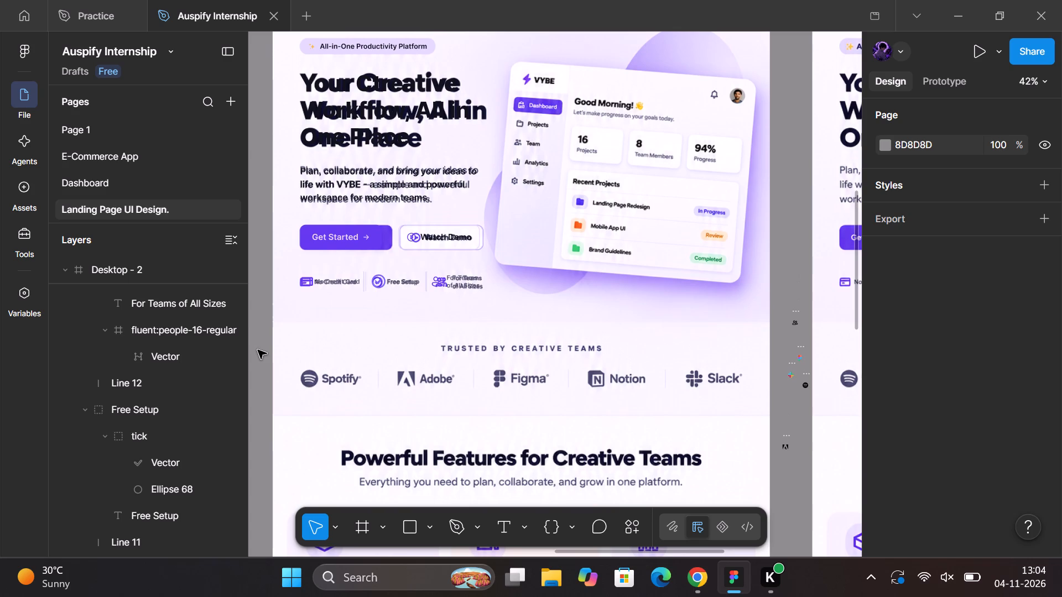
{"action": "scroll", "coordinate": [258, 350], "scroll_direction": "down", "scroll_amount": 5}
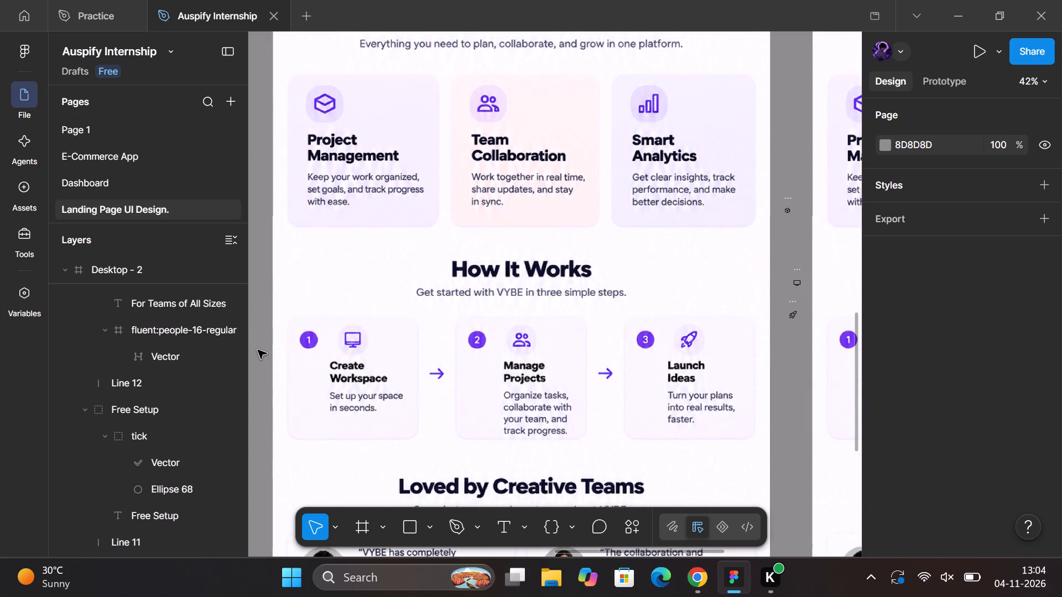
{"action": "scroll", "coordinate": [258, 350], "scroll_direction": "down", "scroll_amount": 1}
{"action": "scroll", "coordinate": [258, 350], "scroll_direction": "up", "scroll_amount": 1}
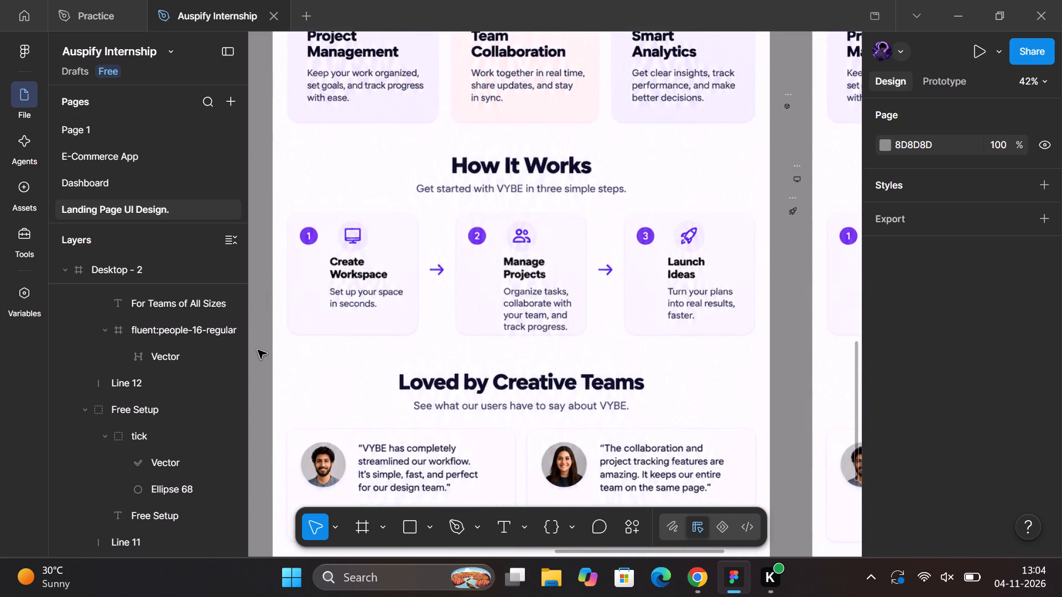
{"action": "scroll", "coordinate": [258, 350], "scroll_direction": "up", "scroll_amount": 2}
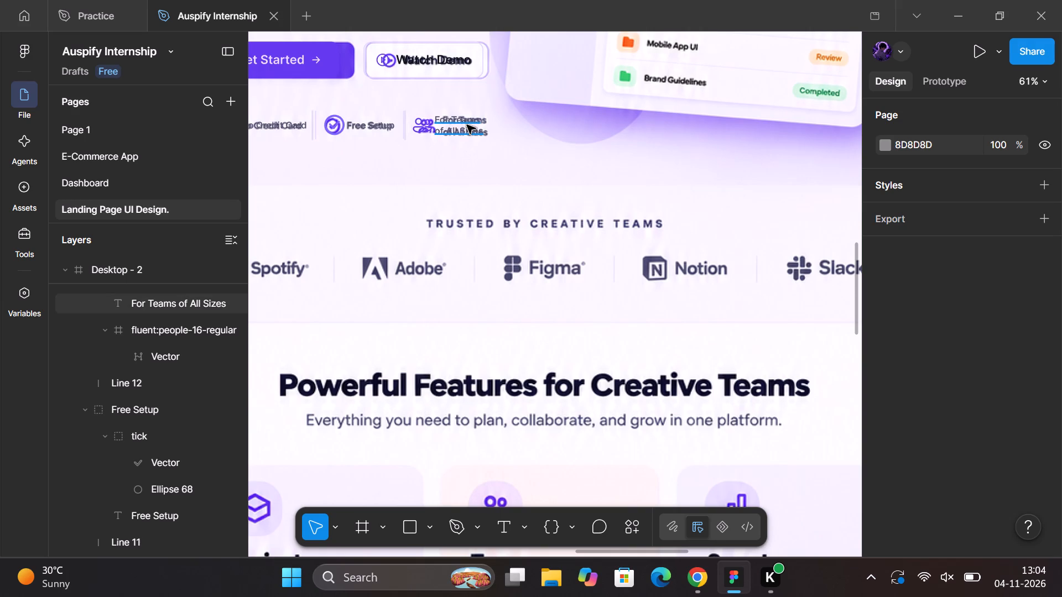
Duplicate the About navigation text and place the copy over the "TRUSTED BY CREATIVE TEAMS" heading at X 674, Y 1106.
{"action": "scroll", "coordinate": [467, 125], "scroll_direction": "up", "scroll_amount": 1}
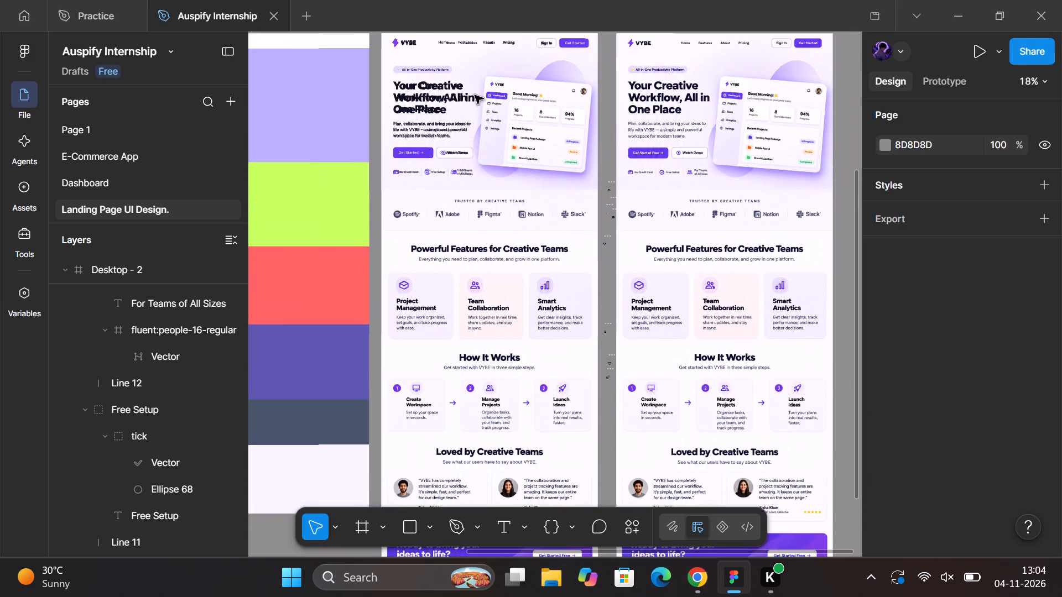
{"action": "left_click", "coordinate": [490, 43]}
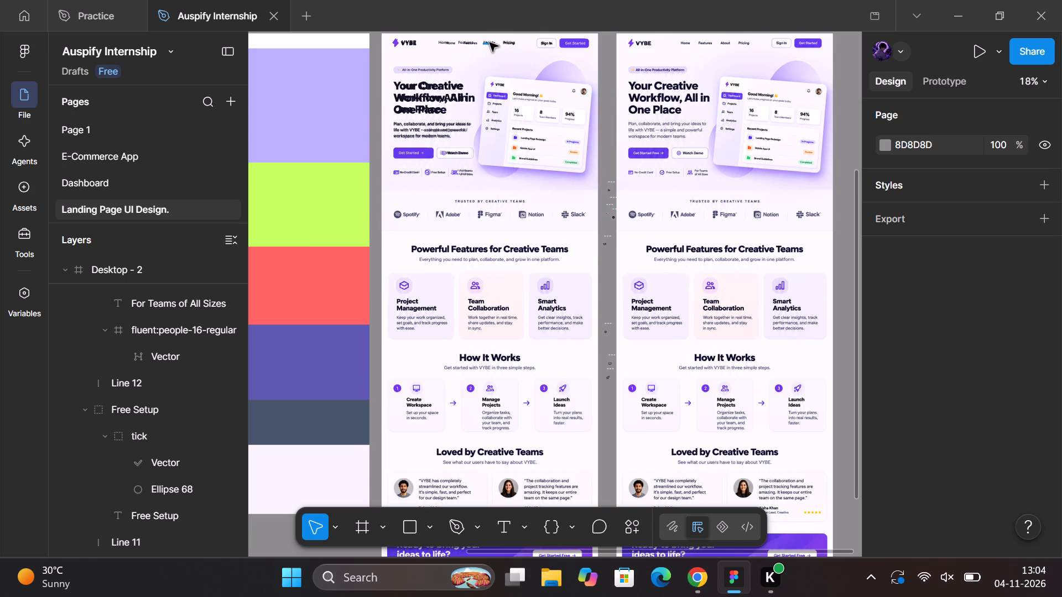
{"action": "left_click_drag", "start_coordinate": [490, 43], "coordinate": [490, 46], "text": "alt"}
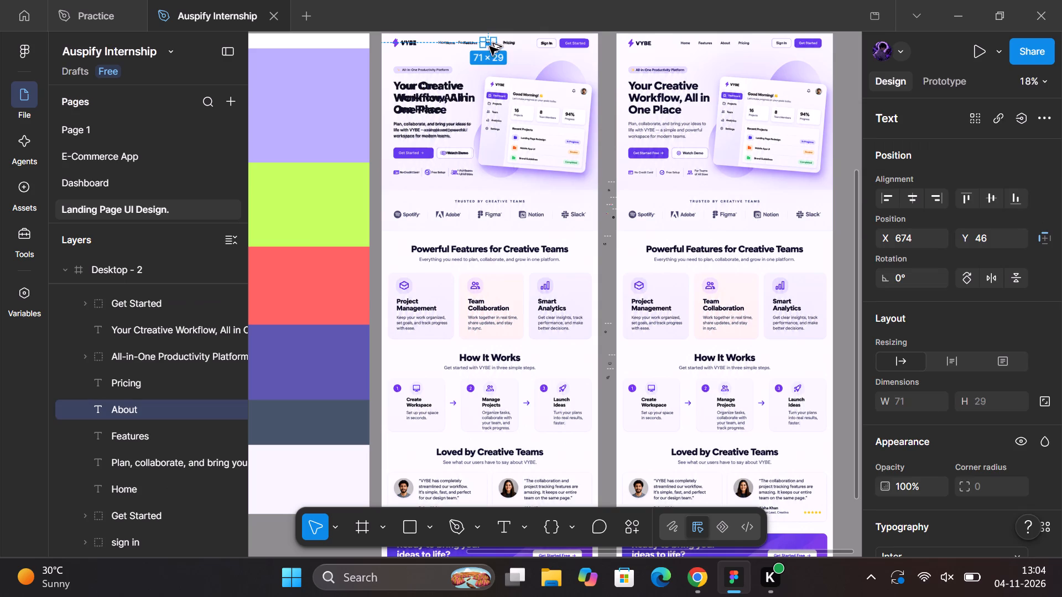
{"action": "left_click_drag", "start_coordinate": [490, 46], "coordinate": [488, 91], "text": "alt"}
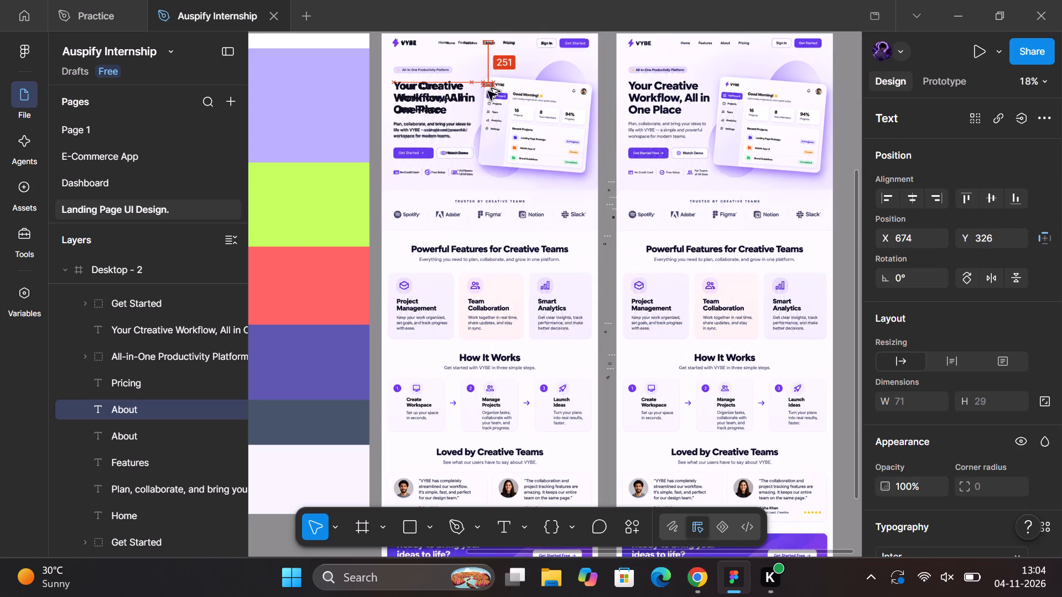
{"action": "left_click_drag", "start_coordinate": [488, 91], "coordinate": [484, 201], "text": "alt"}
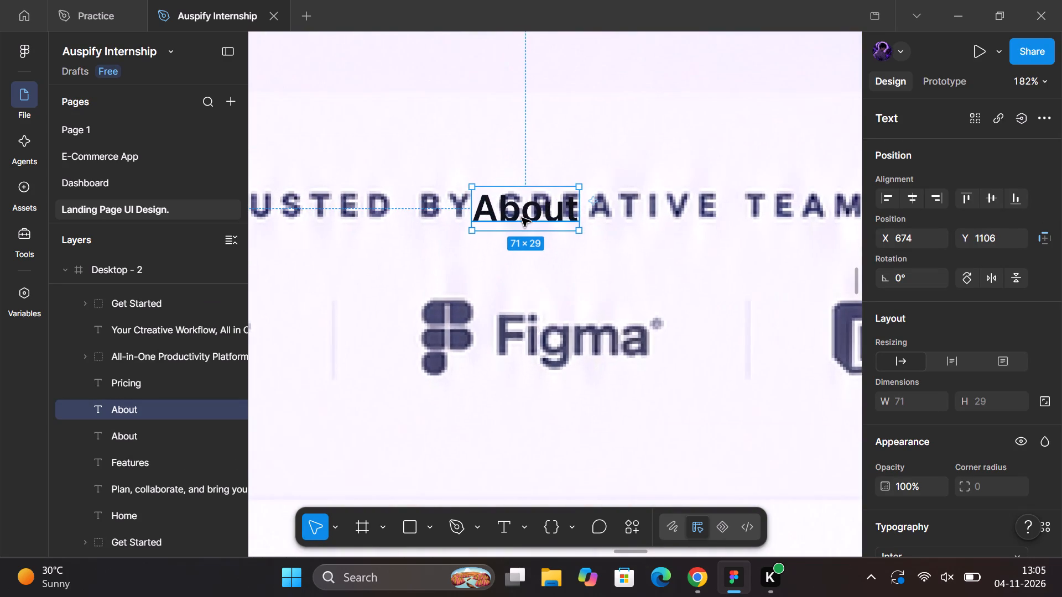
Replace the copied About text over the heading with "T R U S T E D", putting a space between the letters.
{"action": "scroll", "coordinate": [522, 218], "scroll_direction": "right", "scroll_amount": 1}
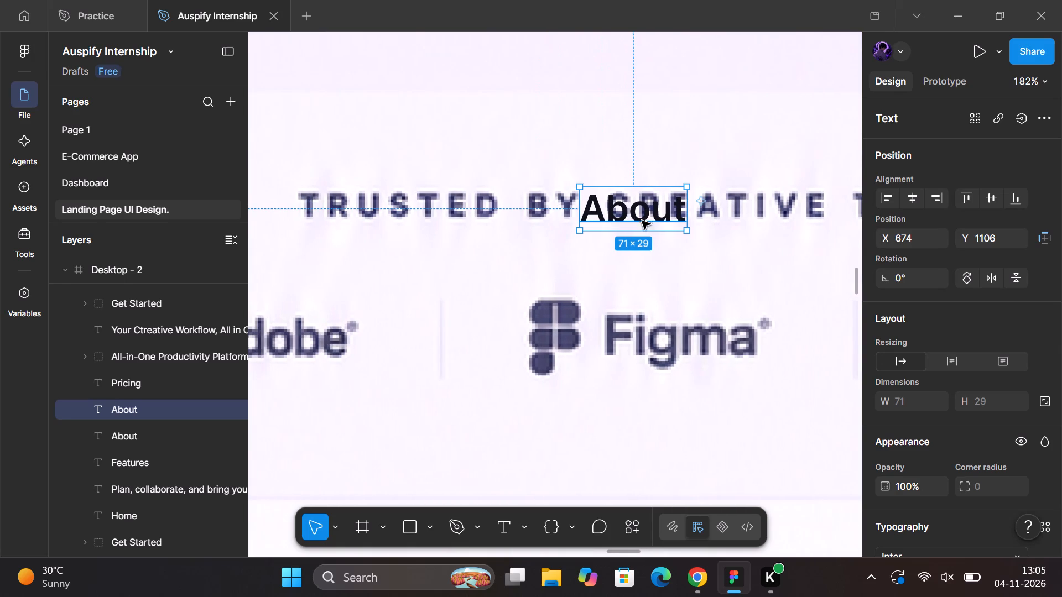
{"action": "double_click", "coordinate": [647, 219]}
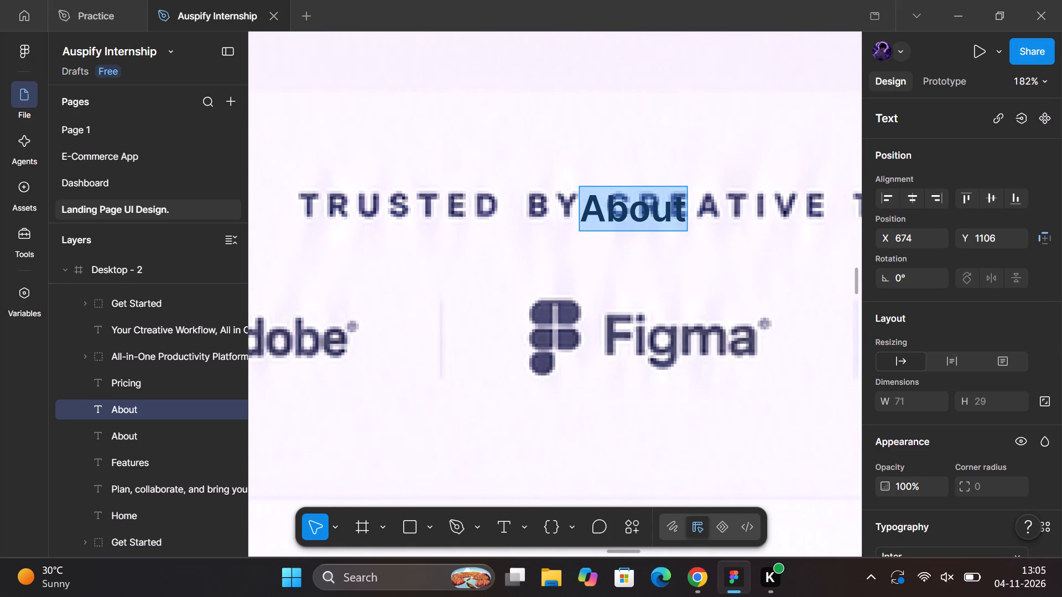
{"action": "key", "text": "t"}
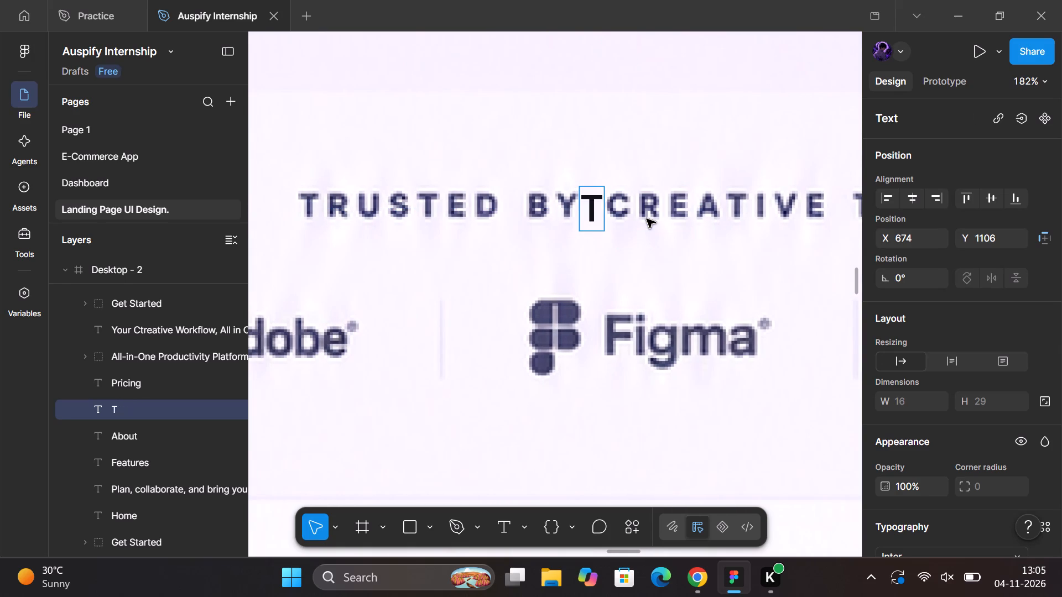
{"action": "key", "text": "space"}
{"action": "key", "text": "r"}
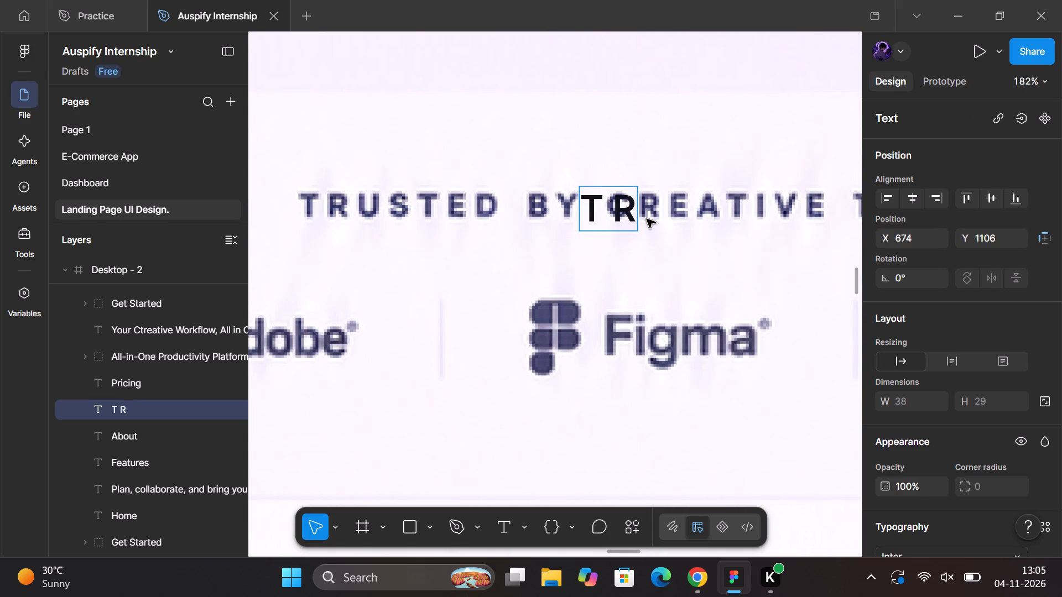
{"action": "key", "text": "space"}
{"action": "type", "text": "US"}
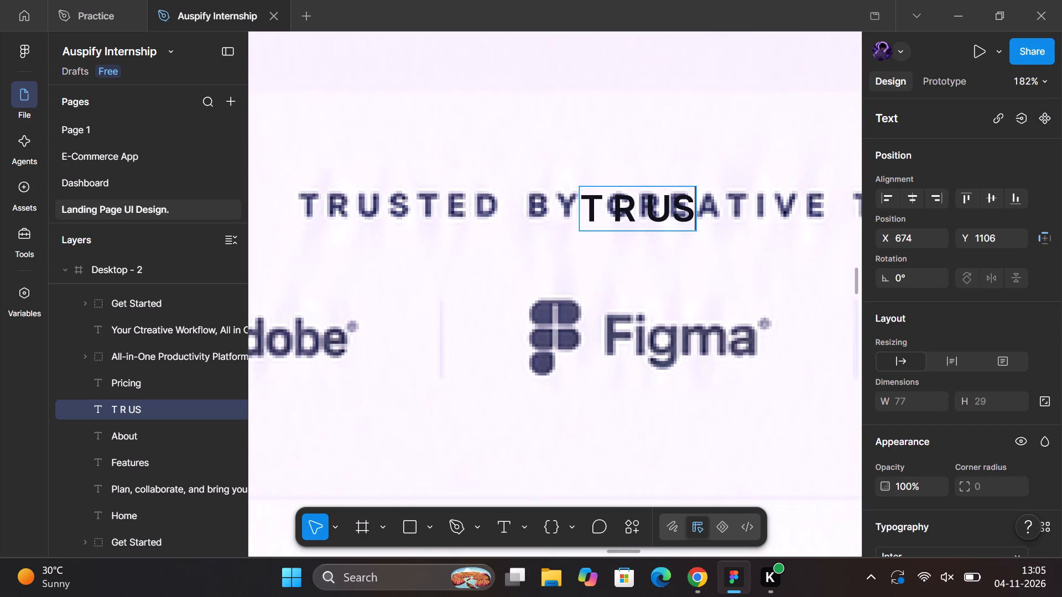
{"action": "key", "text": "Left"}
{"action": "key", "text": "space"}
{"action": "key", "text": "Right"}
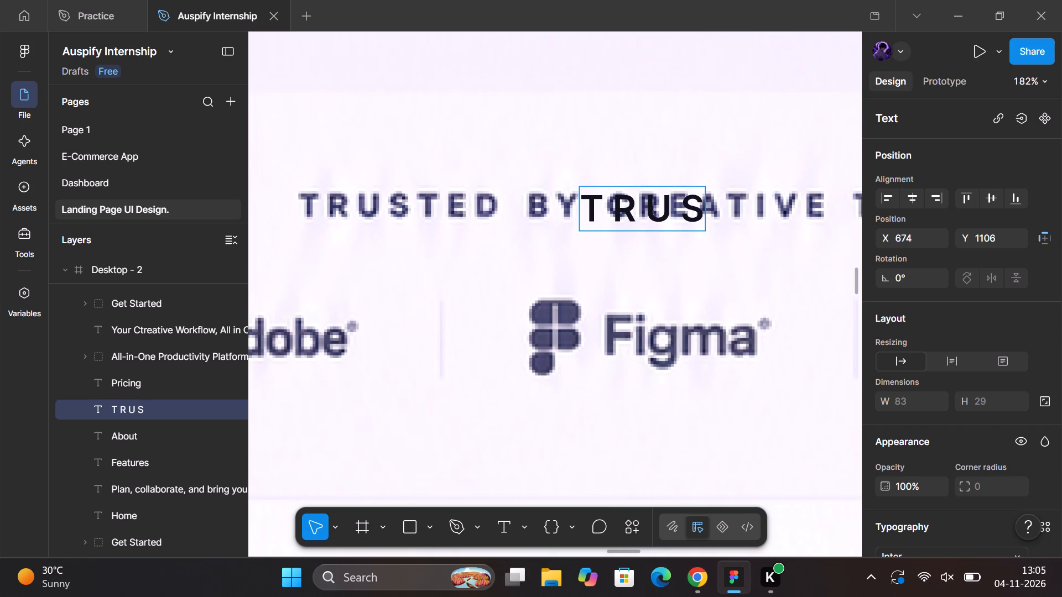
{"action": "key", "text": "t"}
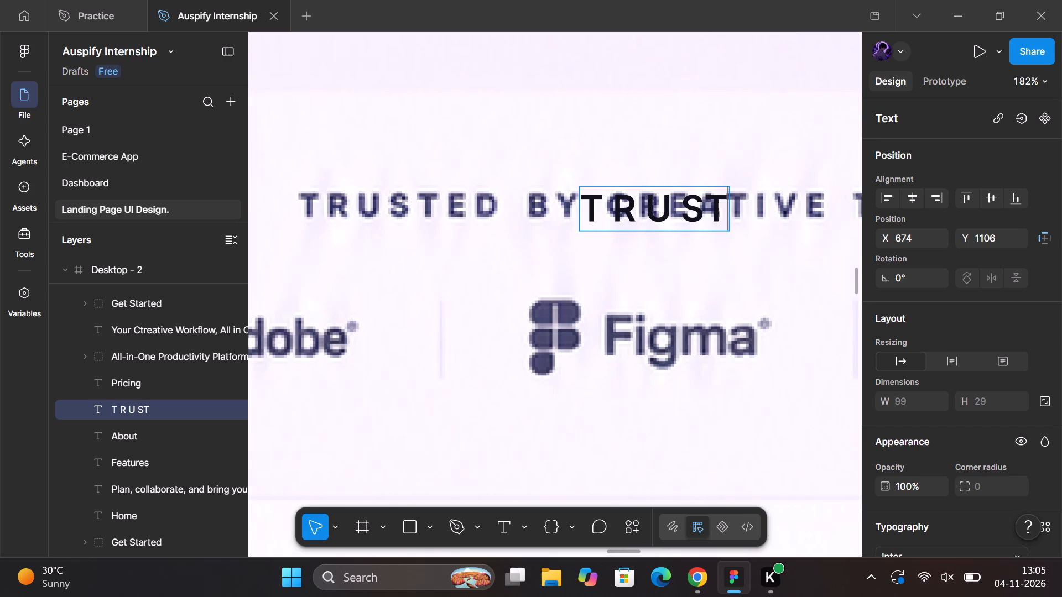
{"action": "key", "text": "Left"}
{"action": "key", "text": "Left"}
{"action": "key", "text": "Right"}
{"action": "key", "text": "space"}
{"action": "key", "text": "Right"}
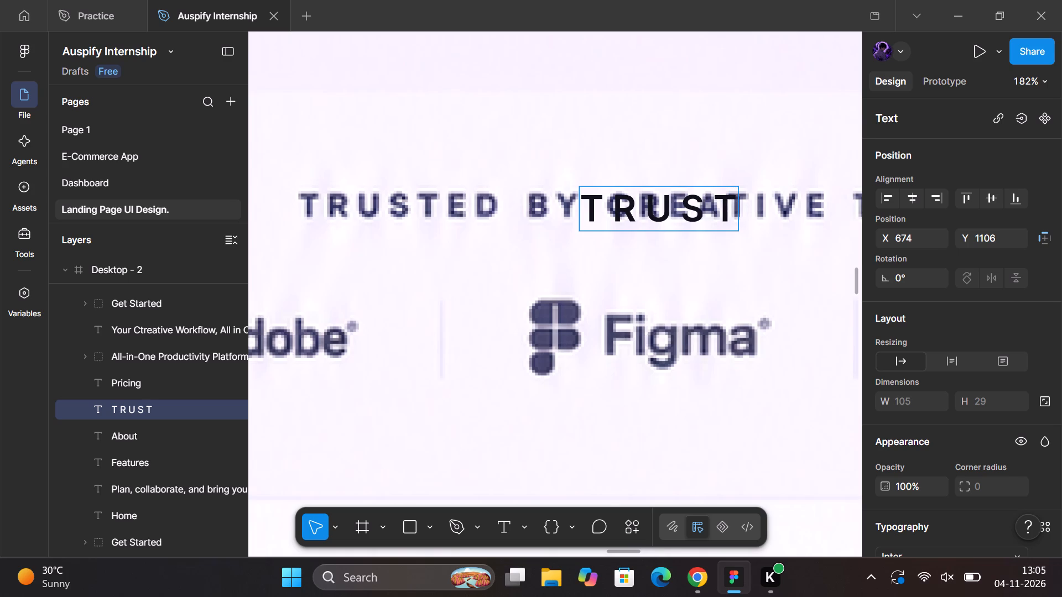
{"action": "key", "text": "space"}
{"action": "type", "text": "E"}
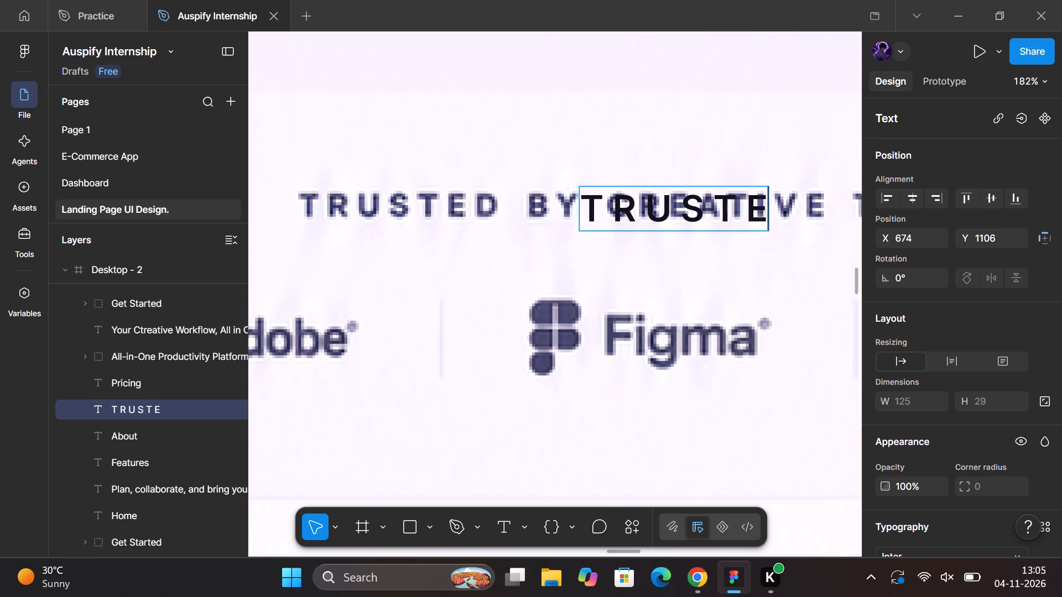
{"action": "key", "text": "space"}
{"action": "key", "text": "d"}
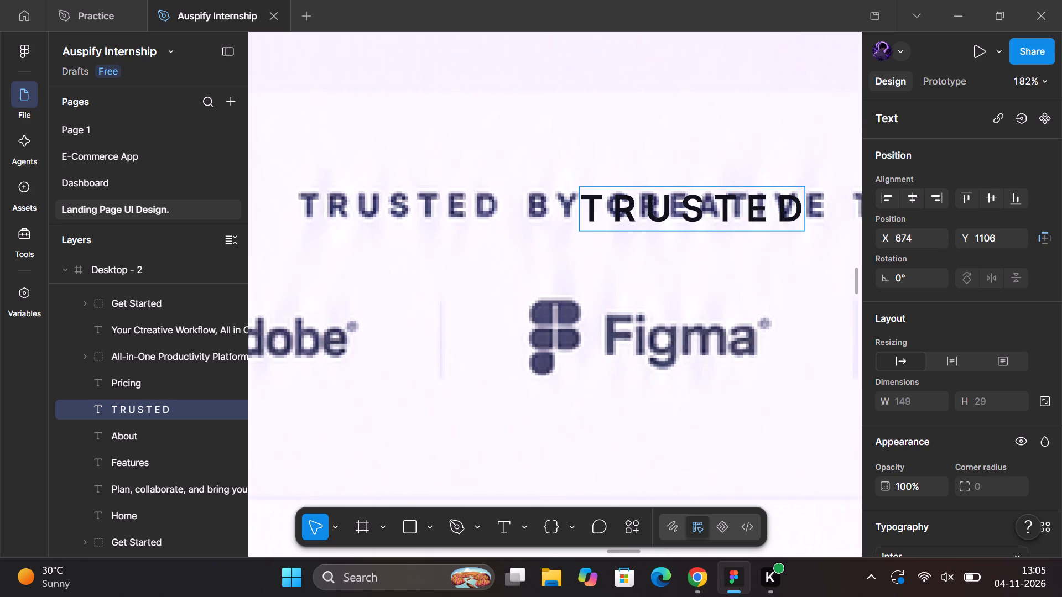
Add the letter-spaced word "B Y" after "T R U S T E D", with a wider gap between the two words.
{"action": "key", "text": "space"}
{"action": "key", "text": "b"}
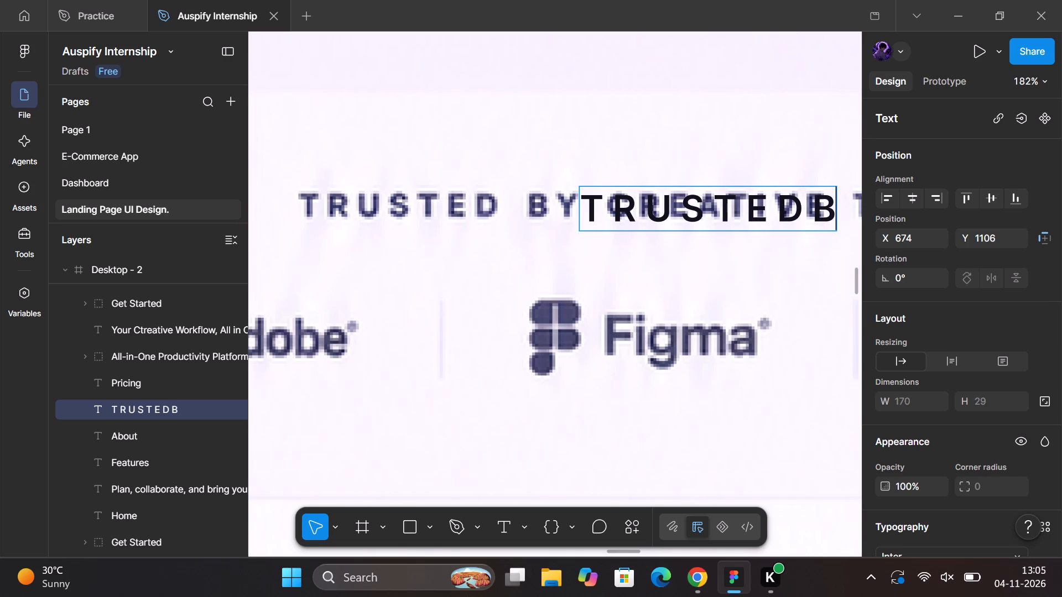
{"action": "key", "text": "BackSpace"}
{"action": "key", "text": "space"}
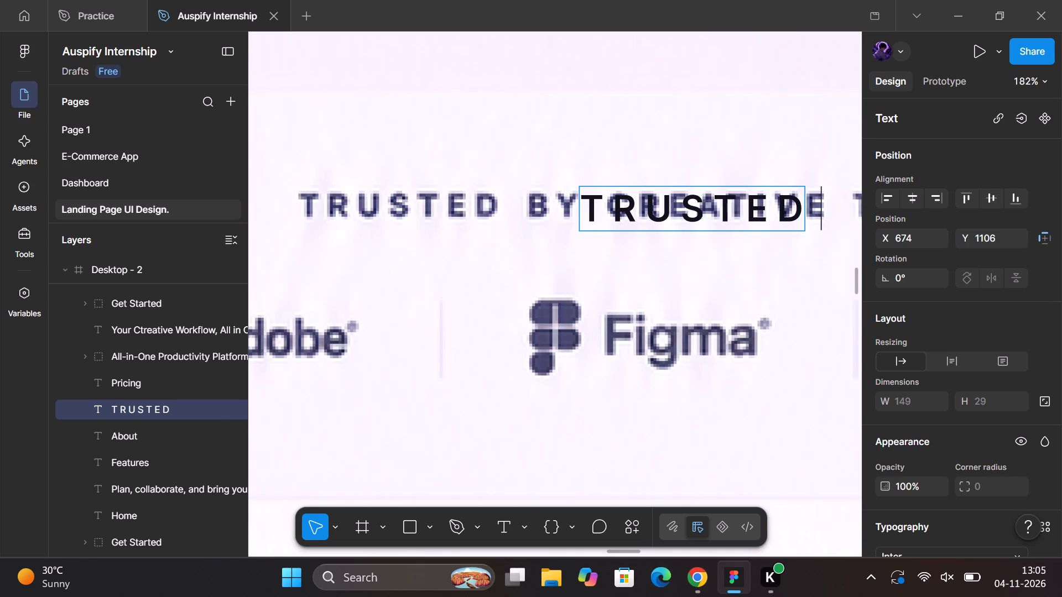
{"action": "key", "text": "b"}
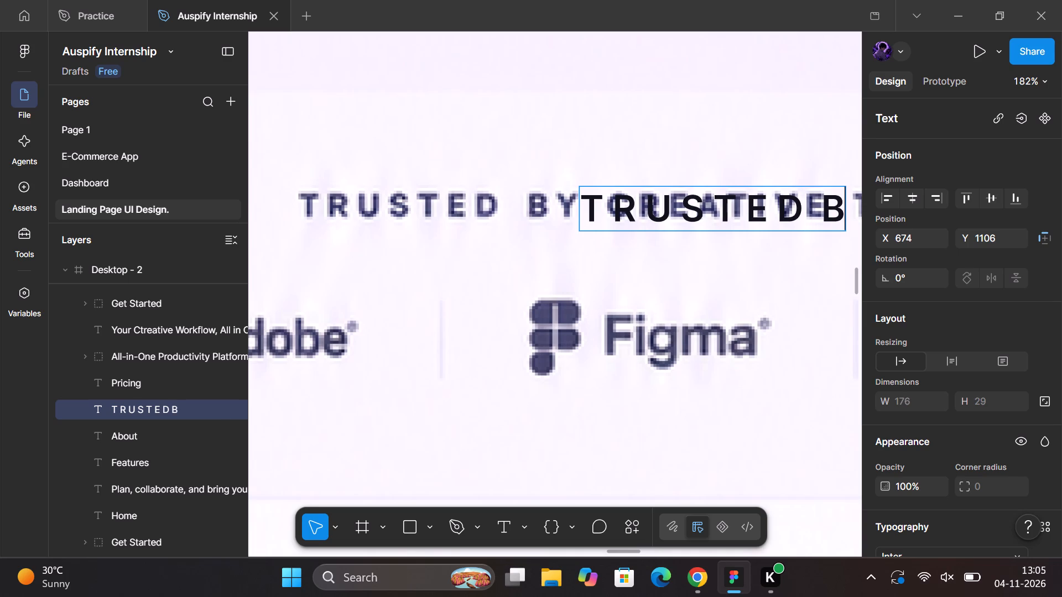
{"action": "key", "text": "space"}
{"action": "type", "text": "Y"}
{"action": "left_click", "coordinate": [640, 297]}
Shift the letter-spaced "TRUSTED BY" text along the reference heading to X 476, keeping Y 1106.
{"action": "key", "text": "Left"}
{"action": "key", "text": "Left"}
{"action": "key", "text": "Left"}
{"action": "key", "text": "Left"}
{"action": "key", "text": "Left"}
{"action": "key", "text": "Left"}
{"action": "key", "text": "Left"}
{"action": "key", "text": "Left"}
{"action": "key", "text": "Left"}
{"action": "key", "text": "Left"}
{"action": "key", "text": "Left"}
{"action": "key", "text": "Left"}
{"action": "key", "text": "Left"}
{"action": "key", "text": "Left"}
{"action": "key", "text": "Left"}
{"action": "key", "text": "Left"}
{"action": "key", "text": "Left"}
{"action": "key", "text": "Left"}
{"action": "key", "text": "Left"}
{"action": "key", "text": "Left"}
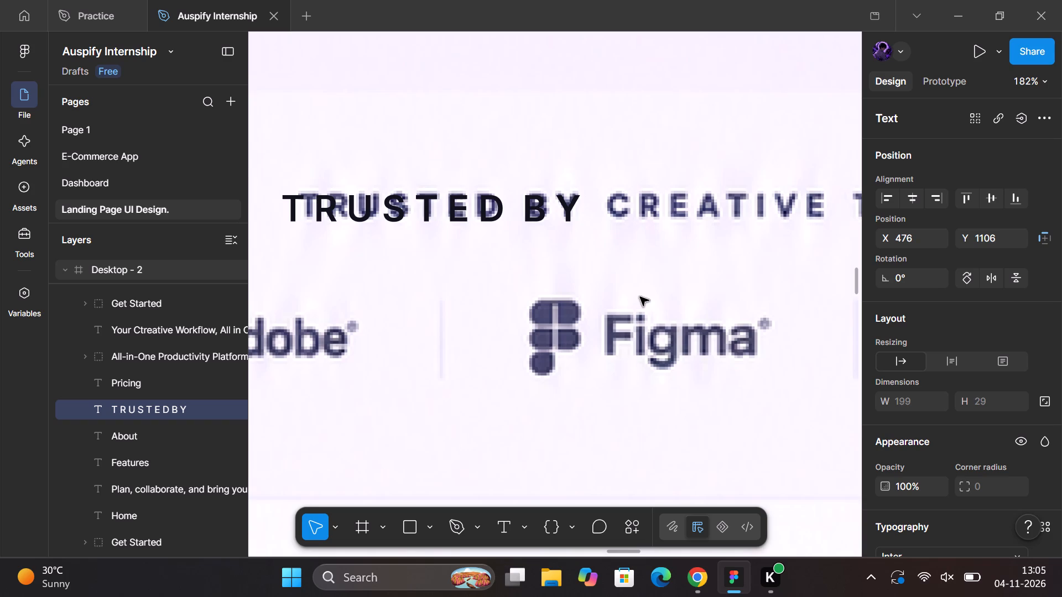
Extend the "TRUSTED BY" text with a wider word gap and the letter-spaced word "C R E A T I V E".
{"action": "double_click", "coordinate": [558, 209]}
{"action": "key", "text": "Right"}
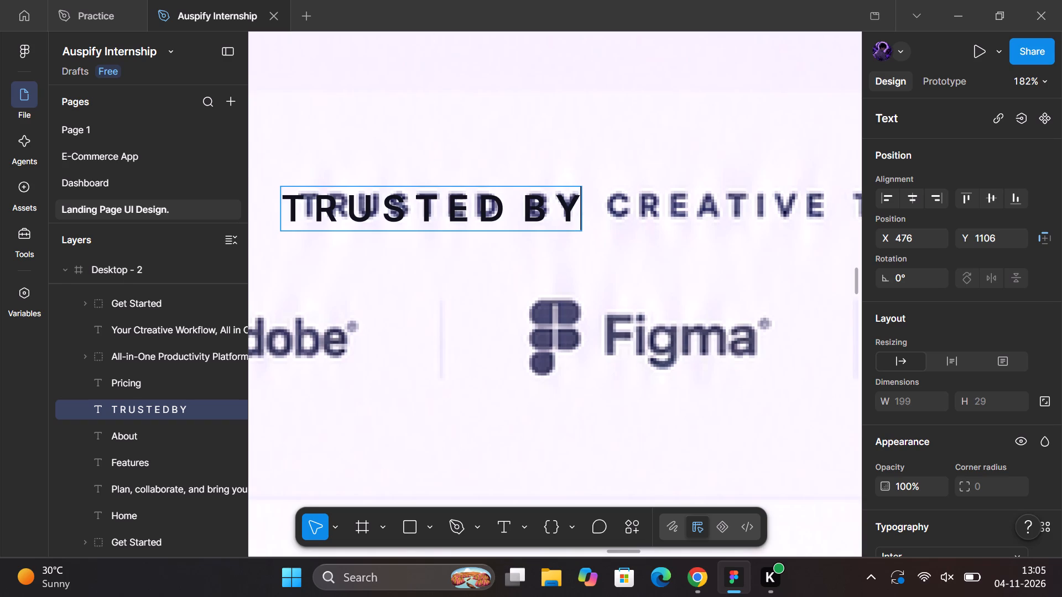
{"action": "key", "text": "space"}
{"action": "key", "text": "space"}
{"action": "key", "text": "Left"}
{"action": "key", "text": "Left"}
{"action": "key", "text": "Left"}
{"action": "key", "text": "Left"}
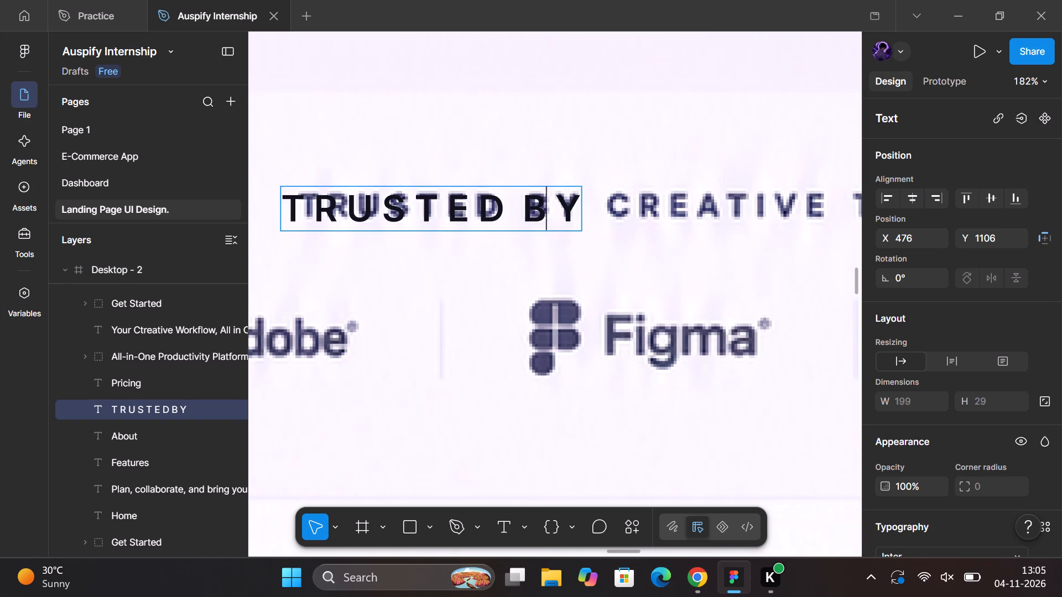
{"action": "key", "text": "Left"}
{"action": "key", "text": "Left"}
{"action": "key", "text": "Left"}
{"action": "key", "text": "Right"}
{"action": "key", "text": "Right"}
{"action": "key", "text": "Right"}
{"action": "key", "text": "Right"}
{"action": "key", "text": "Right"}
{"action": "key", "text": "Right"}
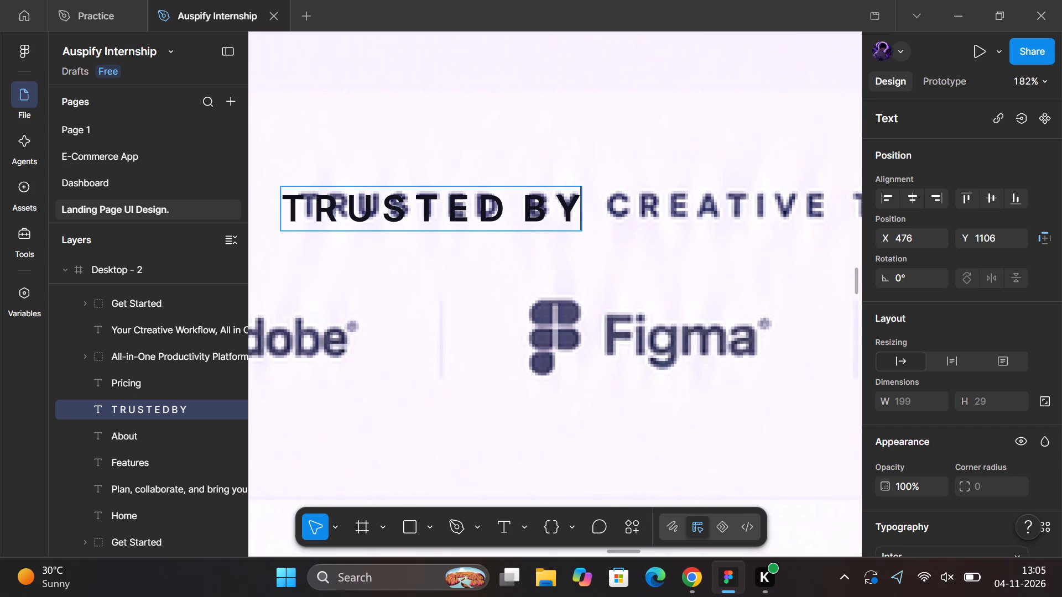
{"action": "key", "text": "Right"}
{"action": "key", "text": "Right"}
{"action": "key", "text": "c"}
{"action": "key", "text": "space"}
{"action": "type", "text": "R E A"}
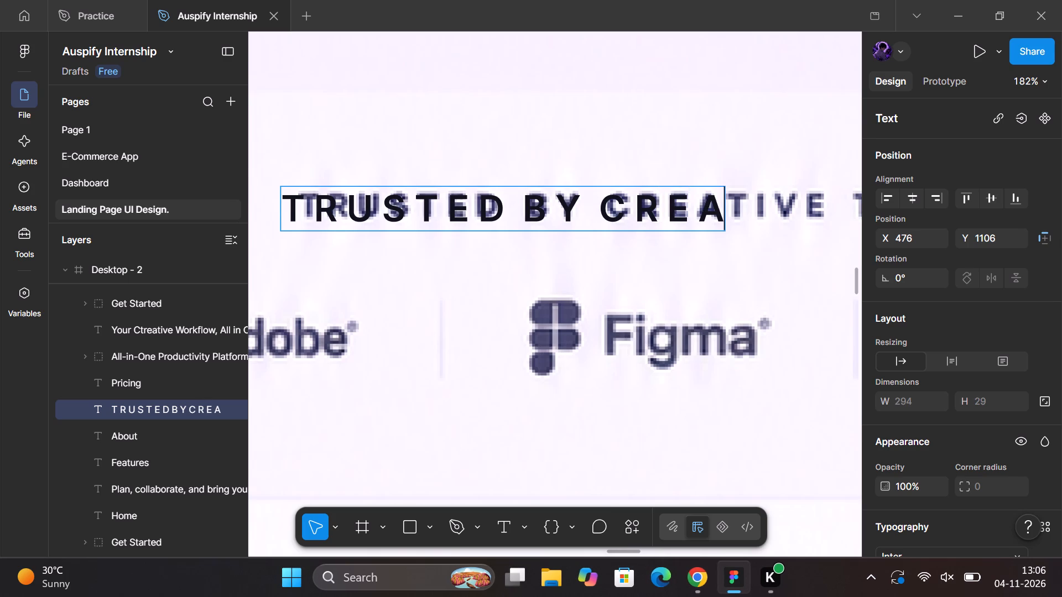
{"action": "key", "text": "space"}
{"action": "type", "text": "T I V E"}
Complete the heading text with a wider word gap and the letter-spaced word "T E A M S" after "CREATIVE".
{"action": "scroll", "coordinate": [558, 209], "scroll_direction": "left", "scroll_amount": 2}
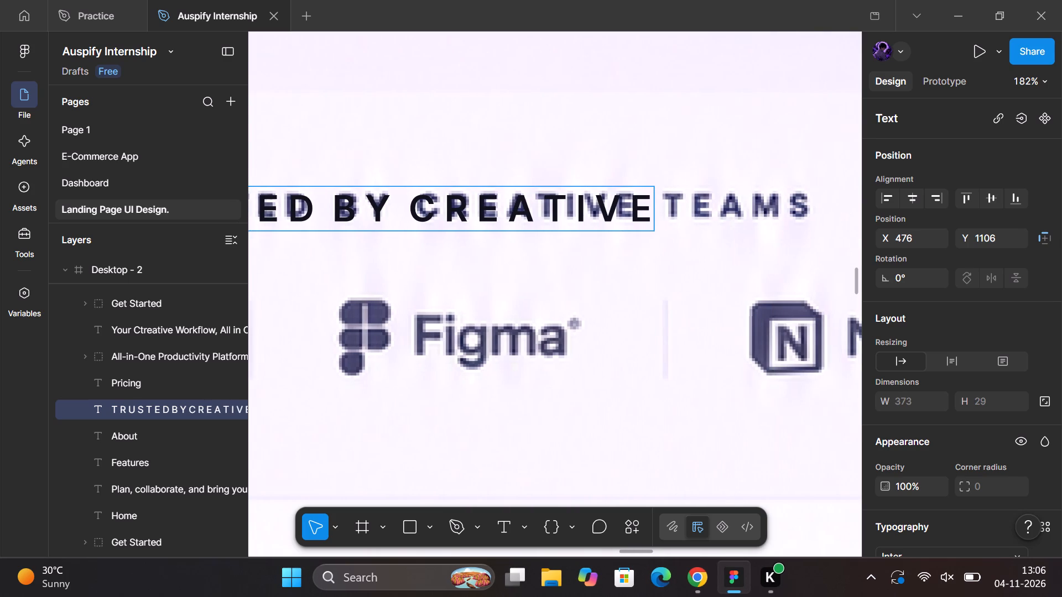
{"action": "key", "text": "space"}
{"action": "key", "text": "space"}
{"action": "key", "text": "t"}
{"action": "key", "text": "Left"}
{"action": "key", "text": "Left"}
{"action": "key", "text": "Left"}
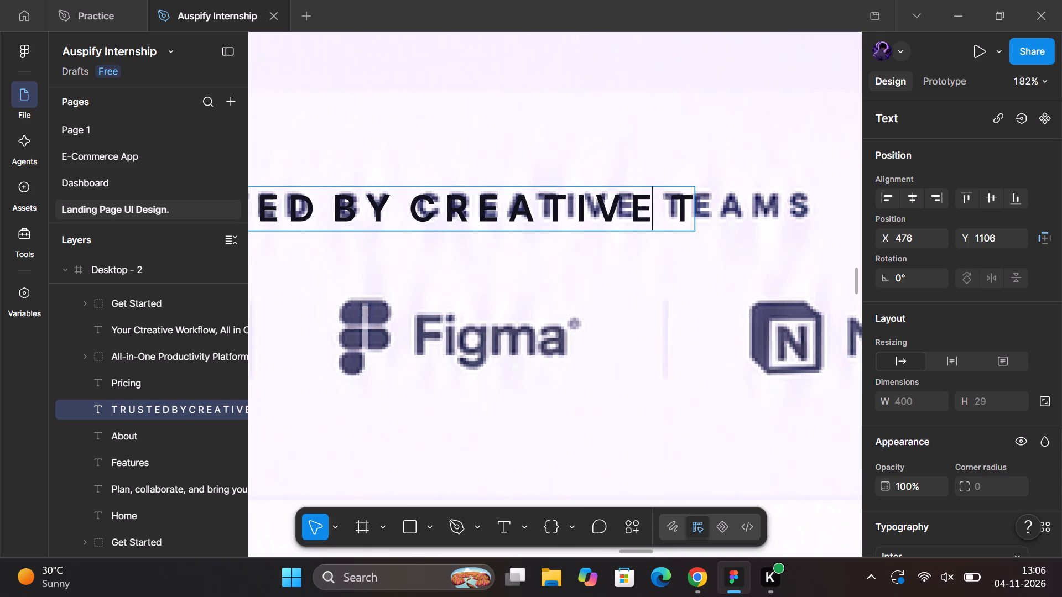
{"action": "key", "text": "Right"}
{"action": "key", "text": "Right"}
{"action": "key", "text": "space"}
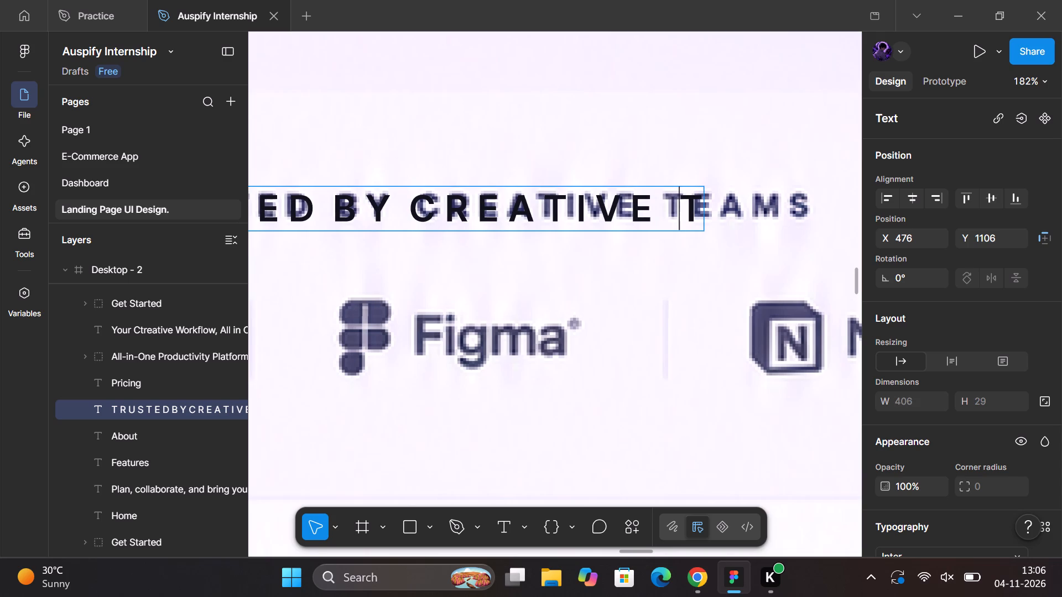
{"action": "type", "text": "E"}
{"action": "key", "text": "BackSpace"}
{"action": "key", "text": "Right"}
{"action": "key", "text": "Right"}
{"action": "key", "text": "space"}
{"action": "type", "text": "E"}
{"action": "key", "text": "space"}
{"action": "type", "text": "A"}
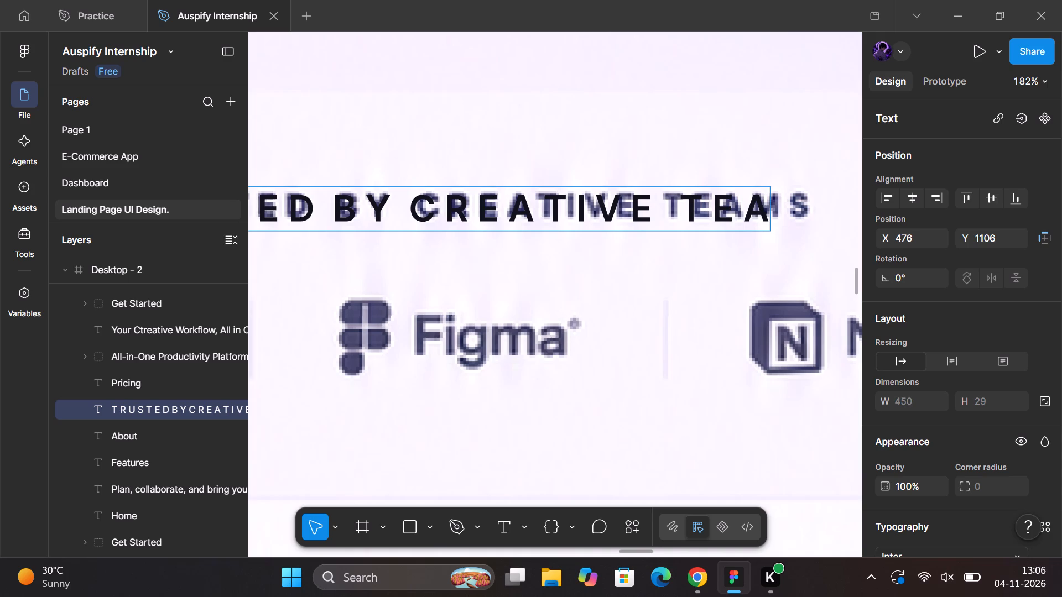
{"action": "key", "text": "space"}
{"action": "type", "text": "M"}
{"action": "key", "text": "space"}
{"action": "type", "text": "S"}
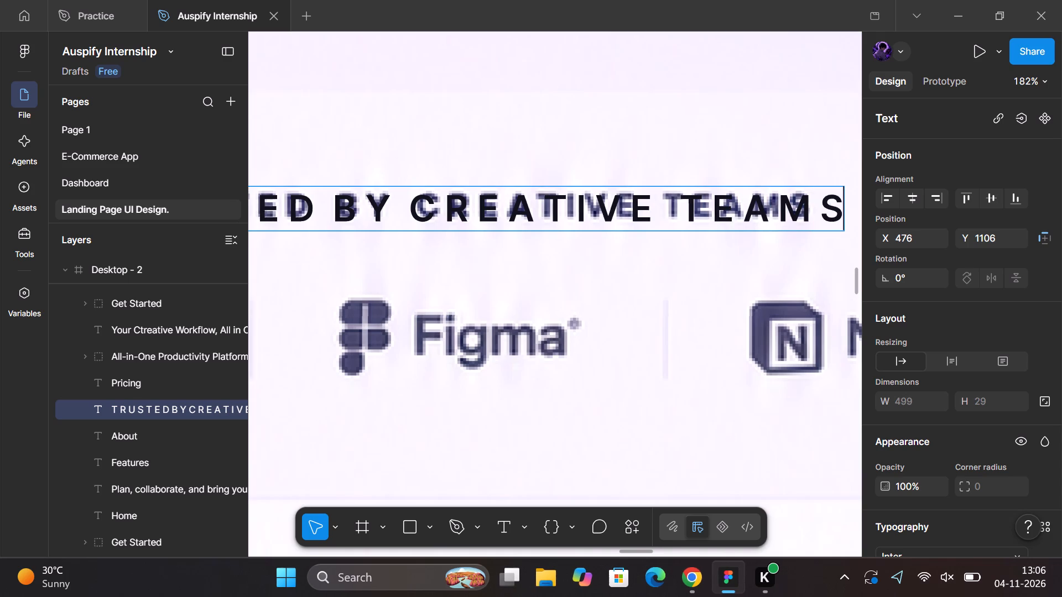
Finish editing the "TRUSTED BY CREATIVE TEAMS" text and set its font weight to Bold.
{"action": "left_click", "coordinate": [549, 237]}
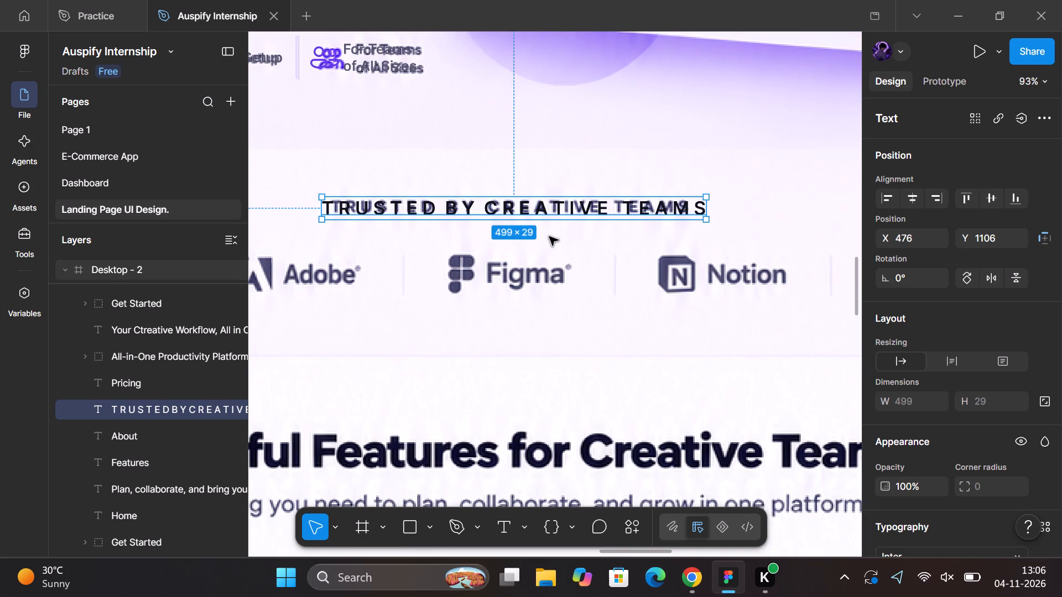
{"action": "scroll", "coordinate": [670, 254], "scroll_direction": "right", "scroll_amount": 1}
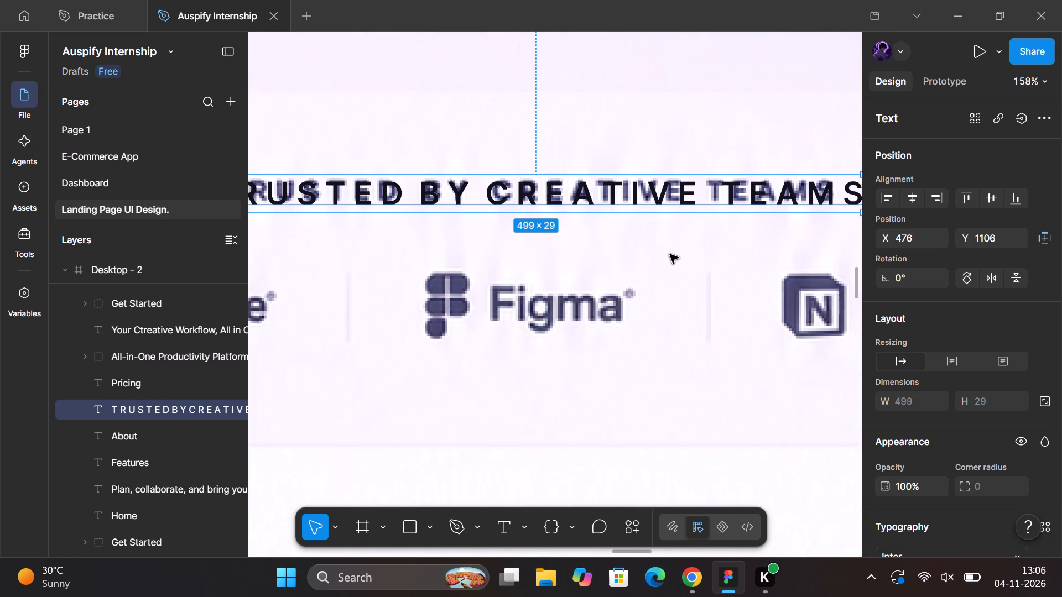
{"action": "scroll", "coordinate": [670, 254], "scroll_direction": "right", "scroll_amount": 1}
{"action": "scroll", "coordinate": [930, 343], "scroll_direction": "down", "scroll_amount": 2}
{"action": "left_click", "coordinate": [931, 344]}
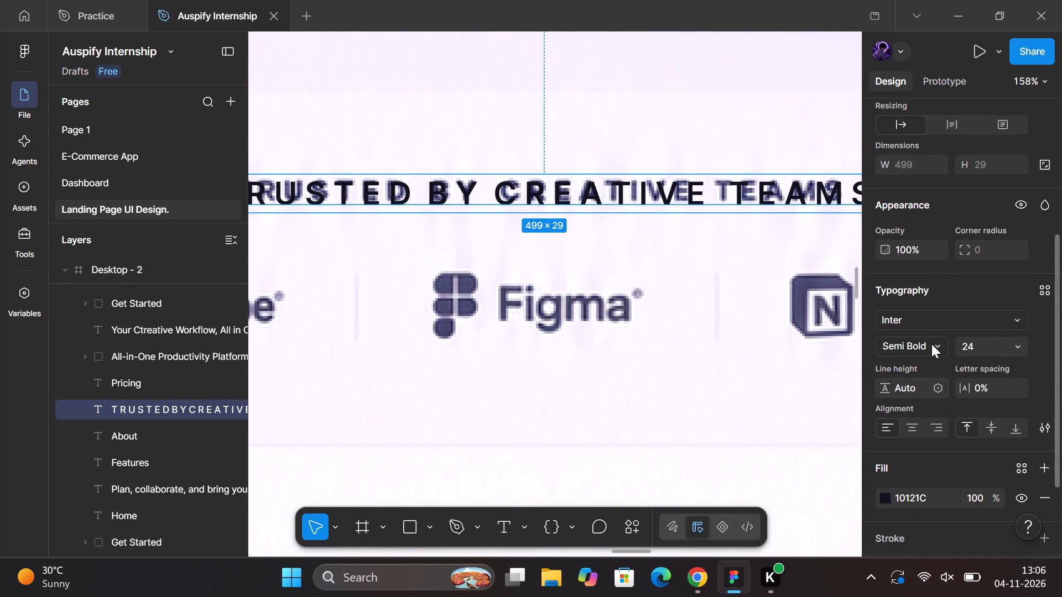
{"action": "left_click", "coordinate": [921, 358]}
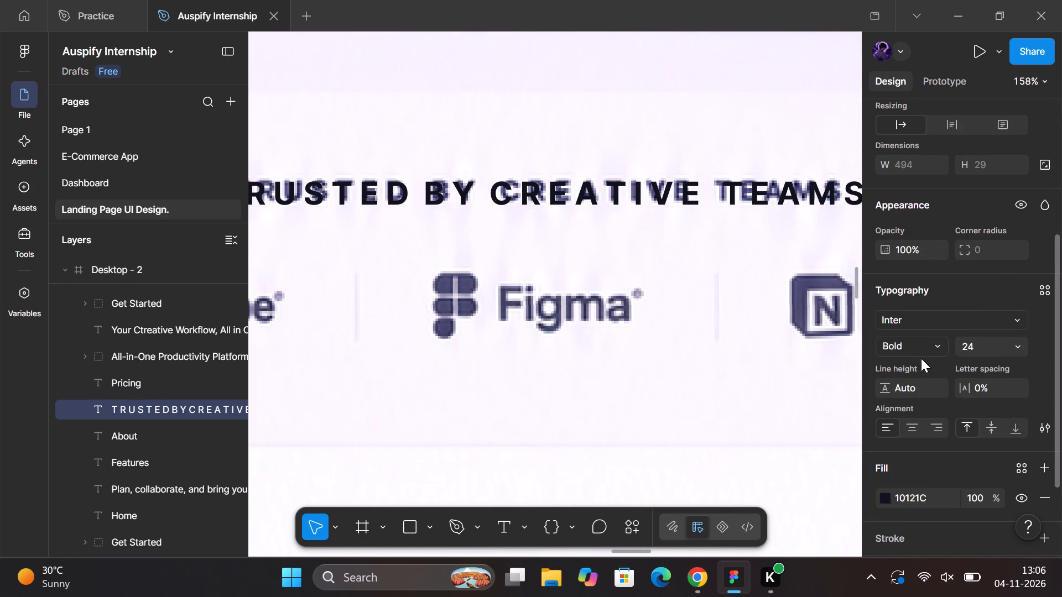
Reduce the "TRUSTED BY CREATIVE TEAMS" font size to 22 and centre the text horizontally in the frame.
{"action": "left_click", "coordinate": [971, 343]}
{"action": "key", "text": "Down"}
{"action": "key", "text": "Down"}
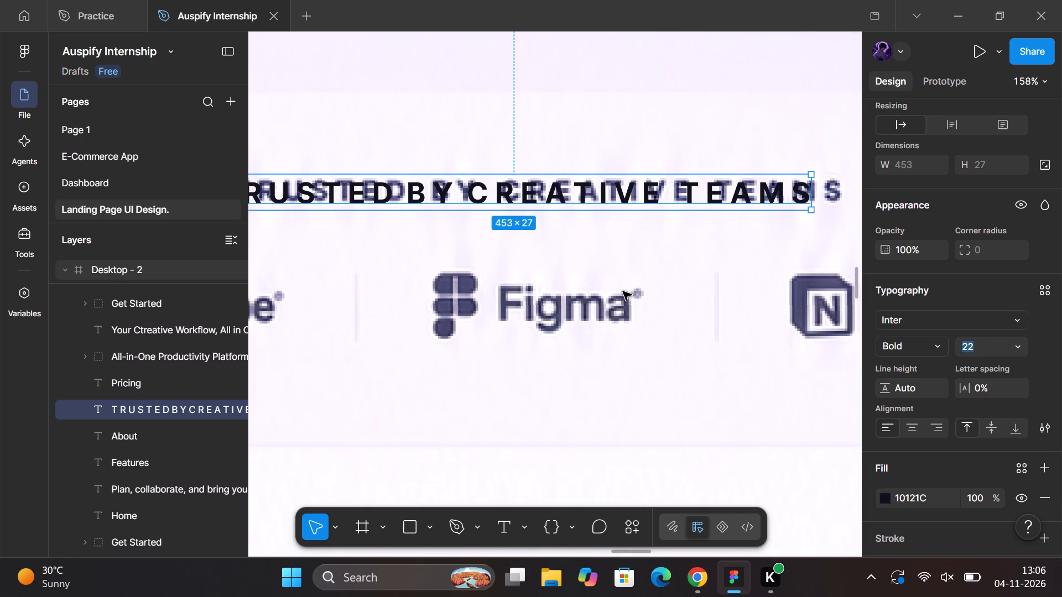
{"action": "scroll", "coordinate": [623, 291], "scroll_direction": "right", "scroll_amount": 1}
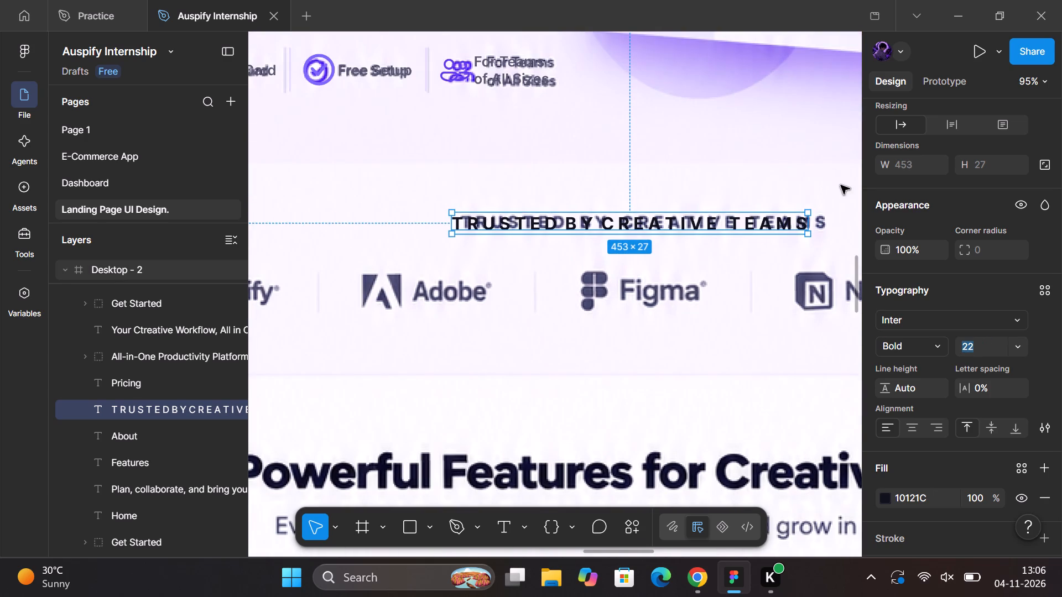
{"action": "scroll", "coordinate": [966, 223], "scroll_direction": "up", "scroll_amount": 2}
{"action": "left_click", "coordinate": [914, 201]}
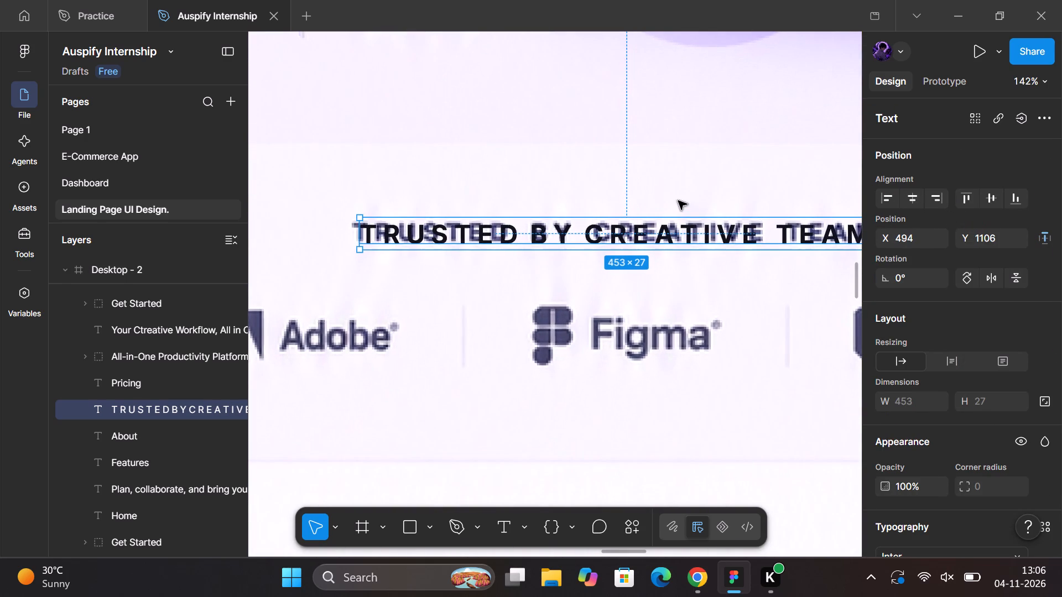
Reduce the "TRUSTED BY CREATIVE TEAMS" font size to 20 and centre the text horizontally in the frame again.
{"action": "scroll", "coordinate": [913, 410], "scroll_direction": "down", "scroll_amount": 2}
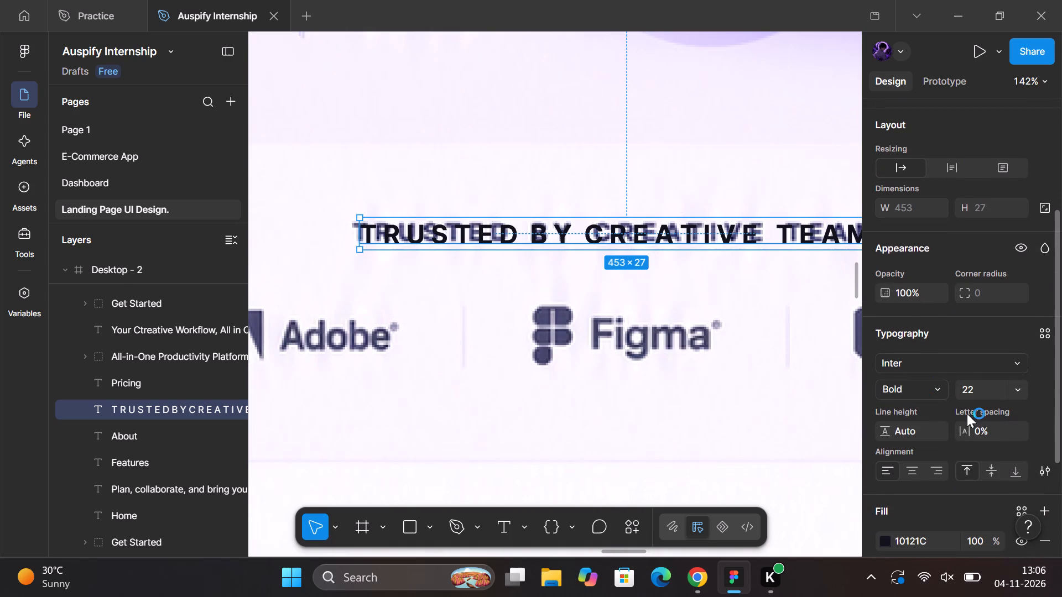
{"action": "left_click", "coordinate": [981, 391]}
{"action": "key", "text": "Down"}
{"action": "key", "text": "Down"}
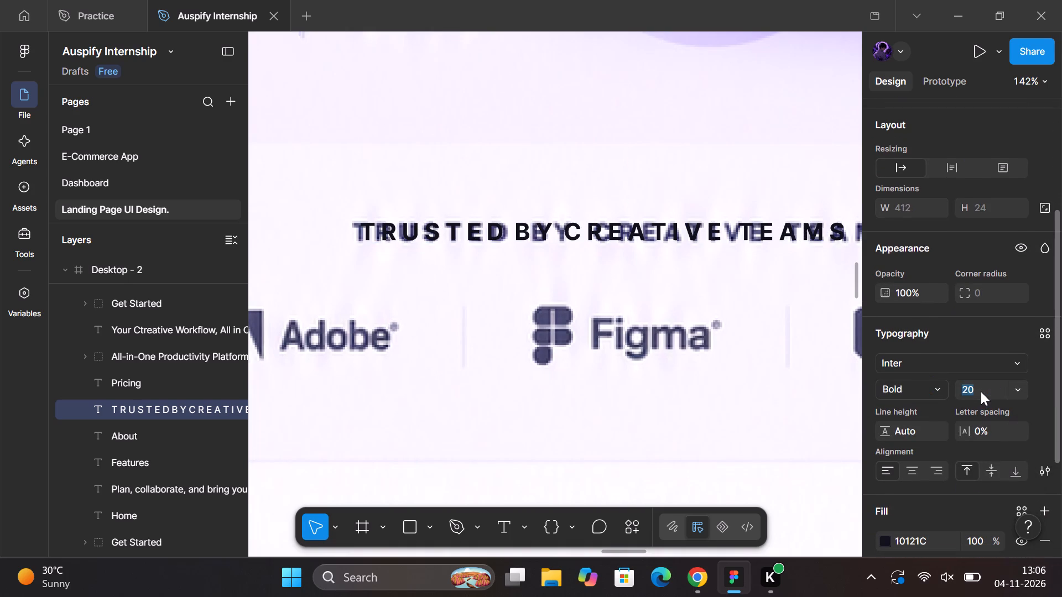
{"action": "scroll", "coordinate": [981, 391], "scroll_direction": "up", "scroll_amount": 3}
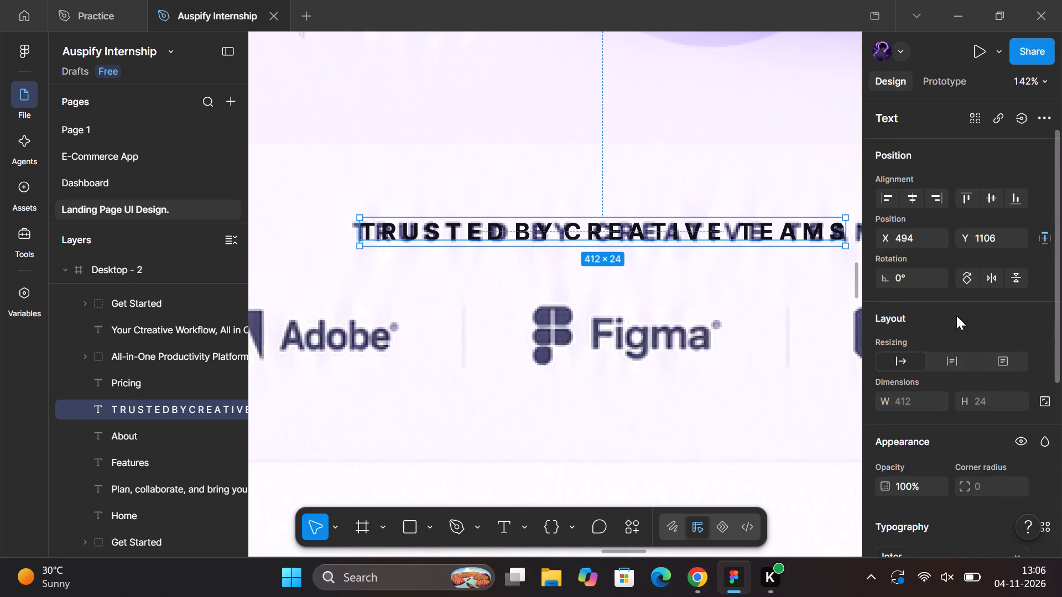
{"action": "left_click", "coordinate": [907, 192]}
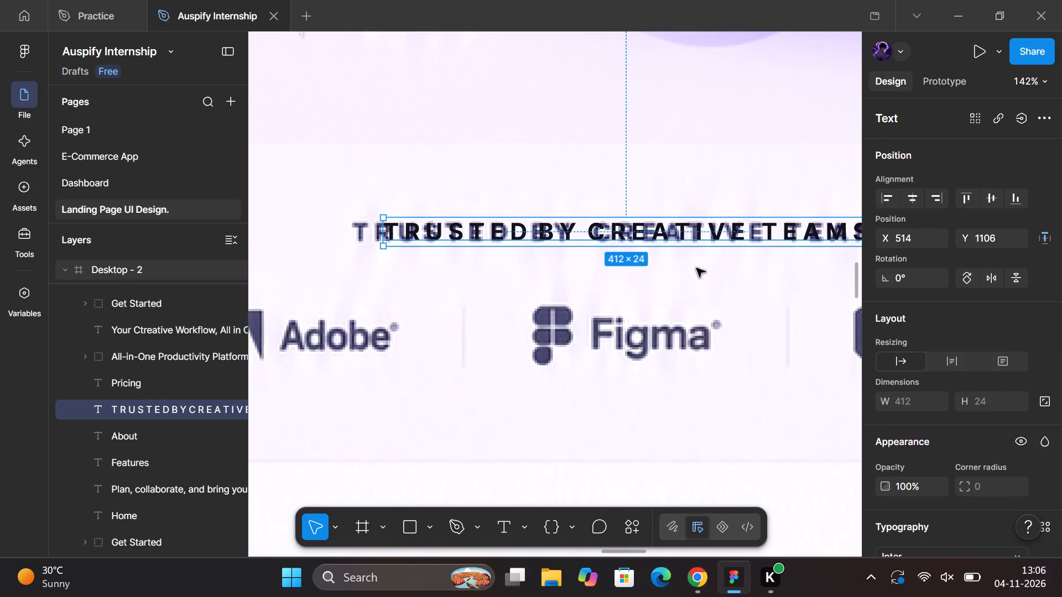
Compare the heading with the reference lettering beneath it and increase its font size to 21.
{"action": "scroll", "coordinate": [794, 273], "scroll_direction": "left", "scroll_amount": 1}
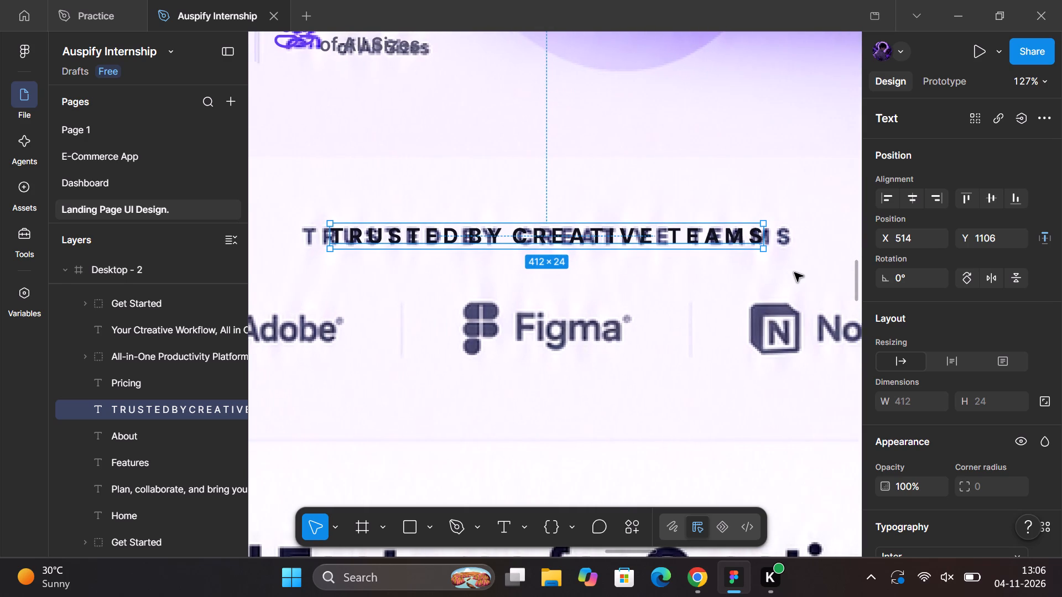
{"action": "scroll", "coordinate": [935, 476], "scroll_direction": "down", "scroll_amount": 1}
{"action": "left_click", "coordinate": [976, 501]}
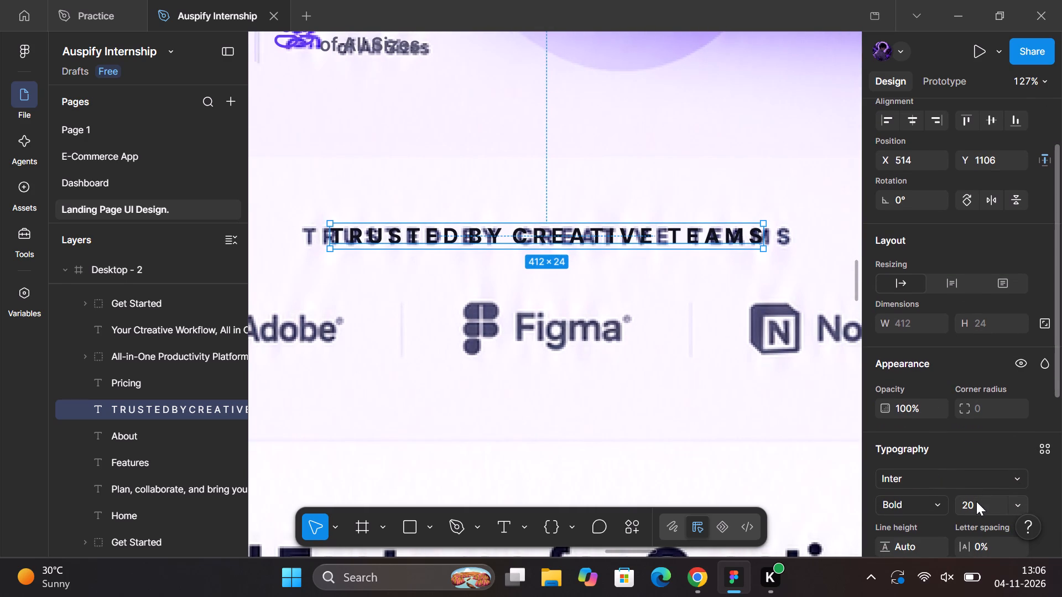
{"action": "key", "text": "Up"}
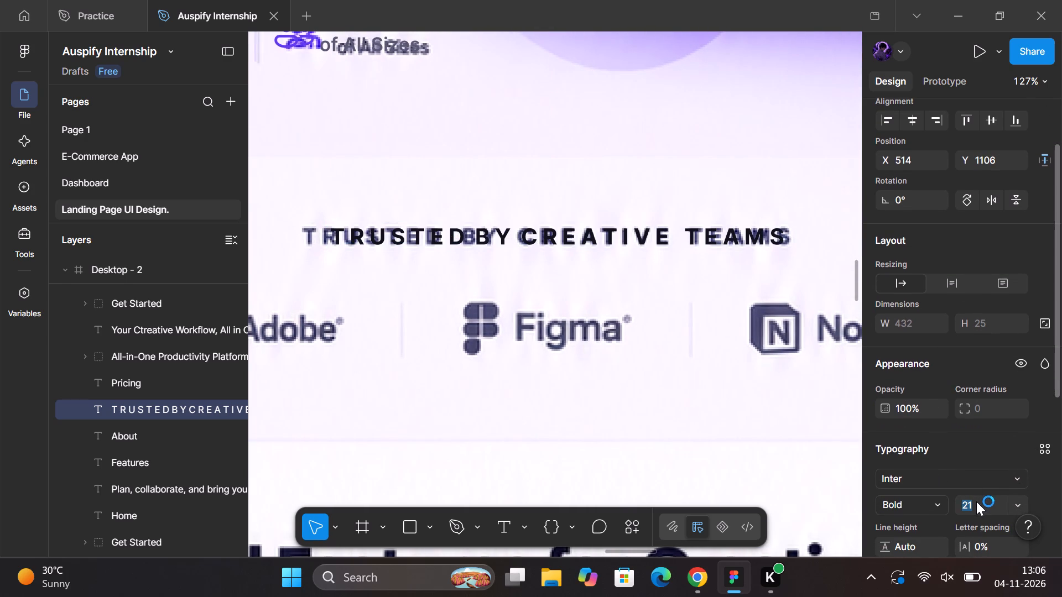
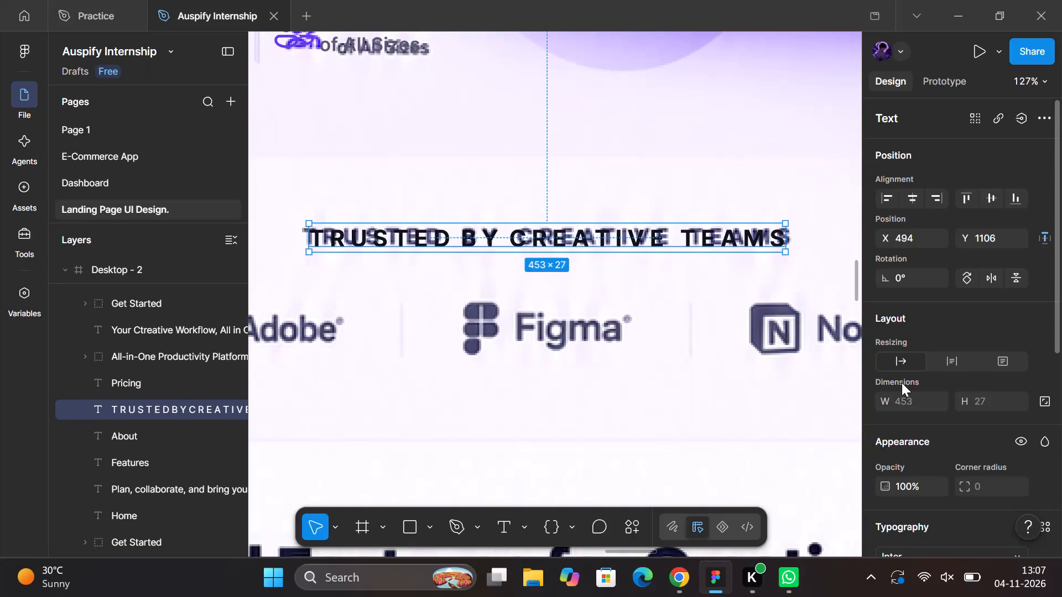
Set the font size of the "TRUSTED BY CREATIVE TEAMS" heading to 20.
{"action": "scroll", "coordinate": [902, 383], "scroll_direction": "down", "scroll_amount": 1}
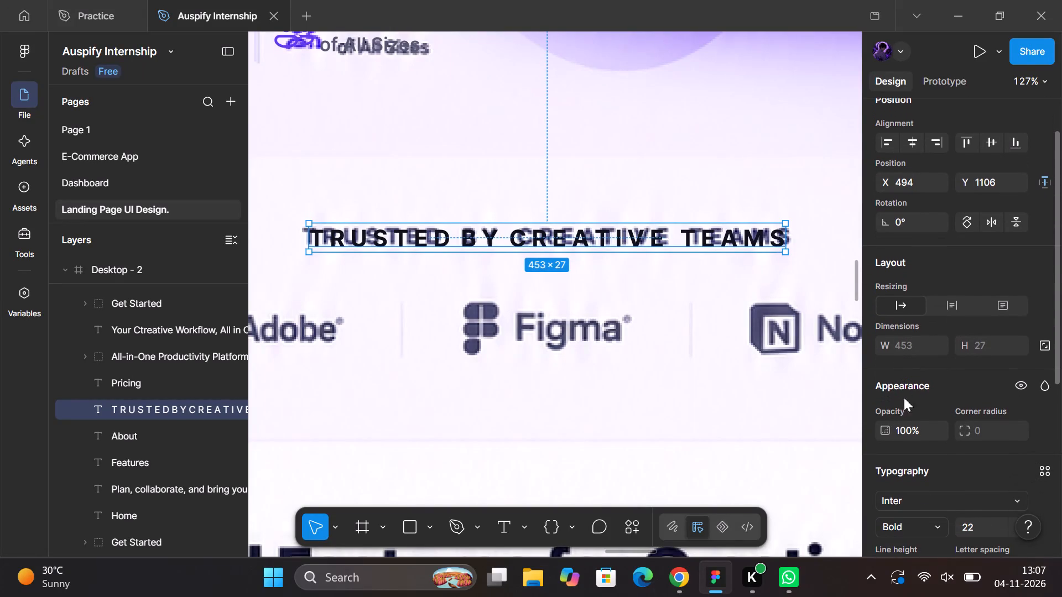
{"action": "left_click", "coordinate": [973, 525]}
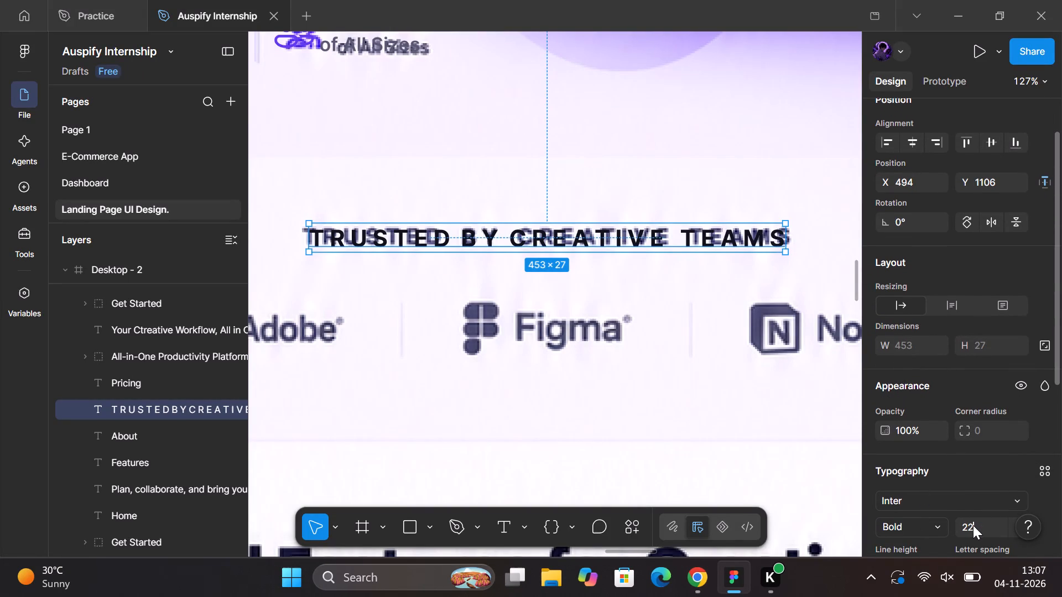
{"action": "key", "text": "Down"}
{"action": "key", "text": "Down"}
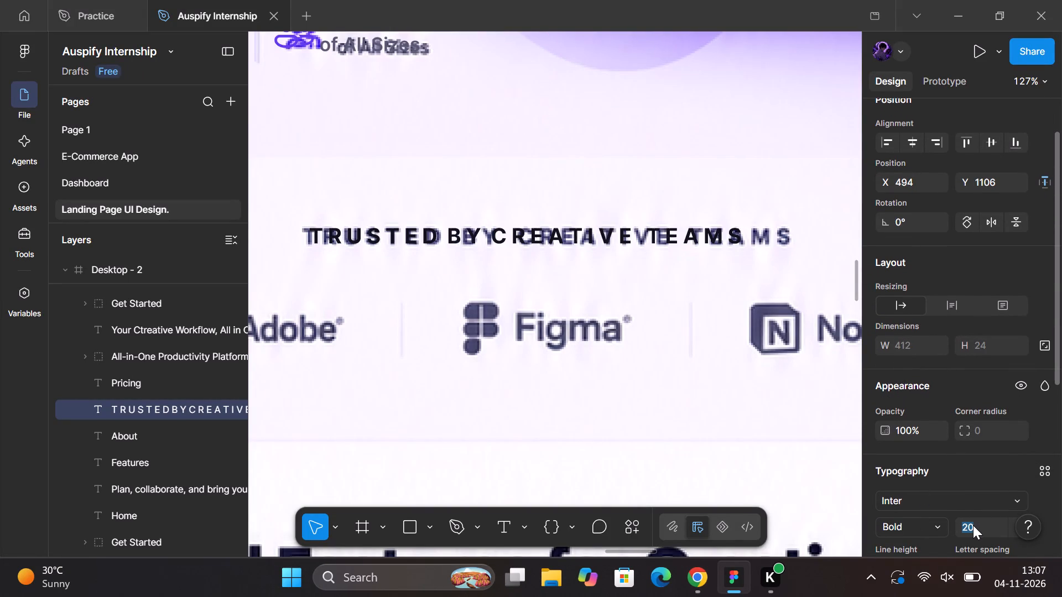
Centre the "TRUSTED BY CREATIVE TEAMS" heading horizontally in the Desktop - 2 frame.
{"action": "scroll", "coordinate": [973, 309], "scroll_direction": "up", "scroll_amount": 1}
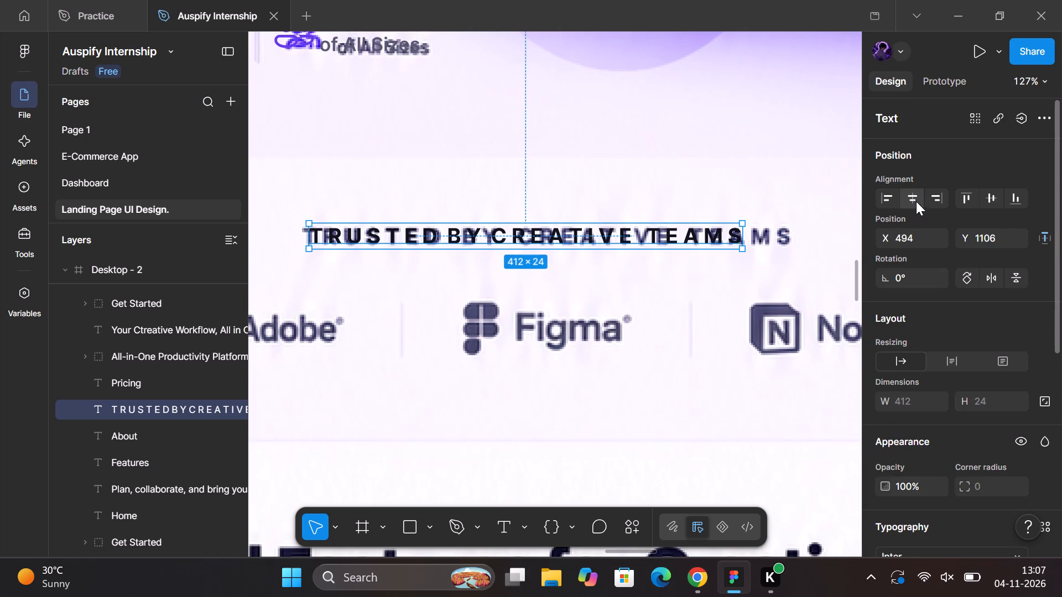
{"action": "left_click", "coordinate": [916, 201]}
{"action": "scroll", "coordinate": [931, 289], "scroll_direction": "down", "scroll_amount": 2}
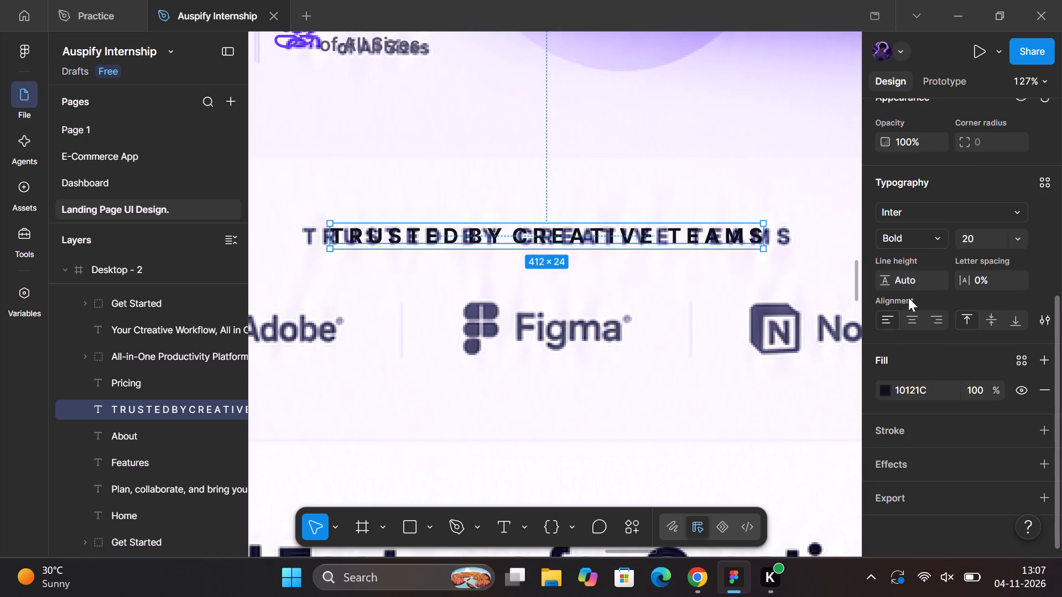
{"action": "left_click", "coordinate": [1040, 319]}
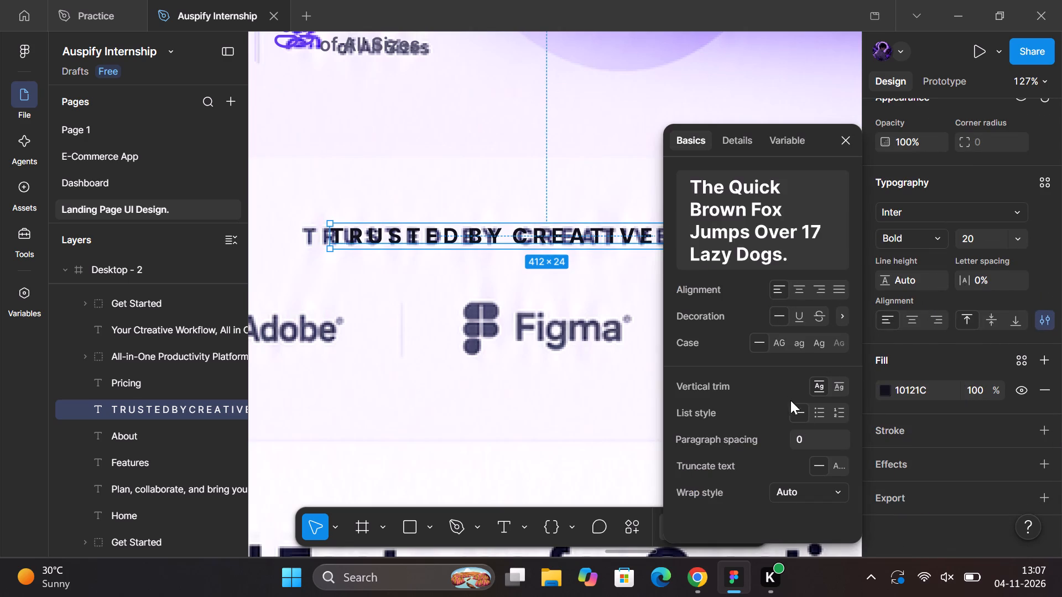
{"action": "left_click", "coordinate": [779, 132]}
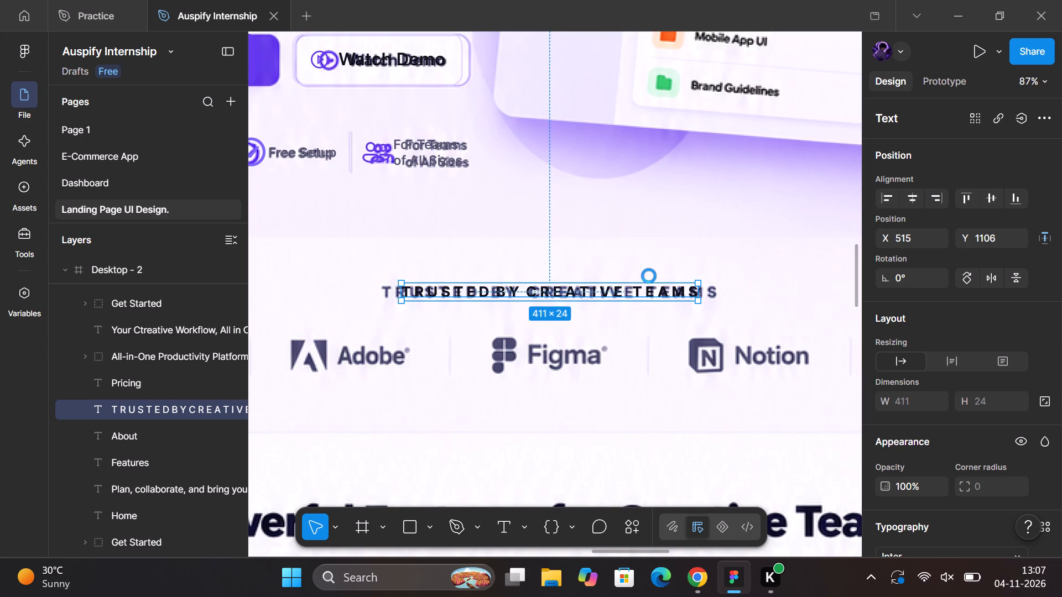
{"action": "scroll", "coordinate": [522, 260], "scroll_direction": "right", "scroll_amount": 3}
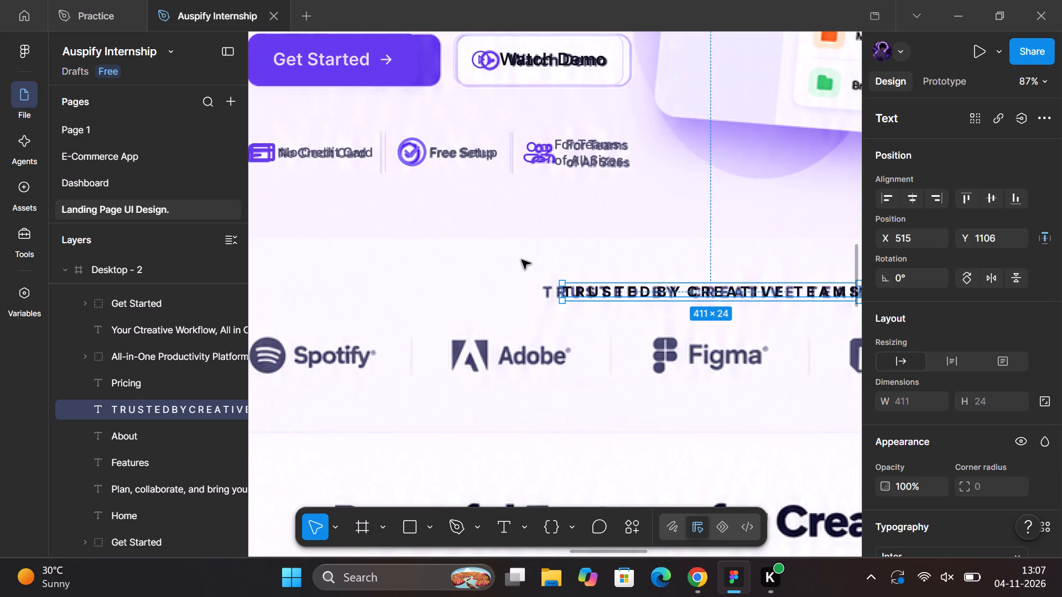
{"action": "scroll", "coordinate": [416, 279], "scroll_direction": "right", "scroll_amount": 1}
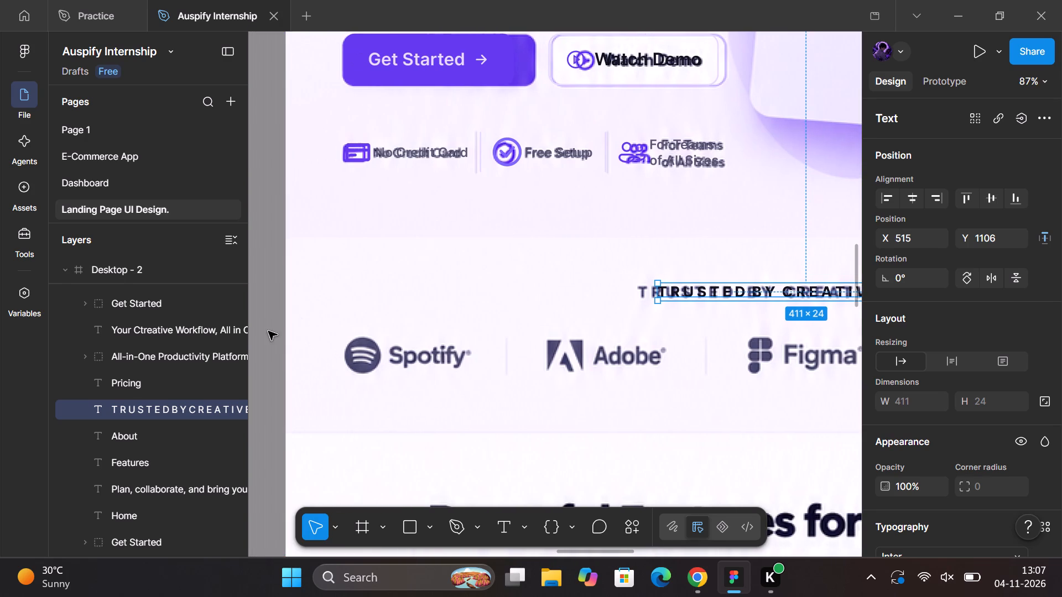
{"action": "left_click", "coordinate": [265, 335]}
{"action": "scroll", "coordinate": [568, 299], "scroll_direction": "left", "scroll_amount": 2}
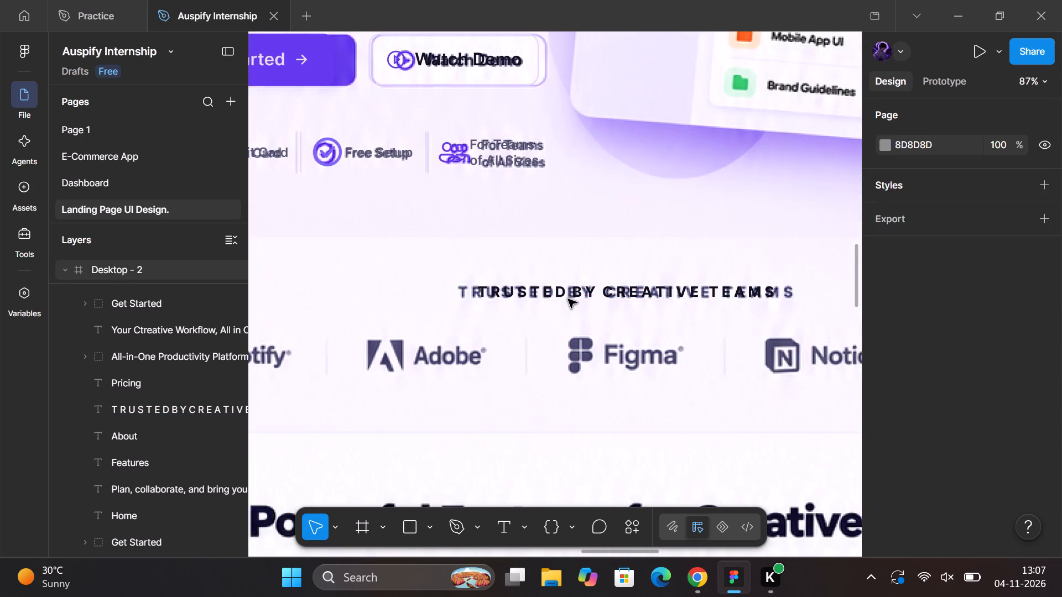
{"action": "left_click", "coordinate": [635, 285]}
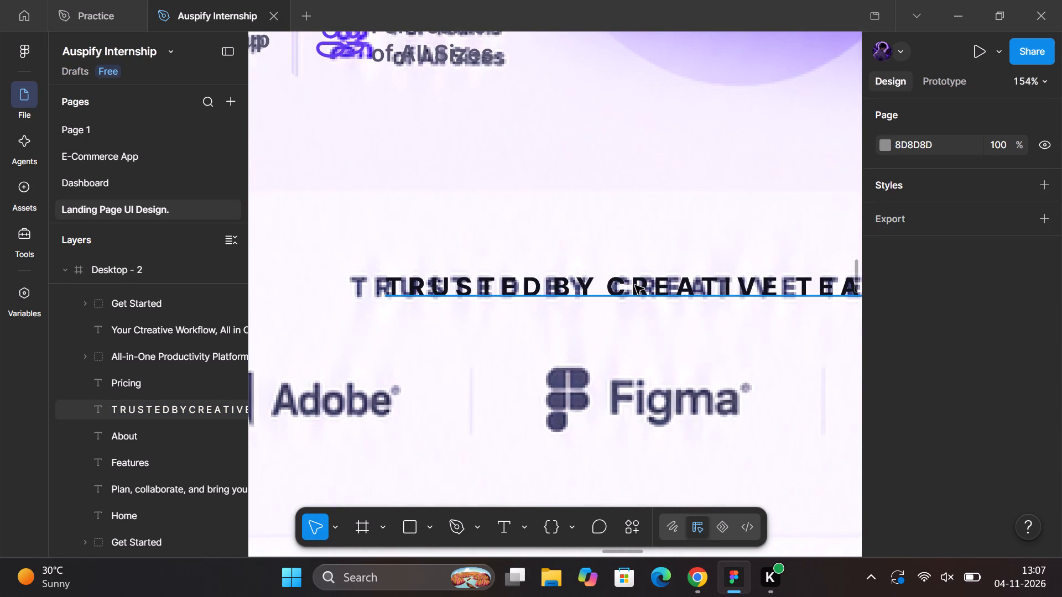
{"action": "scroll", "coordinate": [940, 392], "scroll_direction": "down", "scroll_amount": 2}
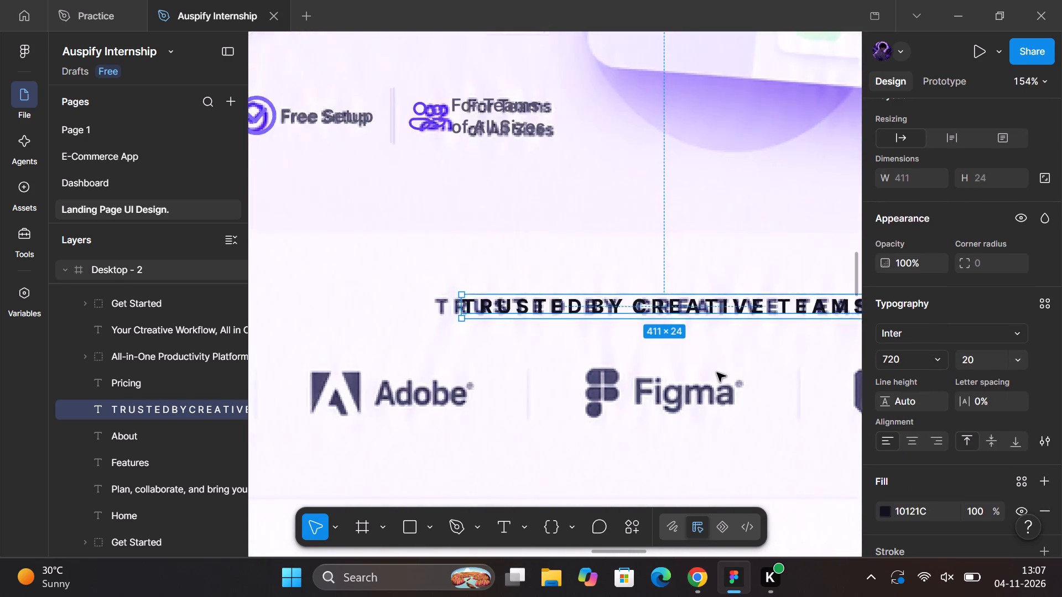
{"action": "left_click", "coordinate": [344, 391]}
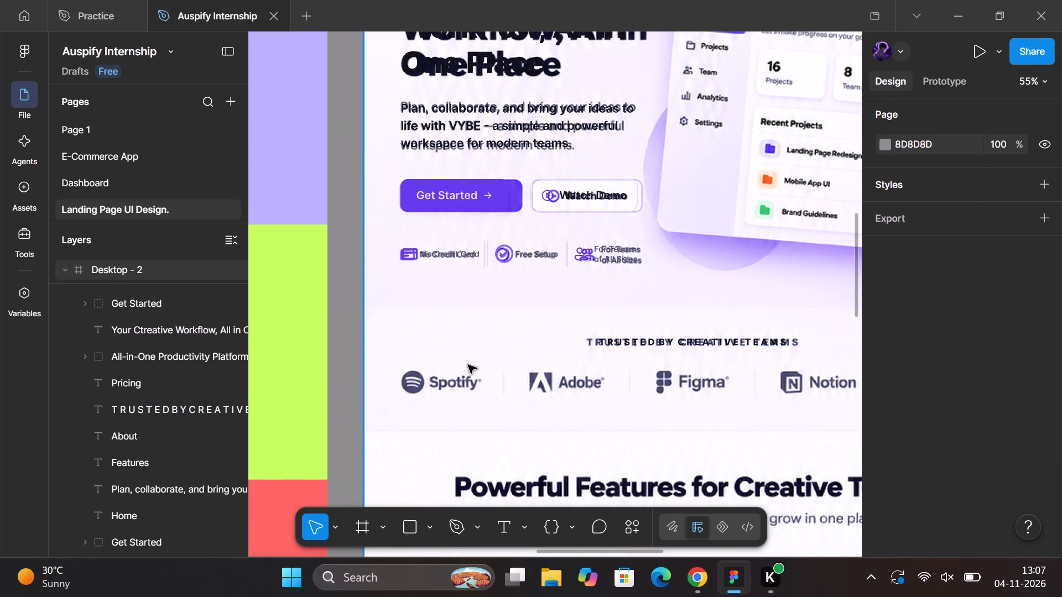
Copy the fill colour 575770 from the "No Credit Card" text and apply it to the "TRUSTED BY CREATIVE TEAMS" heading.
{"action": "left_click", "coordinate": [452, 260], "text": "ctrl"}
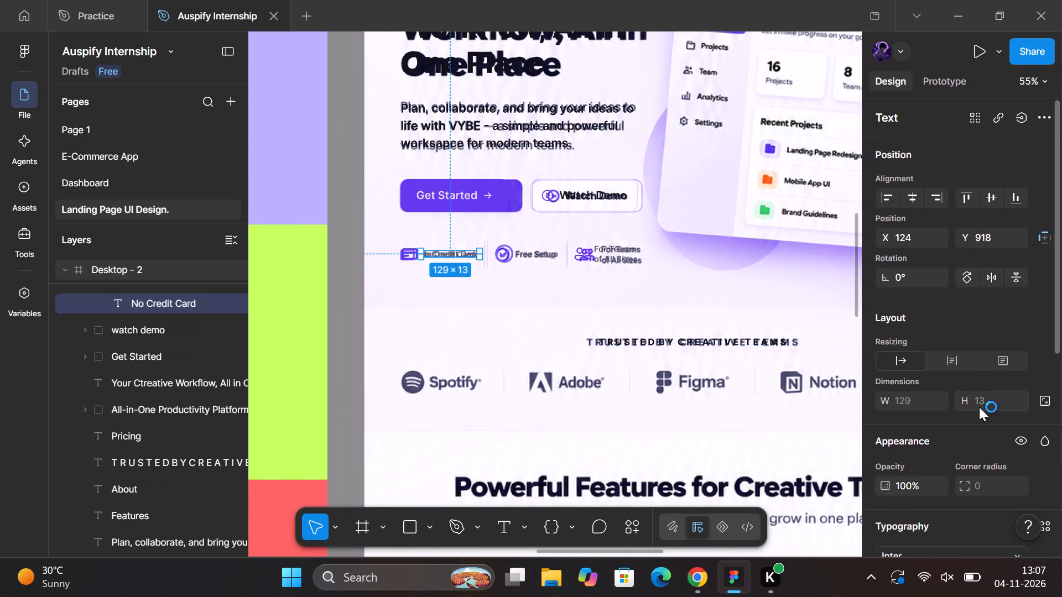
{"action": "scroll", "coordinate": [979, 407], "scroll_direction": "down", "scroll_amount": 2}
{"action": "left_click", "coordinate": [927, 391]}
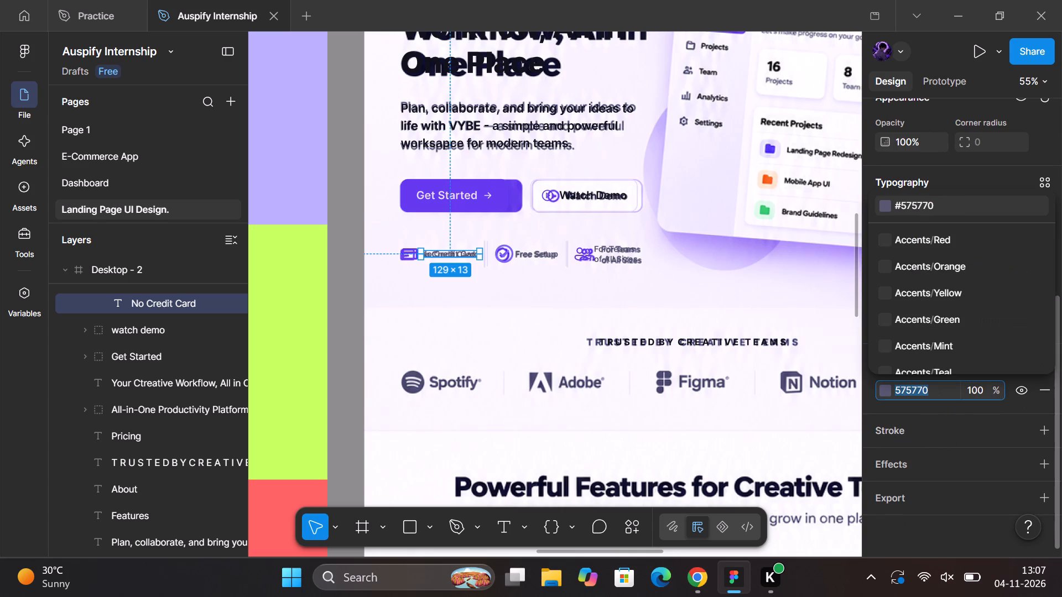
{"action": "key", "text": "ctrl+c"}
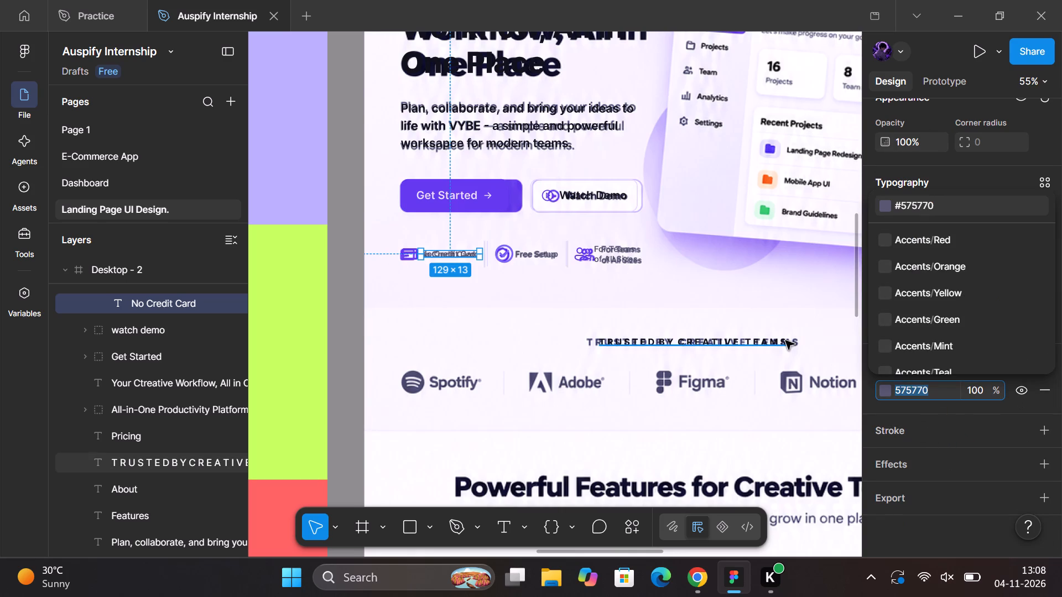
{"action": "left_click", "coordinate": [785, 341], "text": "ctrl"}
{"action": "left_click", "coordinate": [921, 392], "text": "ctrl"}
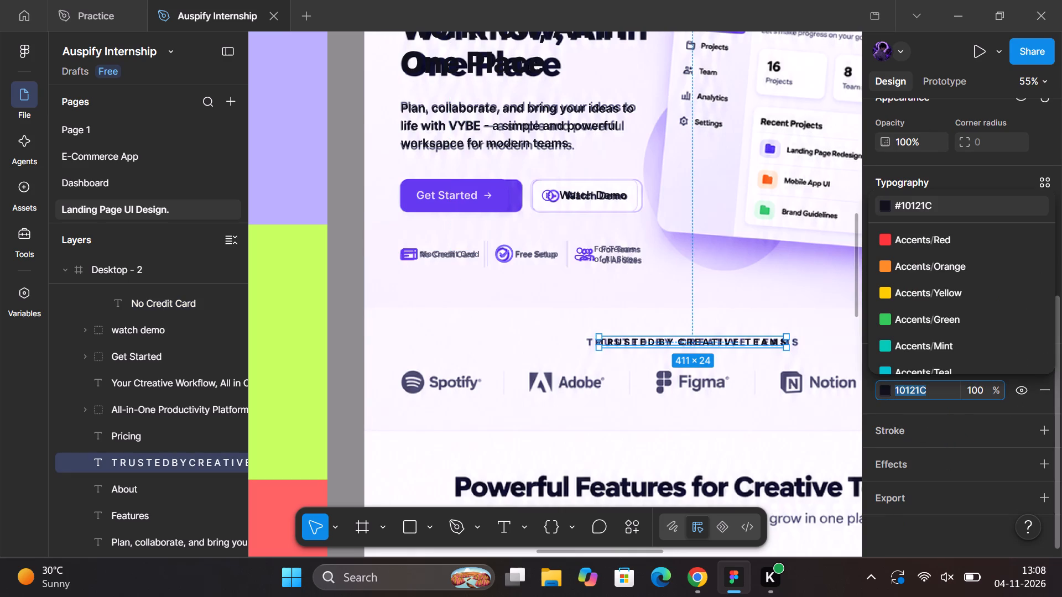
{"action": "key", "text": "ctrl+v"}
{"action": "key", "text": "Return"}
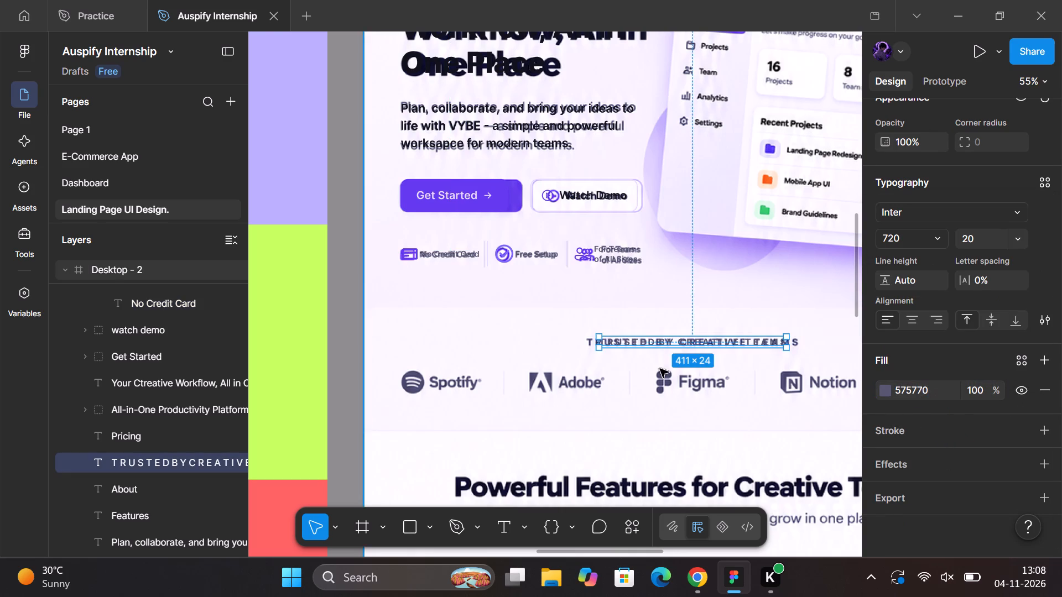
Move the small Adobe icon from the canvas beside the page onto the reference Adobe logo in Desktop - 2.
{"action": "scroll", "coordinate": [660, 369], "scroll_direction": "left", "scroll_amount": 2}
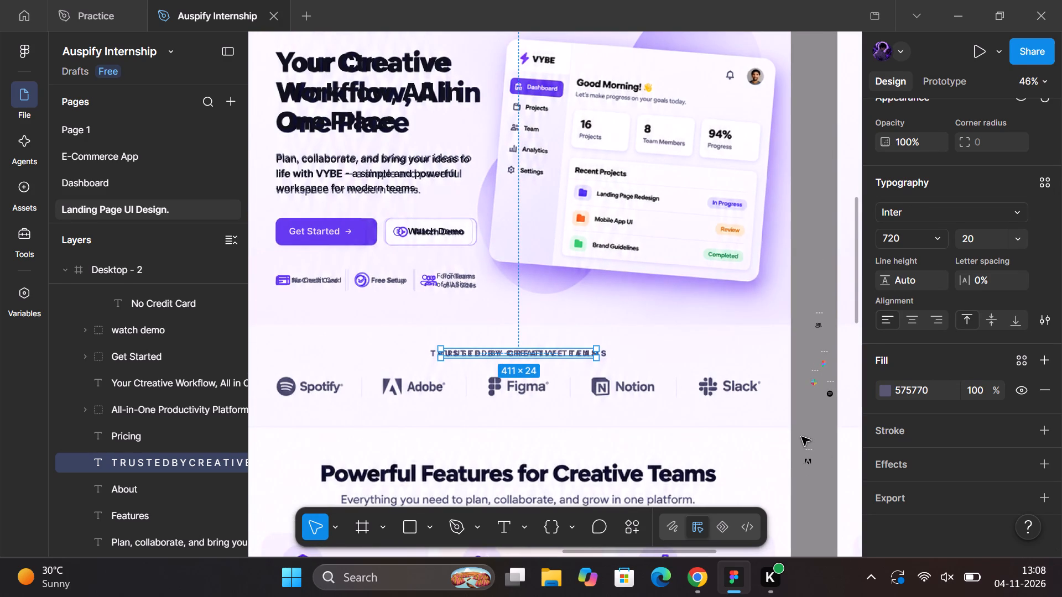
{"action": "left_click_drag", "start_coordinate": [794, 441], "coordinate": [825, 476]}
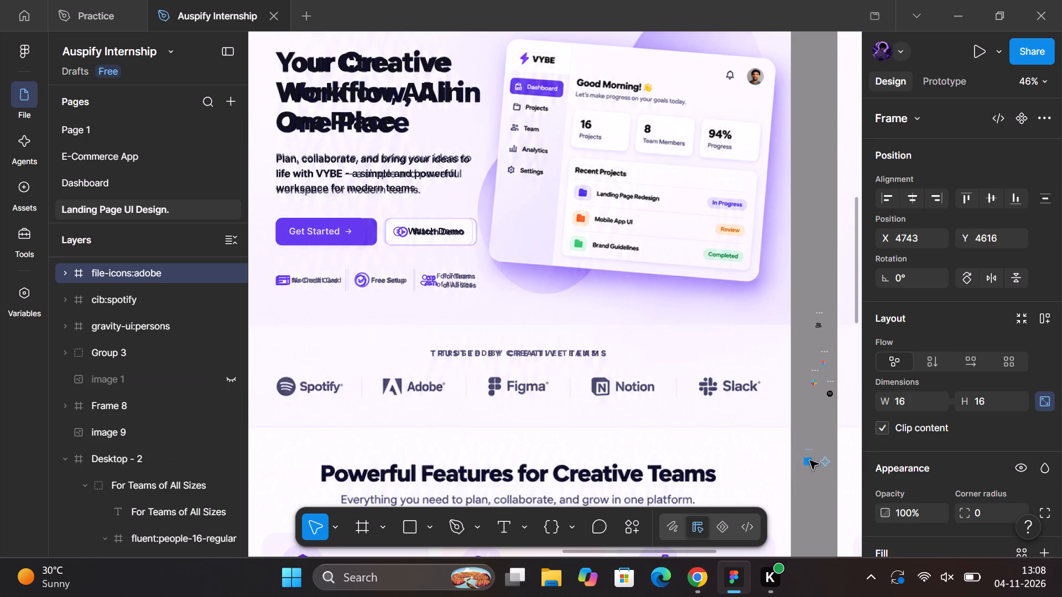
{"action": "left_click_drag", "start_coordinate": [807, 451], "coordinate": [780, 438]}
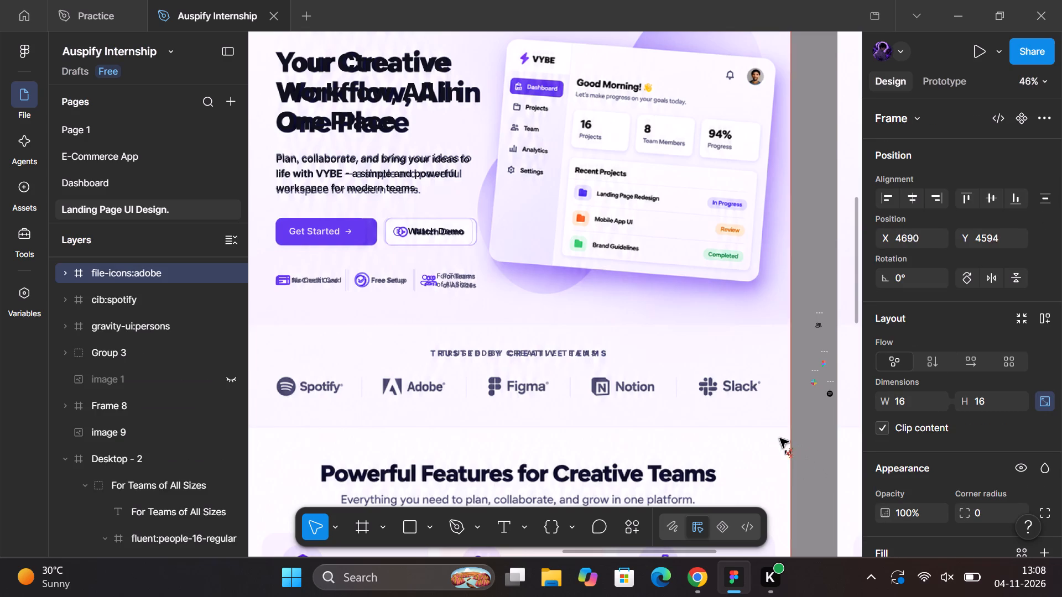
{"action": "left_click_drag", "start_coordinate": [780, 438], "coordinate": [408, 381]}
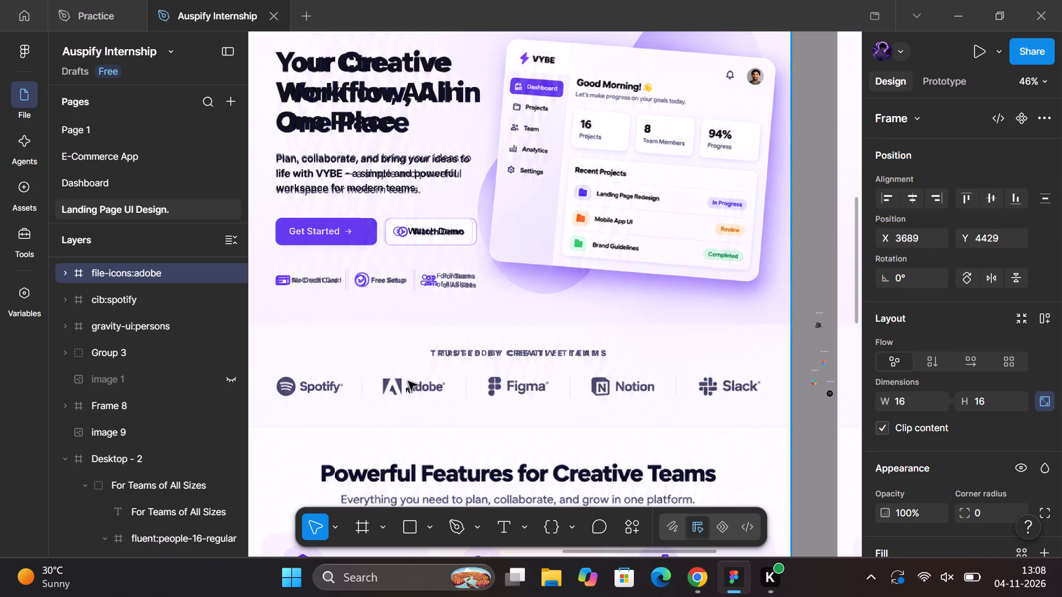
Move the small Spotify icon from beside the page onto the reference Spotify logo, at X 99, Y 1197.
{"action": "left_click_drag", "start_coordinate": [831, 385], "coordinate": [398, 389]}
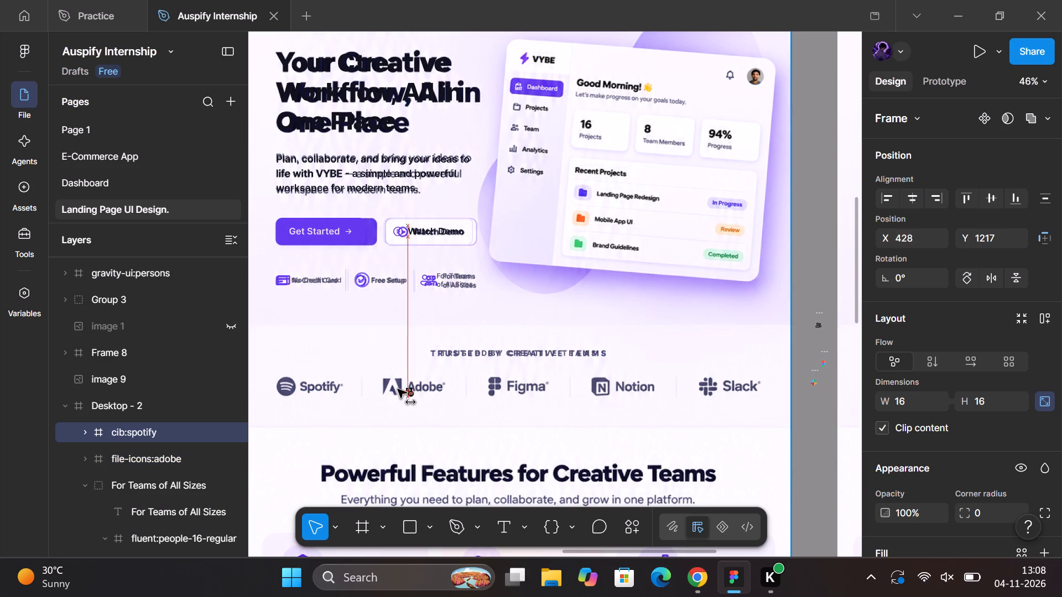
{"action": "left_click_drag", "start_coordinate": [398, 389], "coordinate": [307, 385]}
{"action": "scroll", "coordinate": [307, 385], "scroll_direction": "right", "scroll_amount": 1}
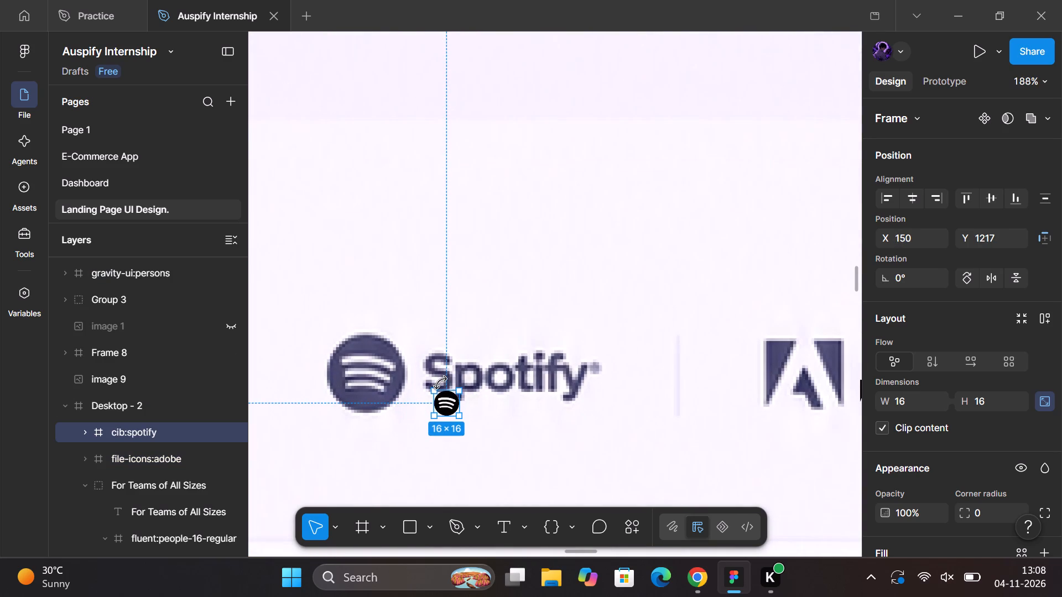
{"action": "left_click_drag", "start_coordinate": [449, 401], "coordinate": [362, 369]}
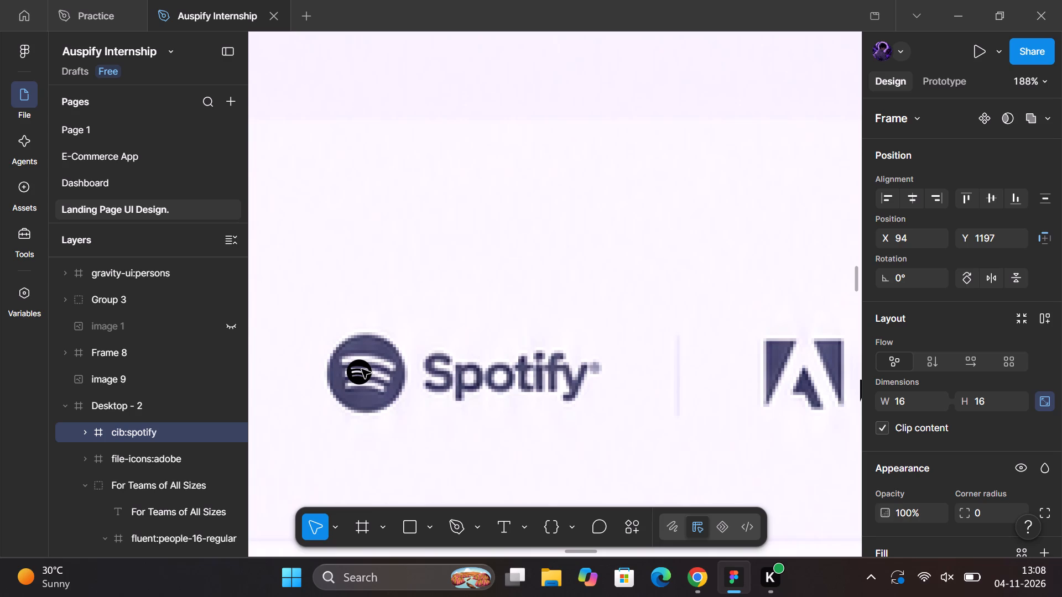
{"action": "left_click_drag", "start_coordinate": [362, 369], "coordinate": [369, 369]}
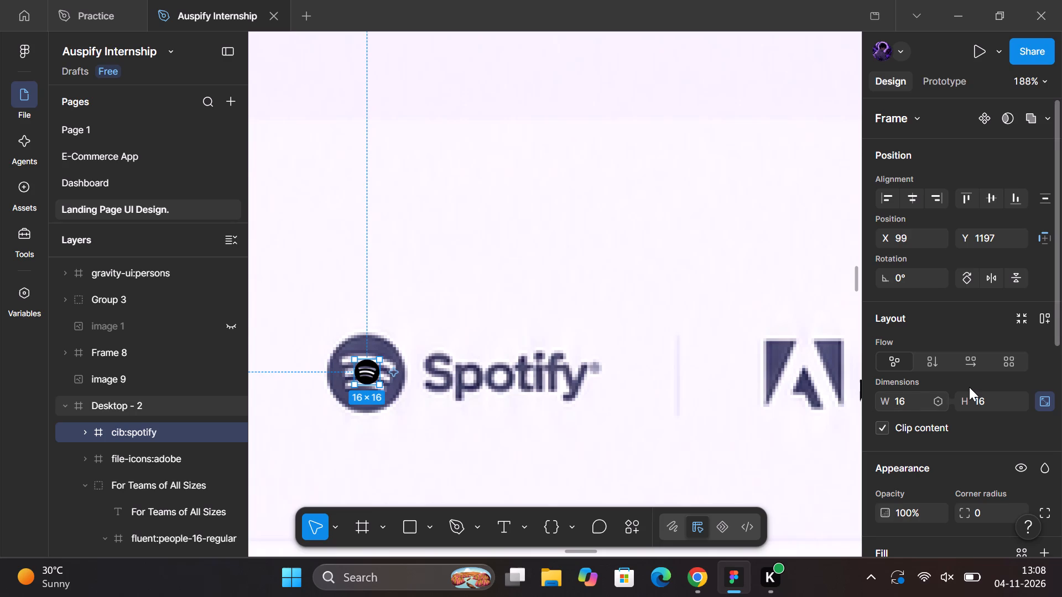
Enlarge the Spotify icon proportionally to 50 × 50.
{"action": "left_click", "coordinate": [910, 400]}
{"action": "key", "text": "Up"}
{"action": "key", "text": "Up"}
{"action": "key", "text": "Up"}
{"action": "key", "text": "Up"}
{"action": "key", "text": "Up"}
{"action": "key", "text": "Up"}
{"action": "key", "text": "Up"}
{"action": "key", "text": "Up"}
{"action": "key", "text": "Up"}
{"action": "key", "text": "Up"}
{"action": "key", "text": "Up"}
{"action": "key", "text": "Up"}
{"action": "key", "text": "Up"}
{"action": "key", "text": "Up"}
{"action": "key", "text": "Up"}
{"action": "key", "text": "Up"}
{"action": "key", "text": "Up"}
{"action": "key", "text": "Up"}
{"action": "key", "text": "Up"}
{"action": "key", "text": "Up"}
{"action": "key", "text": "Up"}
{"action": "key", "text": "Up"}
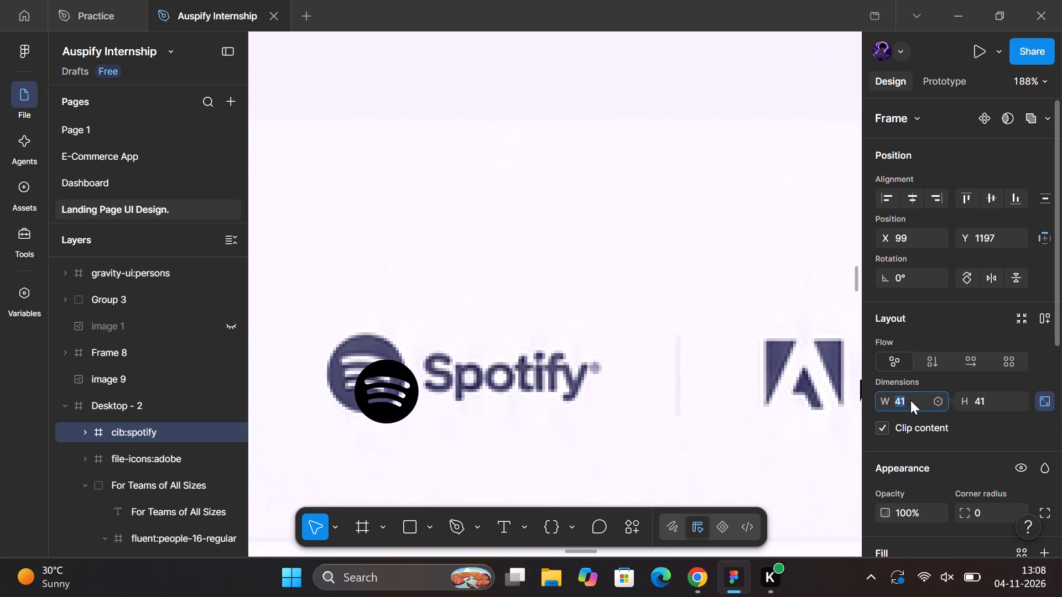
{"action": "key", "text": "Up"}
{"action": "key", "text": "Up"}
{"action": "key", "text": "Up"}
{"action": "key", "text": "Up"}
{"action": "key", "text": "Up"}
{"action": "key", "text": "Up"}
{"action": "key", "text": "Up"}
{"action": "key", "text": "Up"}
{"action": "key", "text": "Up"}
{"action": "key", "text": "Up"}
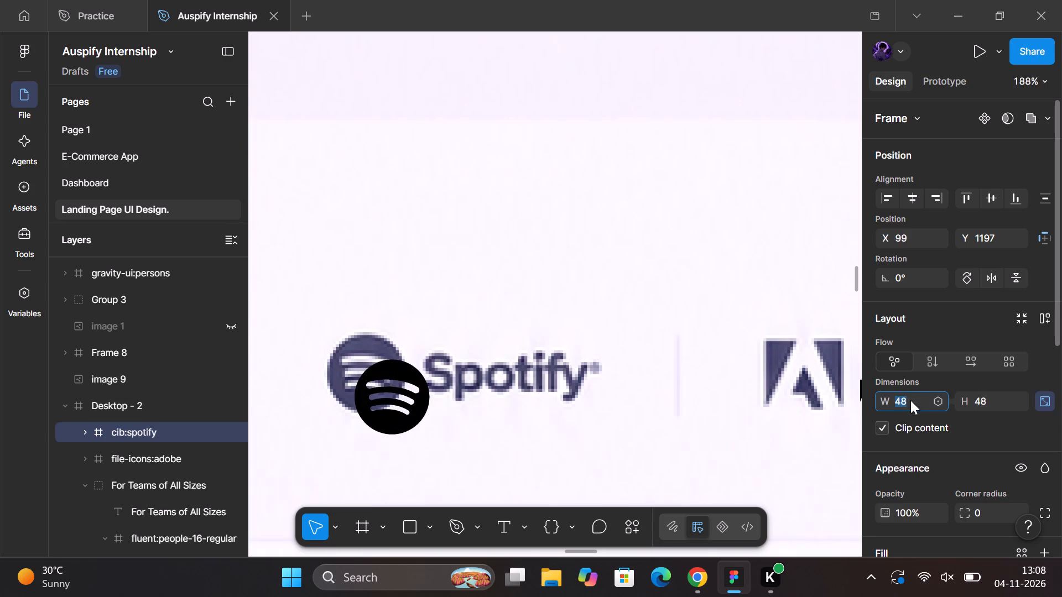
{"action": "key", "text": "Up"}
{"action": "key", "text": "Up"}
Align the enlarged Spotify icon over the reference Spotify circle, at about X 82, Y 1180.
{"action": "left_click_drag", "start_coordinate": [404, 408], "coordinate": [398, 403]}
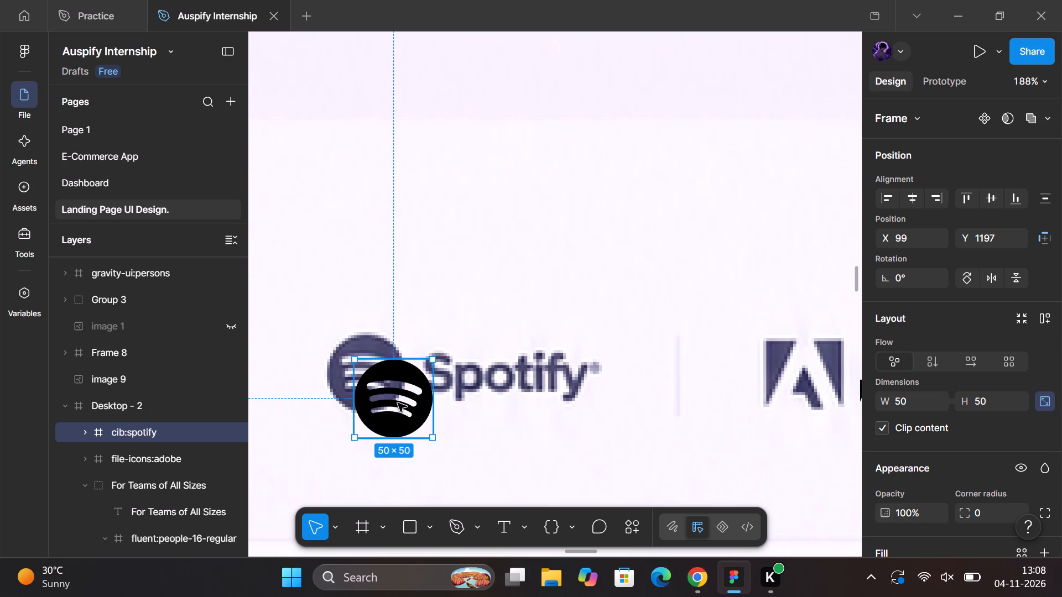
{"action": "left_click_drag", "start_coordinate": [398, 403], "coordinate": [377, 381]}
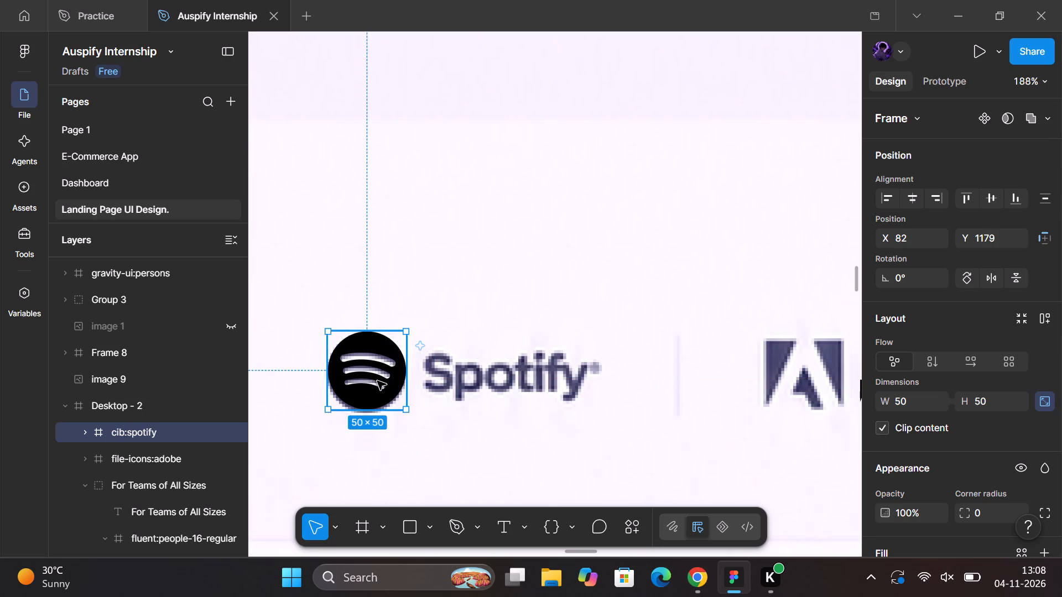
{"action": "key", "text": "Down"}
{"action": "key", "text": "Left"}
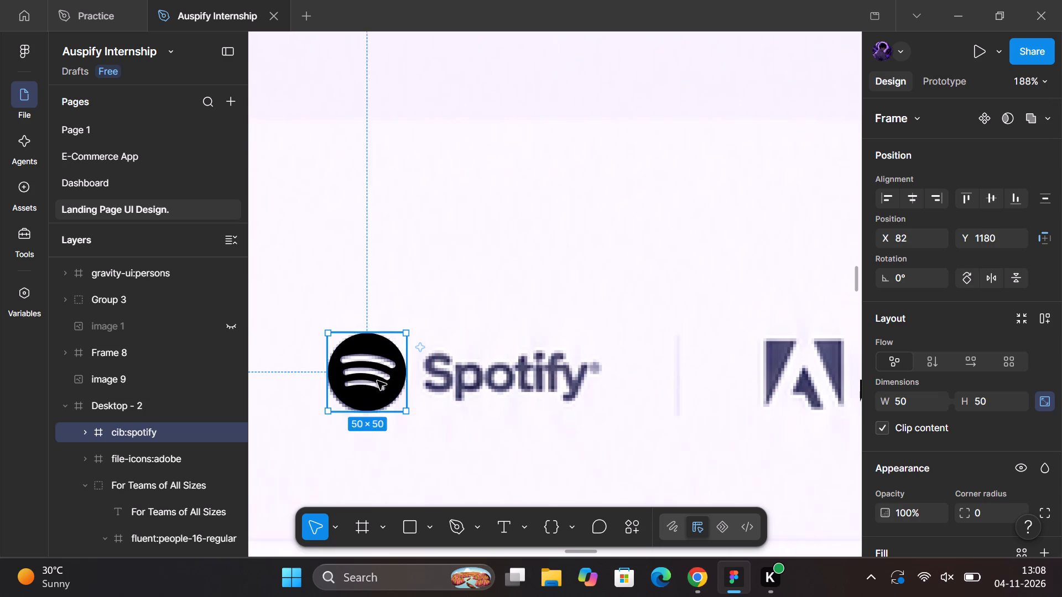
Nudge the Spotify icon horizontally to X 80.
{"action": "key", "text": "Left"}
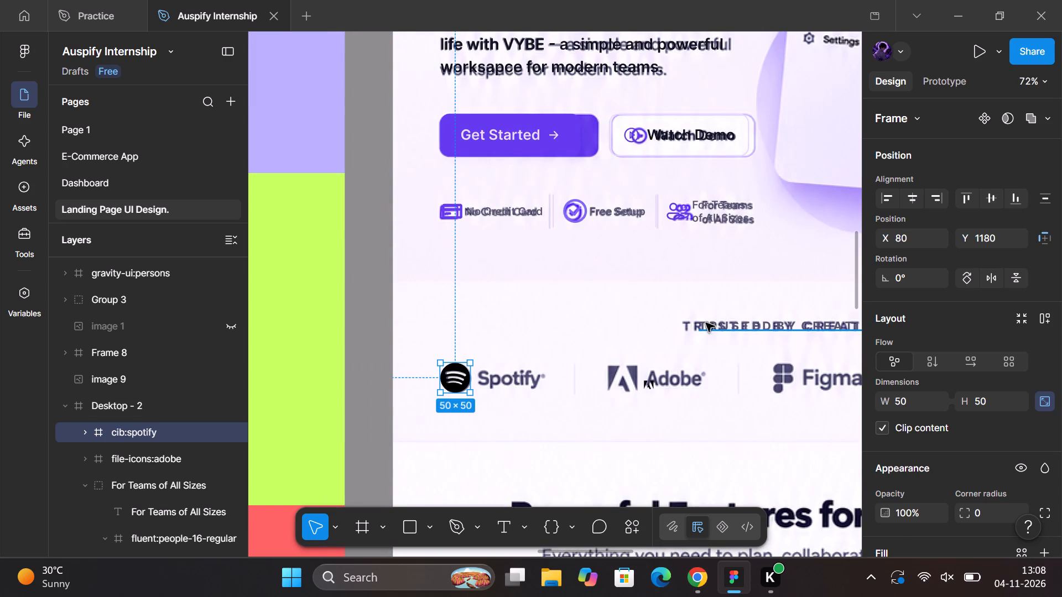
Move the TRUSTED BY CREATIVE TEAMS heading text onto the reference Spotify logo, about X 198, Y 1205, and replace its wording with Spotify.
{"action": "left_click_drag", "start_coordinate": [706, 323], "coordinate": [565, 371]}
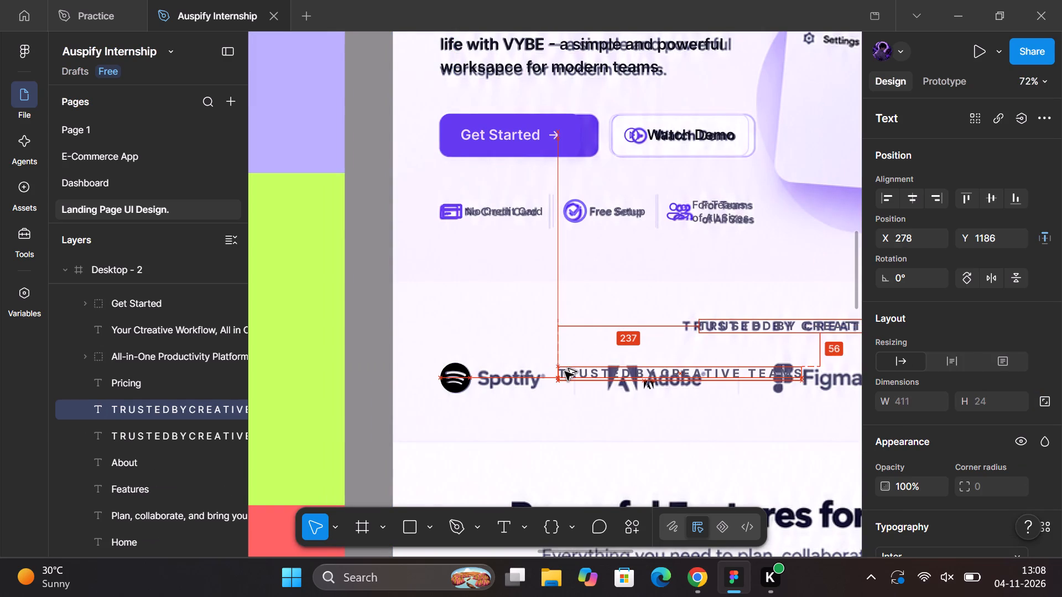
{"action": "left_click_drag", "start_coordinate": [565, 371], "coordinate": [515, 381]}
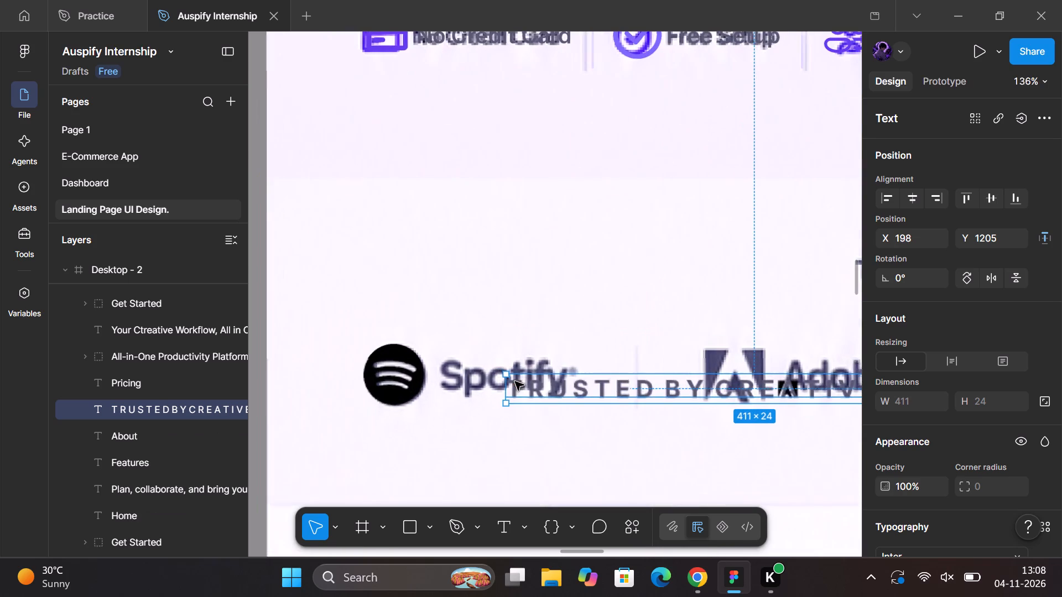
{"action": "double_click", "coordinate": [551, 384]}
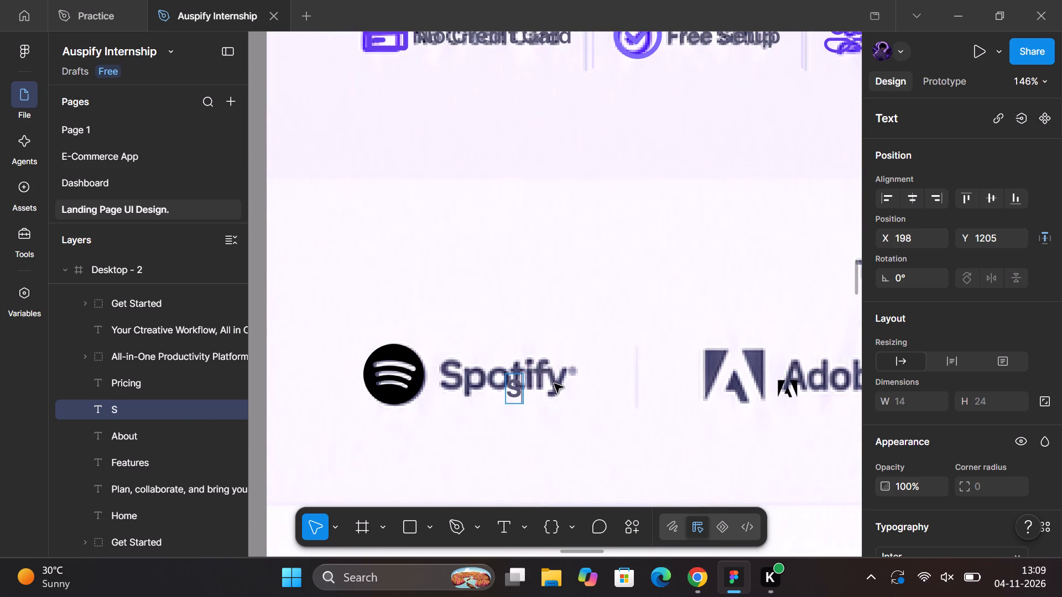
{"action": "key", "text": "p"}
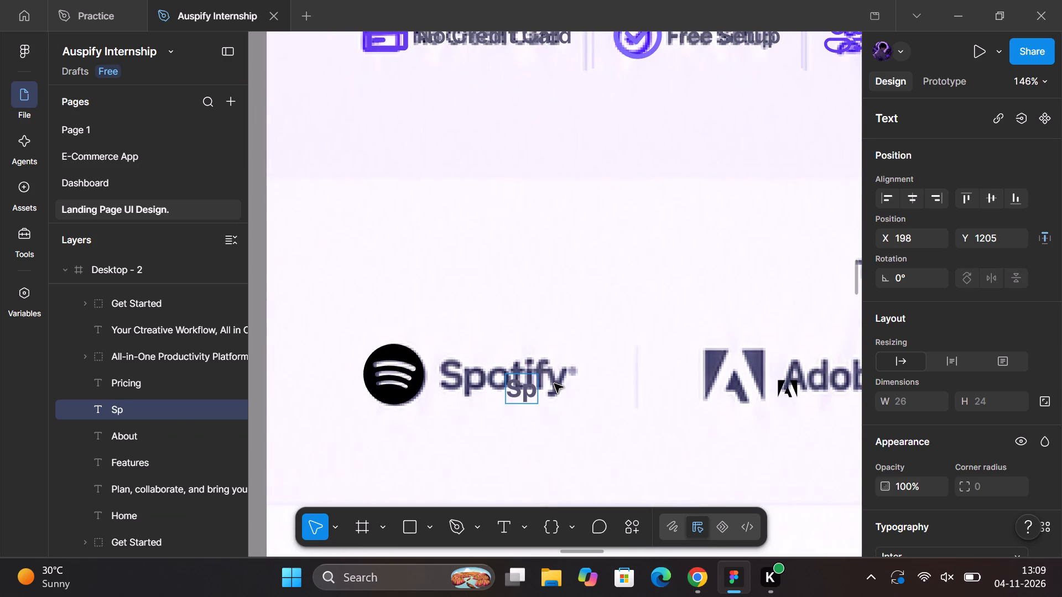
{"action": "type", "text": "oti"}
{"action": "type", "text": "fy"}
{"action": "left_click", "coordinate": [654, 464]}
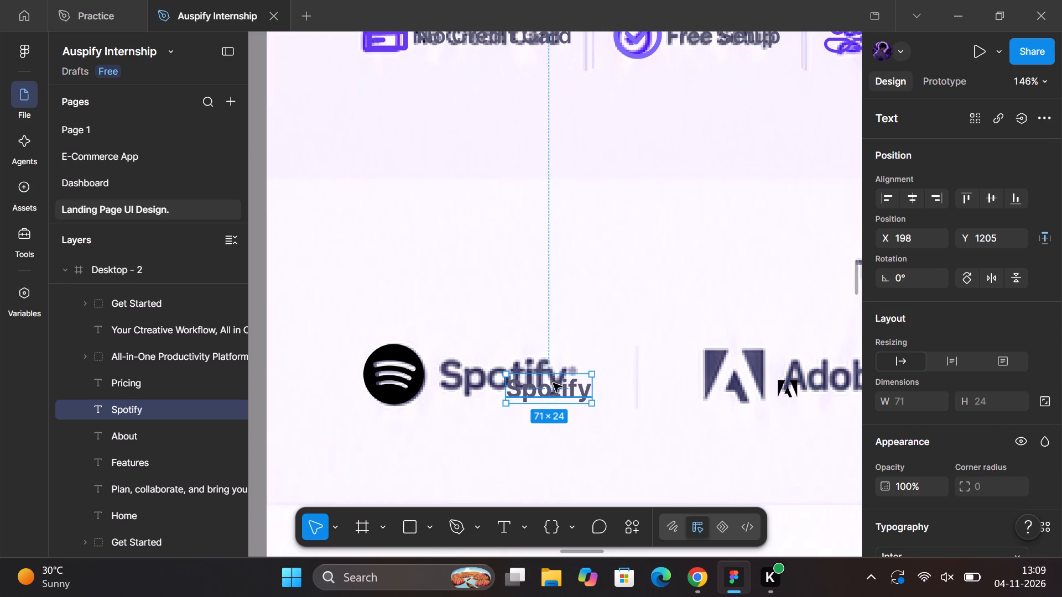
Place the Spotify text just below the reference wordmark and set its font weight to Black.
{"action": "left_click_drag", "start_coordinate": [543, 387], "coordinate": [497, 406]}
{"action": "scroll", "coordinate": [918, 471], "scroll_direction": "down", "scroll_amount": 2}
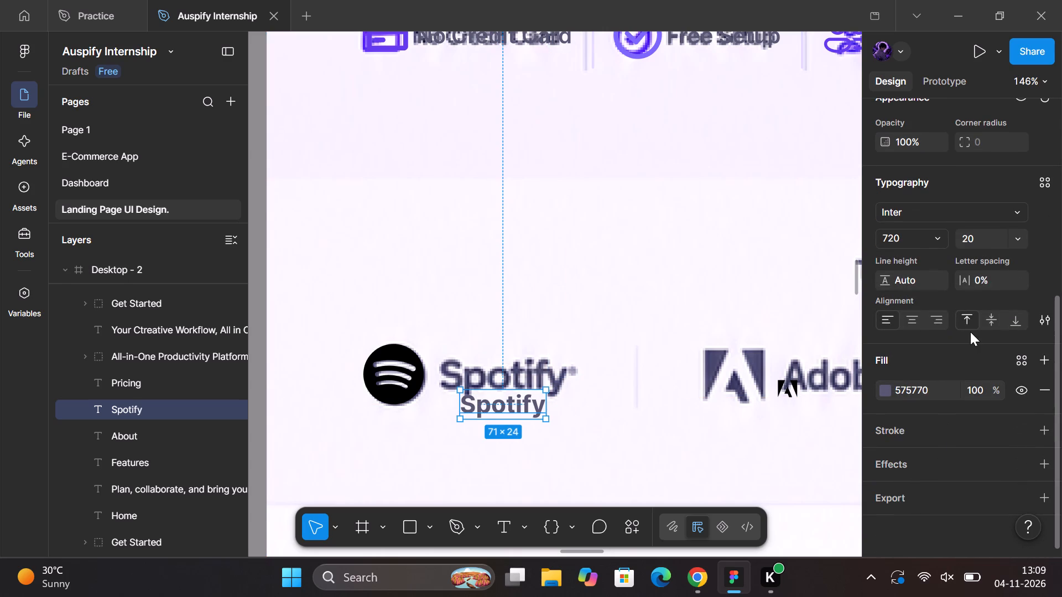
{"action": "left_click", "coordinate": [947, 238]}
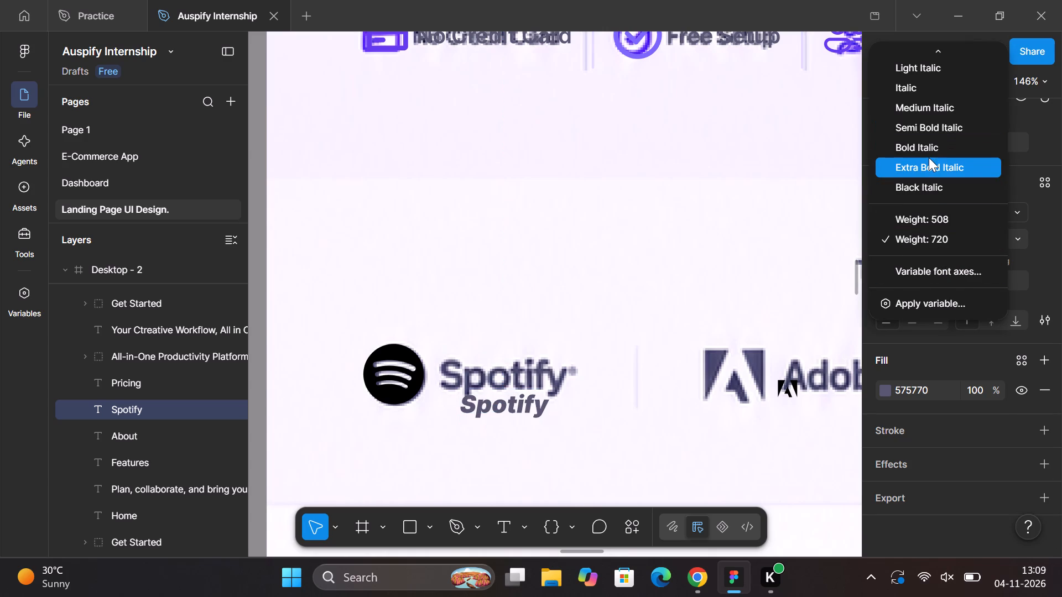
{"action": "scroll", "coordinate": [929, 158], "scroll_direction": "up", "scroll_amount": 2}
{"action": "left_click", "coordinate": [924, 122]}
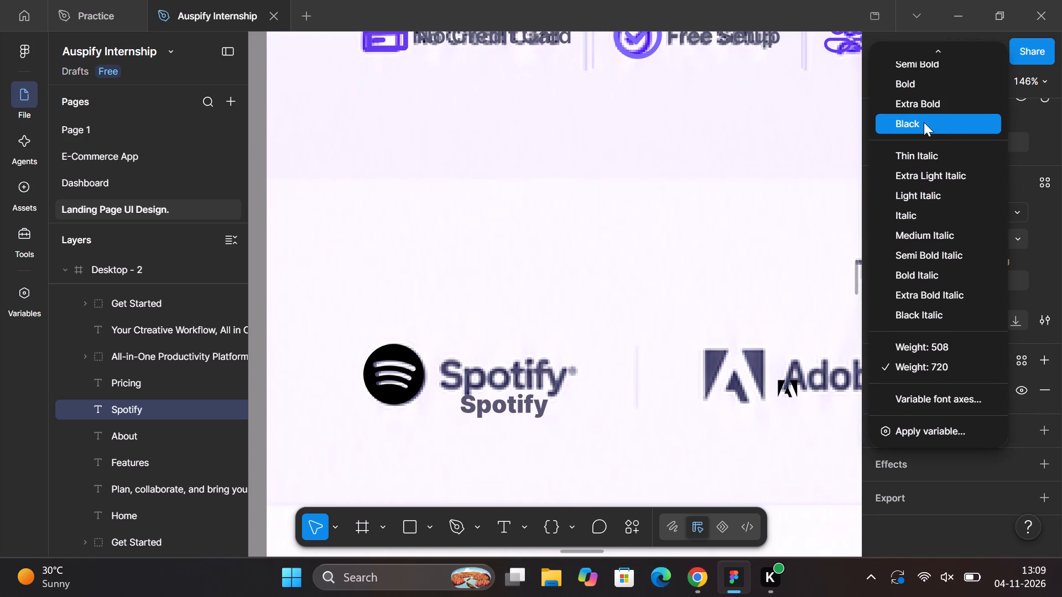
Set the Spotify text's font size to 30.
{"action": "left_click", "coordinate": [970, 240]}
{"action": "key", "text": "Up"}
{"action": "key", "text": "Up"}
{"action": "key", "text": "Up"}
{"action": "key", "text": "Up"}
{"action": "key", "text": "Up"}
{"action": "key", "text": "Up"}
{"action": "key", "text": "Up"}
{"action": "key", "text": "Up"}
{"action": "key", "text": "Up"}
{"action": "key", "text": "Up"}
{"action": "key", "text": "Up"}
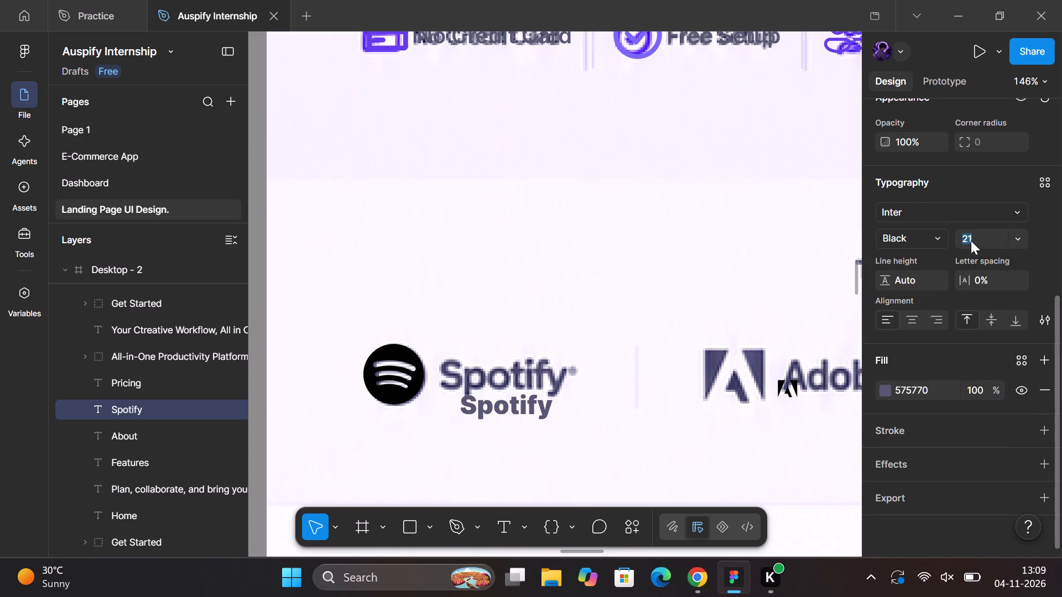
{"action": "key", "text": "Up"}
{"action": "key", "text": "Up"}
{"action": "key", "text": "Up"}
{"action": "key", "text": "Up"}
{"action": "key", "text": "Up"}
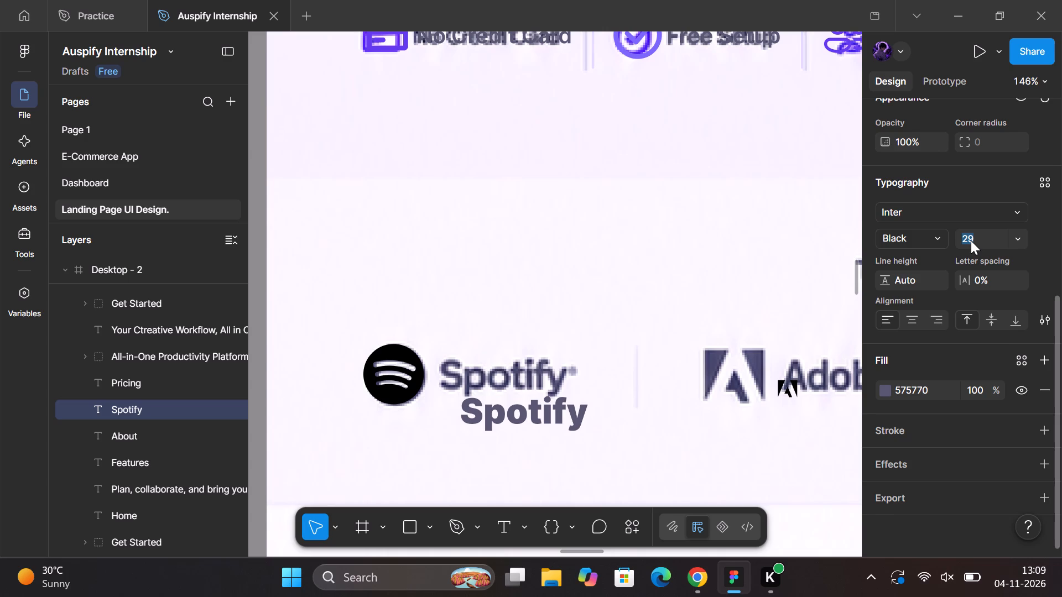
{"action": "key", "text": "Up"}
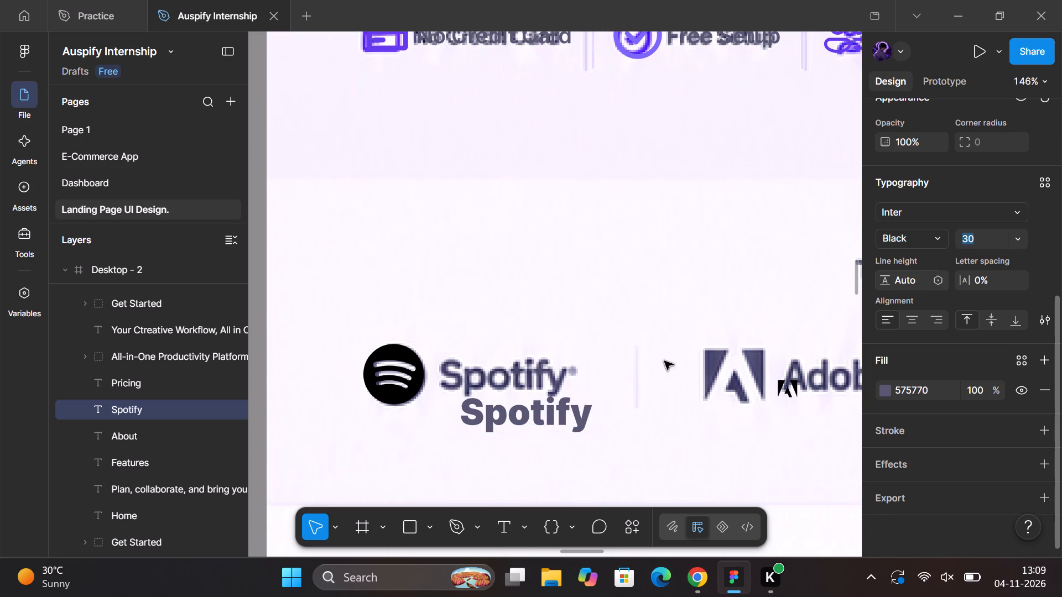
Align the Spotify text over the reference Spotify wordmark beside the icon.
{"action": "left_click_drag", "start_coordinate": [555, 411], "coordinate": [533, 379]}
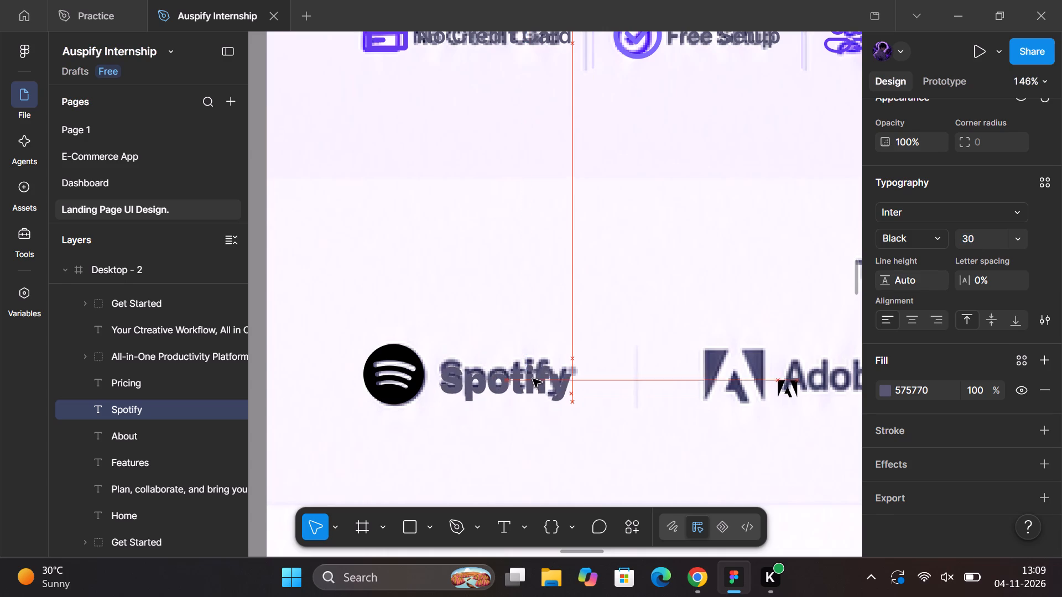
{"action": "left_click_drag", "start_coordinate": [533, 379], "coordinate": [533, 374]}
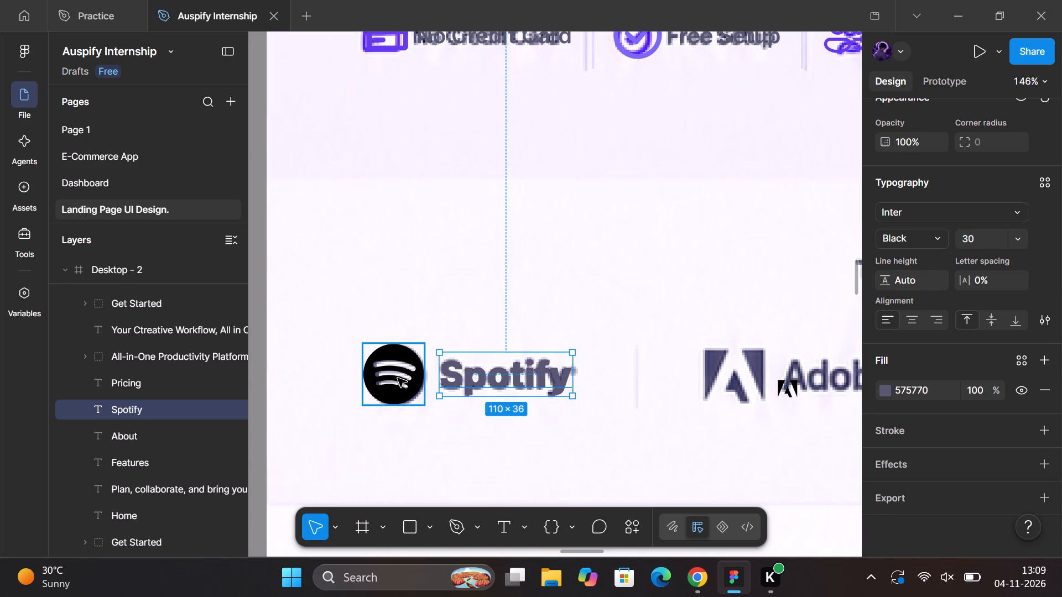
Copy the Spotify text's fill colour 575770 and apply it to the Spotify icon's vector.
{"action": "left_click", "coordinate": [498, 380]}
{"action": "left_click", "coordinate": [912, 385]}
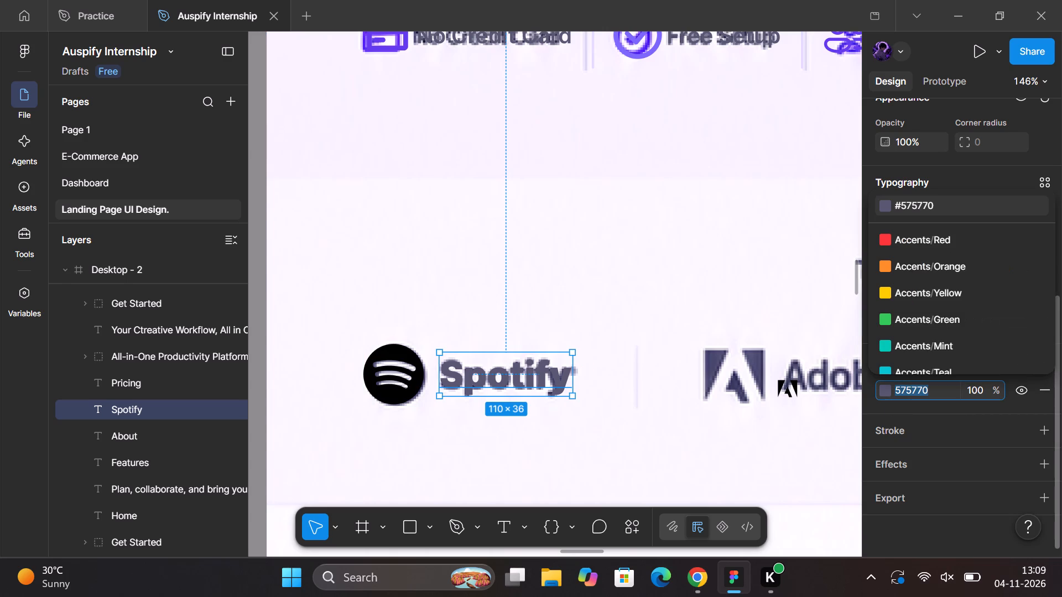
{"action": "key", "text": "ctrl+c"}
{"action": "left_click", "coordinate": [445, 432]}
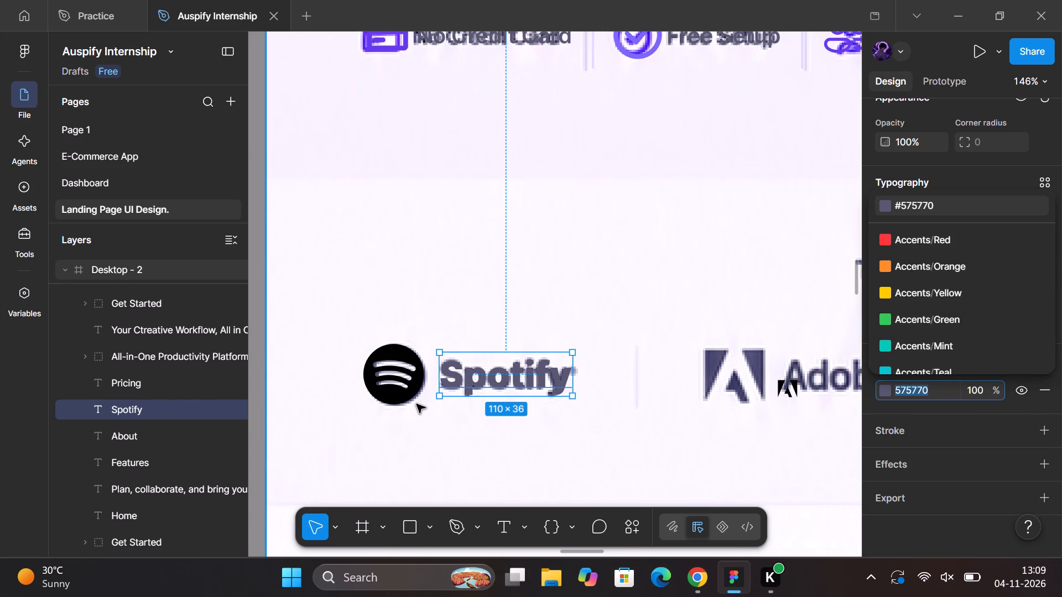
{"action": "left_click", "coordinate": [417, 387], "text": "ctrl"}
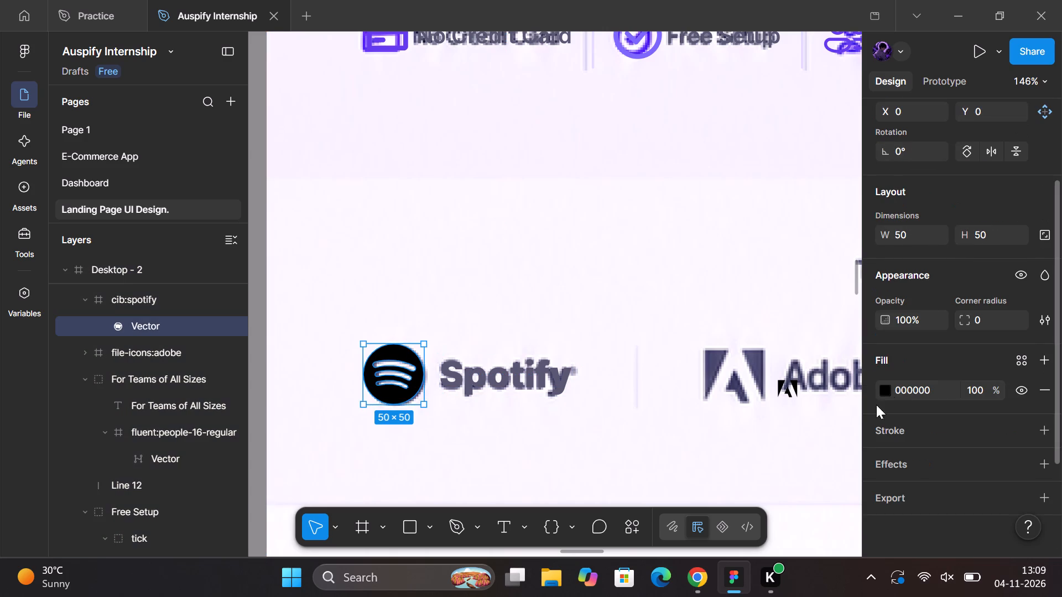
{"action": "left_click", "coordinate": [907, 389]}
{"action": "key", "text": "ctrl+v"}
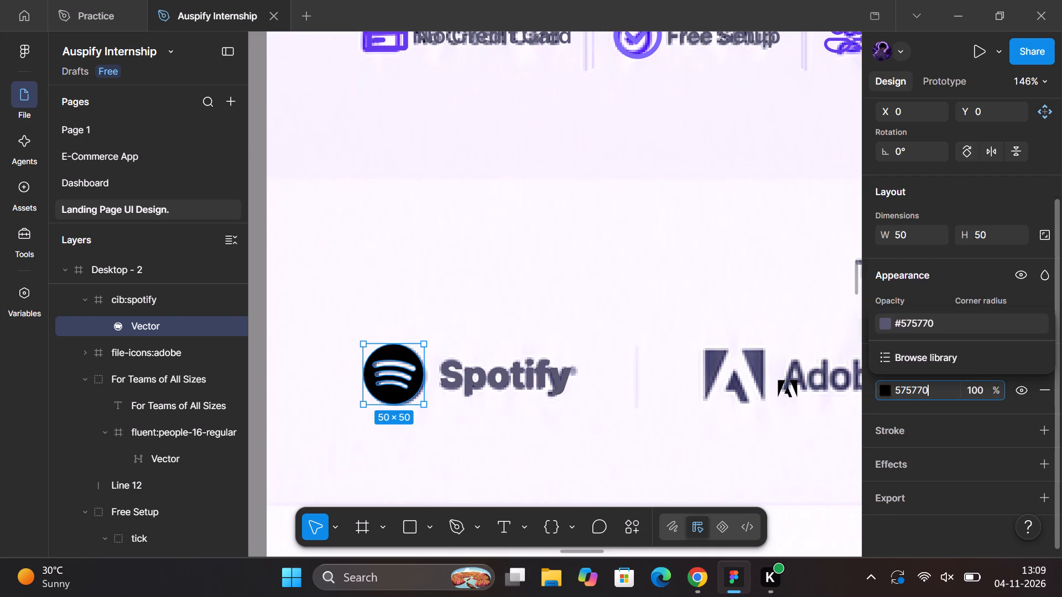
{"action": "key", "text": "Return"}
Select the Spotify icon and its text together and set the spacing between them to 12.
{"action": "scroll", "coordinate": [646, 403], "scroll_direction": "left", "scroll_amount": 1}
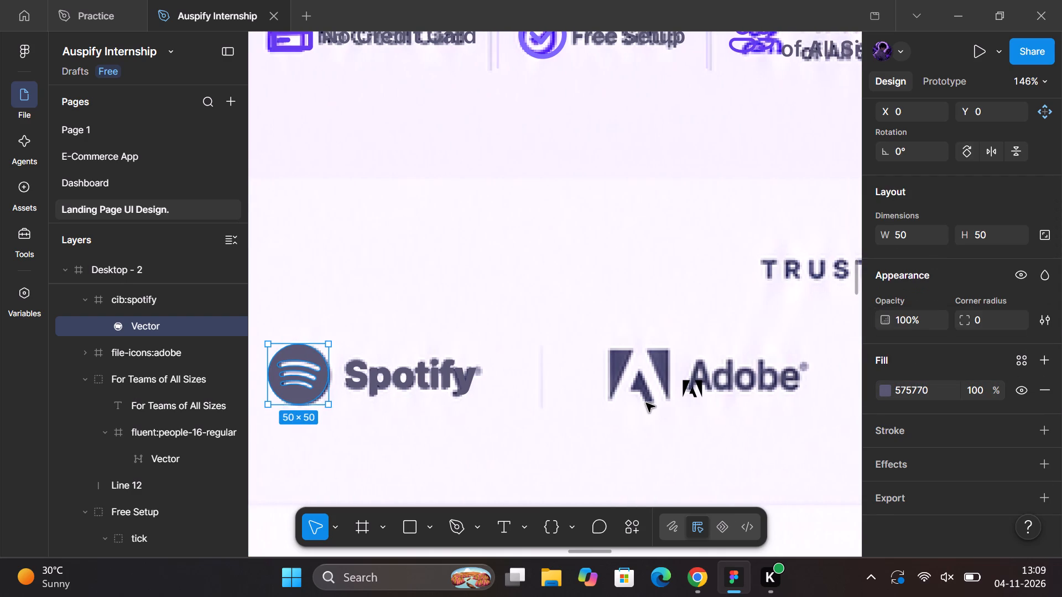
{"action": "left_click", "coordinate": [420, 376], "text": "shift"}
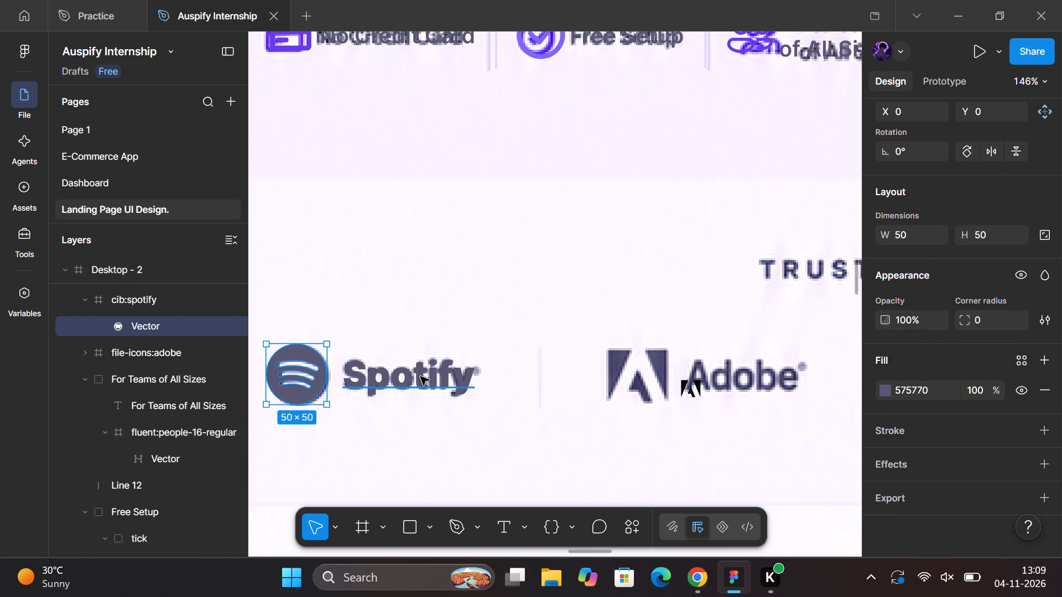
{"action": "scroll", "coordinate": [932, 404], "scroll_direction": "up", "scroll_amount": 1}
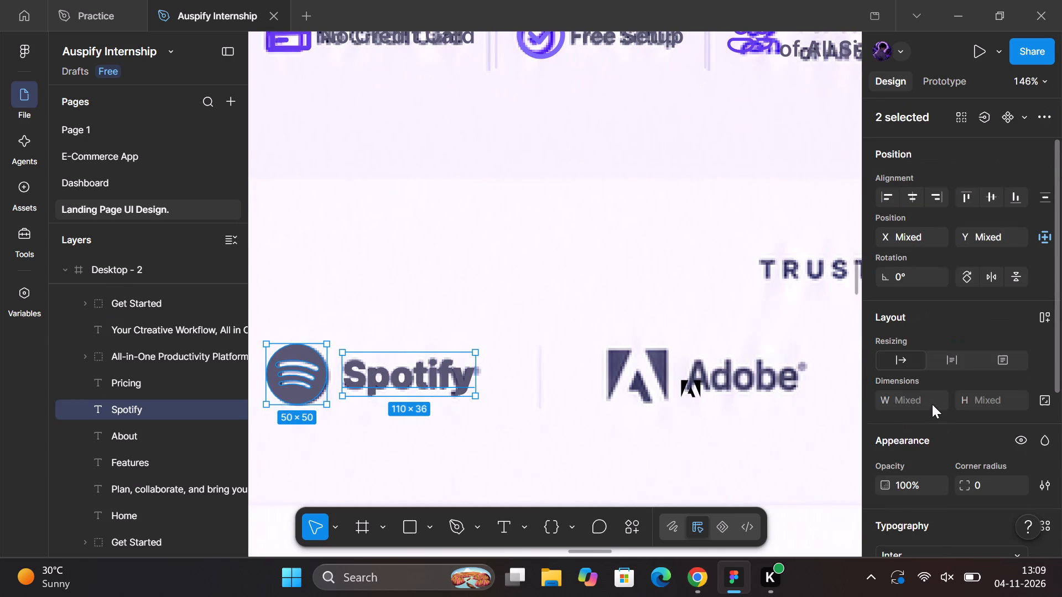
{"action": "scroll", "coordinate": [932, 404], "scroll_direction": "up", "scroll_amount": 1}
{"action": "scroll", "coordinate": [483, 370], "scroll_direction": "right", "scroll_amount": 2}
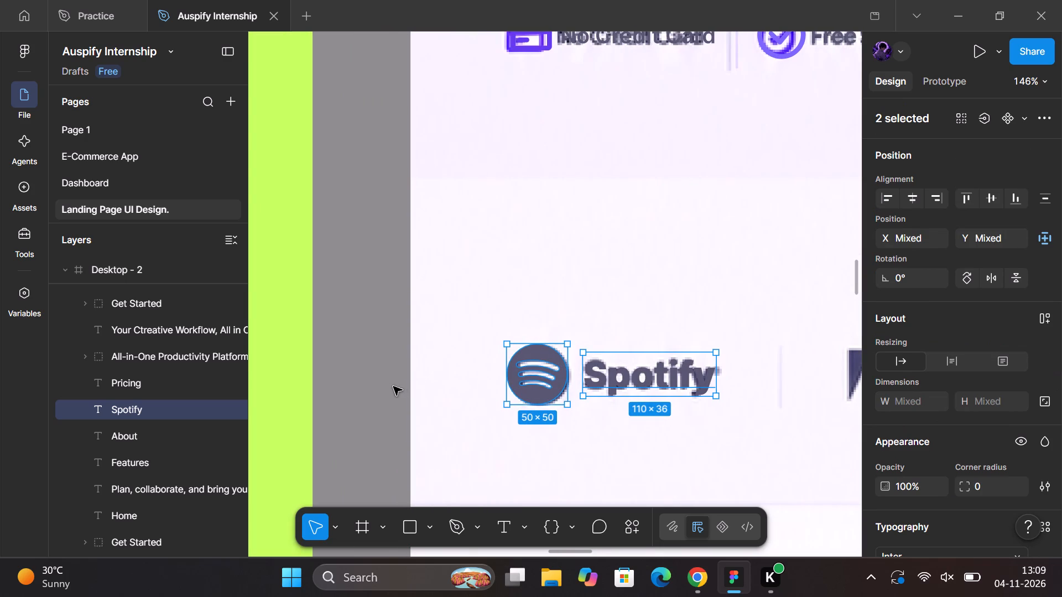
{"action": "left_click", "coordinate": [344, 412]}
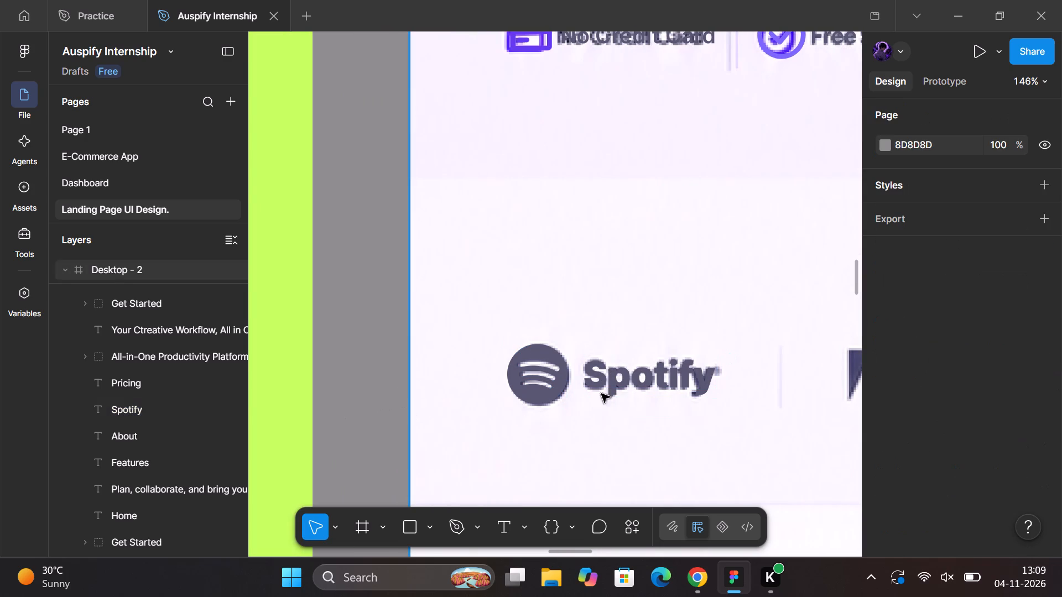
{"action": "left_click", "coordinate": [627, 385]}
{"action": "left_click", "coordinate": [522, 383], "text": "shift"}
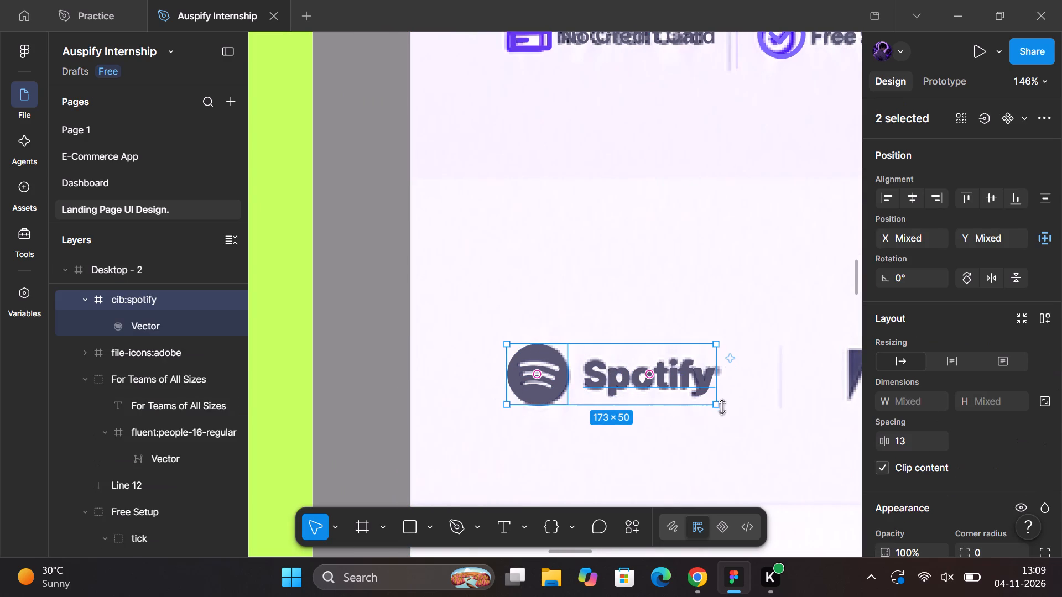
{"action": "left_click", "coordinate": [919, 447]}
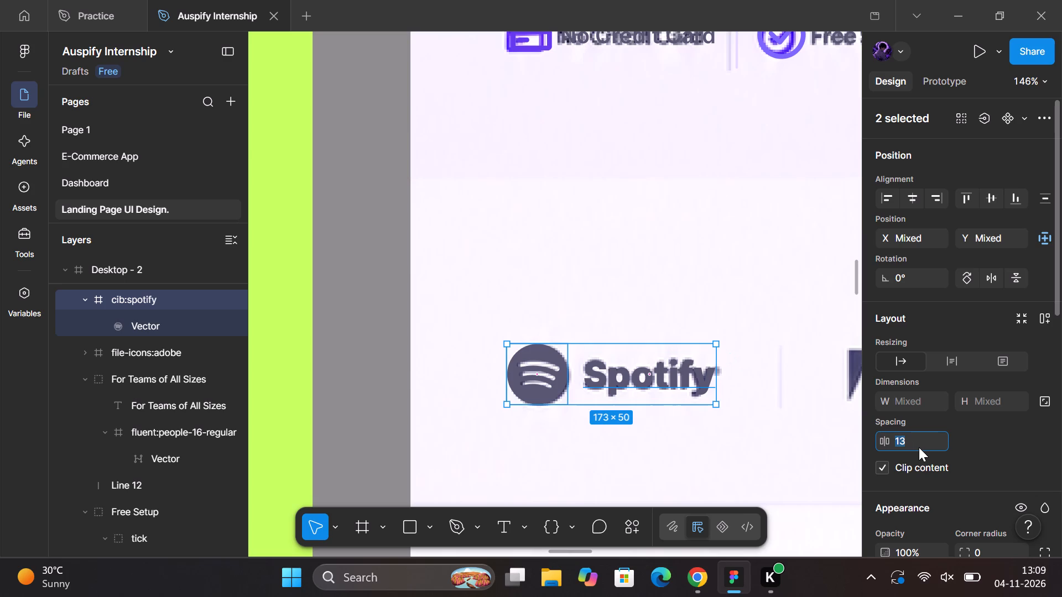
{"action": "key", "text": "Down"}
{"action": "scroll", "coordinate": [730, 444], "scroll_direction": "left", "scroll_amount": 1}
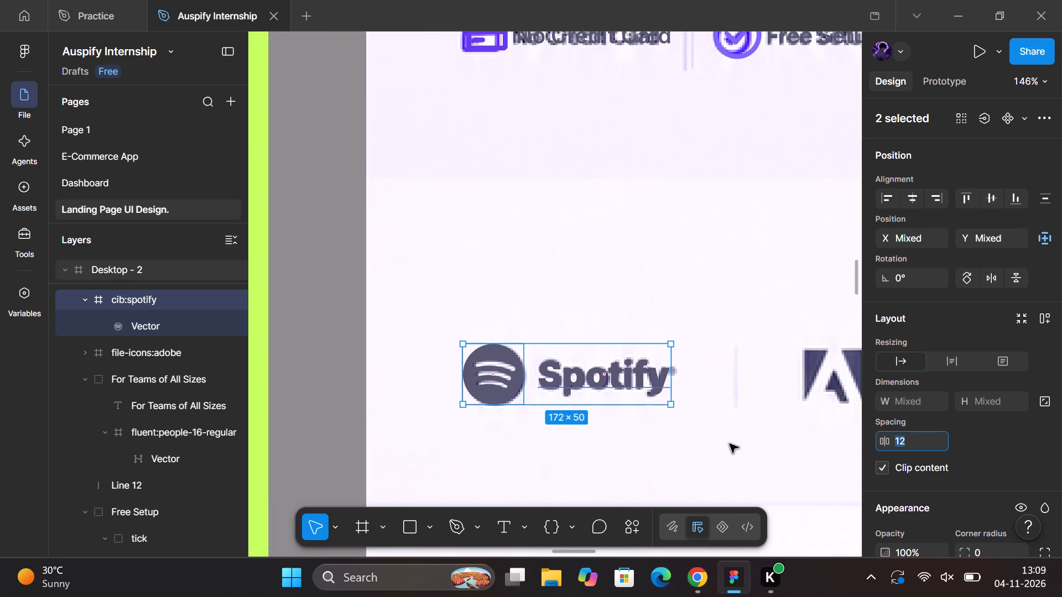
{"action": "scroll", "coordinate": [730, 444], "scroll_direction": "left", "scroll_amount": 1}
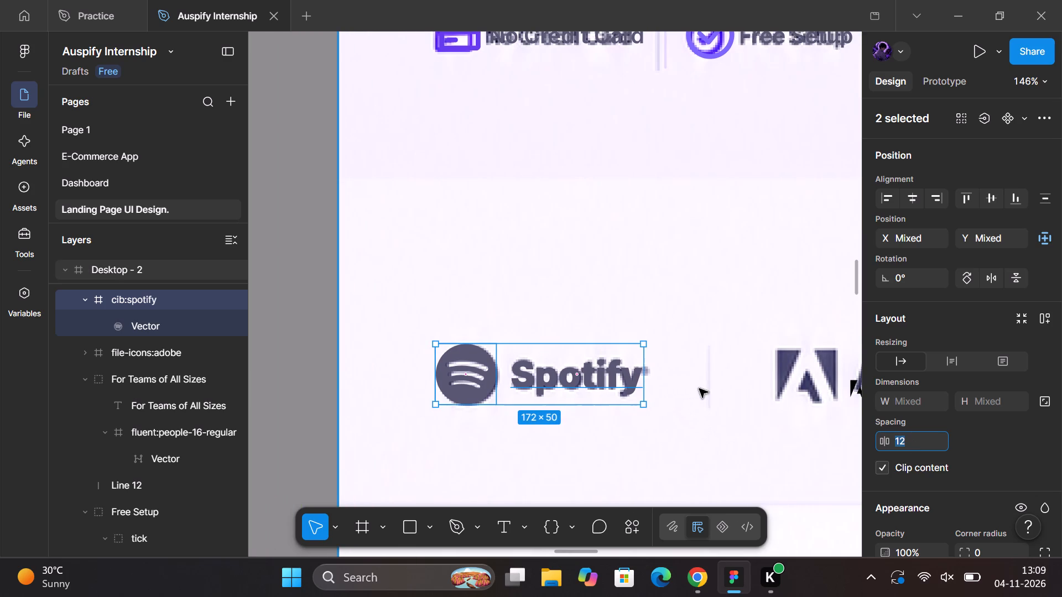
{"action": "scroll", "coordinate": [699, 389], "scroll_direction": "left", "scroll_amount": 2}
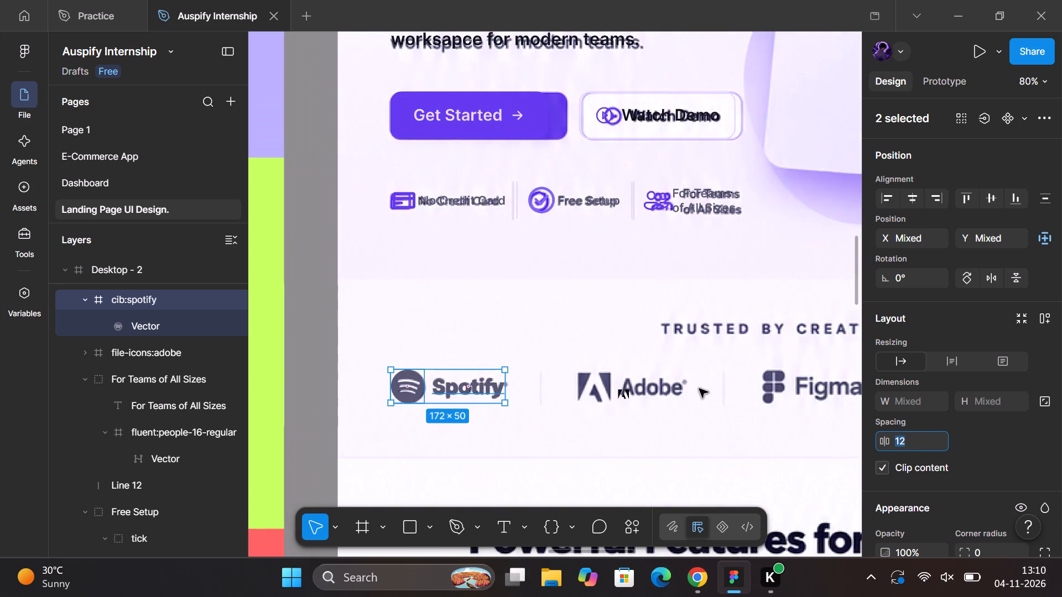
{"action": "left_click", "coordinate": [454, 421]}
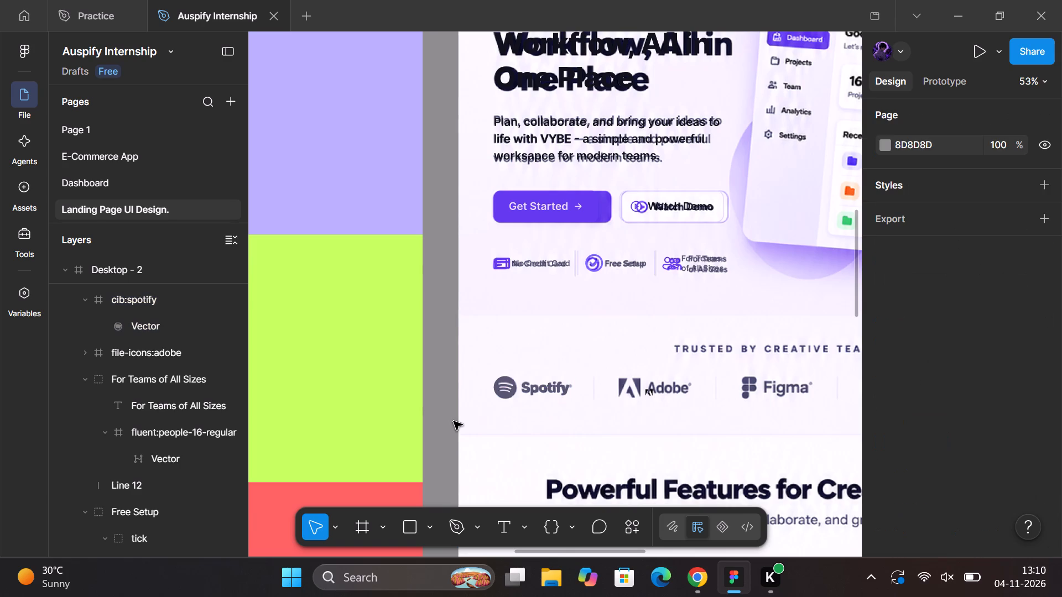
Enlarge the small Adobe icon on the reference Adobe logo proportionally to 50 × 50.
{"action": "left_click", "coordinate": [497, 396]}
{"action": "scroll", "coordinate": [674, 399], "scroll_direction": "left", "scroll_amount": 2}
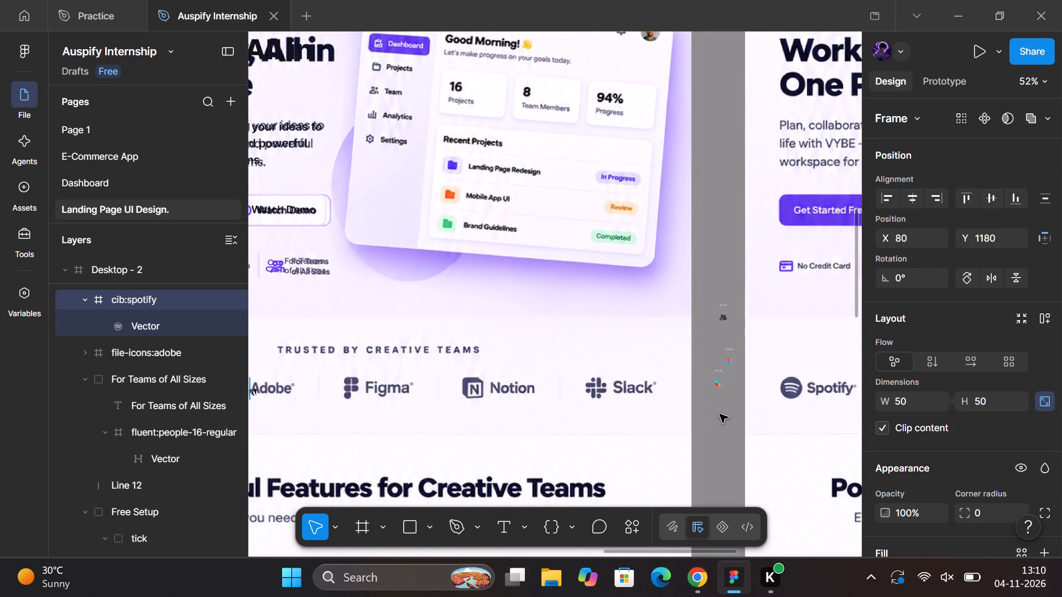
{"action": "scroll", "coordinate": [720, 414], "scroll_direction": "right", "scroll_amount": 3}
{"action": "left_click", "coordinate": [717, 397]}
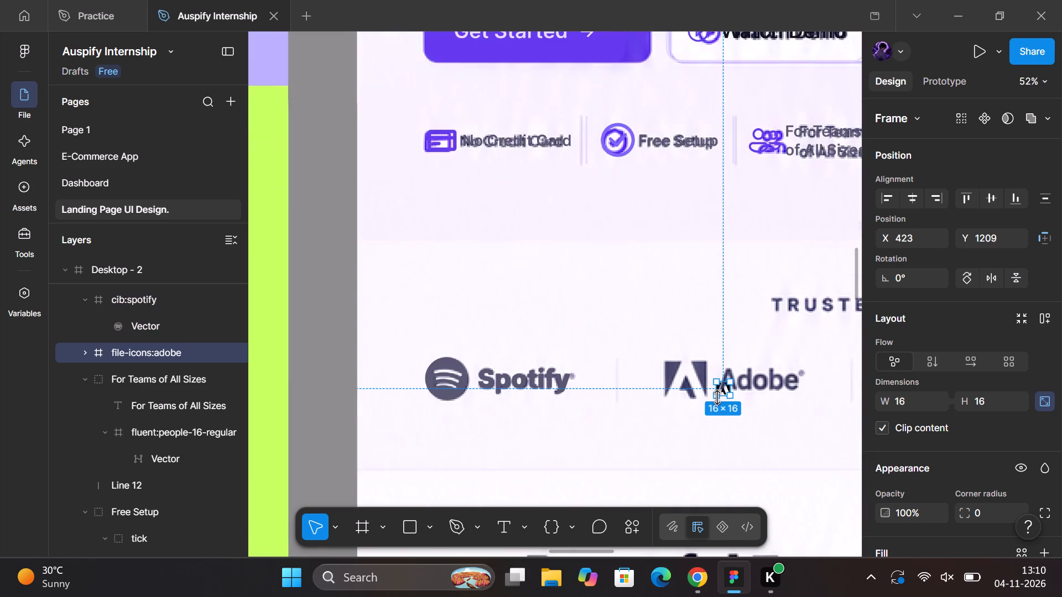
{"action": "left_click", "coordinate": [917, 402]}
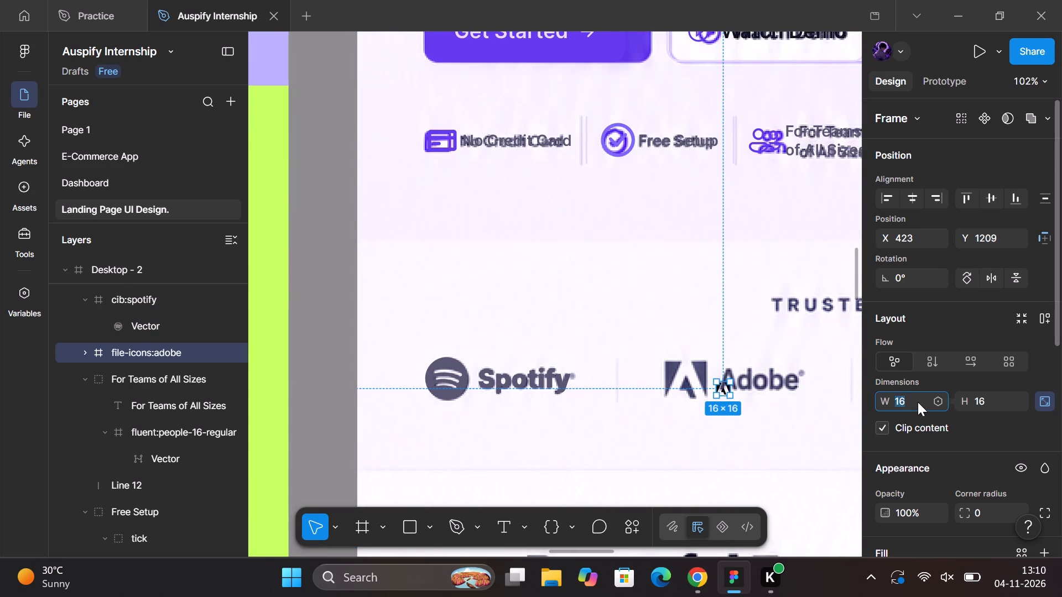
{"action": "type", "text": "50"}
{"action": "key", "text": "Return"}
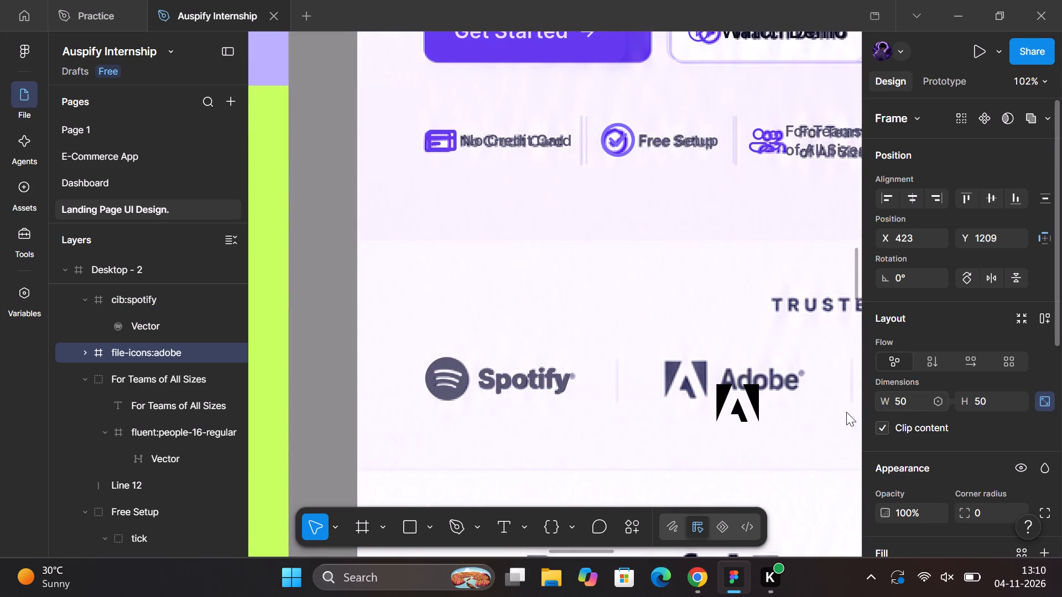
Align the enlarged Adobe icon over the reference Adobe mark, at about X 364, Y 1180, level with the Spotify icon.
{"action": "left_click_drag", "start_coordinate": [730, 400], "coordinate": [685, 376]}
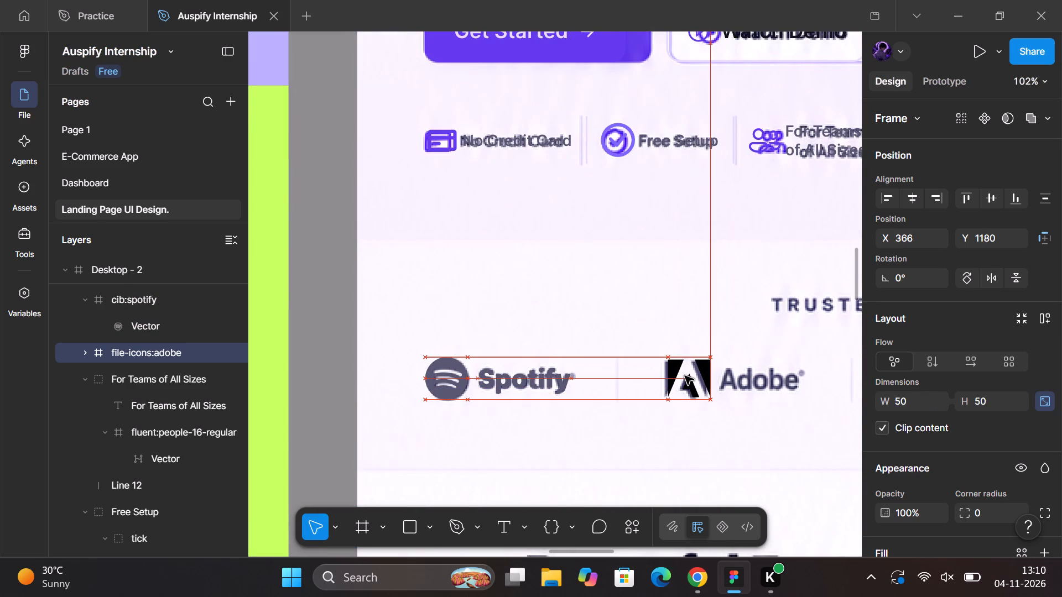
{"action": "left_click_drag", "start_coordinate": [685, 376], "coordinate": [680, 376]}
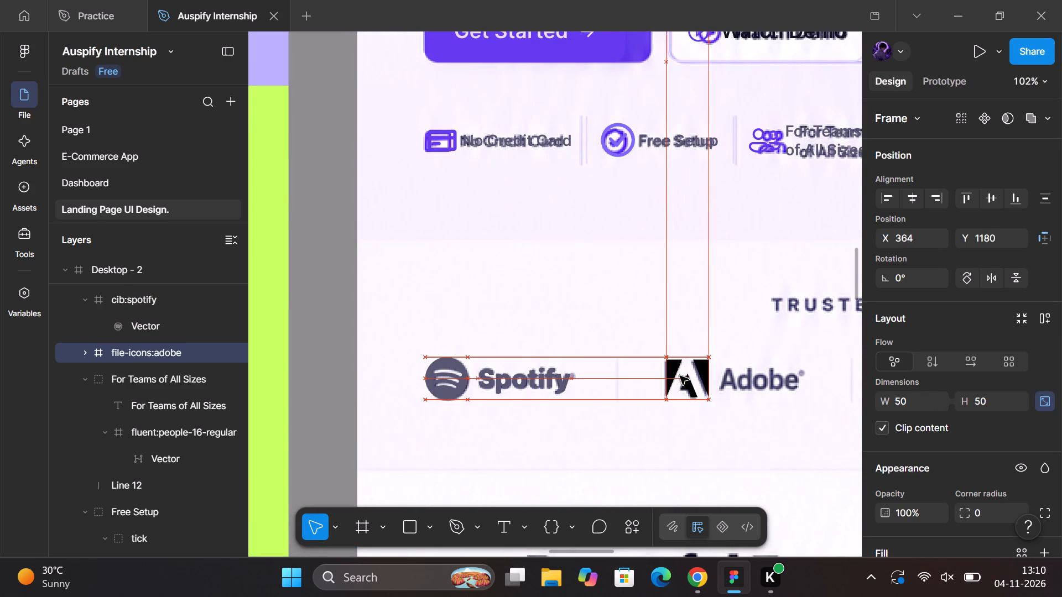
Fine-tune the Adobe icon's horizontal placement over the reference mark to X 362, keeping Y 1180.
{"action": "left_click_drag", "start_coordinate": [680, 376], "coordinate": [679, 376]}
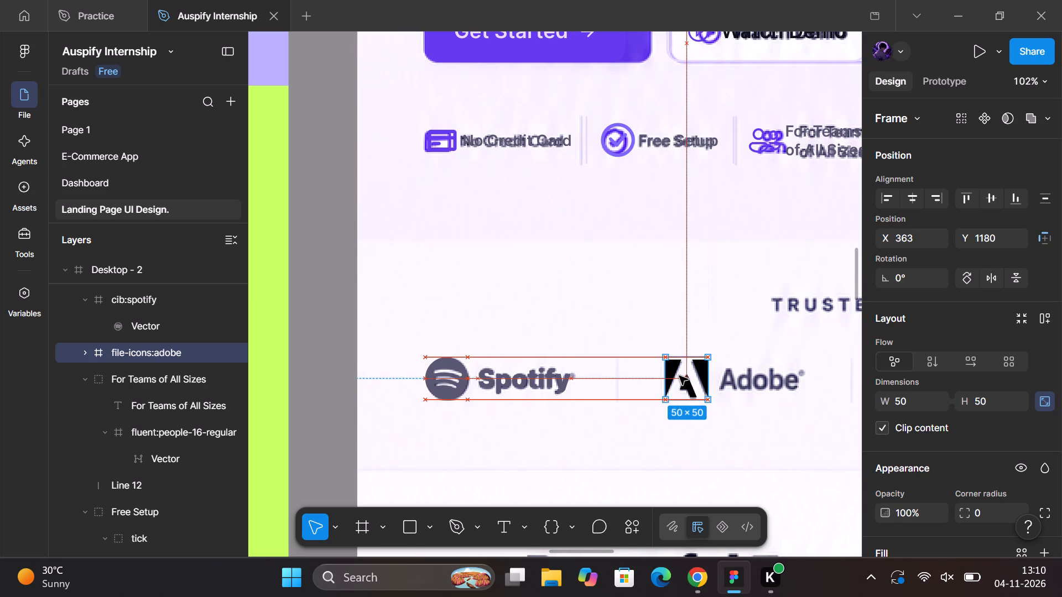
{"action": "left_click_drag", "start_coordinate": [679, 376], "coordinate": [679, 376]}
{"action": "key", "text": "Left"}
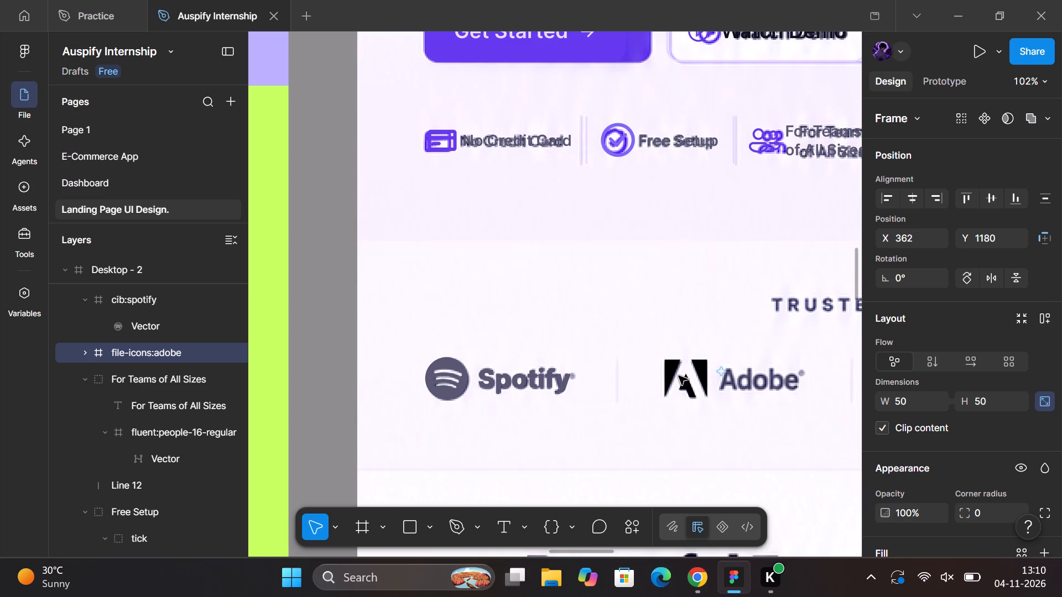
{"action": "key", "text": "Right"}
{"action": "key", "text": "Right"}
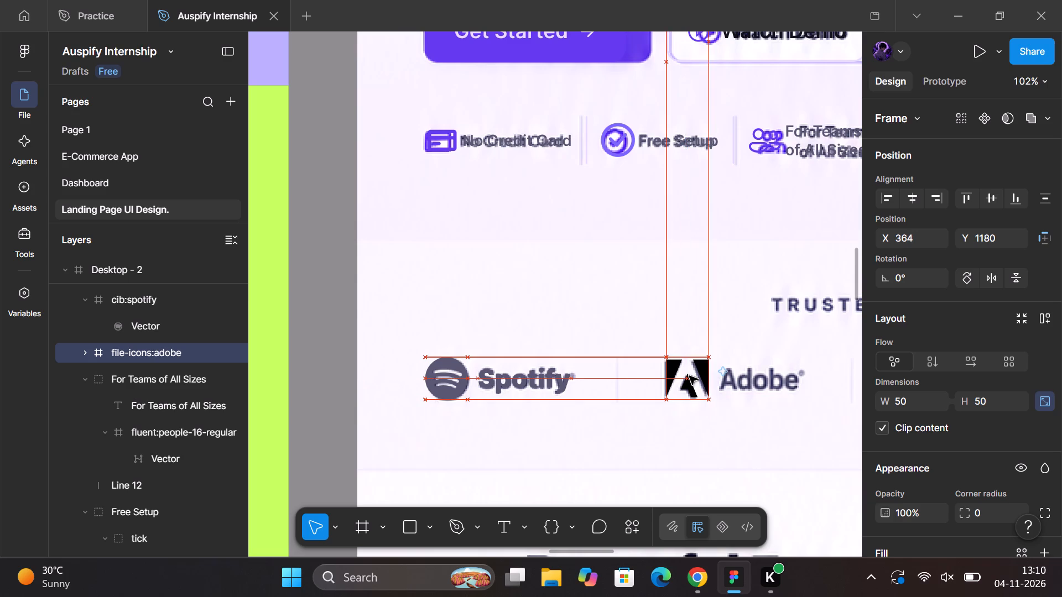
{"action": "key", "text": "Left"}
{"action": "key", "text": "Left"}
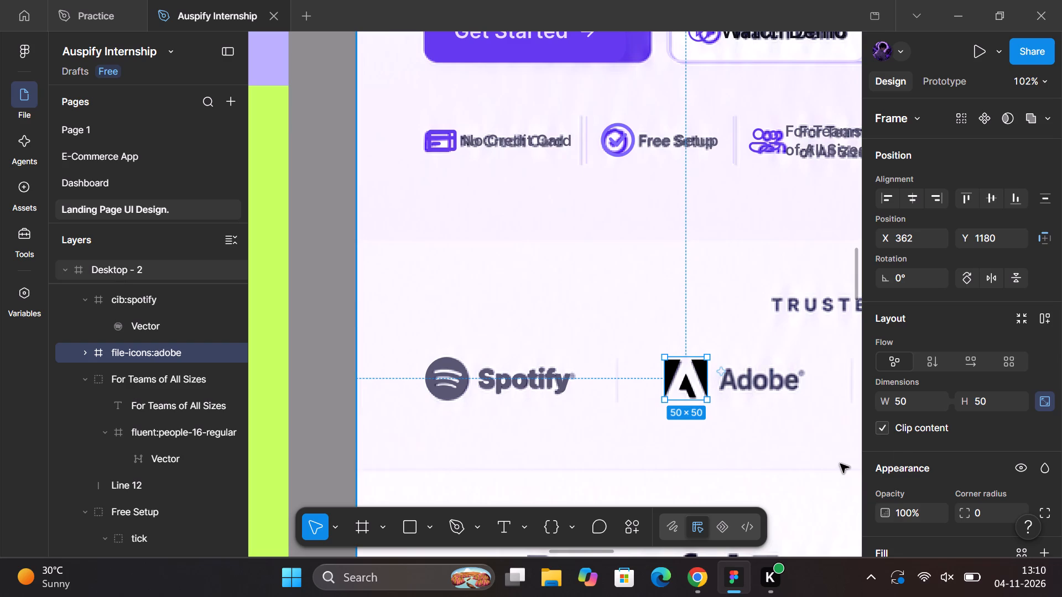
Apply the copied fill colour 575770 to the vector inside the Adobe icon.
{"action": "left_click", "coordinate": [80, 350]}
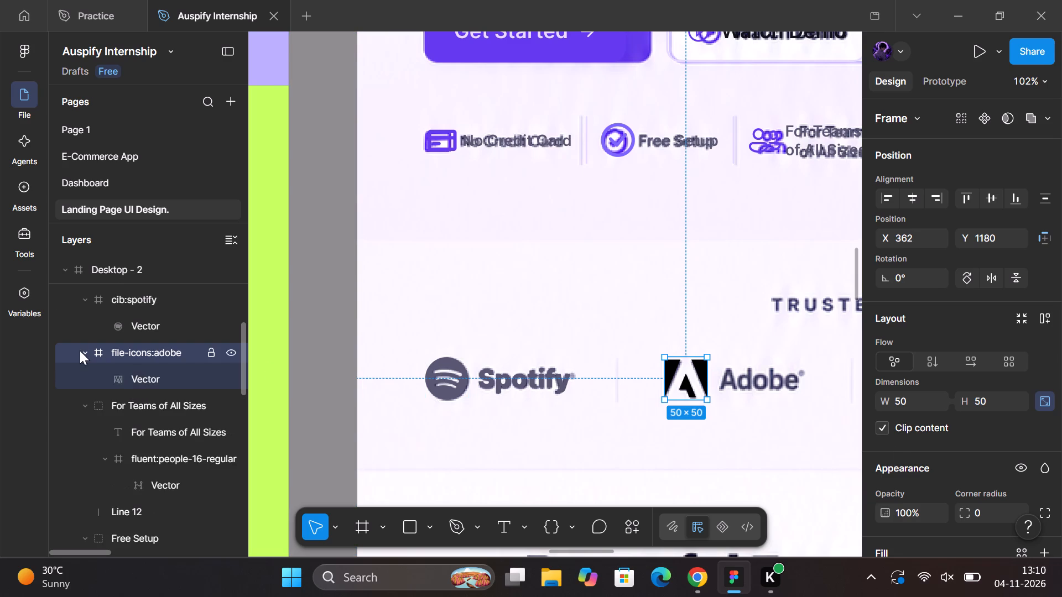
{"action": "left_click", "coordinate": [124, 376]}
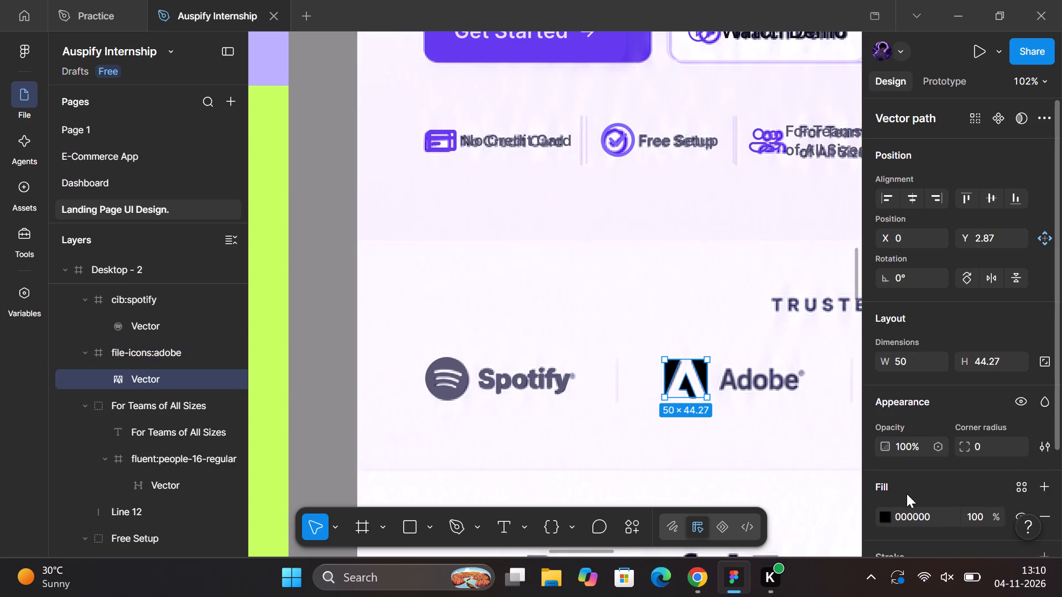
{"action": "left_click", "coordinate": [908, 517]}
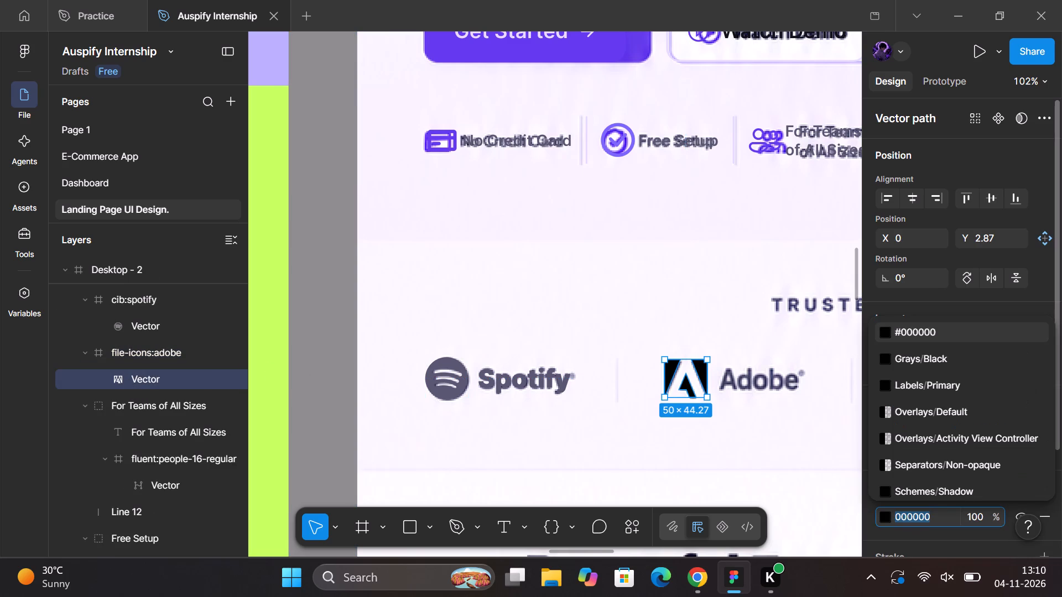
{"action": "key", "text": "ctrl+v"}
{"action": "key", "text": "Return"}
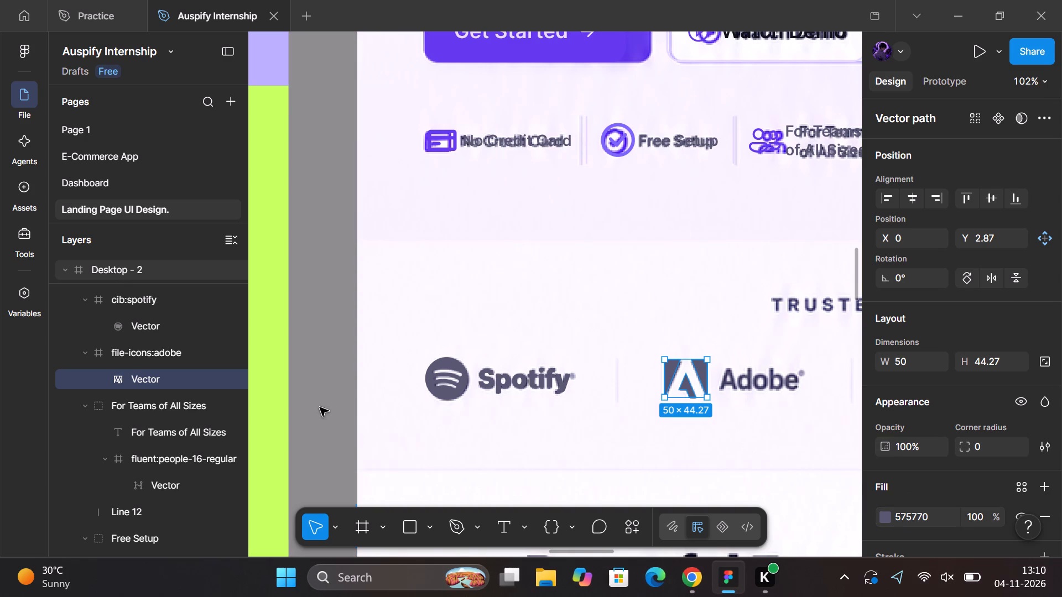
{"action": "left_click", "coordinate": [319, 407]}
Change the font weight of the Spotify text to Bold.
{"action": "scroll", "coordinate": [551, 399], "scroll_direction": "left", "scroll_amount": 1}
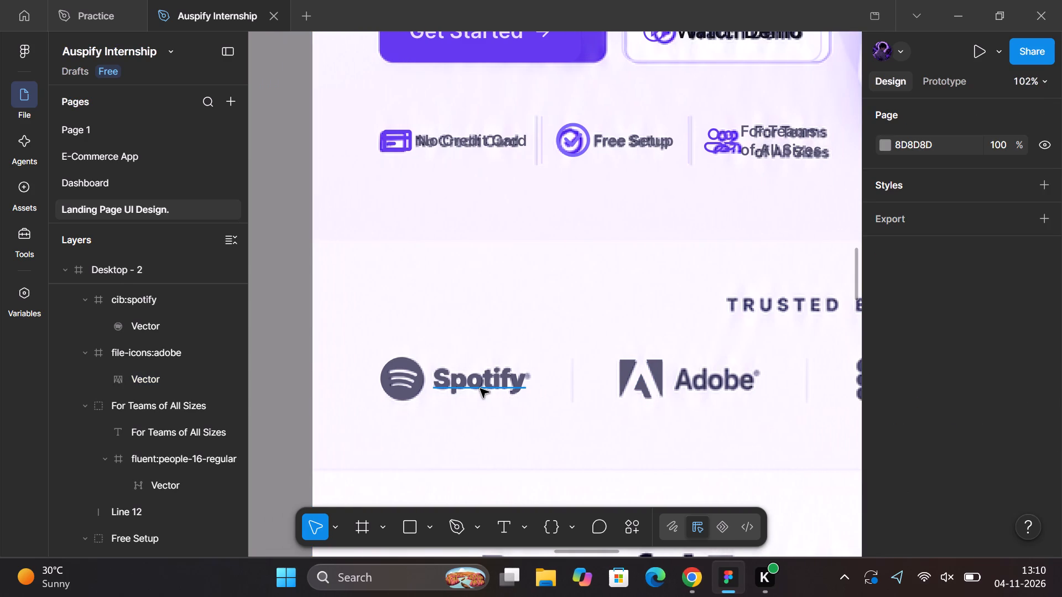
{"action": "scroll", "coordinate": [480, 389], "scroll_direction": "left", "scroll_amount": 1}
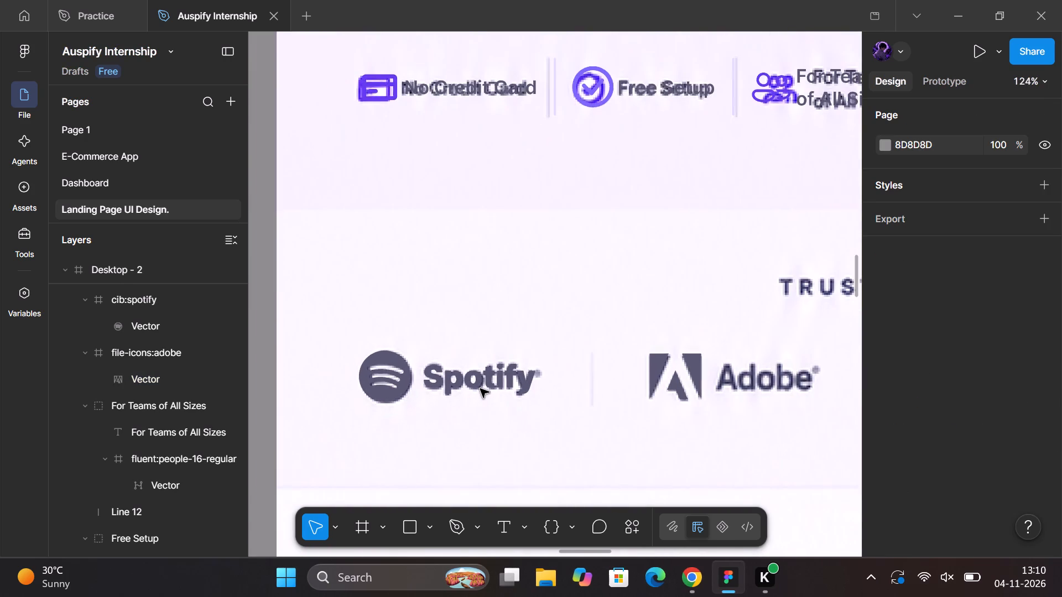
{"action": "scroll", "coordinate": [480, 389], "scroll_direction": "left", "scroll_amount": 1}
{"action": "left_click", "coordinate": [420, 374]}
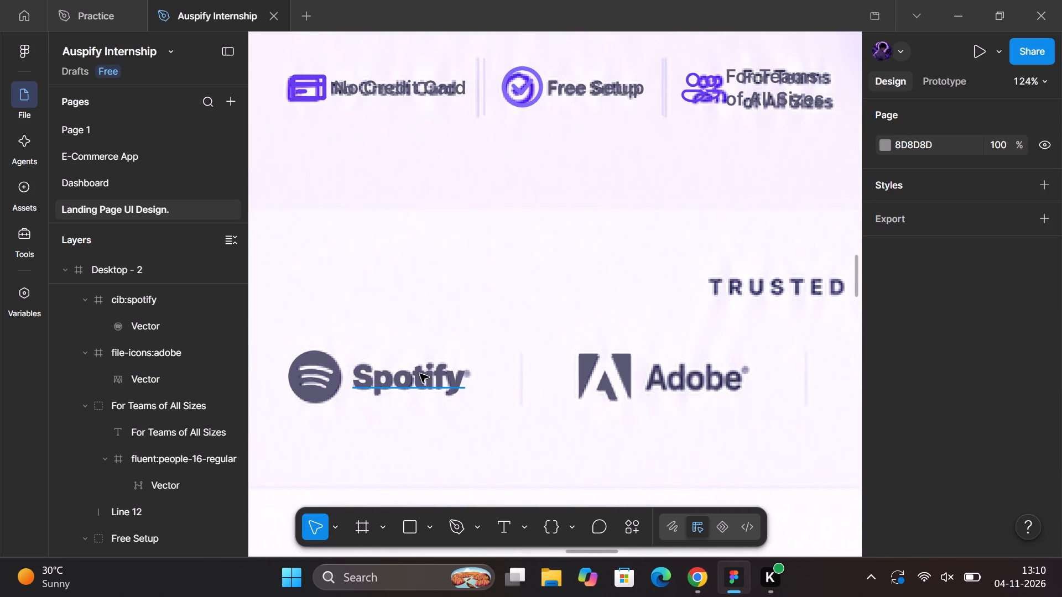
{"action": "scroll", "coordinate": [932, 481], "scroll_direction": "down", "scroll_amount": 3}
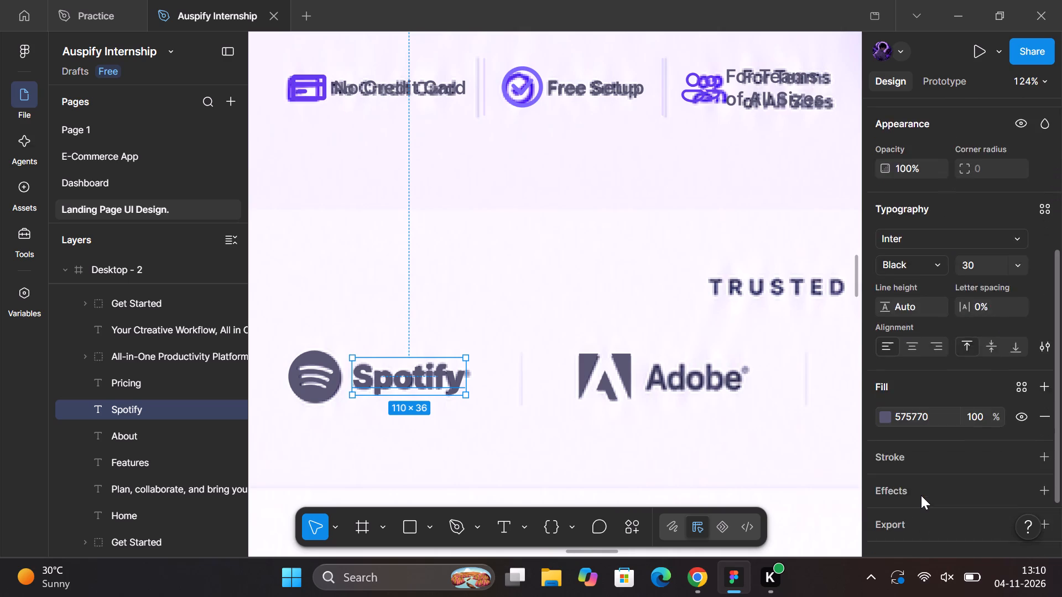
{"action": "scroll", "coordinate": [921, 495], "scroll_direction": "down", "scroll_amount": 1}
{"action": "scroll", "coordinate": [921, 495], "scroll_direction": "up", "scroll_amount": 2}
{"action": "left_click", "coordinate": [929, 429]}
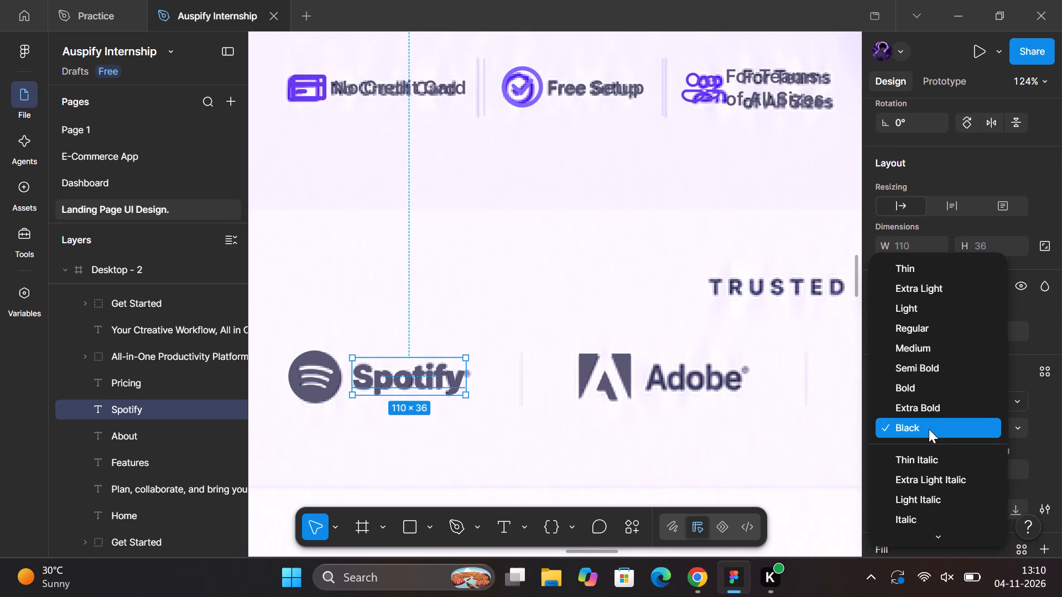
{"action": "left_click", "coordinate": [932, 391]}
Duplicate the Spotify text onto the reference Adobe wordmark beside the Adobe icon and change the copy to read Adobe.
{"action": "left_click_drag", "start_coordinate": [418, 379], "coordinate": [667, 369]}
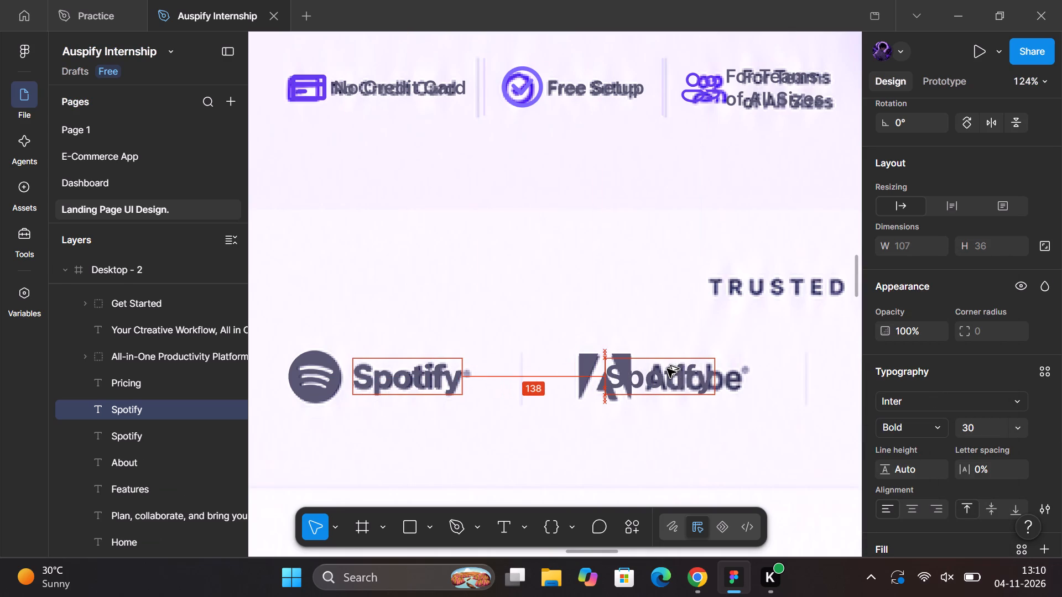
{"action": "left_click_drag", "start_coordinate": [667, 369], "coordinate": [718, 369]}
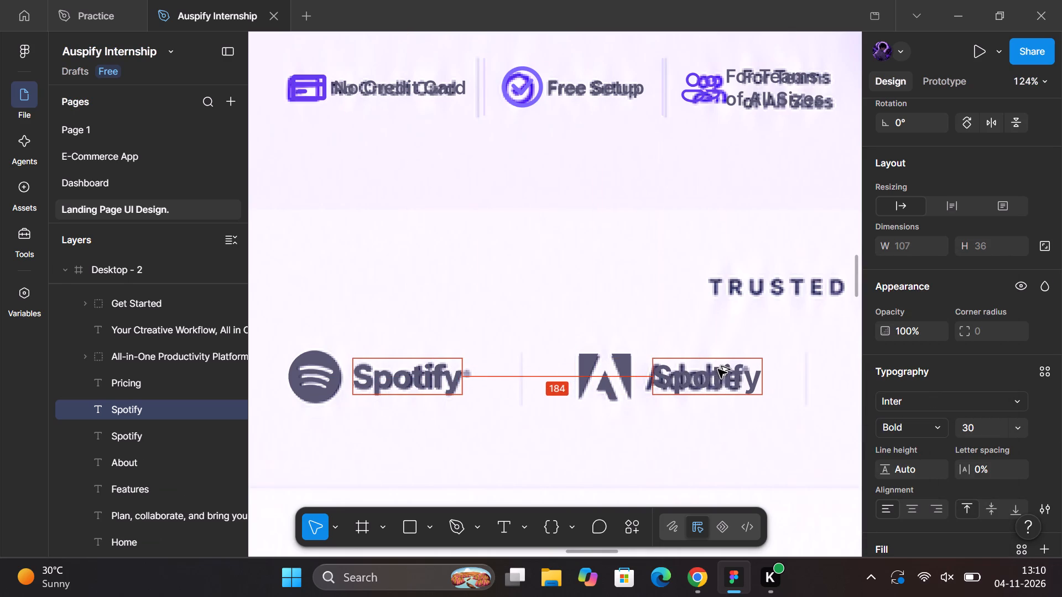
{"action": "left_click_drag", "start_coordinate": [718, 369], "coordinate": [712, 370]}
{"action": "double_click", "coordinate": [712, 370]}
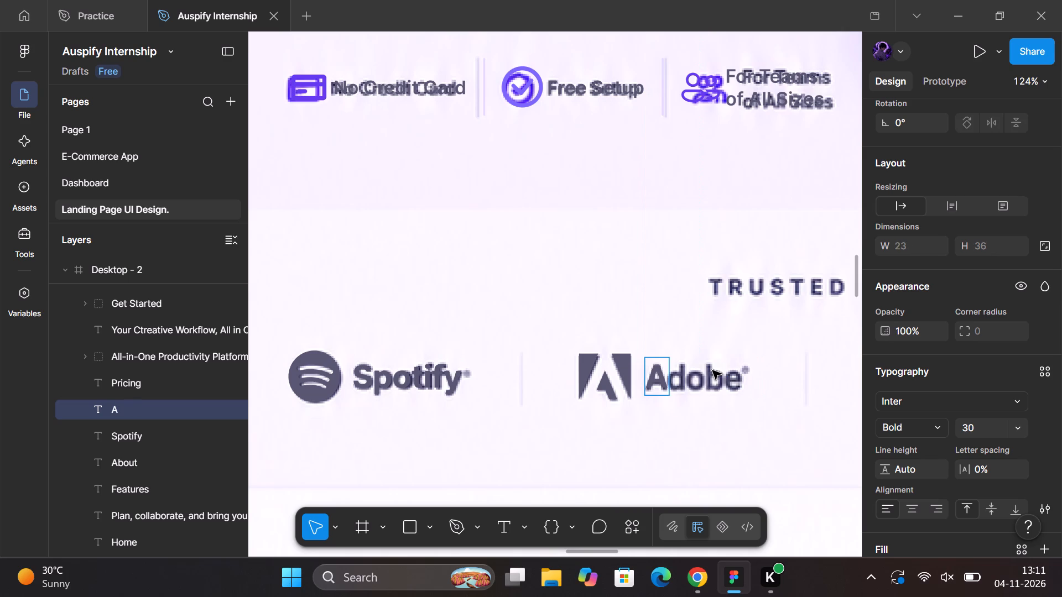
{"action": "key", "text": "d"}
{"action": "type", "text": "obe"}
{"action": "left_click", "coordinate": [786, 419]}
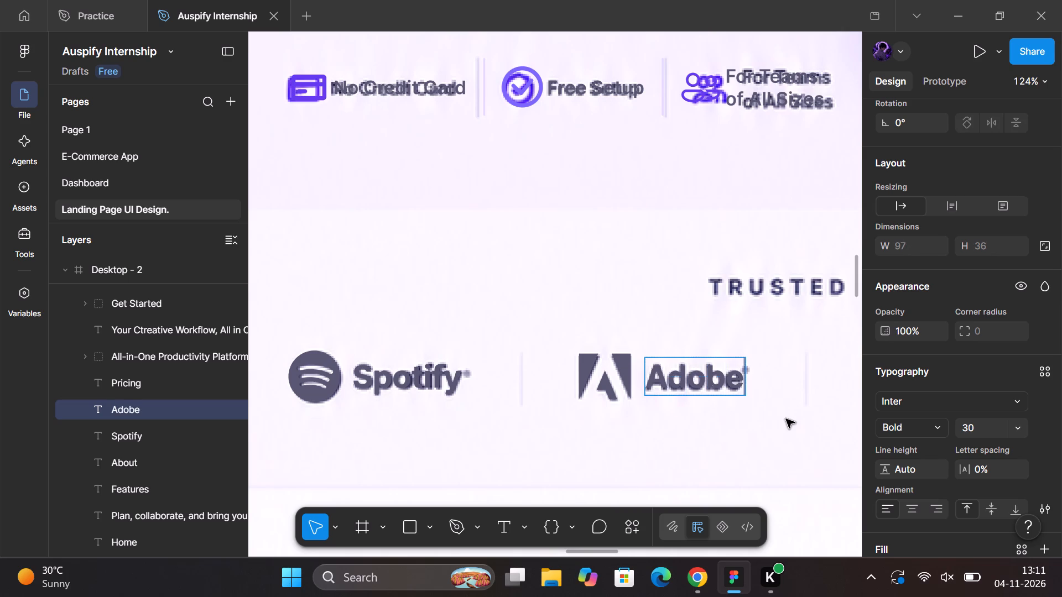
Switch to Chrome, search Google for "upper dot" in a new tab and copy the Dot Above (˙) character.
{"action": "scroll", "coordinate": [786, 419], "scroll_direction": "left", "scroll_amount": 1}
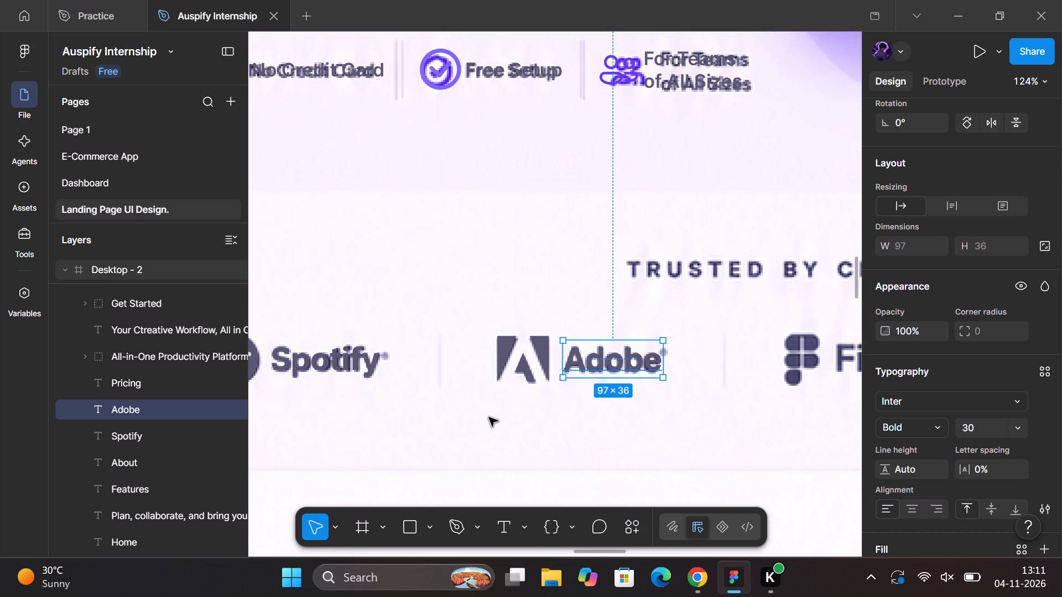
{"action": "scroll", "coordinate": [489, 417], "scroll_direction": "left", "scroll_amount": 2}
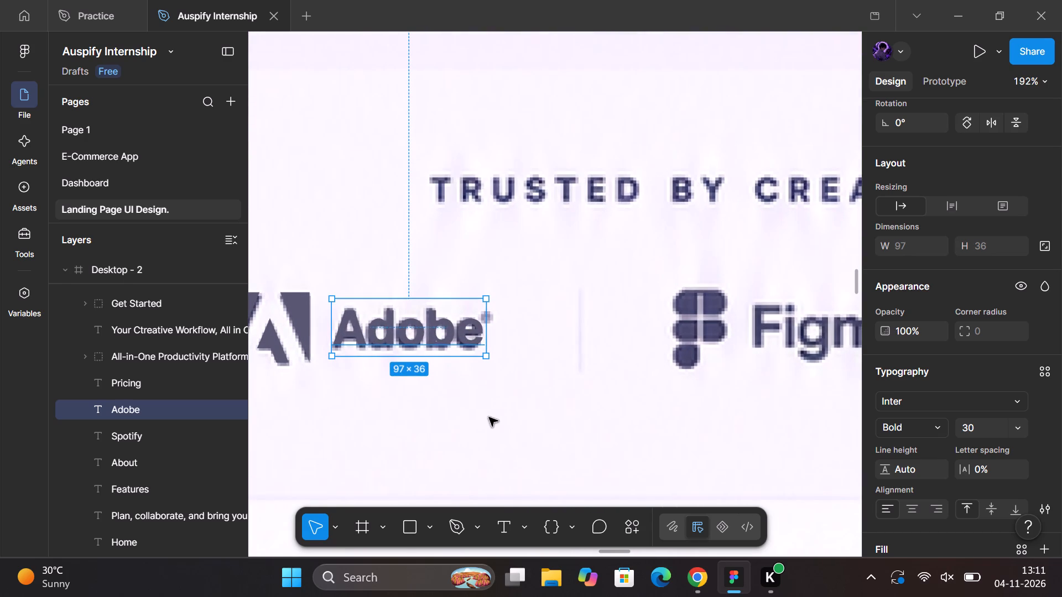
{"action": "scroll", "coordinate": [489, 417], "scroll_direction": "up", "scroll_amount": 1}
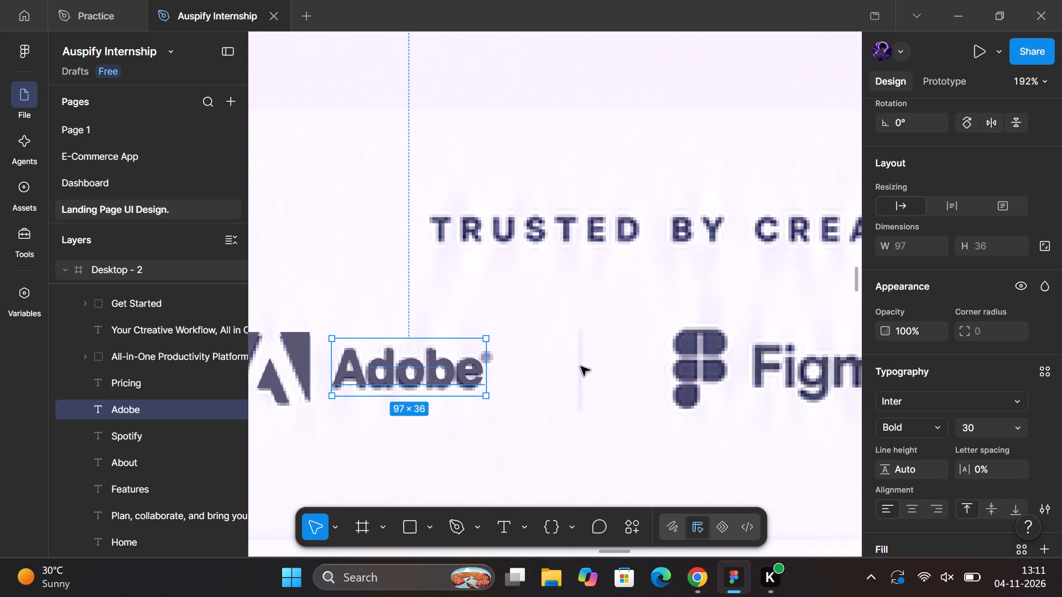
{"action": "left_click", "coordinate": [707, 579]}
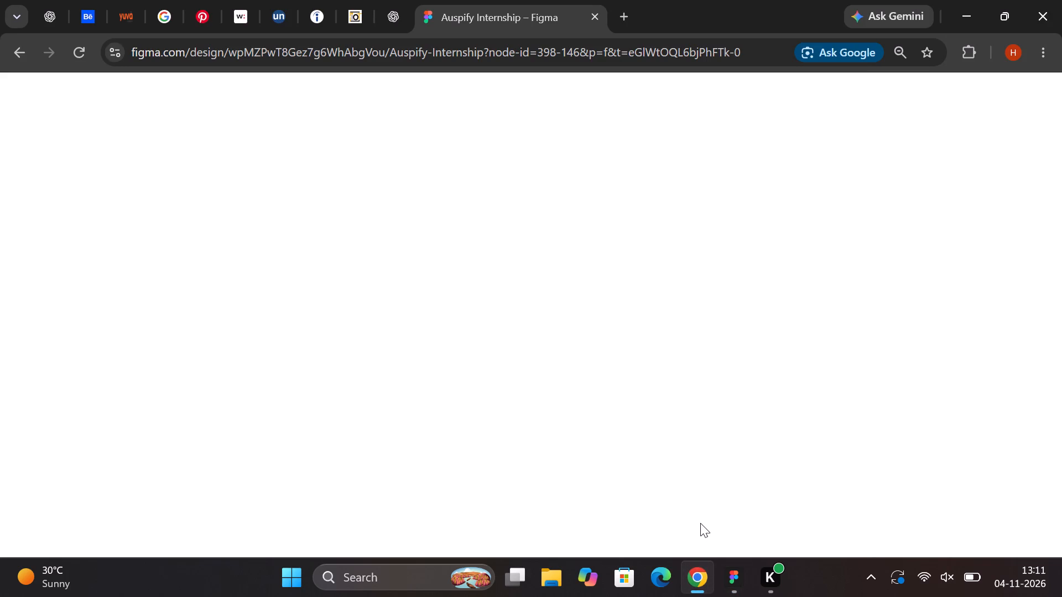
{"action": "left_click", "coordinate": [615, 12]}
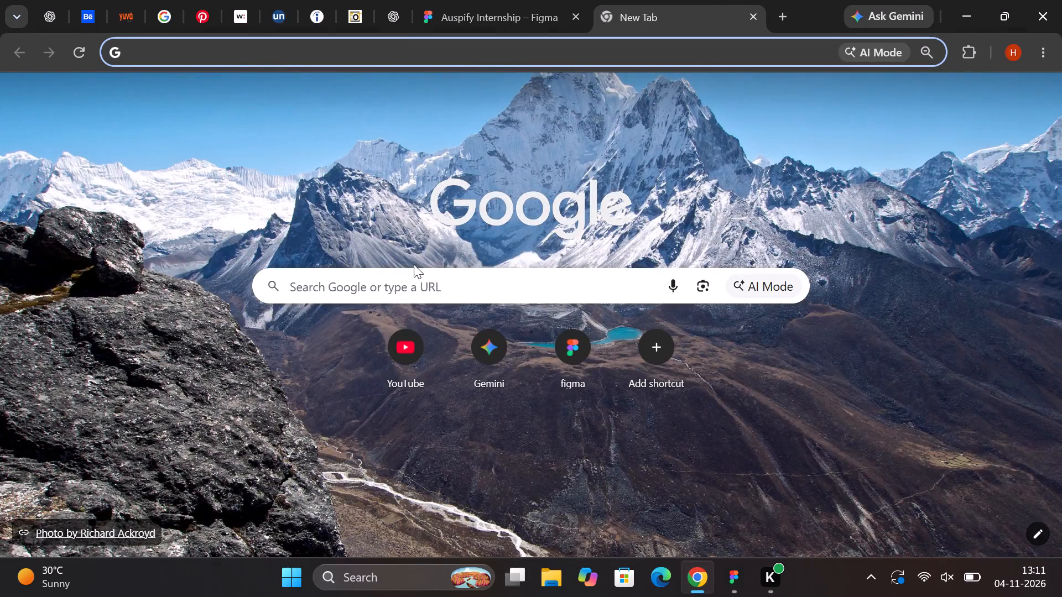
{"action": "left_click", "coordinate": [403, 289]}
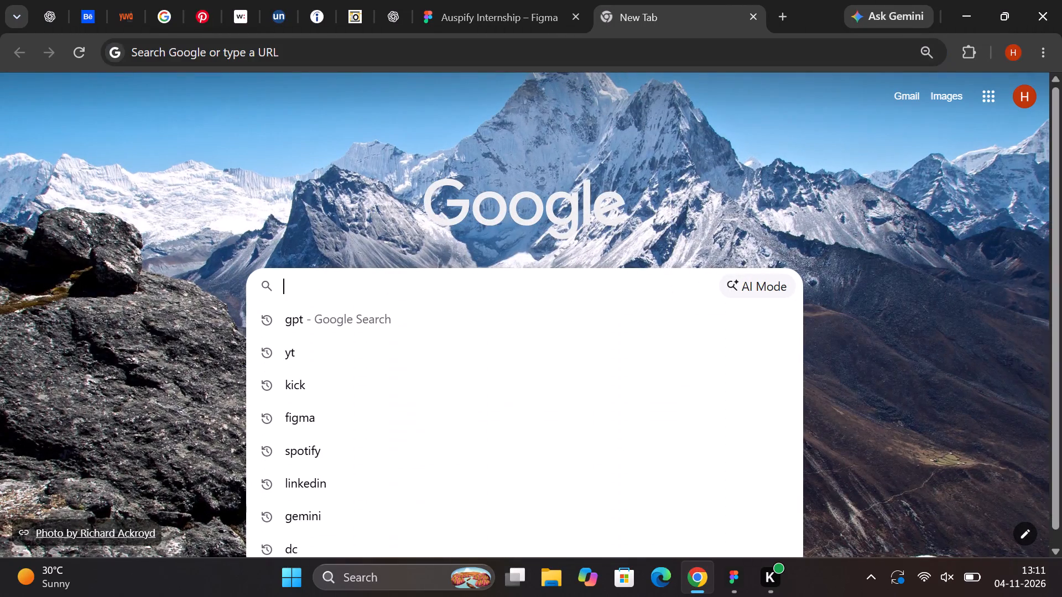
{"action": "type", "text": "upper dot"}
{"action": "key", "text": "Return"}
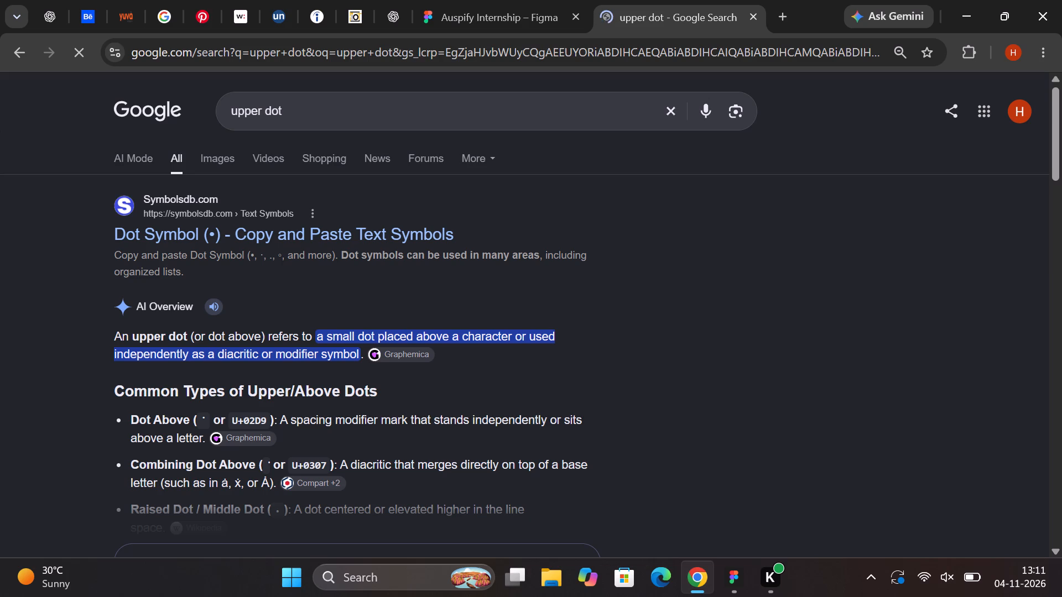
{"action": "double_click", "coordinate": [202, 421]}
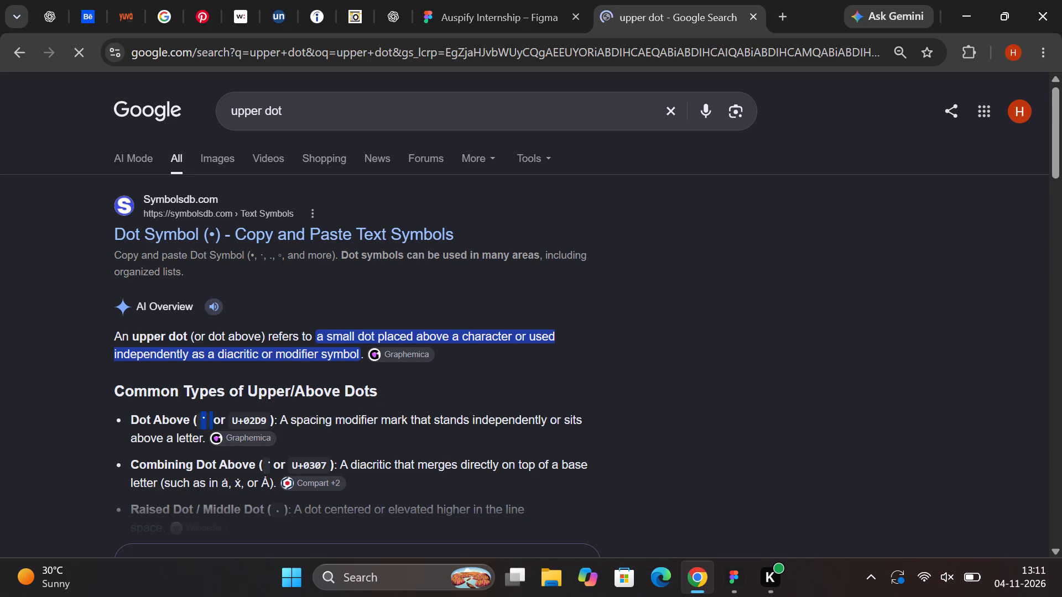
{"action": "double_click", "coordinate": [202, 425]}
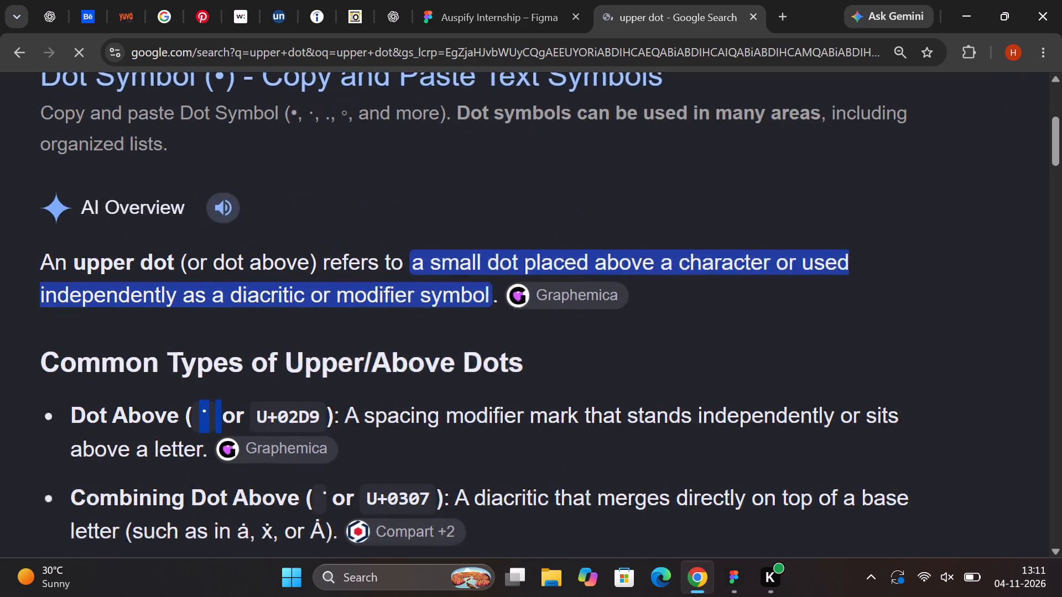
{"action": "left_click", "coordinate": [202, 409]}
{"action": "left_click", "coordinate": [202, 409]}
{"action": "double_click", "coordinate": [202, 409]}
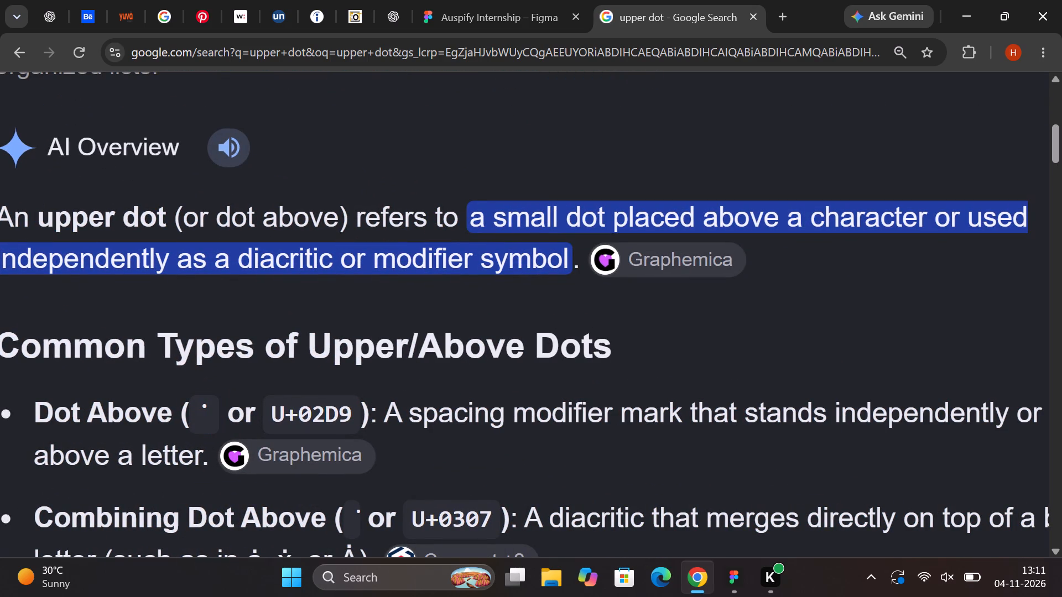
{"action": "key", "text": "ctrl+c"}
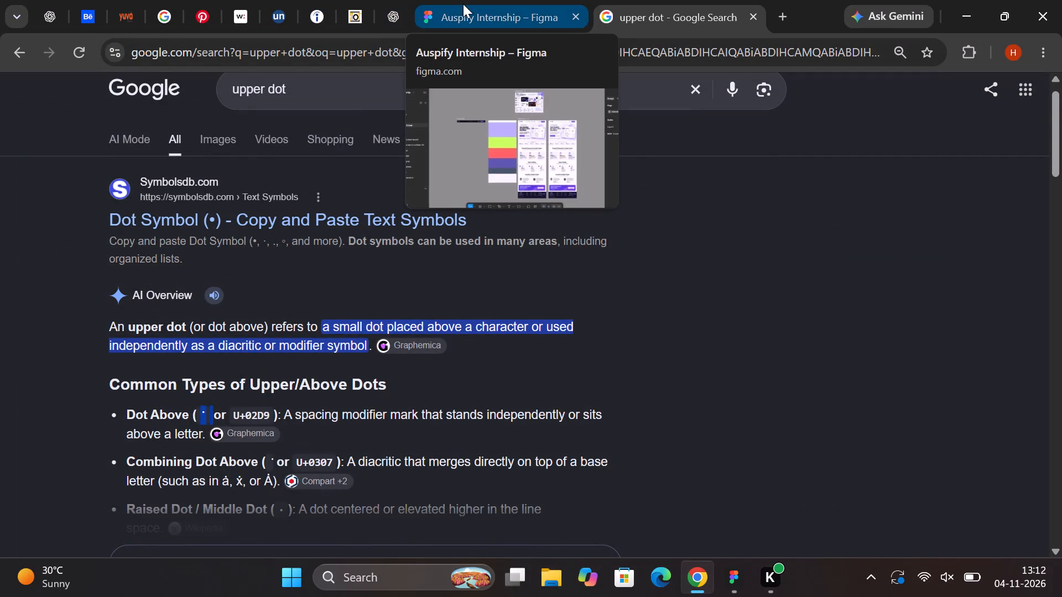
Back in Figma, paste the copied upper dot at the end of the Adobe text.
{"action": "left_click", "coordinate": [732, 567]}
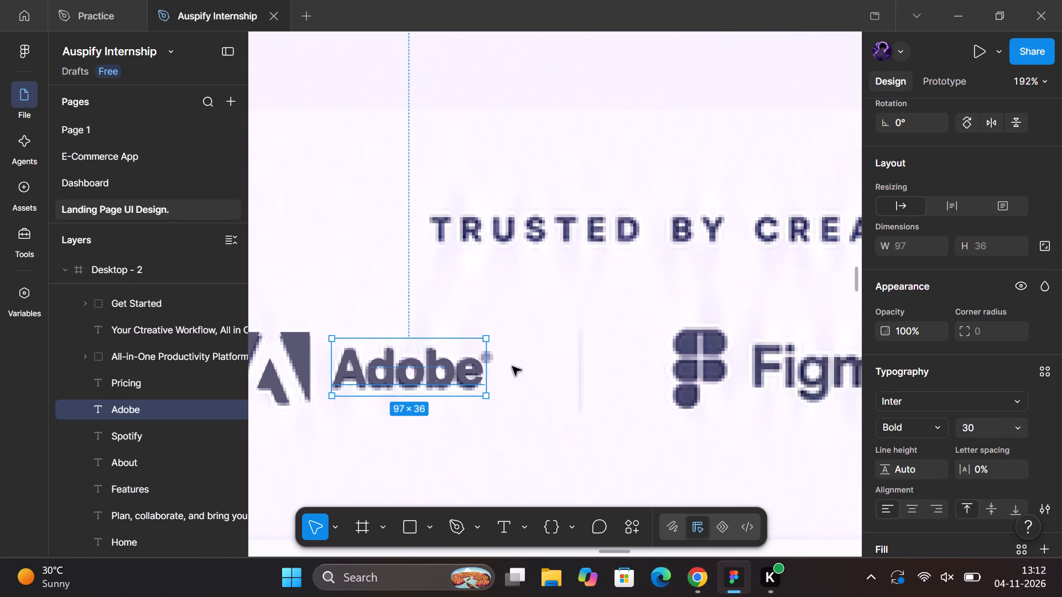
{"action": "double_click", "coordinate": [481, 373]}
{"action": "left_click", "coordinate": [481, 373]}
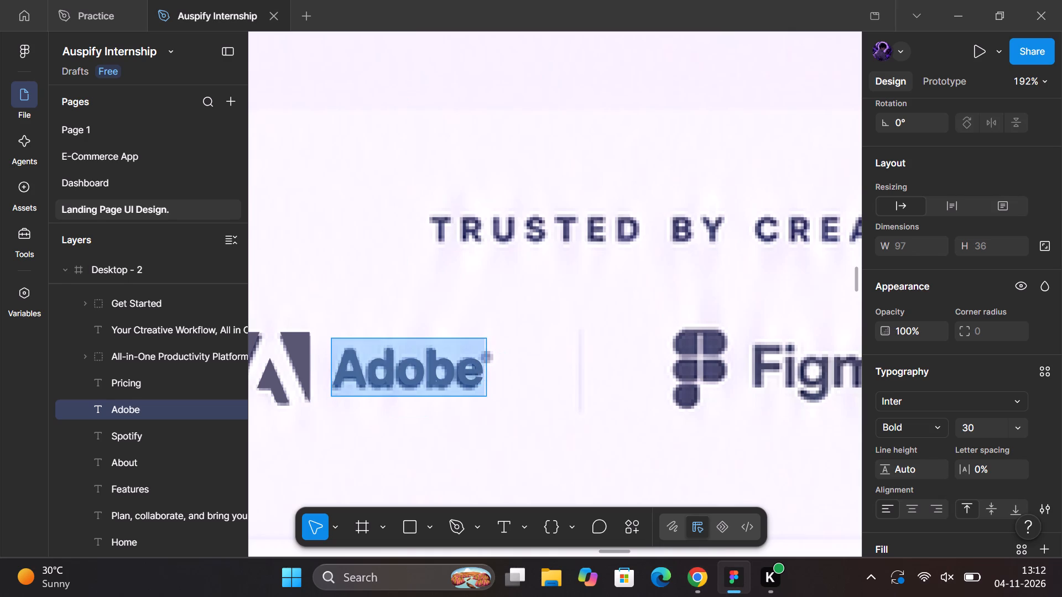
{"action": "key", "text": "Right"}
{"action": "key", "text": "ctrl+v"}
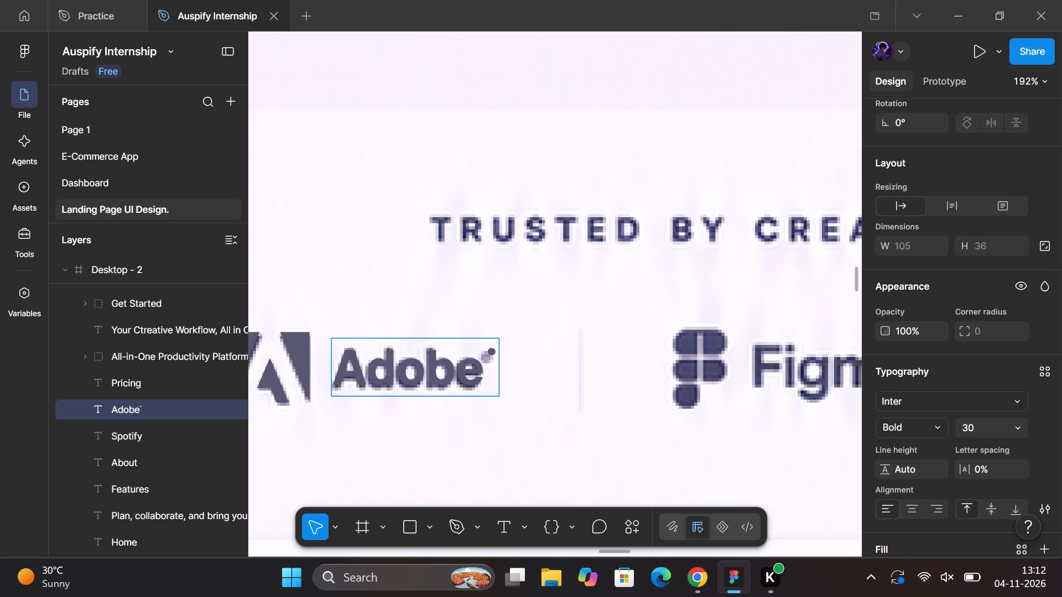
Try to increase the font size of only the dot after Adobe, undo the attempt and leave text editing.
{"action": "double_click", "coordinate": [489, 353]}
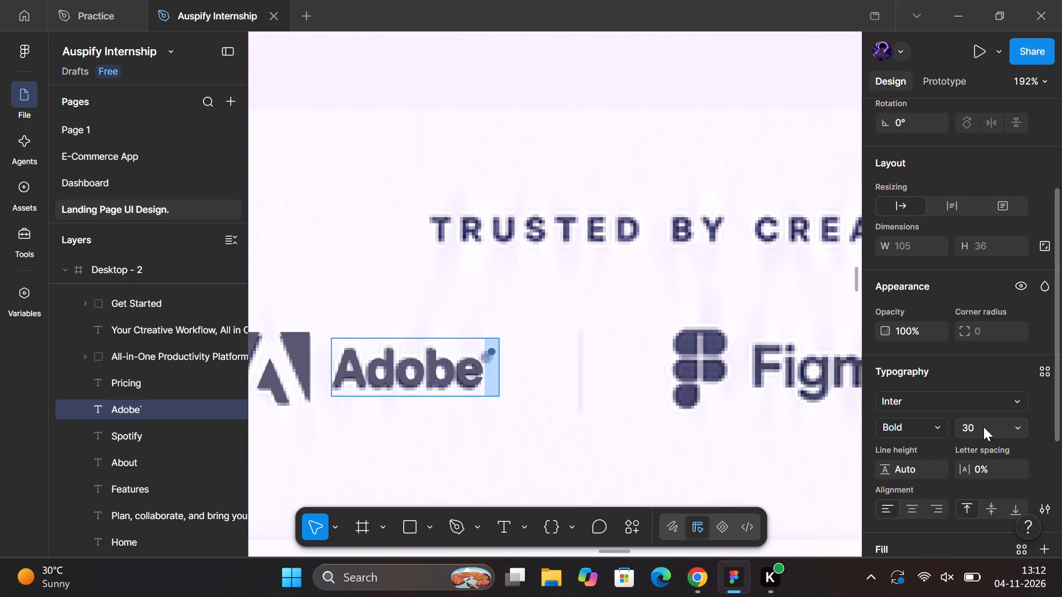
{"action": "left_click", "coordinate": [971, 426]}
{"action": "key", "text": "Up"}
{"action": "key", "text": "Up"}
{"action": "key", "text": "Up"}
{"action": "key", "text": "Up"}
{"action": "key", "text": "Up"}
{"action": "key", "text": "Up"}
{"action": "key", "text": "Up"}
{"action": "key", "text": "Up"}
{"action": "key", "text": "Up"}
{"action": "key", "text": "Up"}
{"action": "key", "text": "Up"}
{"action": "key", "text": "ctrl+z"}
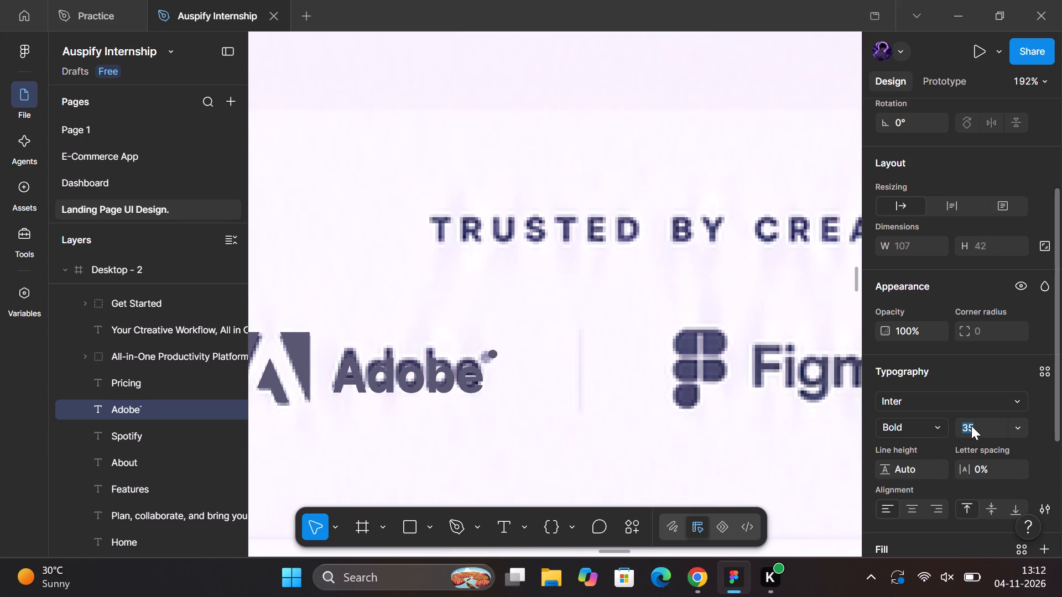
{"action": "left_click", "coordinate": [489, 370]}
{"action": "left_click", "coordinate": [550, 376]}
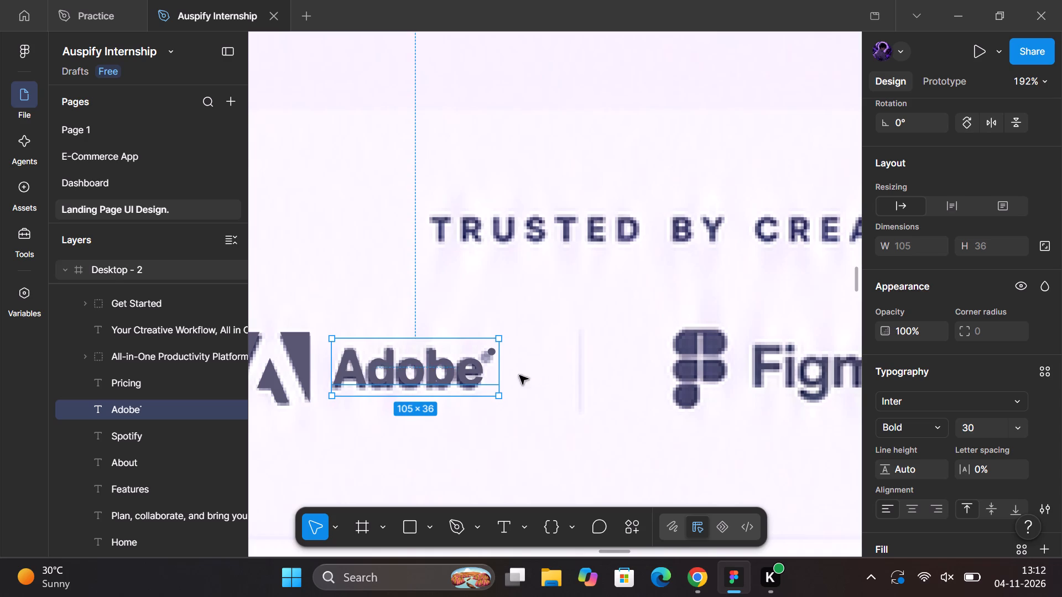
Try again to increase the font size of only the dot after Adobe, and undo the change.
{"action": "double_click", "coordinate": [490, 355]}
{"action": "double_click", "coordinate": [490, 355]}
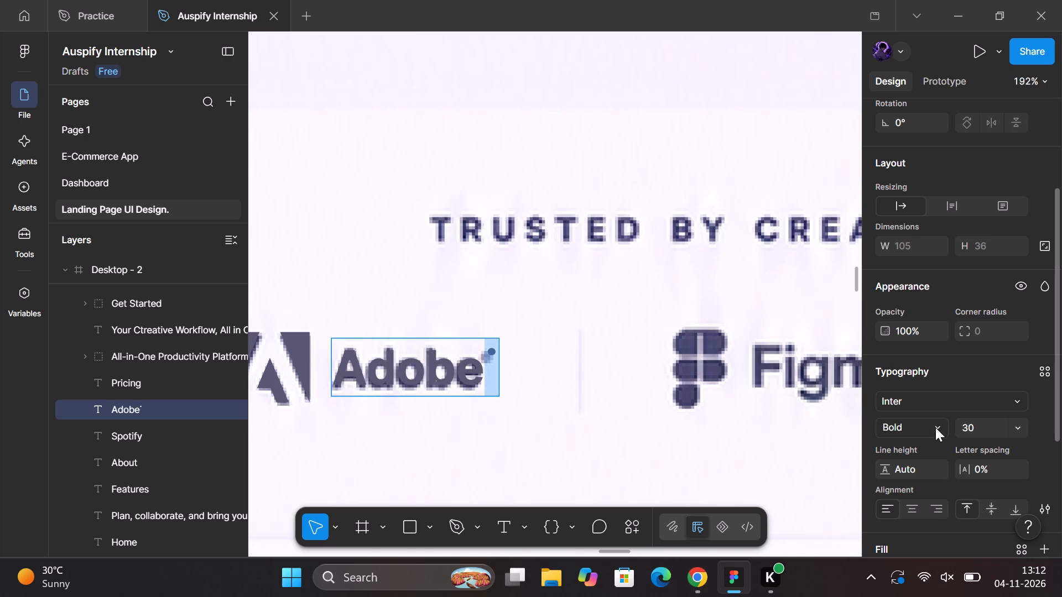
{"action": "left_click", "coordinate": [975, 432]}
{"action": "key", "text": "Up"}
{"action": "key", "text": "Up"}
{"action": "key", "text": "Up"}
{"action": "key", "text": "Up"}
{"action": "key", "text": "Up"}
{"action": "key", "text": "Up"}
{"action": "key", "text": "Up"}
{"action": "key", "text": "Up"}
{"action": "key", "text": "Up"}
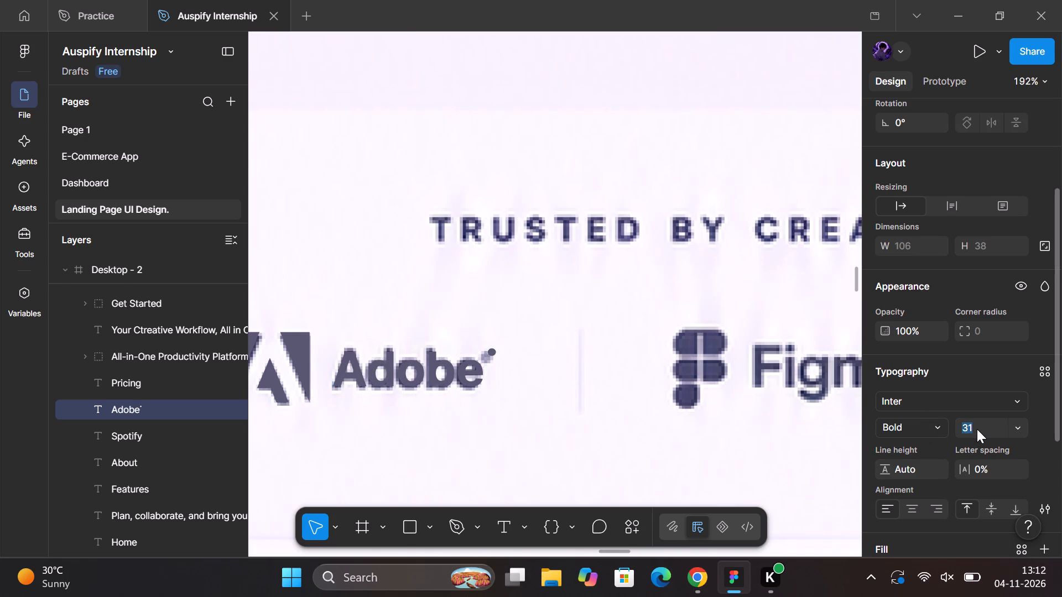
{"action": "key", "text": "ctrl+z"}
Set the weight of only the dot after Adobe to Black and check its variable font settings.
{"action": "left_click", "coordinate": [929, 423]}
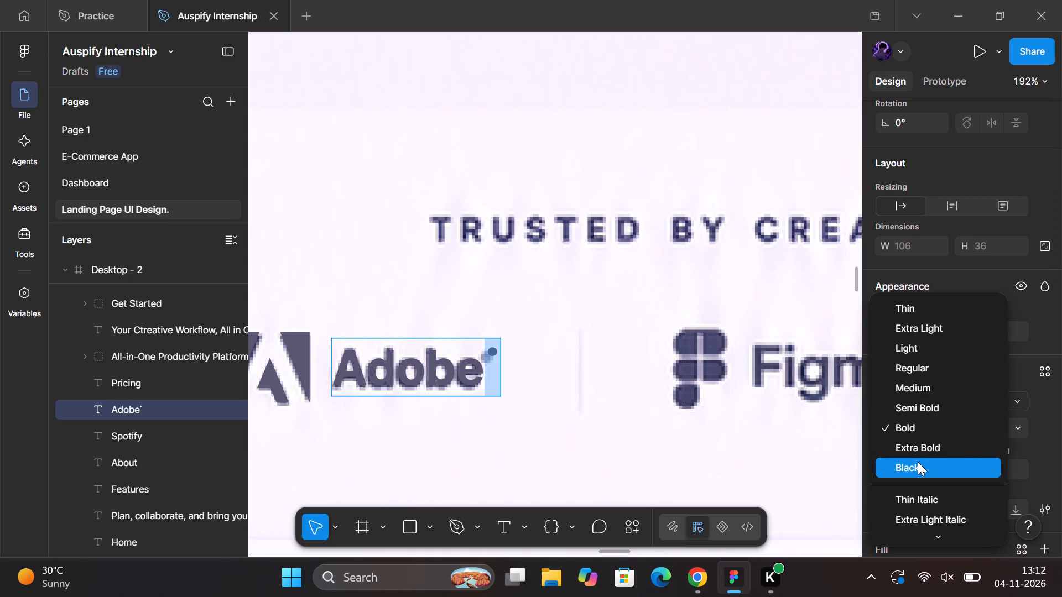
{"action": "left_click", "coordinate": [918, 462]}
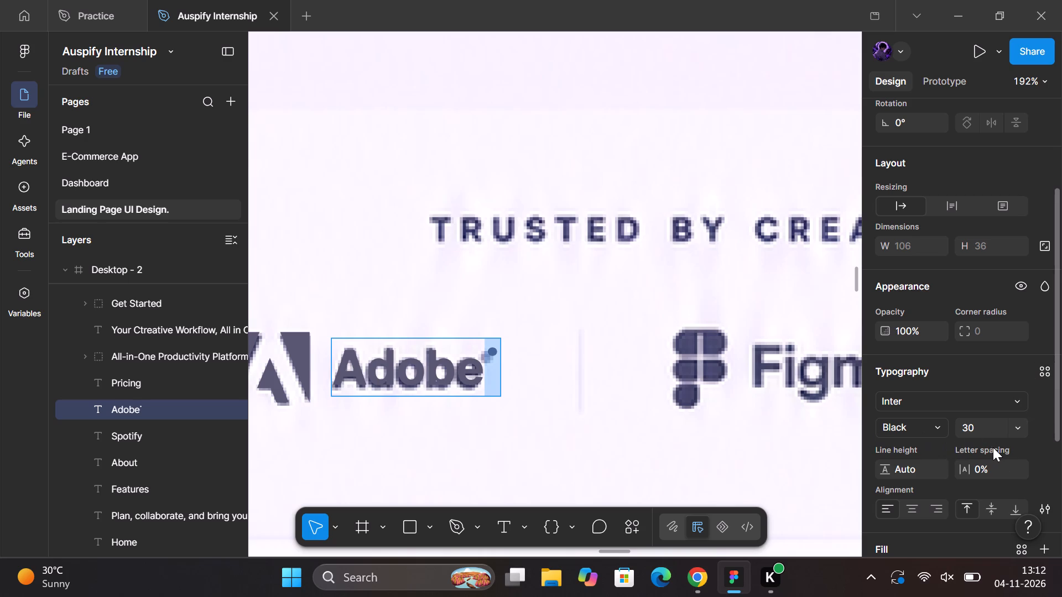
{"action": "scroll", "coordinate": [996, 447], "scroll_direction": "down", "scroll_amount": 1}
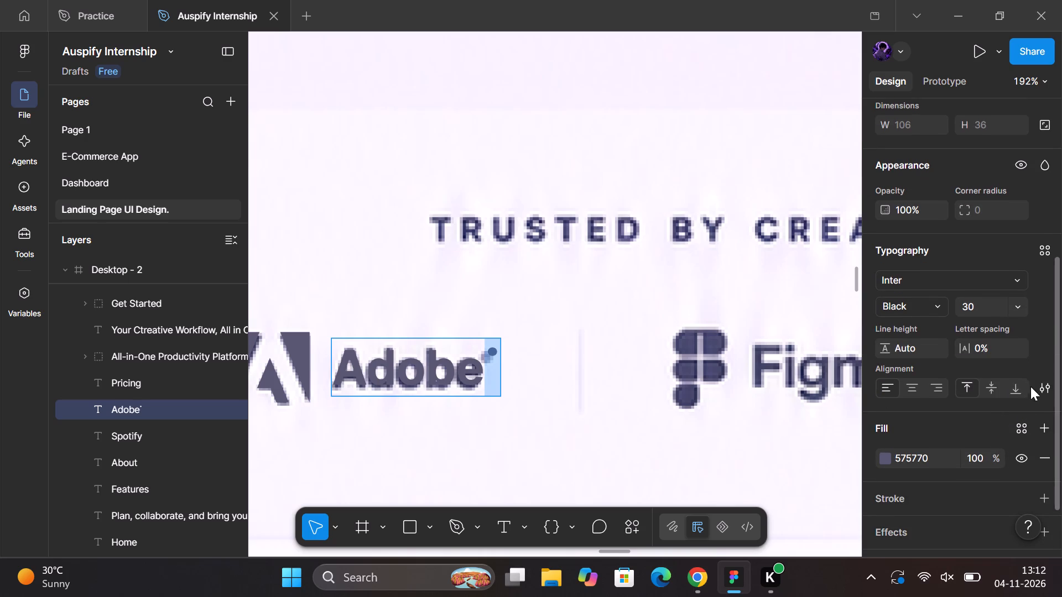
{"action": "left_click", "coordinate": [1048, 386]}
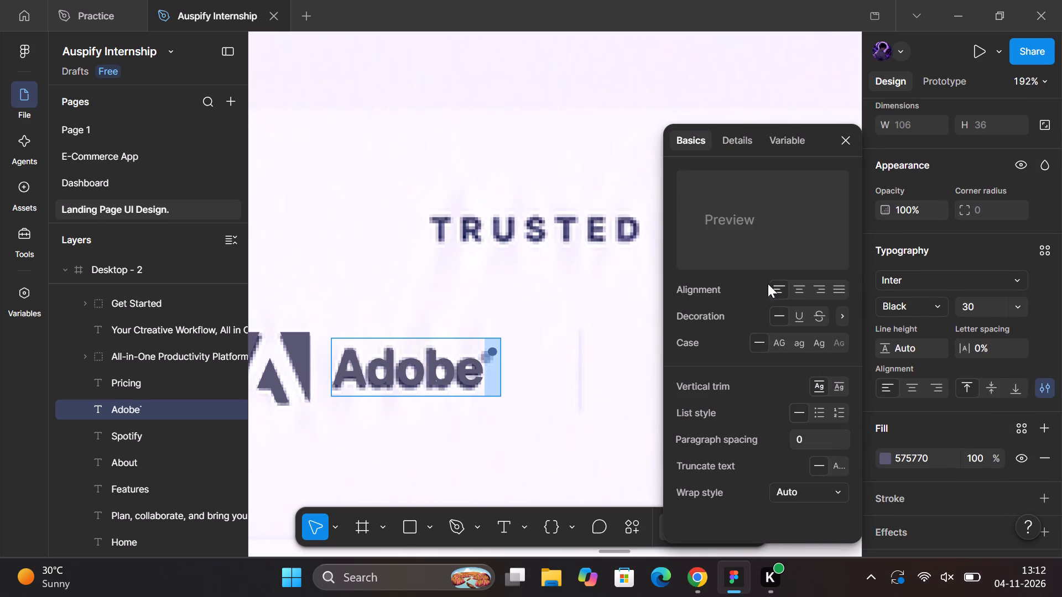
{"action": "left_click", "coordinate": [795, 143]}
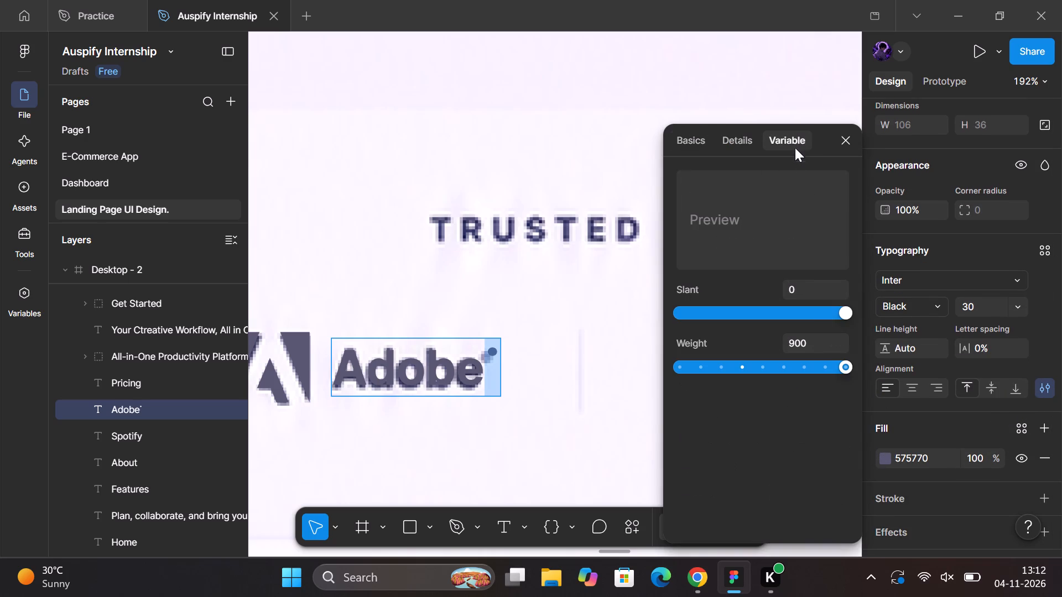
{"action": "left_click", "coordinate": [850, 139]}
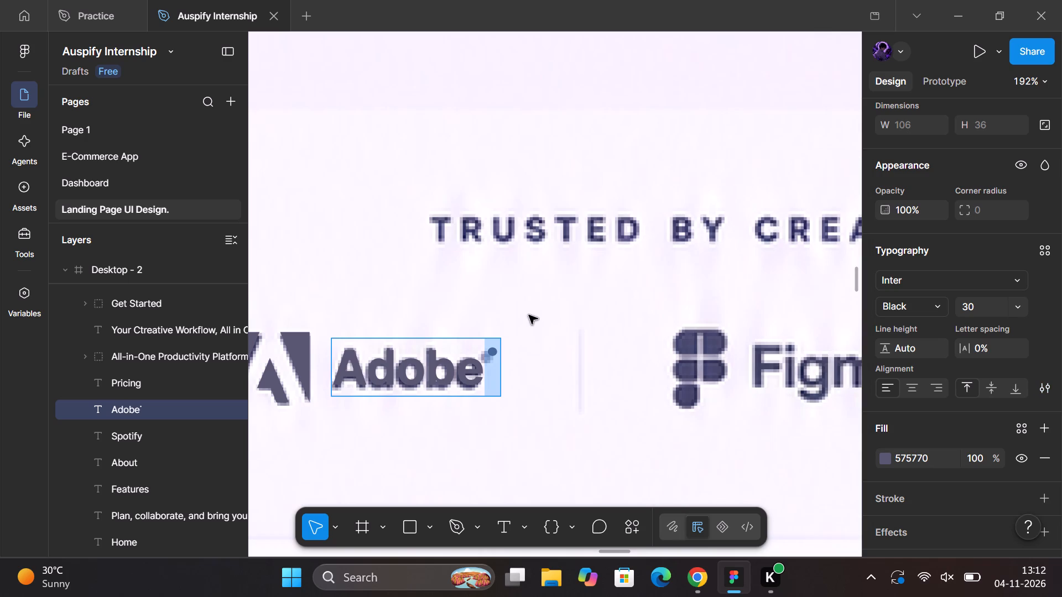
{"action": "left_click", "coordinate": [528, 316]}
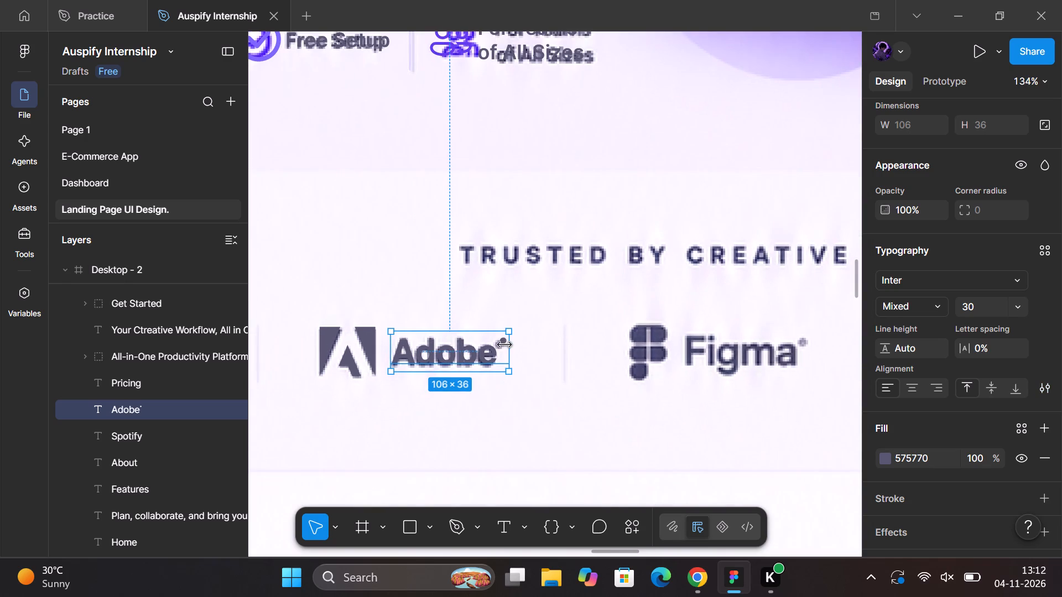
Delete the upper dot from the end of the Adobe text.
{"action": "double_click", "coordinate": [503, 346]}
{"action": "key", "text": "Right"}
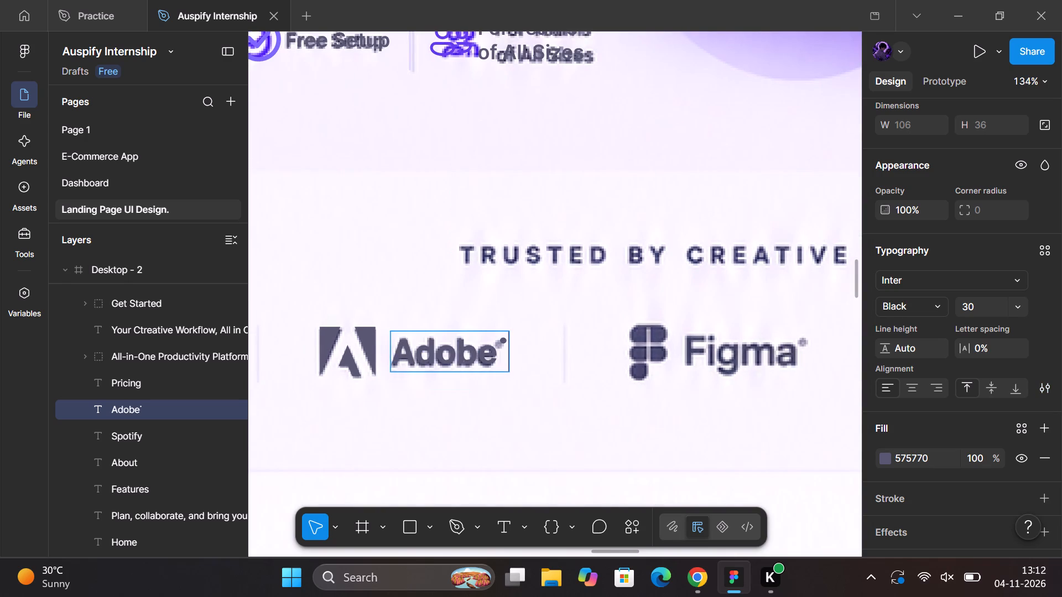
{"action": "key", "text": "BackSpace"}
{"action": "left_click", "coordinate": [546, 360]}
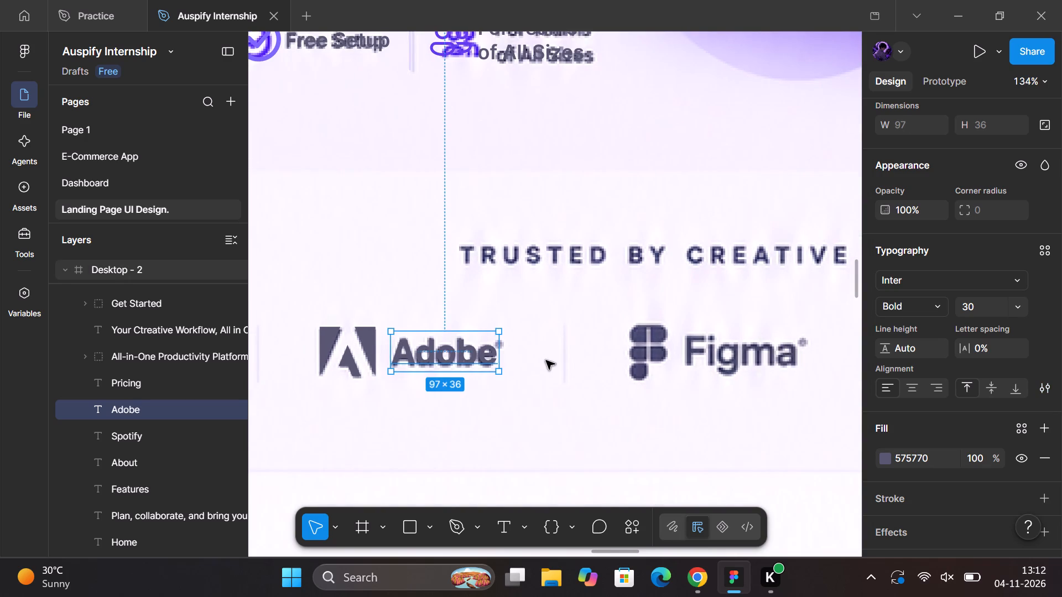
Duplicate the Adobe text onto the word TRUSTED in the reference "TRUSTED BY CREATIVE TEAMS" heading.
{"action": "scroll", "coordinate": [546, 360], "scroll_direction": "right", "scroll_amount": 1}
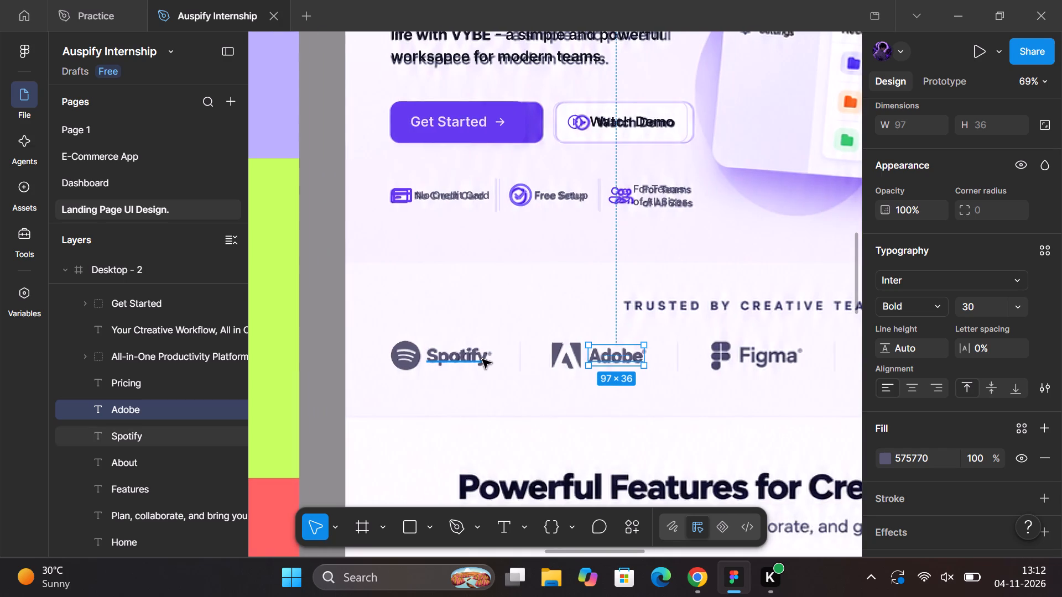
{"action": "scroll", "coordinate": [482, 359], "scroll_direction": "left", "scroll_amount": 1}
{"action": "scroll", "coordinate": [675, 357], "scroll_direction": "left", "scroll_amount": 1}
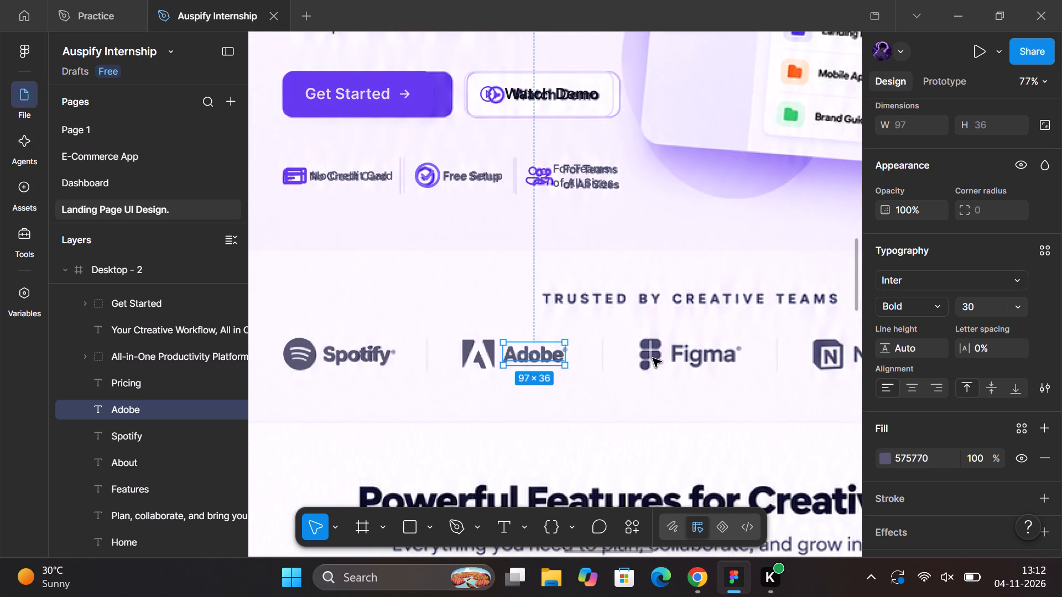
{"action": "left_click", "coordinate": [560, 404]}
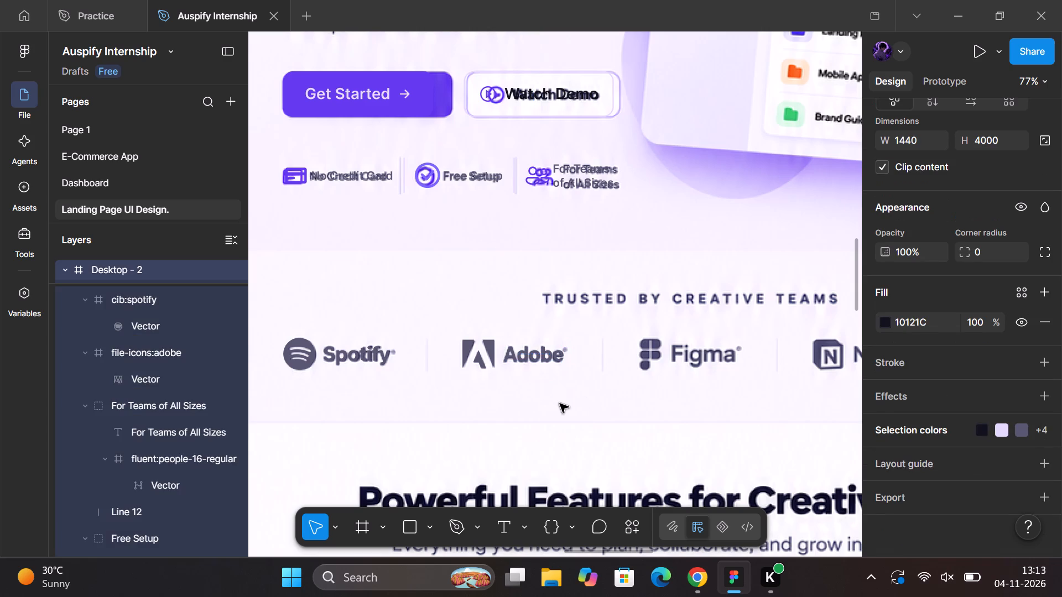
{"action": "left_click", "coordinate": [540, 349]}
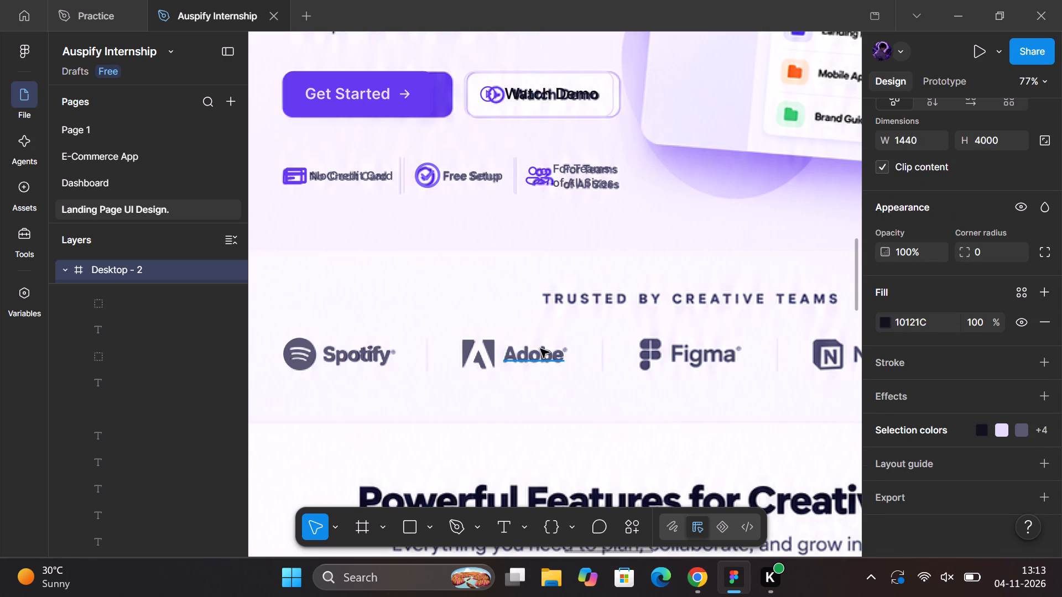
{"action": "left_click_drag", "start_coordinate": [540, 349], "coordinate": [555, 333]}
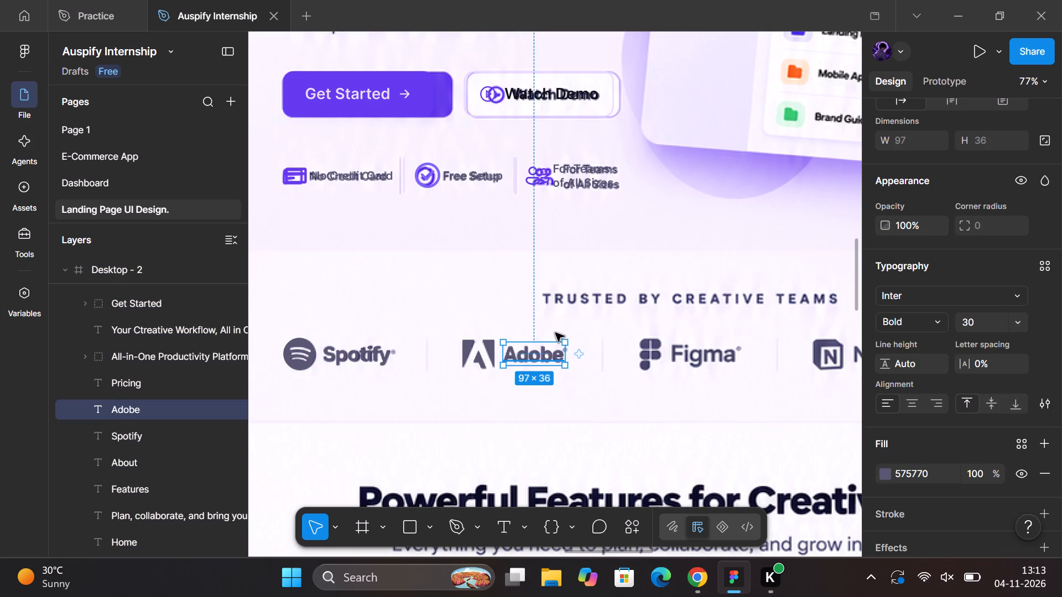
{"action": "left_click_drag", "start_coordinate": [555, 333], "coordinate": [594, 301]}
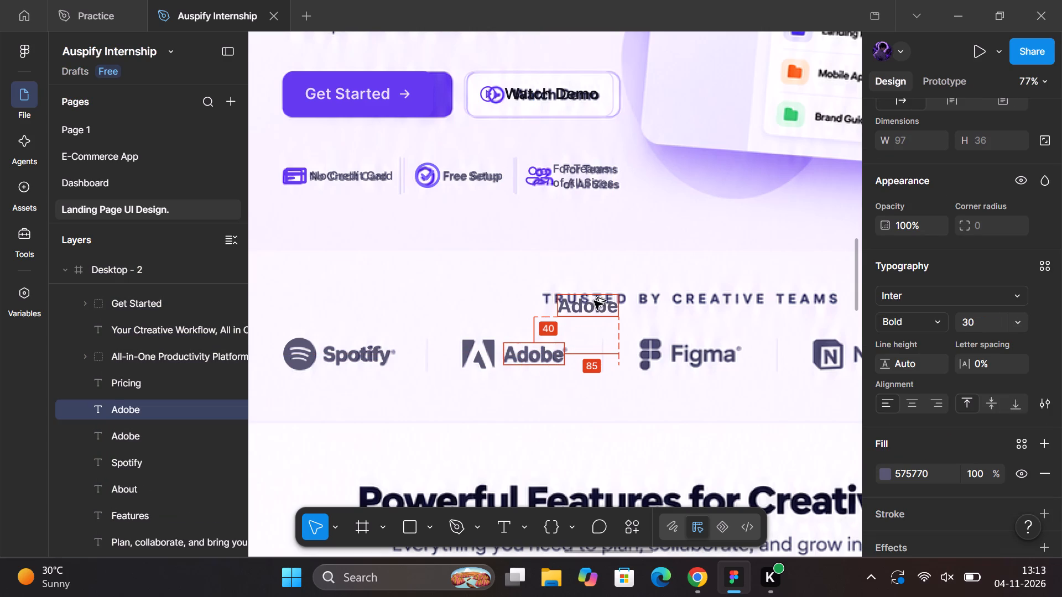
{"action": "left_click_drag", "start_coordinate": [594, 301], "coordinate": [596, 300]}
{"action": "left_click_drag", "start_coordinate": [580, 312], "coordinate": [586, 296]}
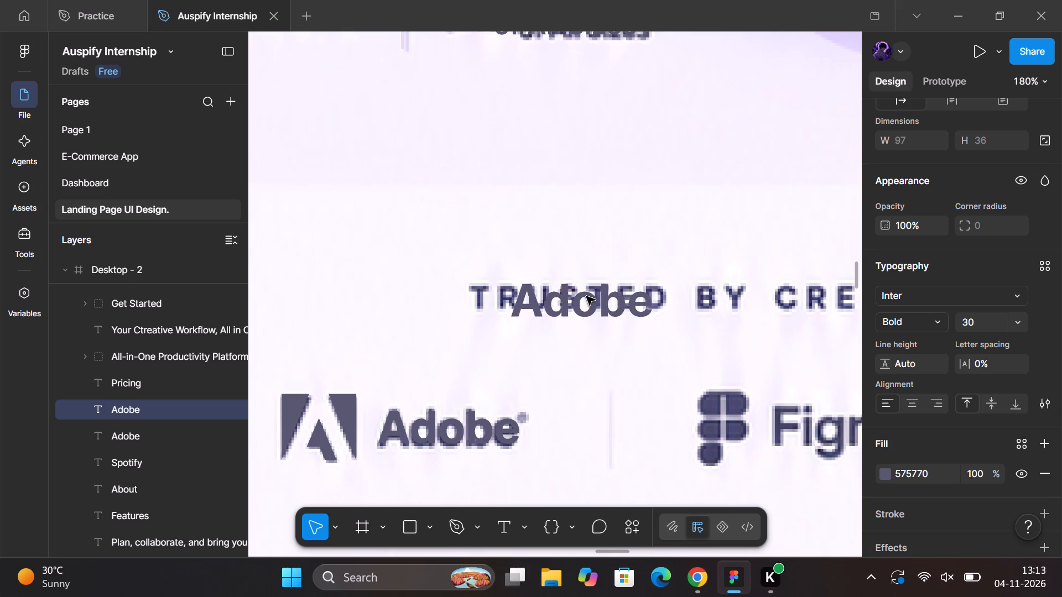
{"action": "left_click_drag", "start_coordinate": [586, 296], "coordinate": [587, 295]}
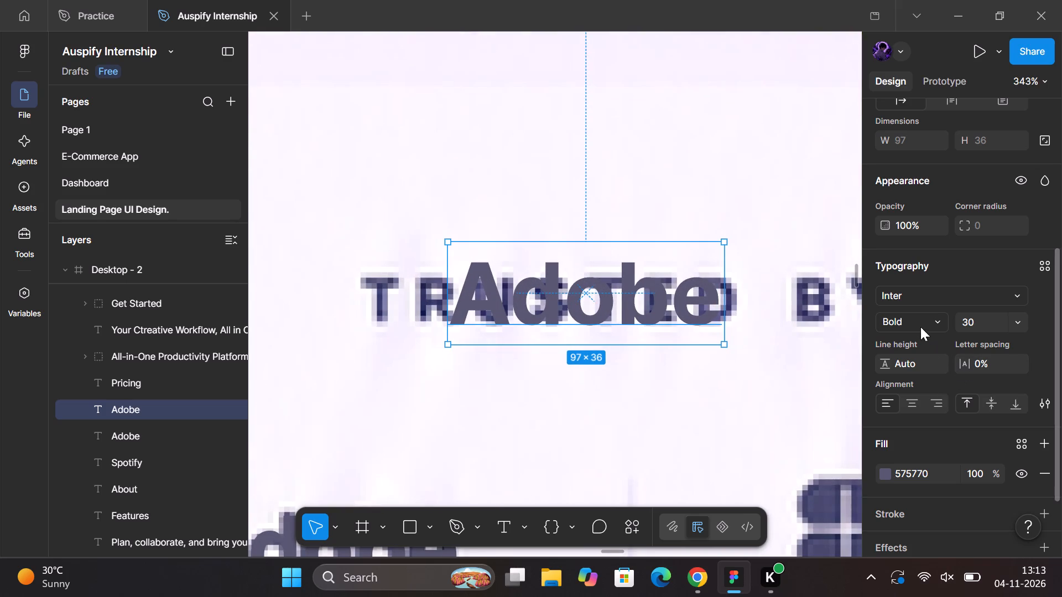
Set the copied text's weight to Semi Bold and change its wording to "T R U S T E D" with spaced letters.
{"action": "left_click", "coordinate": [926, 320]}
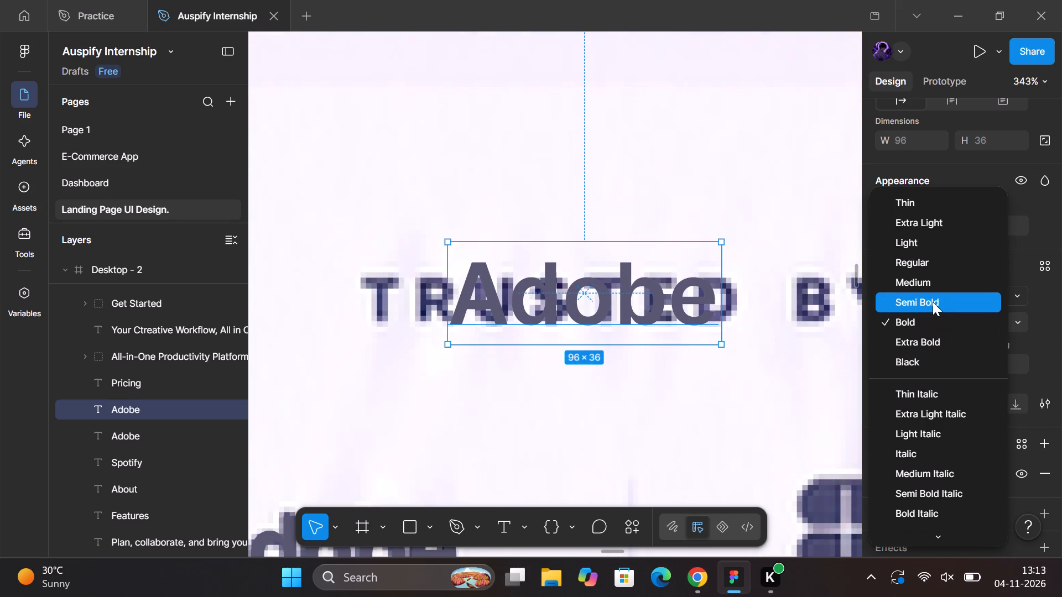
{"action": "left_click", "coordinate": [933, 302]}
{"action": "double_click", "coordinate": [670, 303]}
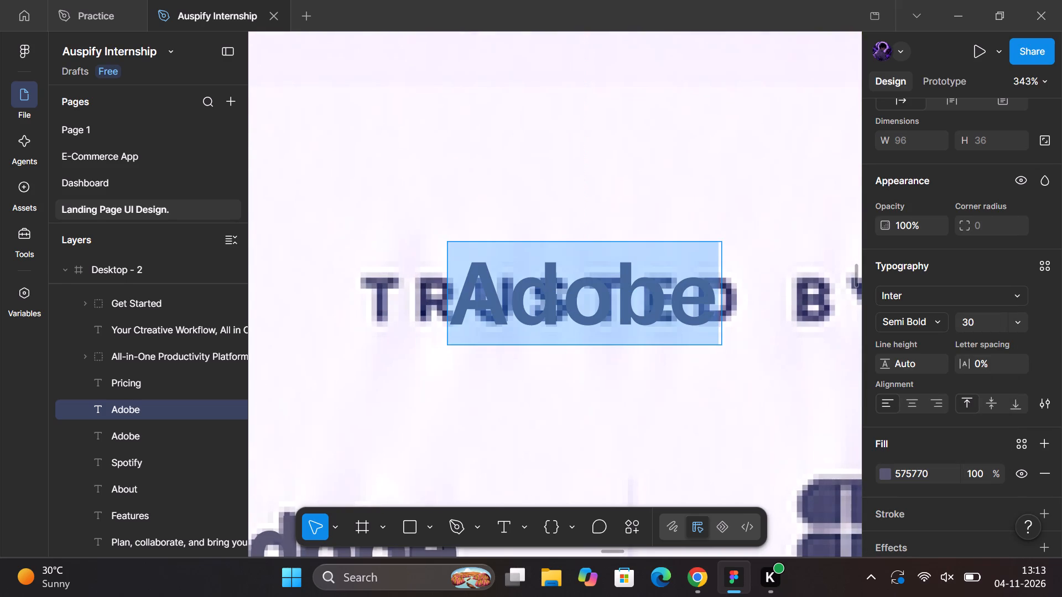
{"action": "key", "text": "t"}
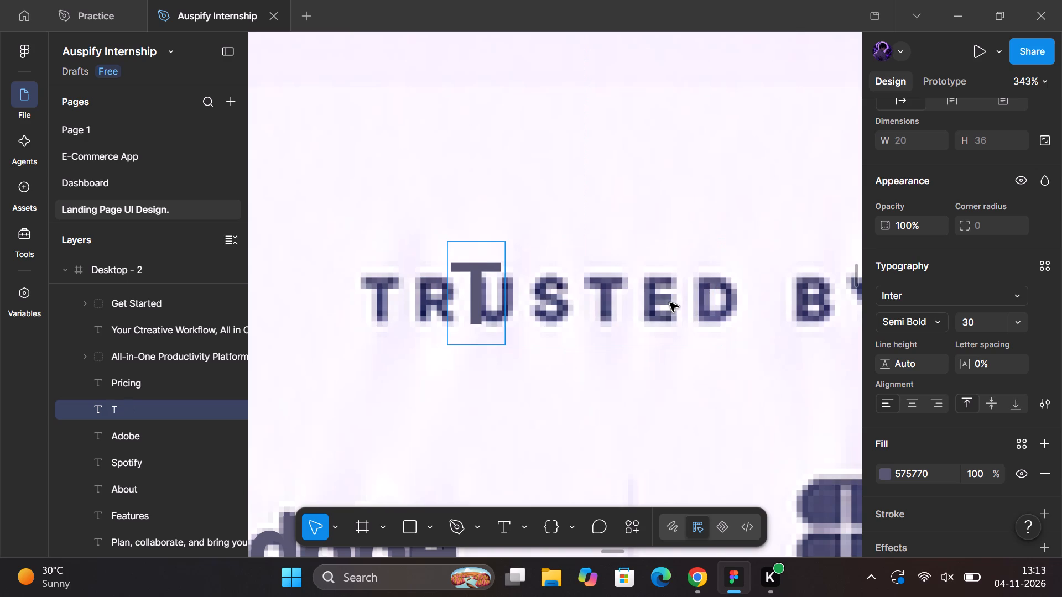
{"action": "key", "text": "space"}
{"action": "type", "text": "R"}
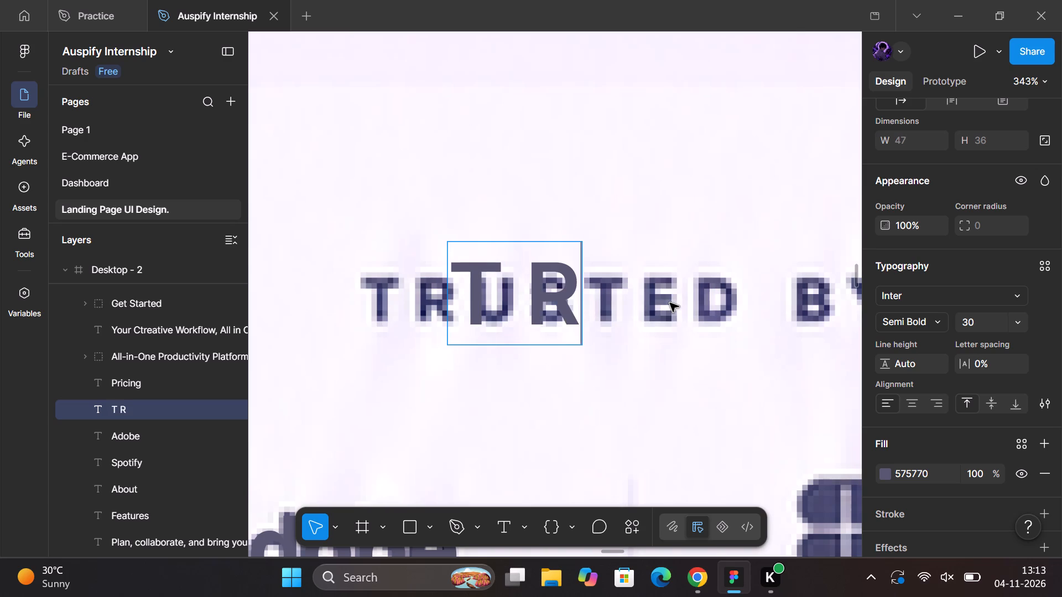
{"action": "key", "text": "space"}
{"action": "type", "text": "U"}
{"action": "key", "text": "space"}
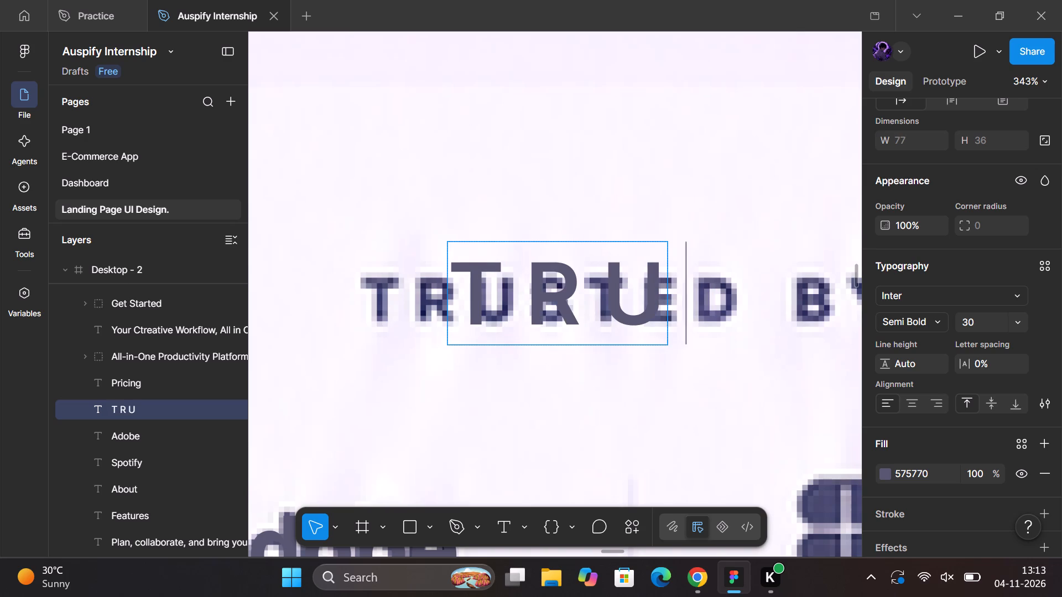
{"action": "type", "text": "S T E D"}
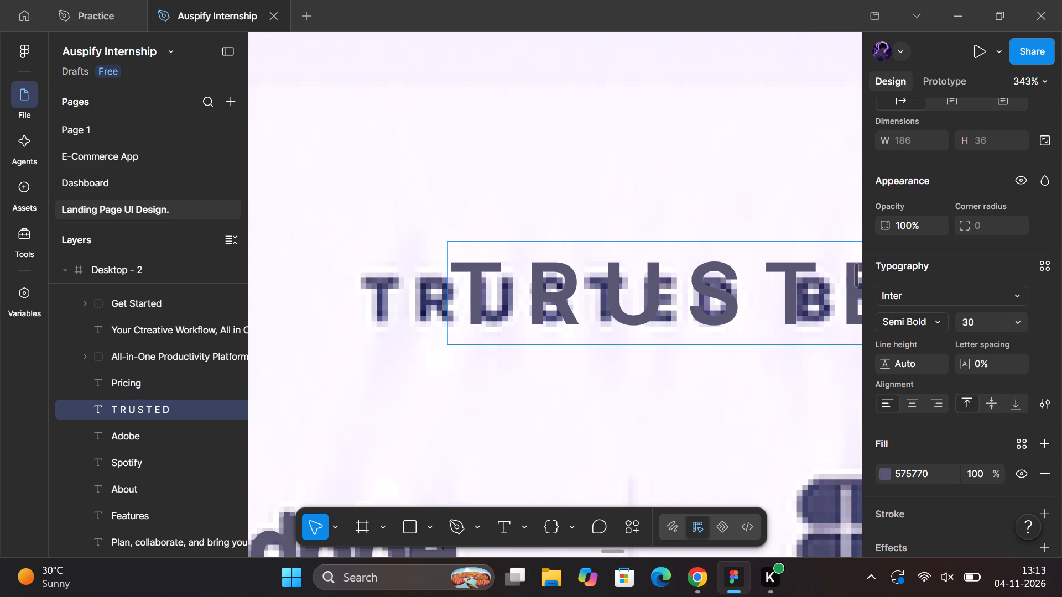
{"action": "left_click", "coordinate": [717, 373]}
Move the T R U S T E D text near the start of the reference heading and reduce its font size to 20.
{"action": "left_click_drag", "start_coordinate": [679, 293], "coordinate": [598, 294]}
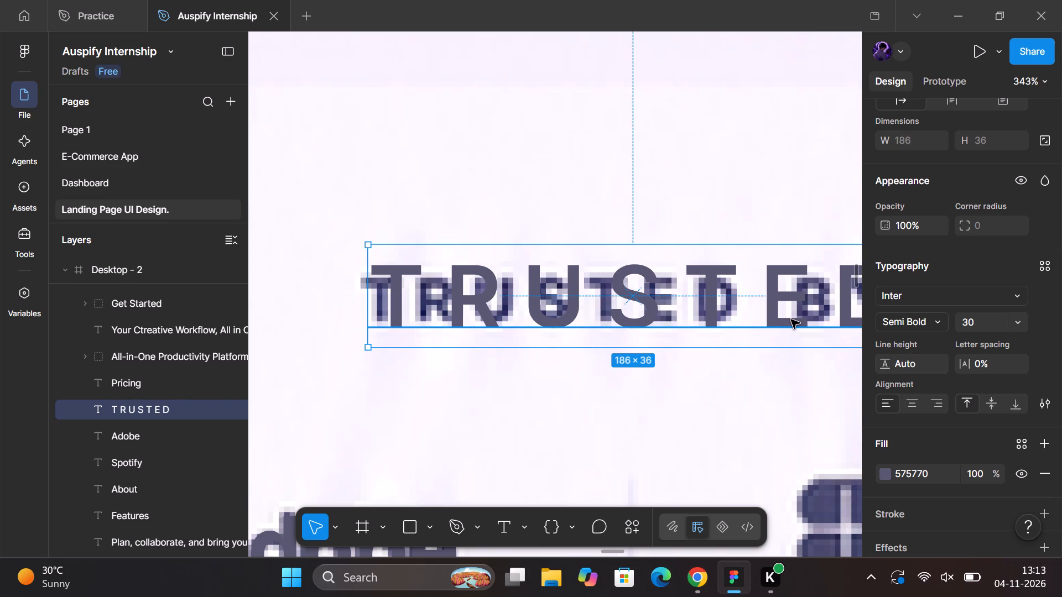
{"action": "left_click", "coordinate": [913, 320]}
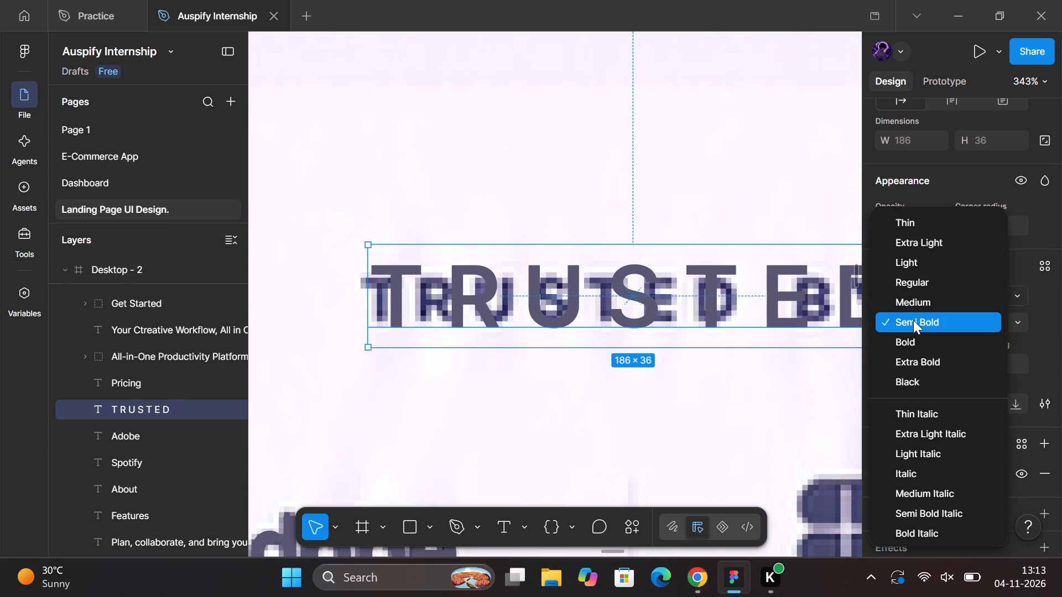
{"action": "left_click", "coordinate": [914, 319]}
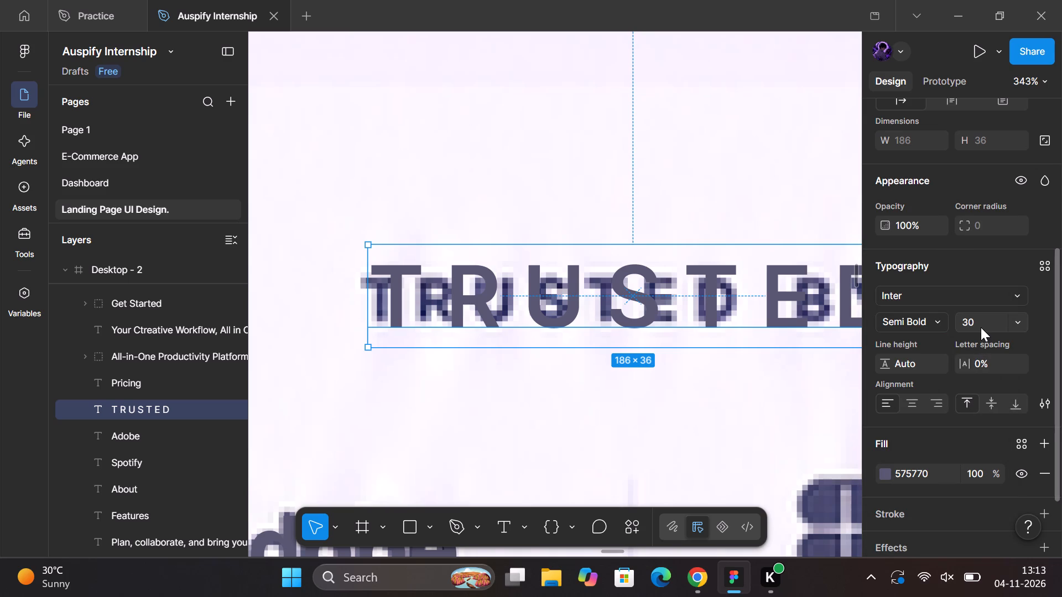
{"action": "left_click", "coordinate": [981, 327]}
{"action": "key", "text": "Down"}
{"action": "key", "text": "Down"}
{"action": "key", "text": "Down"}
{"action": "key", "text": "Down"}
{"action": "key", "text": "Down"}
{"action": "key", "text": "Down"}
{"action": "key", "text": "Down"}
{"action": "key", "text": "Down"}
{"action": "key", "text": "Down"}
{"action": "key", "text": "Down"}
{"action": "key", "text": "Down"}
{"action": "key", "text": "Down"}
{"action": "key", "text": "Down"}
{"action": "key", "text": "Down"}
{"action": "key", "text": "Down"}
{"action": "key", "text": "Down"}
{"action": "key", "text": "Down"}
{"action": "key", "text": "Down"}
{"action": "key", "text": "Down"}
{"action": "key", "text": "Down"}
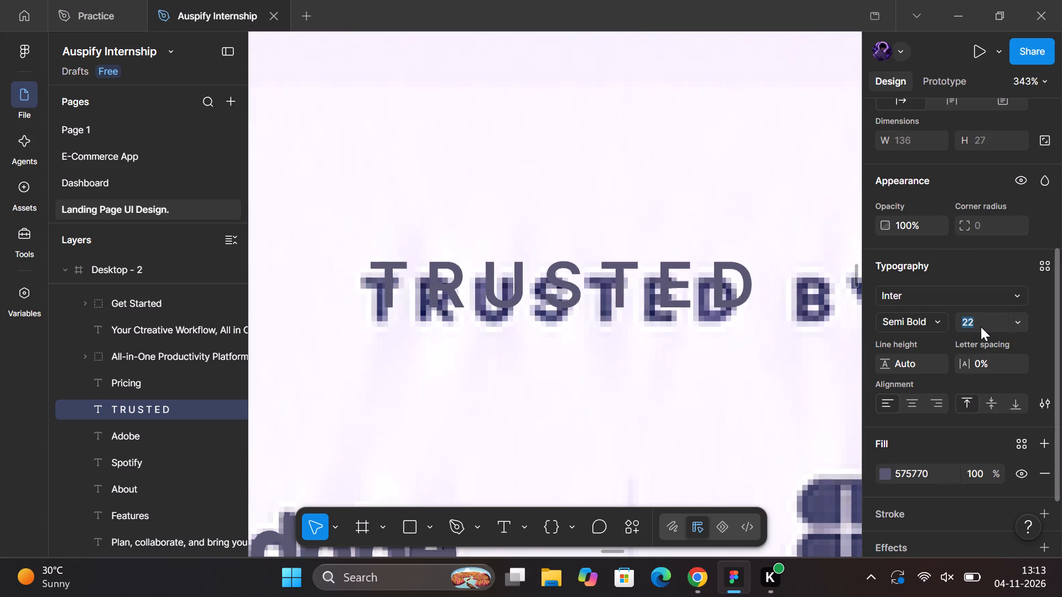
{"action": "key", "text": "Down"}
{"action": "key", "text": "Down"}
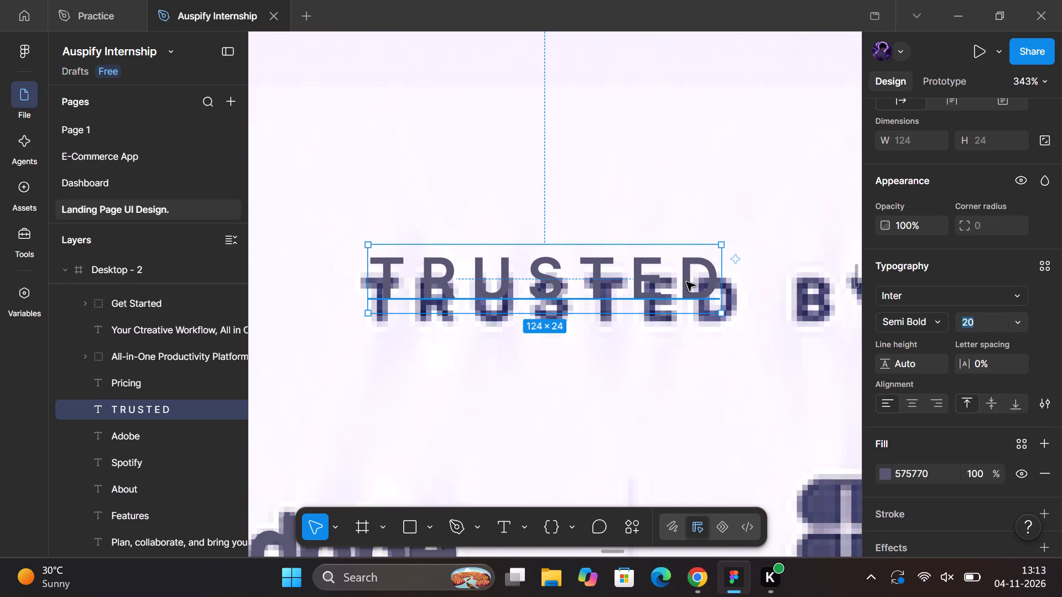
Align the T R U S T E D text over the reference word at X 487, Y 1106.
{"action": "left_click_drag", "start_coordinate": [637, 280], "coordinate": [632, 301]}
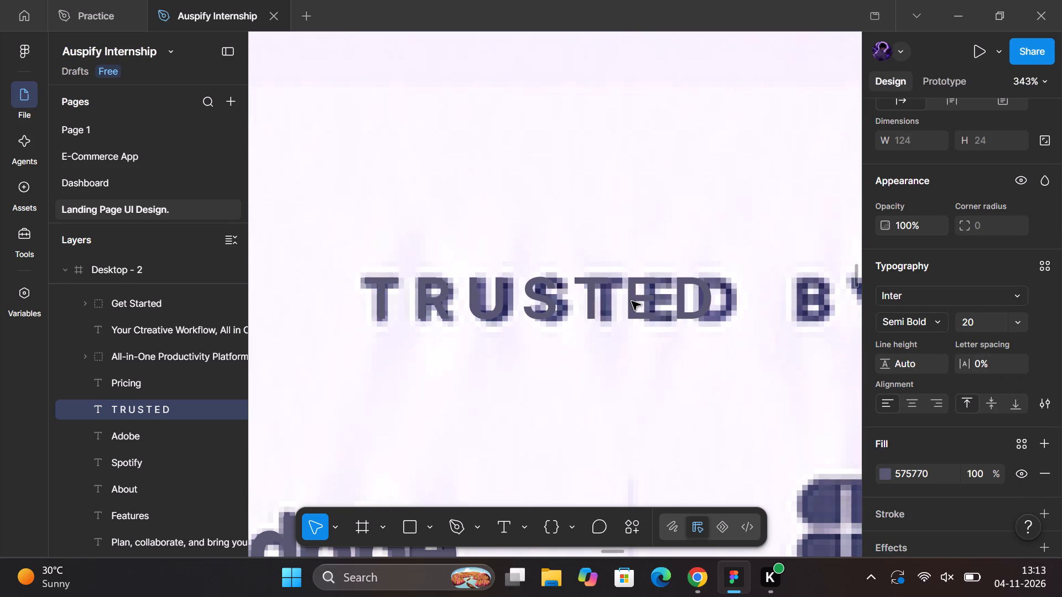
{"action": "left_click_drag", "start_coordinate": [632, 301], "coordinate": [629, 301]}
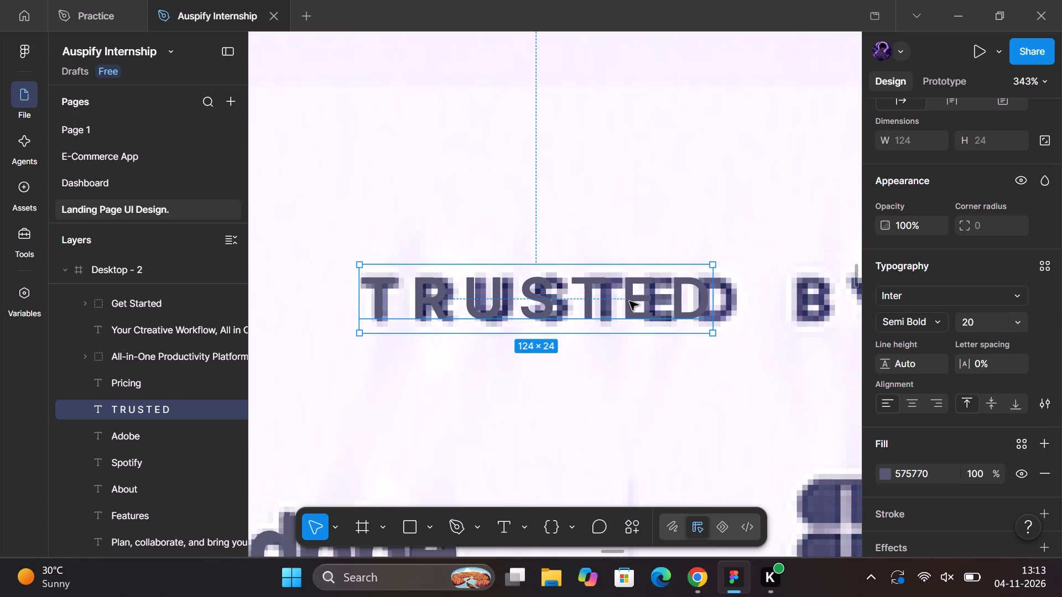
{"action": "left_click_drag", "start_coordinate": [629, 301], "coordinate": [631, 301]}
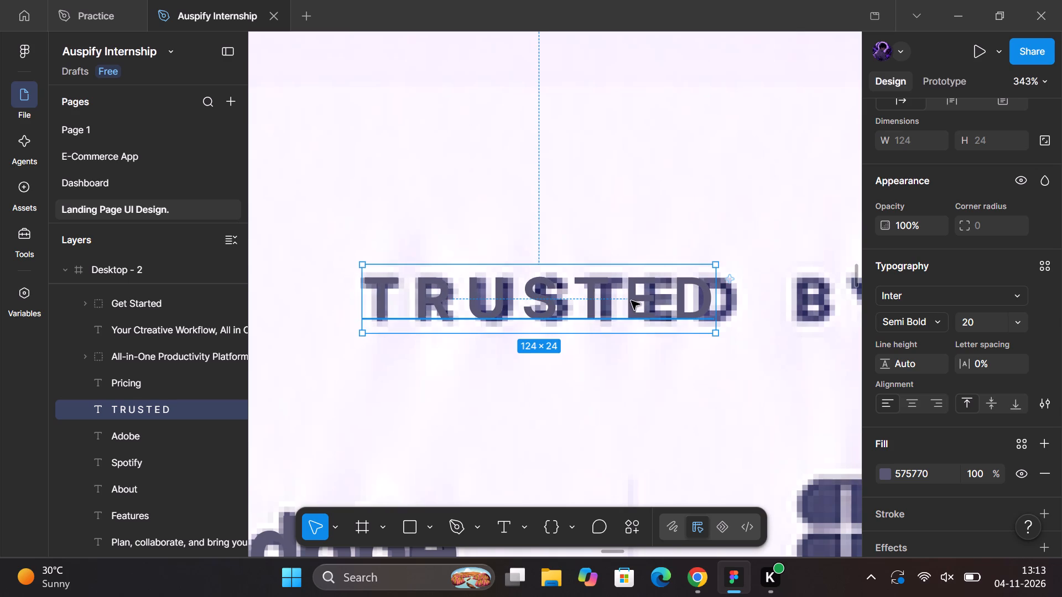
{"action": "scroll", "coordinate": [1009, 233], "scroll_direction": "up", "scroll_amount": 4}
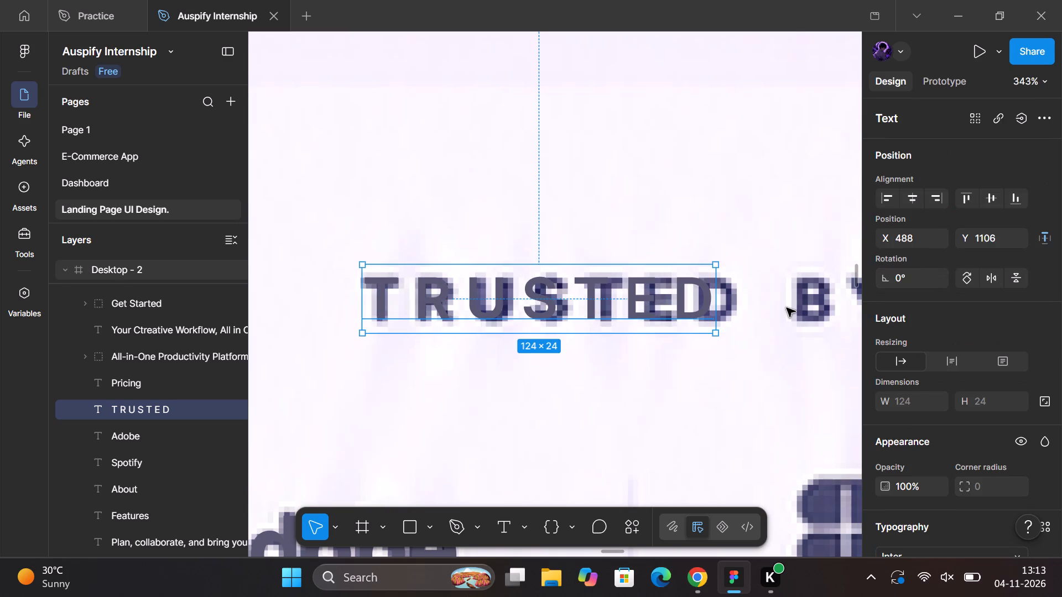
{"action": "key", "text": "Down"}
{"action": "key", "text": "Up"}
{"action": "key", "text": "Left"}
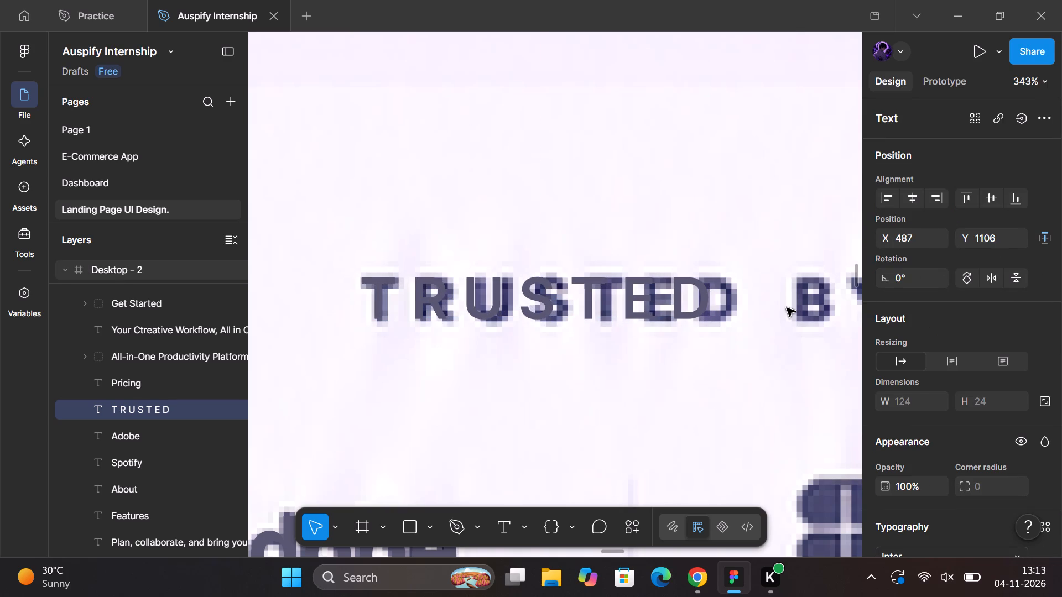
Nudge the T R U S T E D text to X 488, Y 1106 over the reference word.
{"action": "key", "text": "Right"}
{"action": "key", "text": "Down"}
{"action": "key", "text": "Up"}
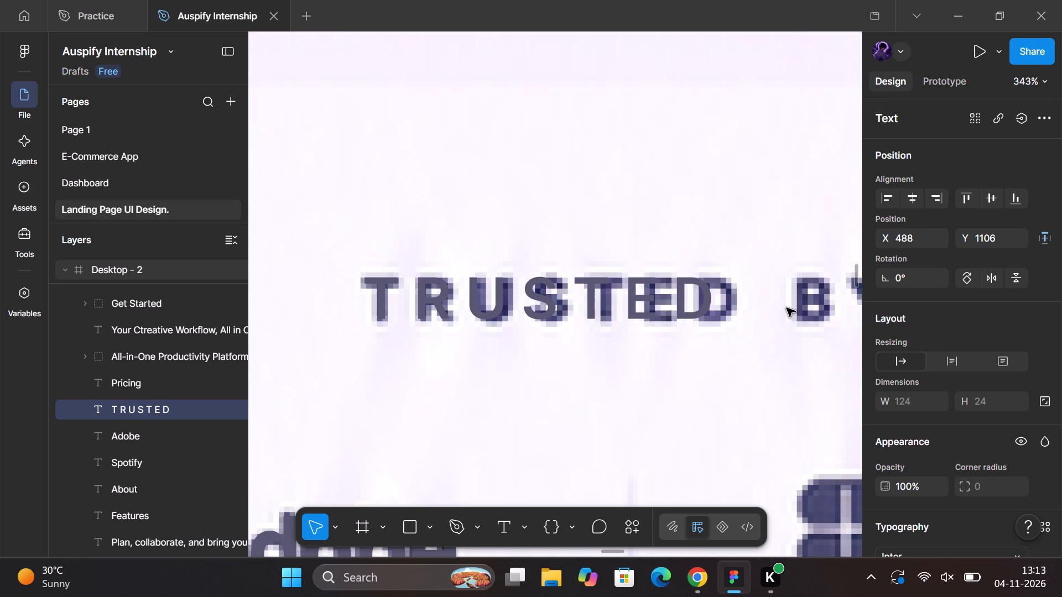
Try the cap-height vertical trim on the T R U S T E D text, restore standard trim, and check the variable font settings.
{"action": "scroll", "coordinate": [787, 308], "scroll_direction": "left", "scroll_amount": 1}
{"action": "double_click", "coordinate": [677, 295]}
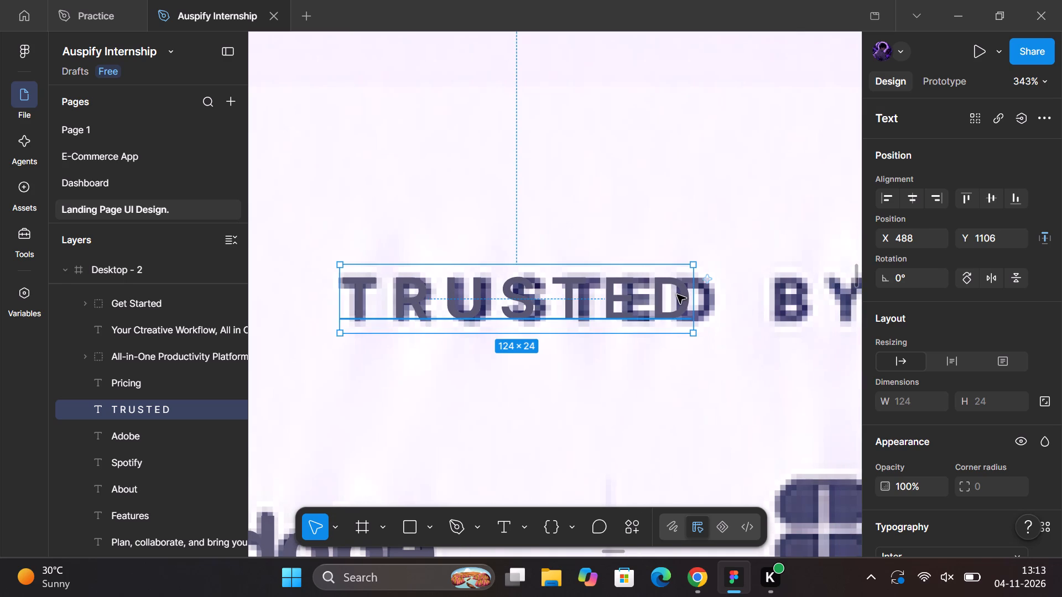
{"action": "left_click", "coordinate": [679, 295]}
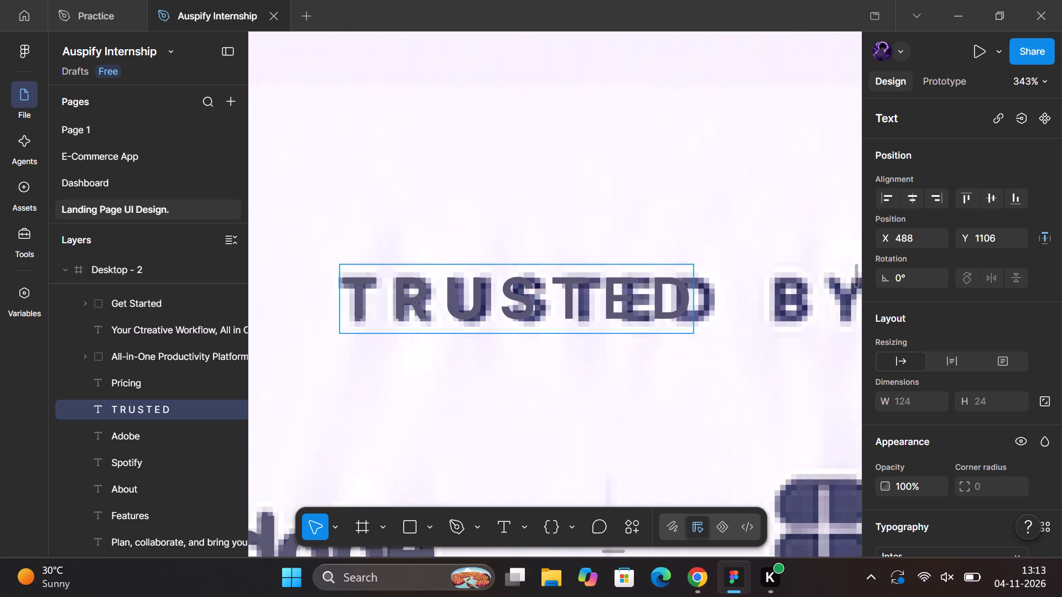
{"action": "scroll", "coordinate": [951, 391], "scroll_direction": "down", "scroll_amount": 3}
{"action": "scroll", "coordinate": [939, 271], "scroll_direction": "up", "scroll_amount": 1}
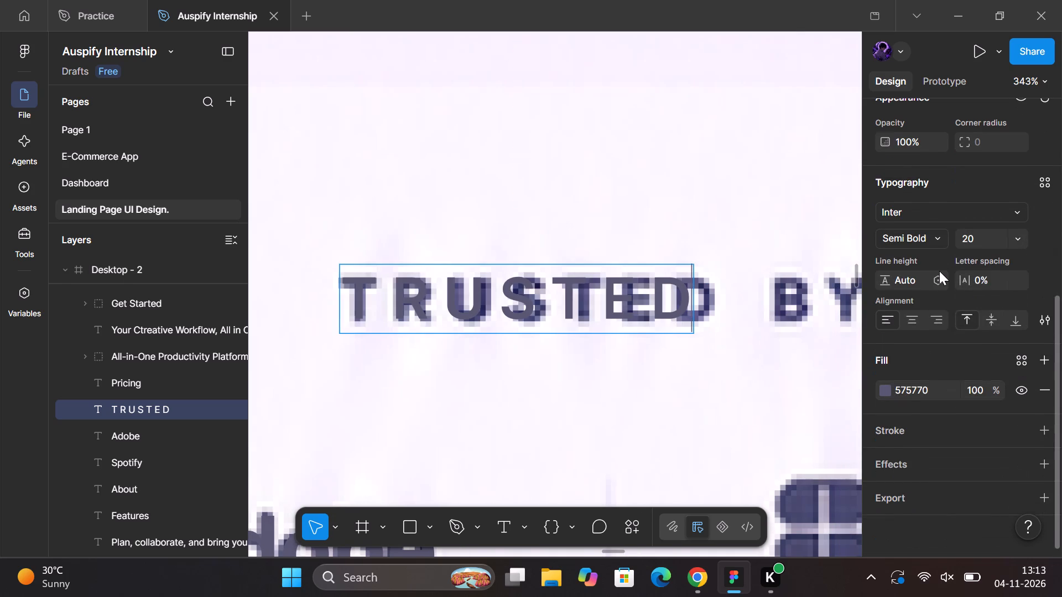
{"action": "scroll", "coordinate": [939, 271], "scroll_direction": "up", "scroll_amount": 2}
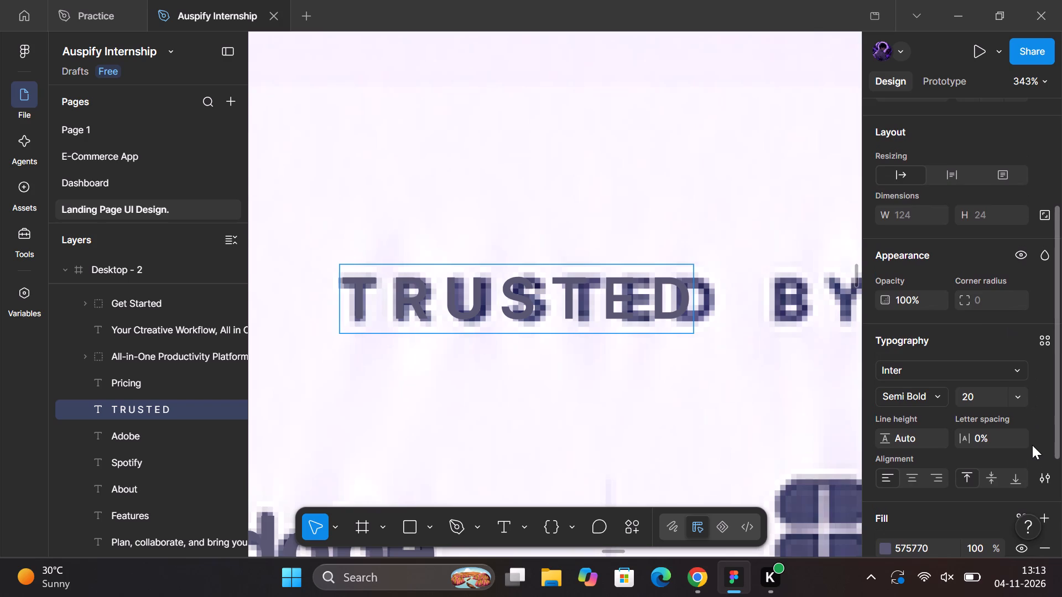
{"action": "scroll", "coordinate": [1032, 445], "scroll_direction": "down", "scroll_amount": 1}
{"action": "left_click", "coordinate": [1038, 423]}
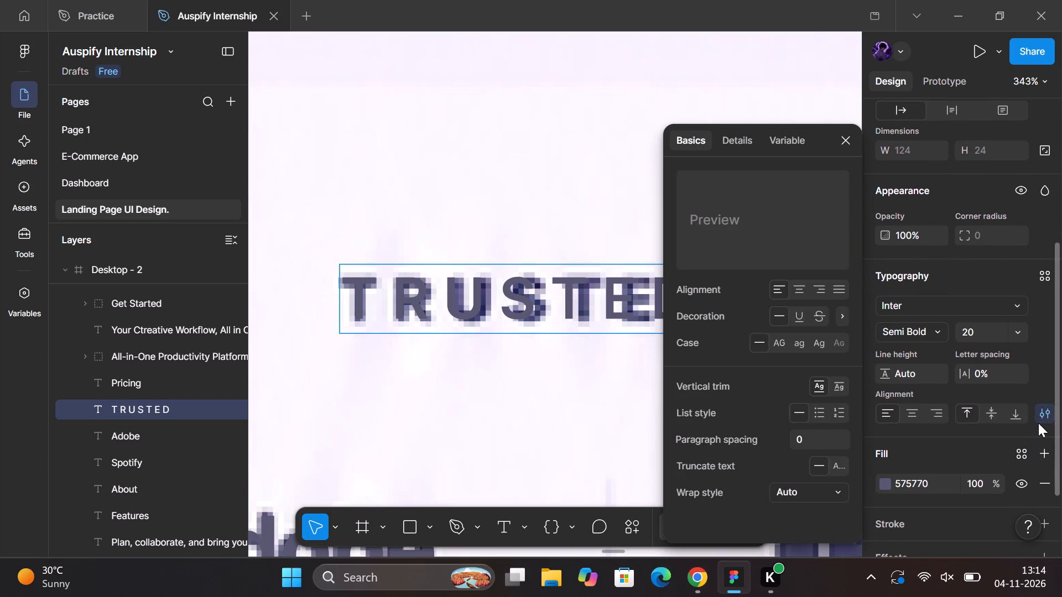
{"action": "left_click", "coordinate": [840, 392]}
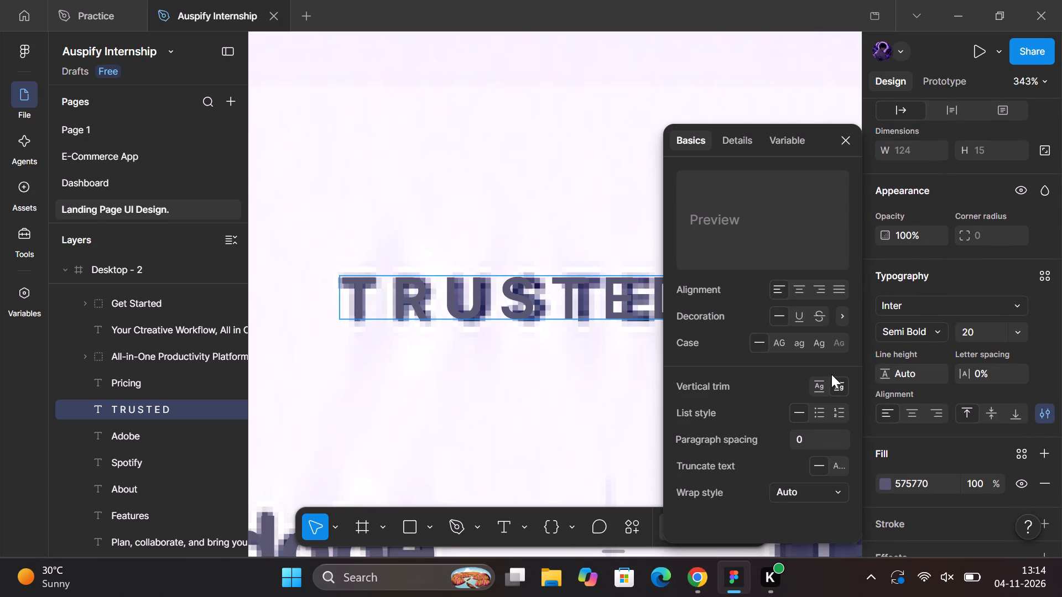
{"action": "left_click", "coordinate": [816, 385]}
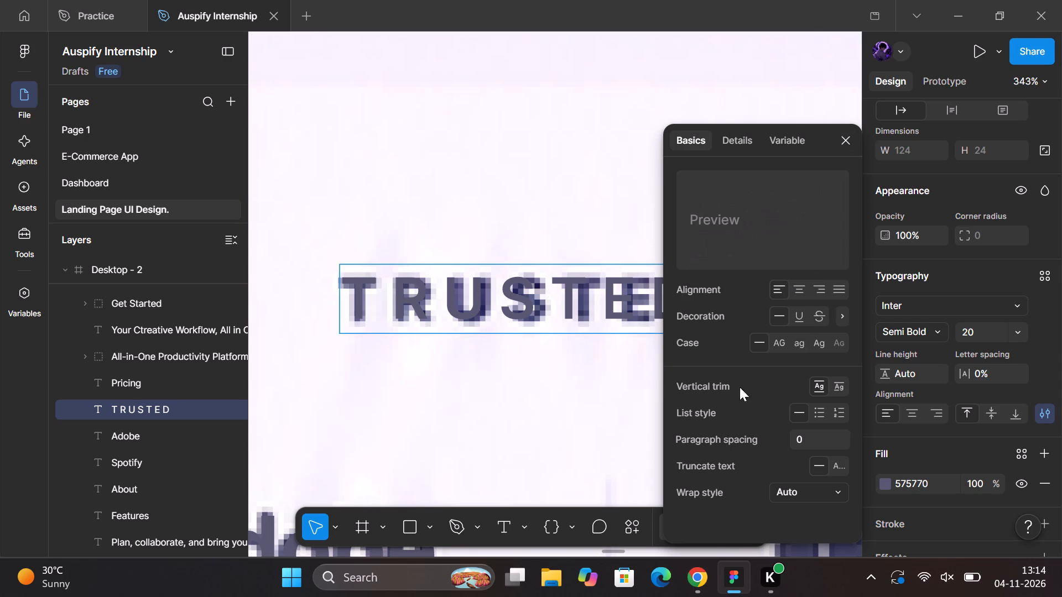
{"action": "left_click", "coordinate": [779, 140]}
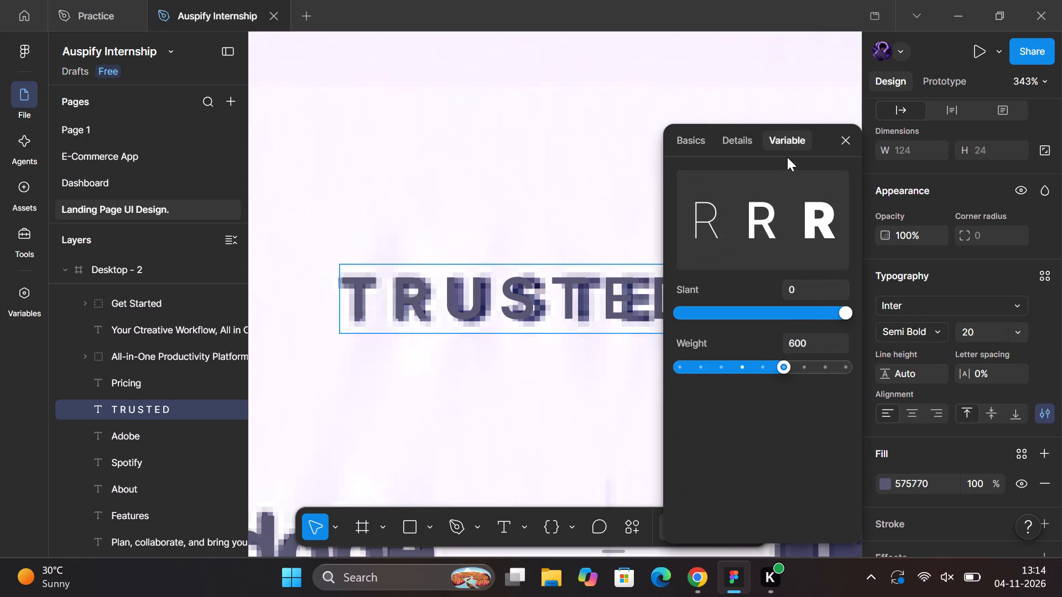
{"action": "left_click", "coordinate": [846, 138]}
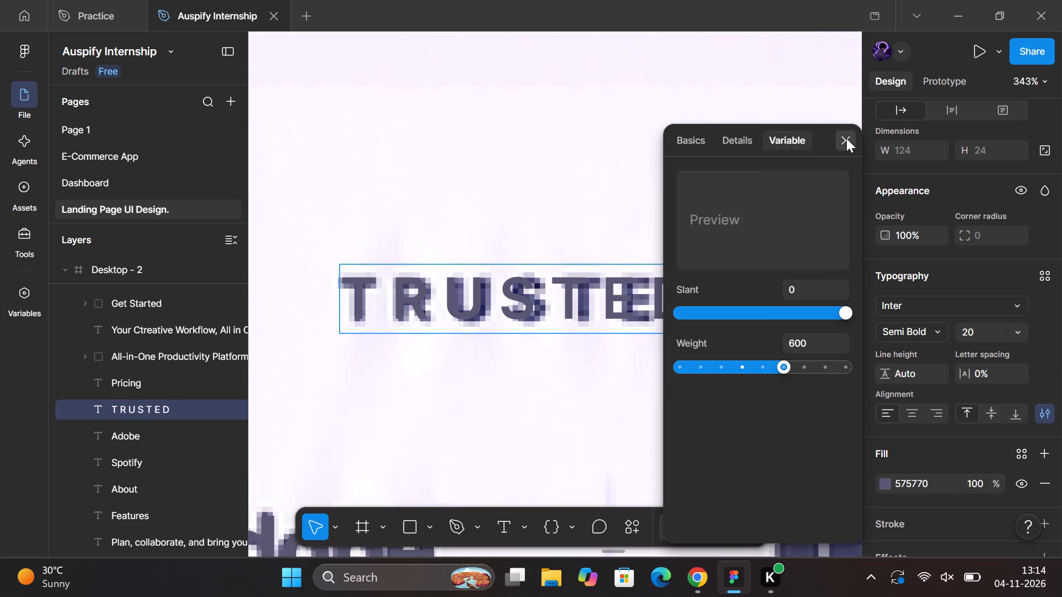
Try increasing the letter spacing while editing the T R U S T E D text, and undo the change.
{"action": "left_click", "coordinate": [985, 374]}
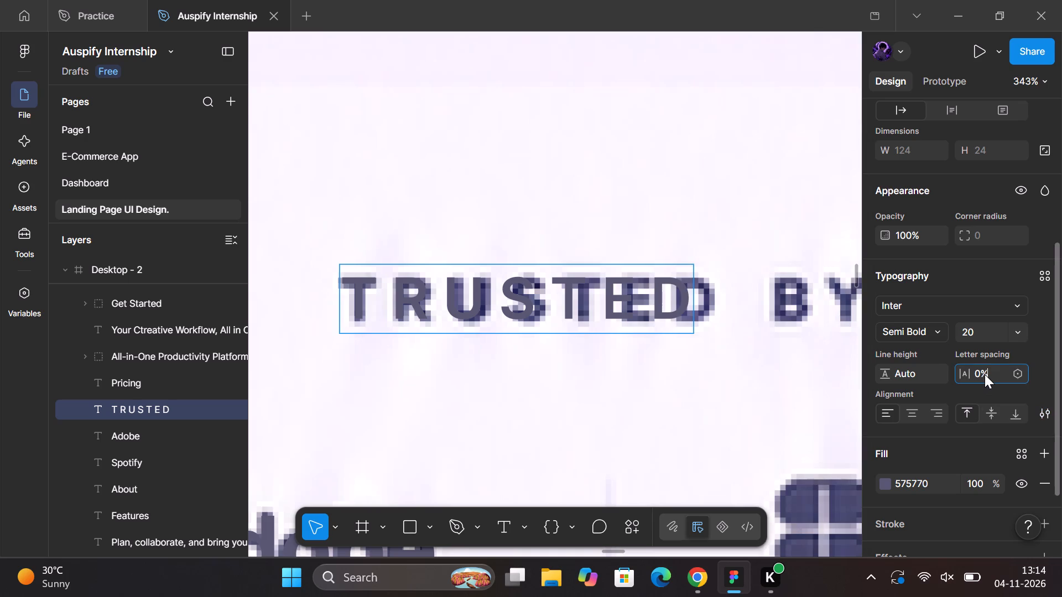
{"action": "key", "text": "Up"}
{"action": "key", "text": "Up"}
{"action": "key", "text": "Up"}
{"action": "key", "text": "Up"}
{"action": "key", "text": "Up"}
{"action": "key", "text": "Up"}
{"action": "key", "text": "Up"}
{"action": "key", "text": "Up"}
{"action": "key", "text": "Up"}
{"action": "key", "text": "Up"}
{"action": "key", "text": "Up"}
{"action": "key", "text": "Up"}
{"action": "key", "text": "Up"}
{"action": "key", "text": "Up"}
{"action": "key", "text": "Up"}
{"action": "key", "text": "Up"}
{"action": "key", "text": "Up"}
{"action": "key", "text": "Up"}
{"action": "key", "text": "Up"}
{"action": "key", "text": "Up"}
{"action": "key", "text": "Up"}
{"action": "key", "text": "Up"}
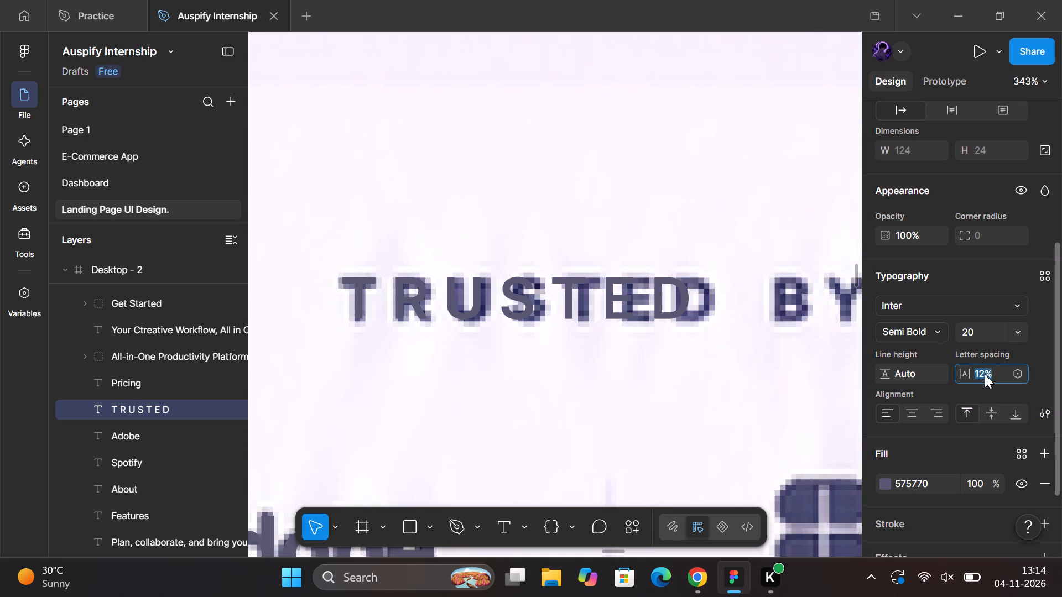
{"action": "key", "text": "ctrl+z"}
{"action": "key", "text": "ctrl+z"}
Set the letter spacing of the whole T R U S T E D text to 4%.
{"action": "left_click", "coordinate": [733, 311]}
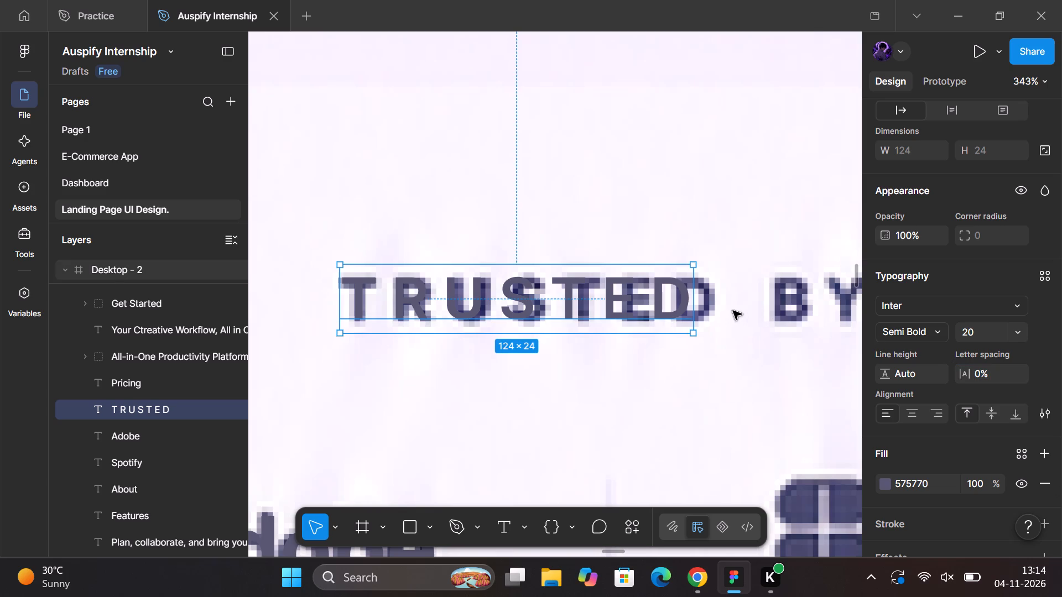
{"action": "left_click", "coordinate": [987, 373]}
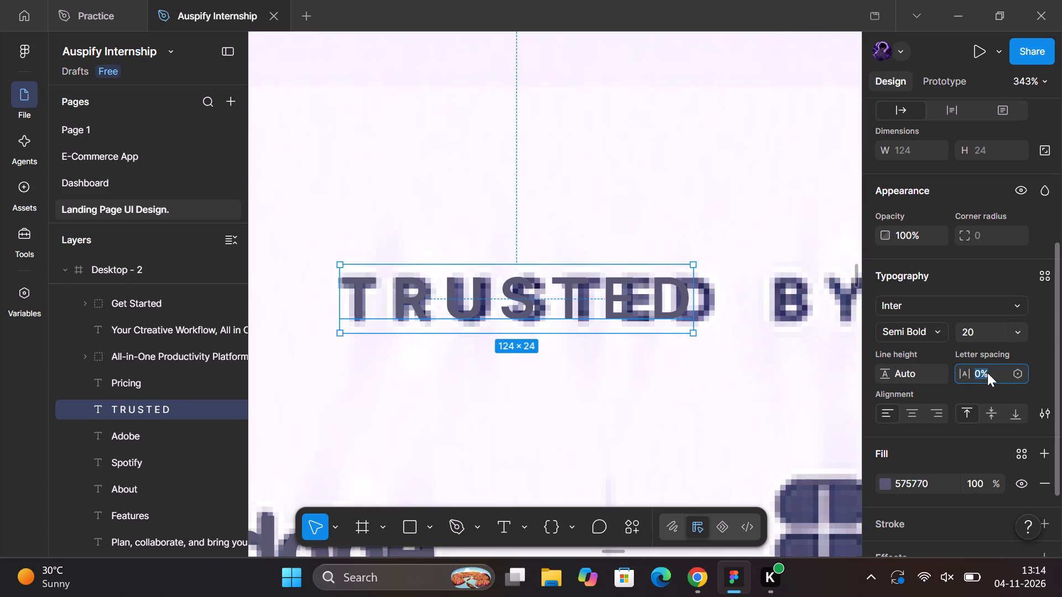
{"action": "key", "text": "Up"}
{"action": "key", "text": "Up"}
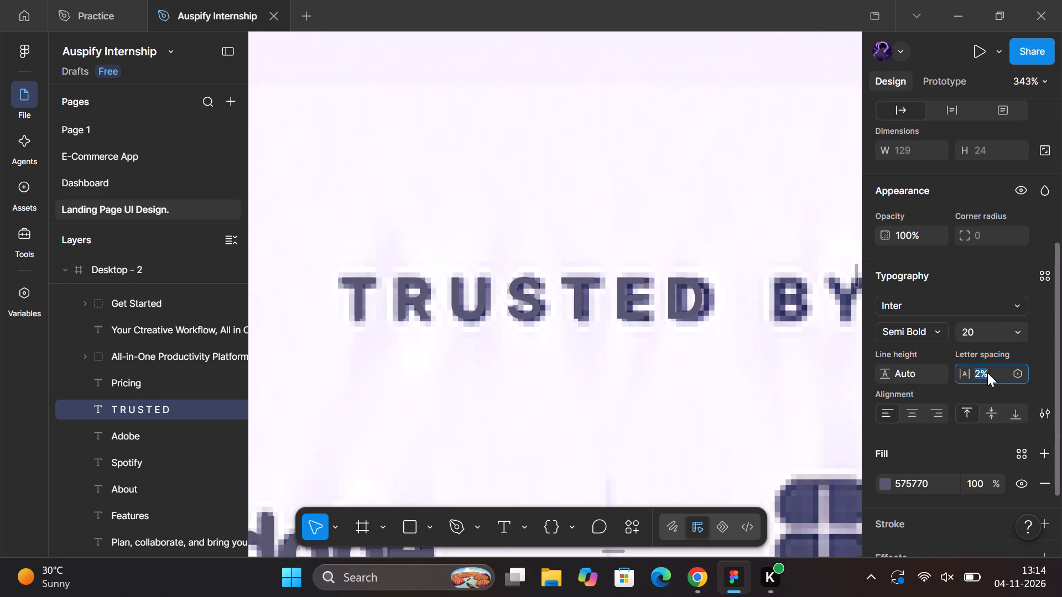
{"action": "key", "text": "Up"}
{"action": "key", "text": "Up"}
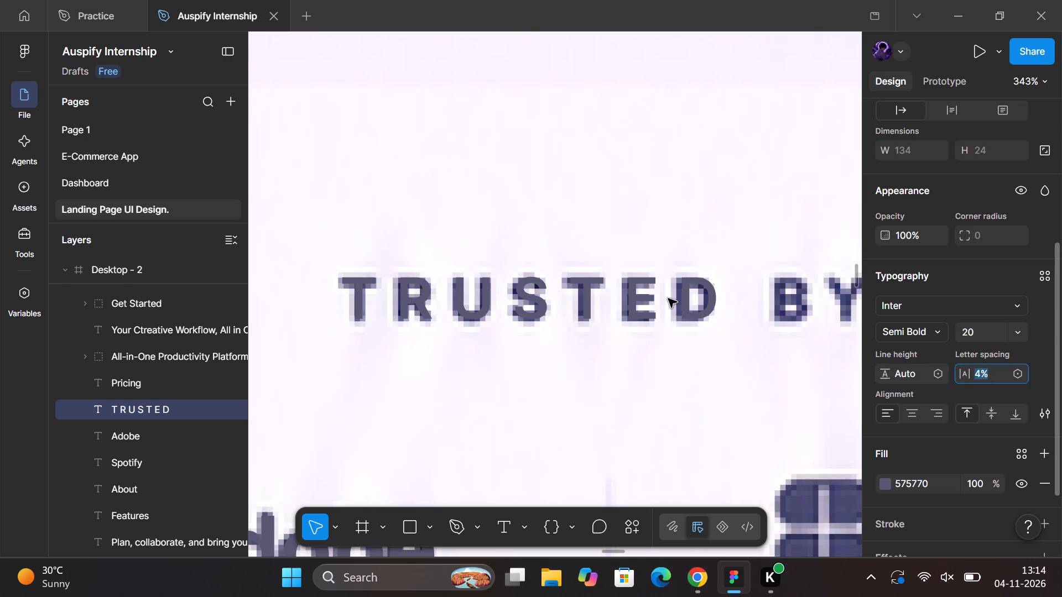
Append the spaced-out word "B Y" to the T R U S T E D text, leaving a wider gap between the words.
{"action": "scroll", "coordinate": [668, 298], "scroll_direction": "left", "scroll_amount": 1}
{"action": "double_click", "coordinate": [610, 298]}
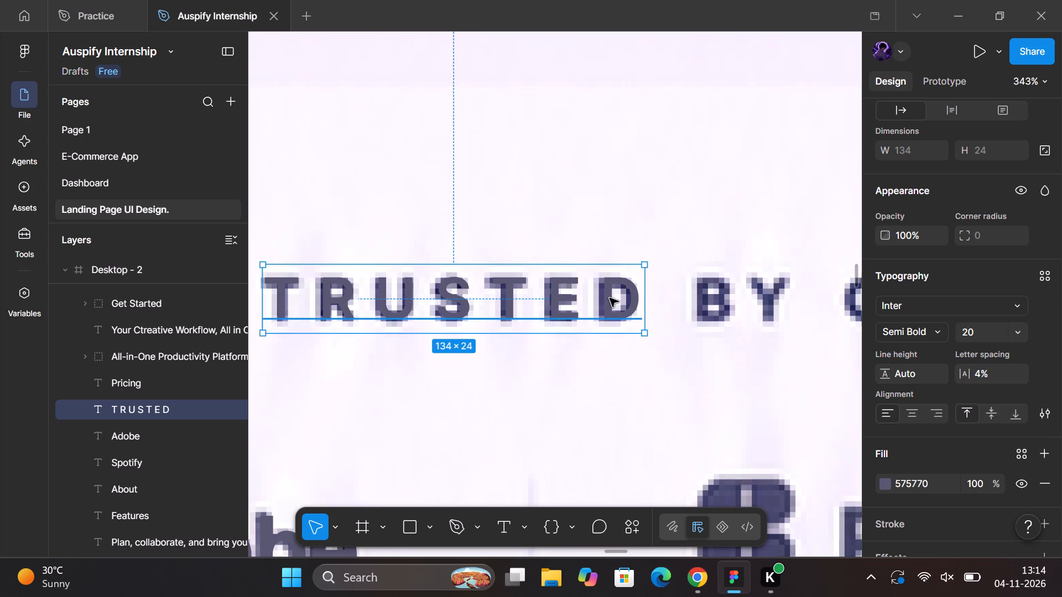
{"action": "key", "text": "Right"}
{"action": "key", "text": "space"}
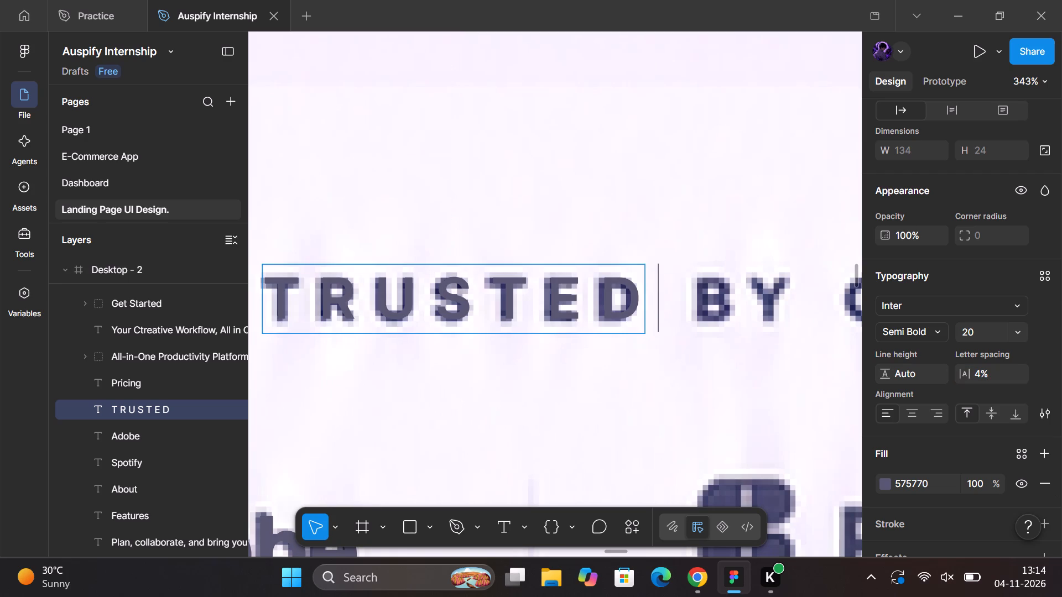
{"action": "key", "text": "space"}
{"action": "type", "text": "B Y"}
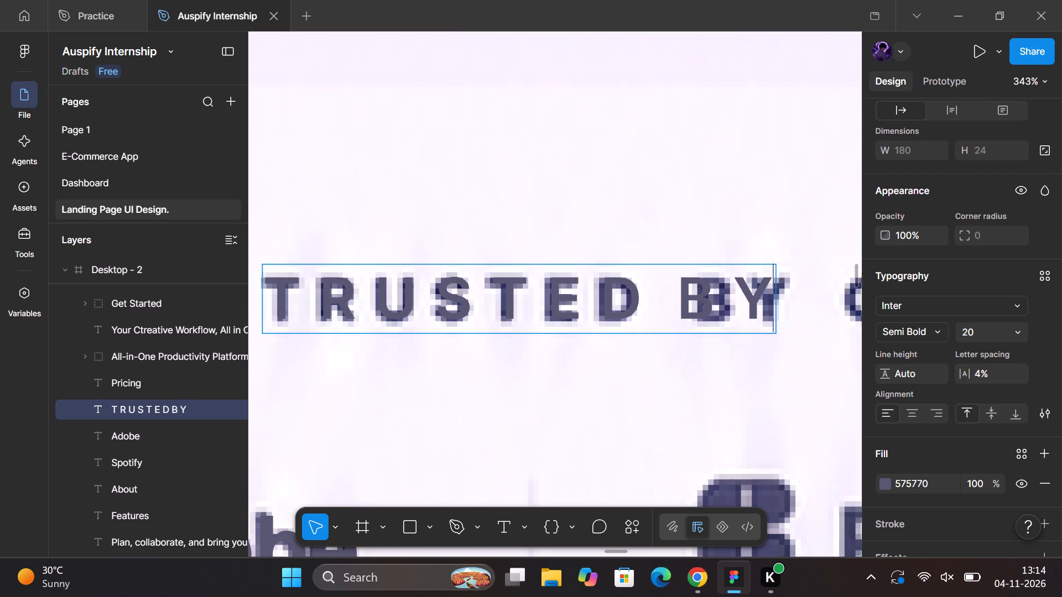
Continue the heading with the spaced-out word "C R E A T I V E" after a double space.
{"action": "key", "text": "space"}
{"action": "key", "text": "space"}
{"action": "scroll", "coordinate": [610, 298], "scroll_direction": "left", "scroll_amount": 3}
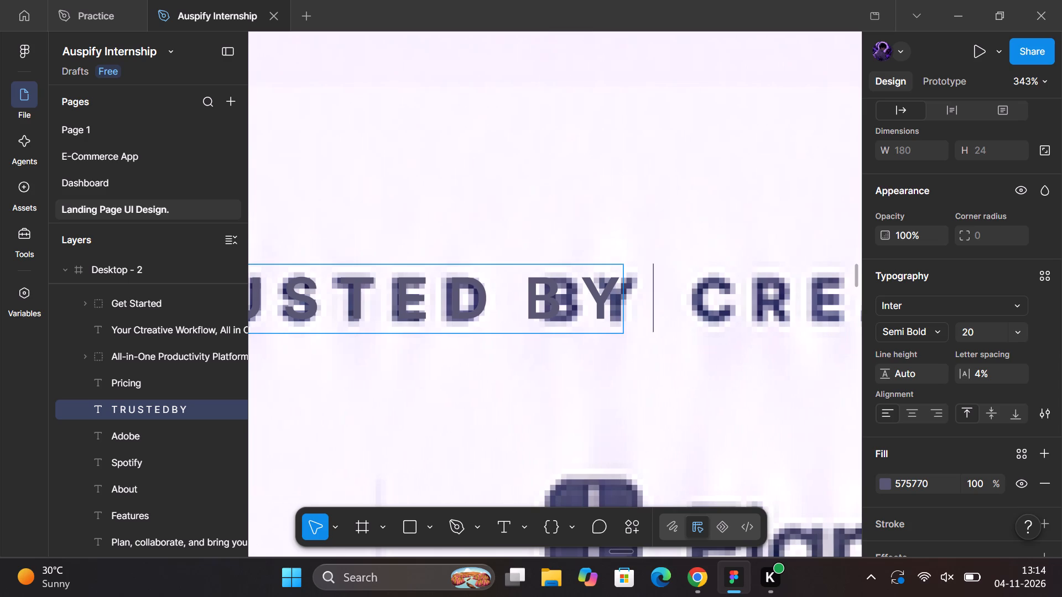
{"action": "type", "text": "C R"}
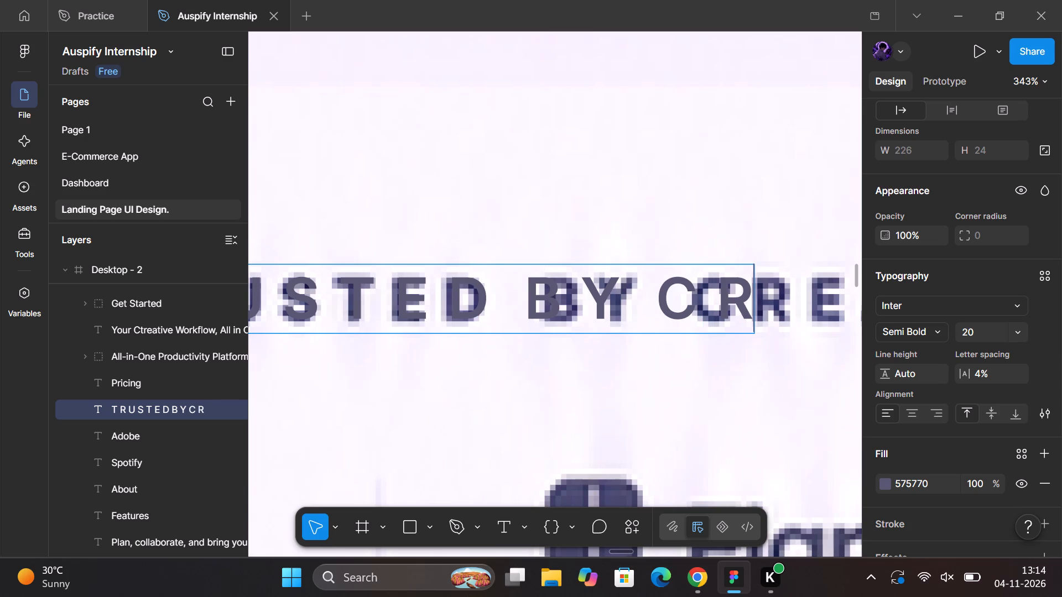
{"action": "key", "text": "space"}
{"action": "type", "text": "E"}
{"action": "scroll", "coordinate": [610, 298], "scroll_direction": "left", "scroll_amount": 2}
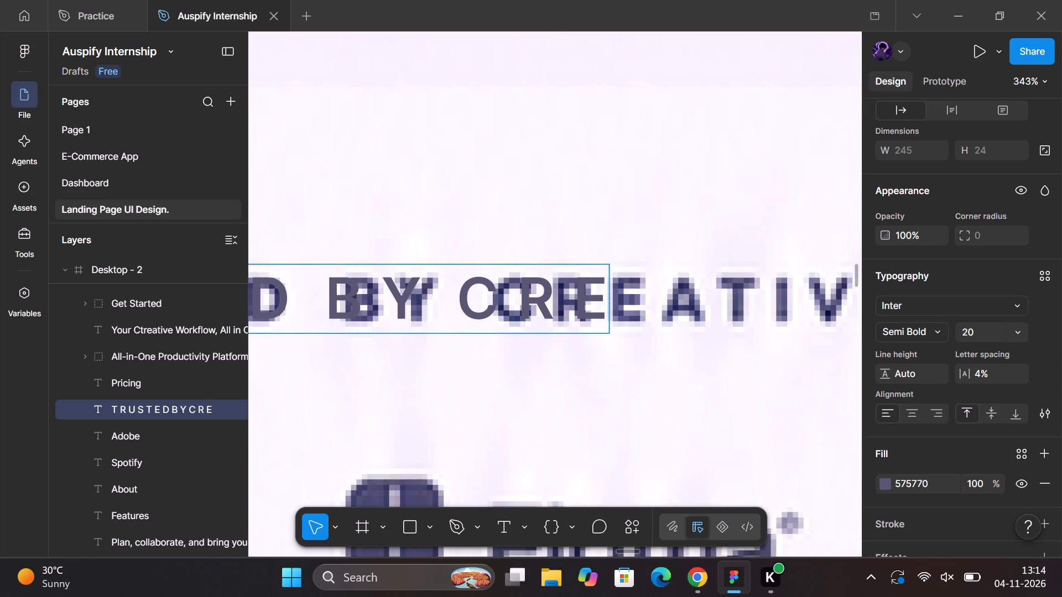
{"action": "key", "text": "space"}
{"action": "type", "text": "A"}
{"action": "scroll", "coordinate": [610, 298], "scroll_direction": "left", "scroll_amount": 1}
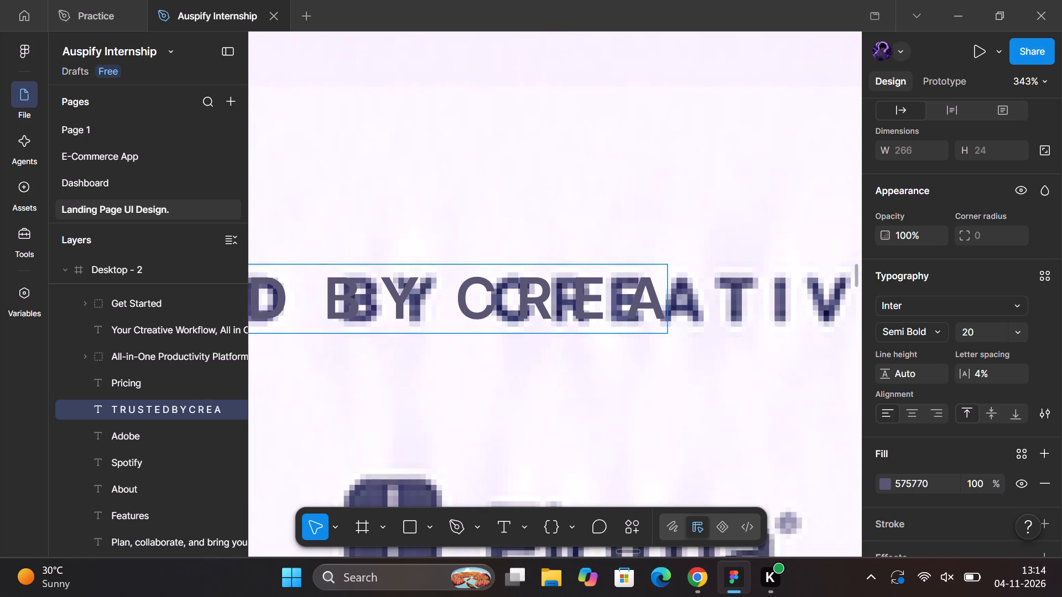
{"action": "scroll", "coordinate": [610, 298], "scroll_direction": "left", "scroll_amount": 1}
{"action": "key", "text": "space"}
{"action": "type", "text": "T"}
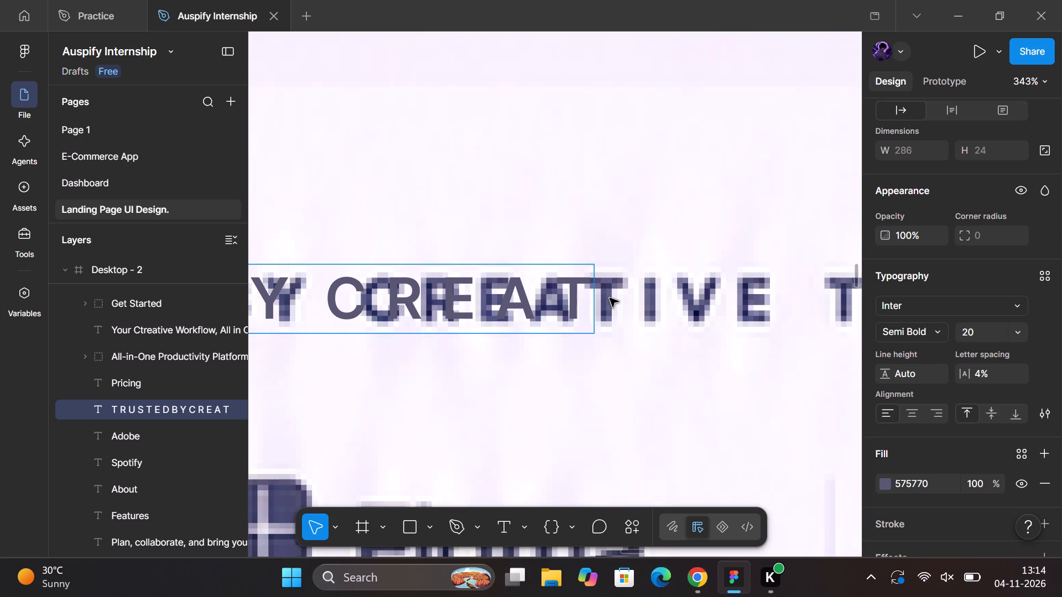
{"action": "key", "text": "space"}
{"action": "type", "text": "I"}
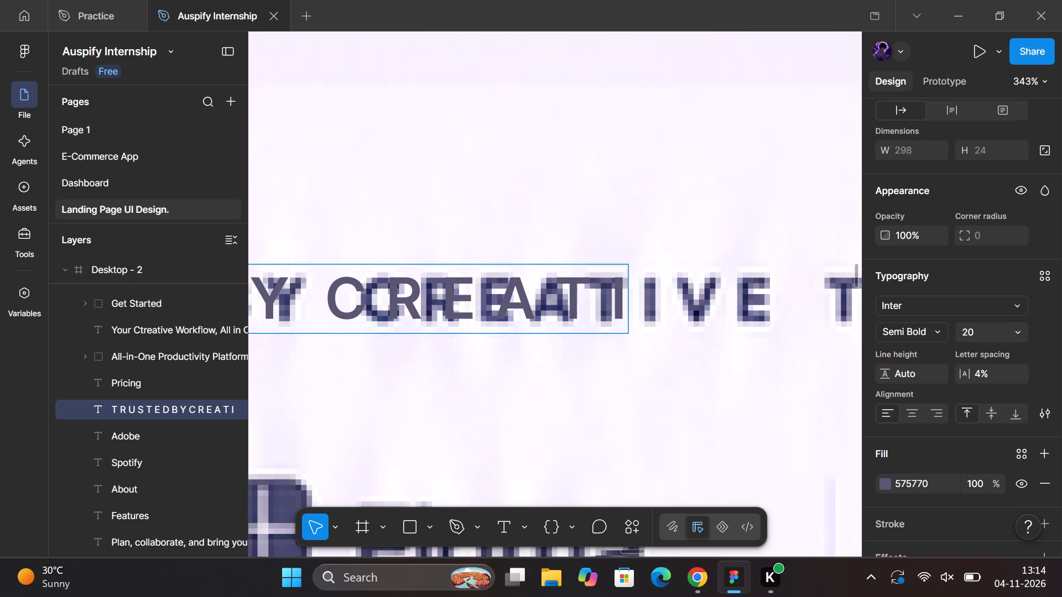
{"action": "key", "text": "space"}
{"action": "type", "text": "V"}
{"action": "key", "text": "space"}
{"action": "type", "text": "E"}
Complete the heading with the spaced-out word "T E A M S" after a double space.
{"action": "scroll", "coordinate": [610, 298], "scroll_direction": "left", "scroll_amount": 2}
{"action": "key", "text": "space"}
{"action": "key", "text": "space"}
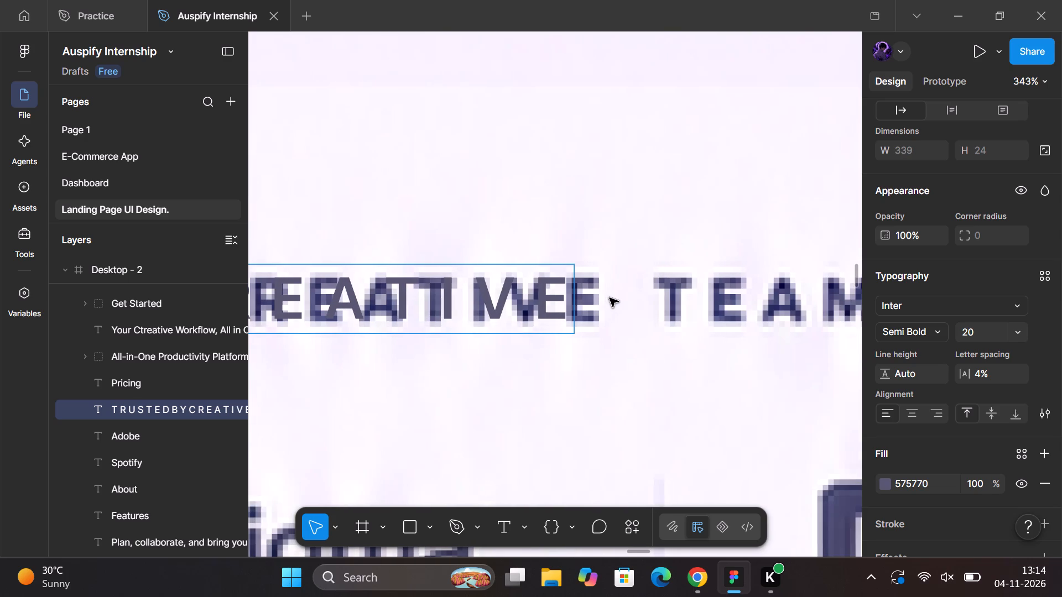
{"action": "type", "text": "T"}
{"action": "key", "text": "space"}
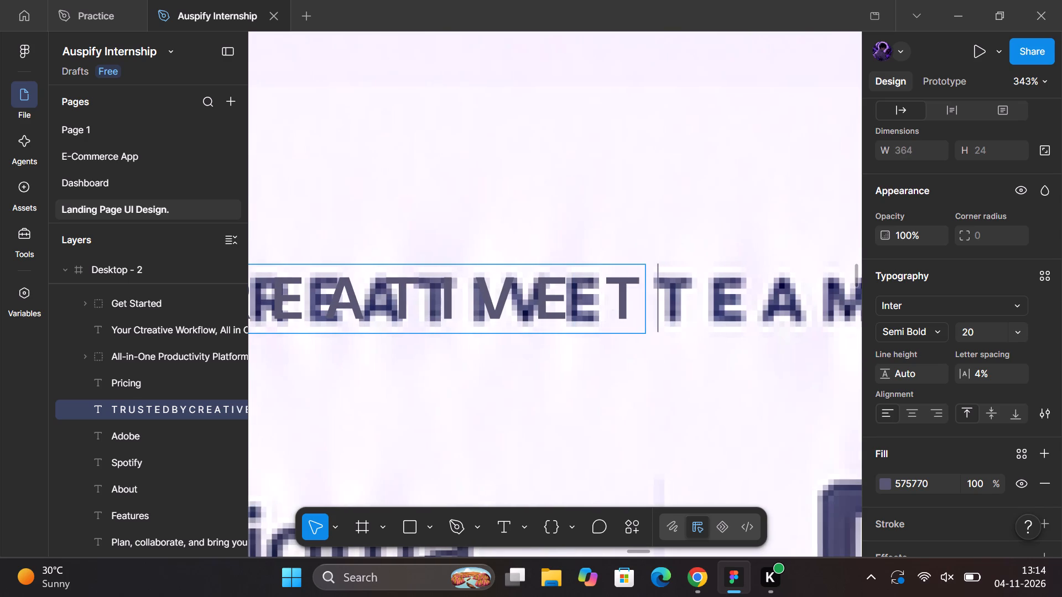
{"action": "type", "text": "E A"}
{"action": "scroll", "coordinate": [610, 298], "scroll_direction": "left", "scroll_amount": 1}
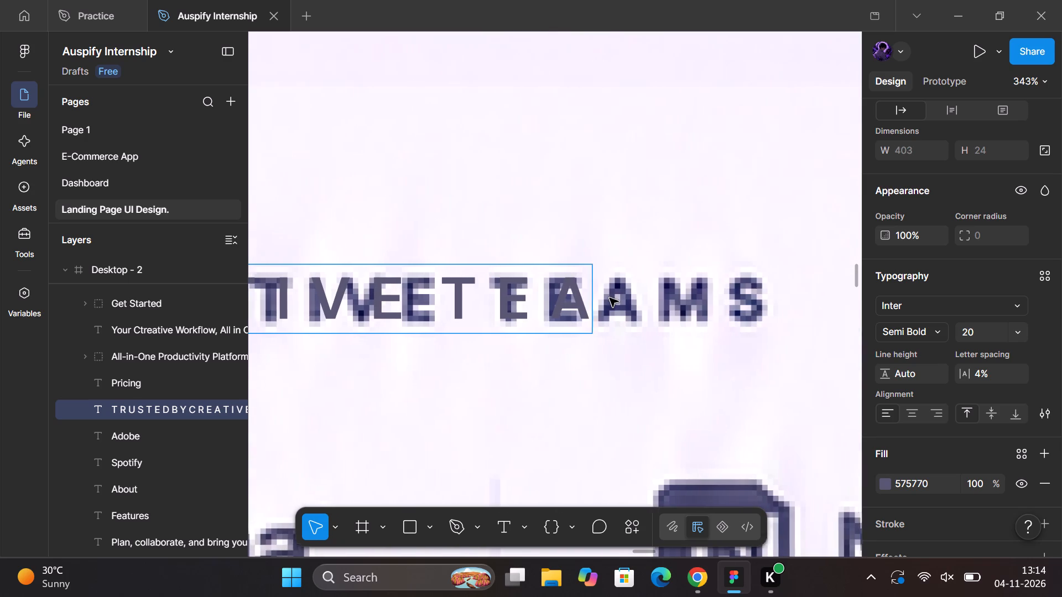
{"action": "scroll", "coordinate": [610, 298], "scroll_direction": "left", "scroll_amount": 1}
{"action": "key", "text": "space"}
{"action": "type", "text": "M"}
{"action": "key", "text": "space"}
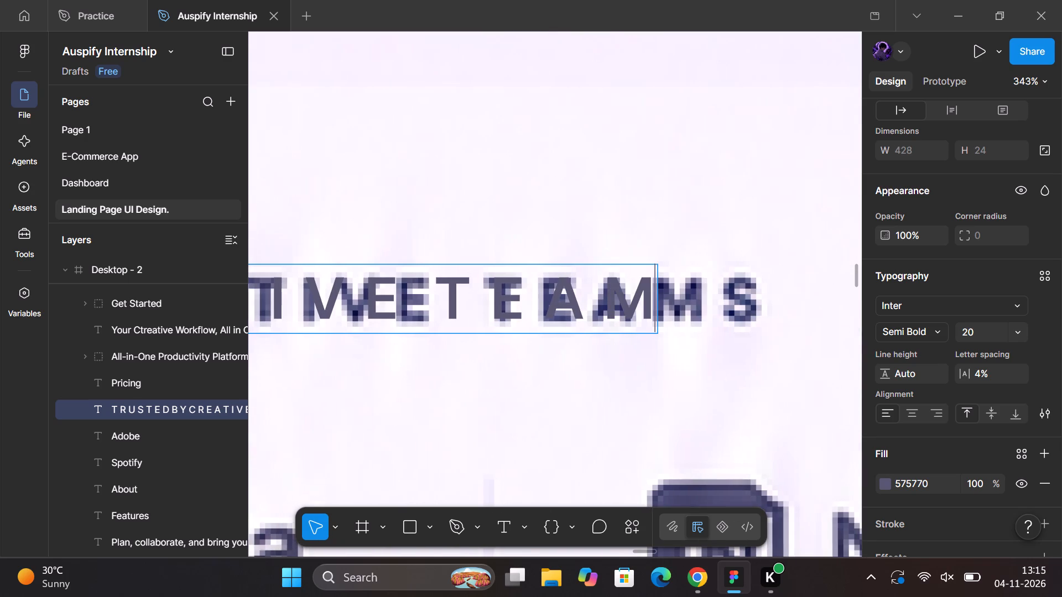
{"action": "type", "text": "S"}
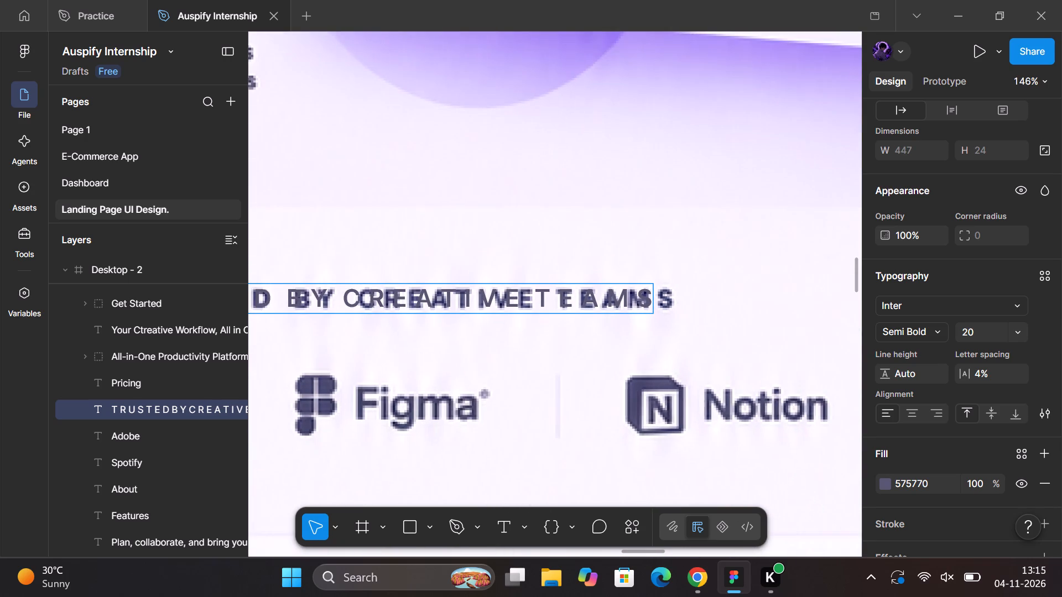
Hide the fill of the Free Setup text in the feature row above the heading.
{"action": "scroll", "coordinate": [525, 326], "scroll_direction": "right", "scroll_amount": 2}
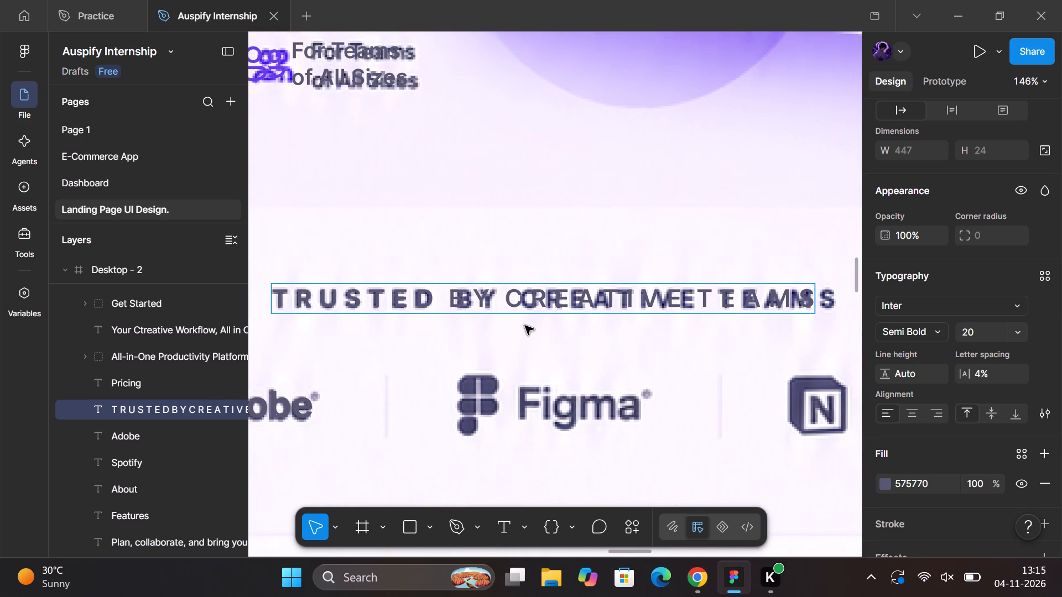
{"action": "scroll", "coordinate": [525, 326], "scroll_direction": "right", "scroll_amount": 2}
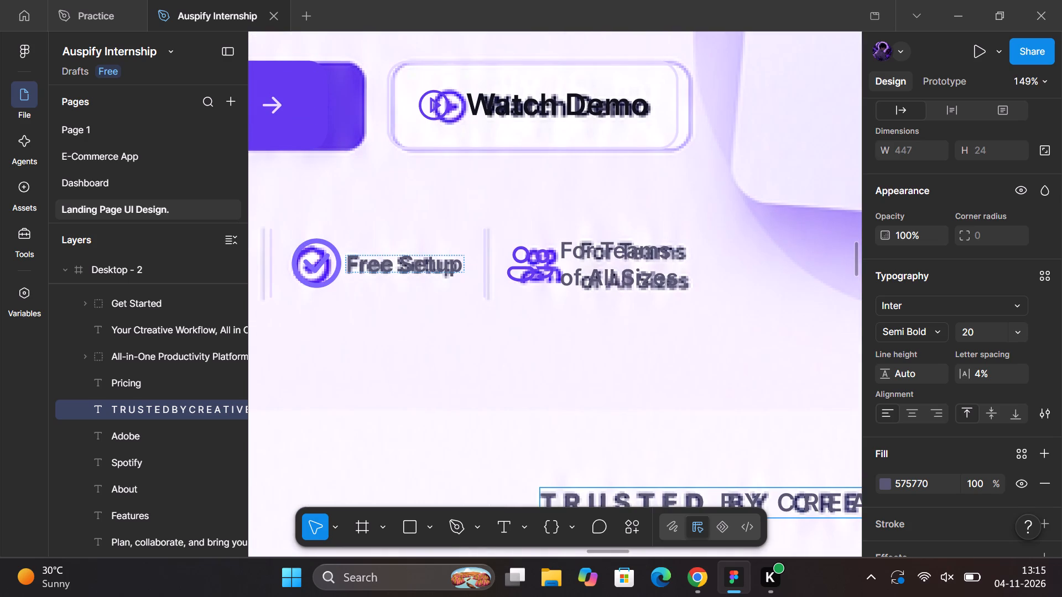
{"action": "left_click", "coordinate": [414, 266]}
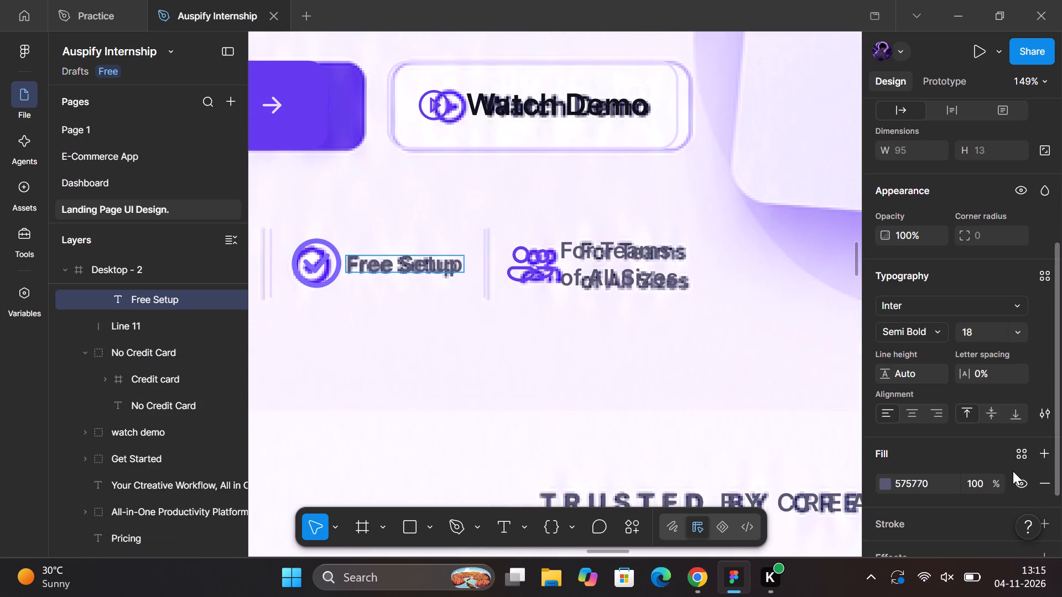
{"action": "left_click", "coordinate": [1017, 476]}
Toggle the Free Setup text's fill to compare it with the reference, leaving the fill shown.
{"action": "left_click", "coordinate": [616, 402]}
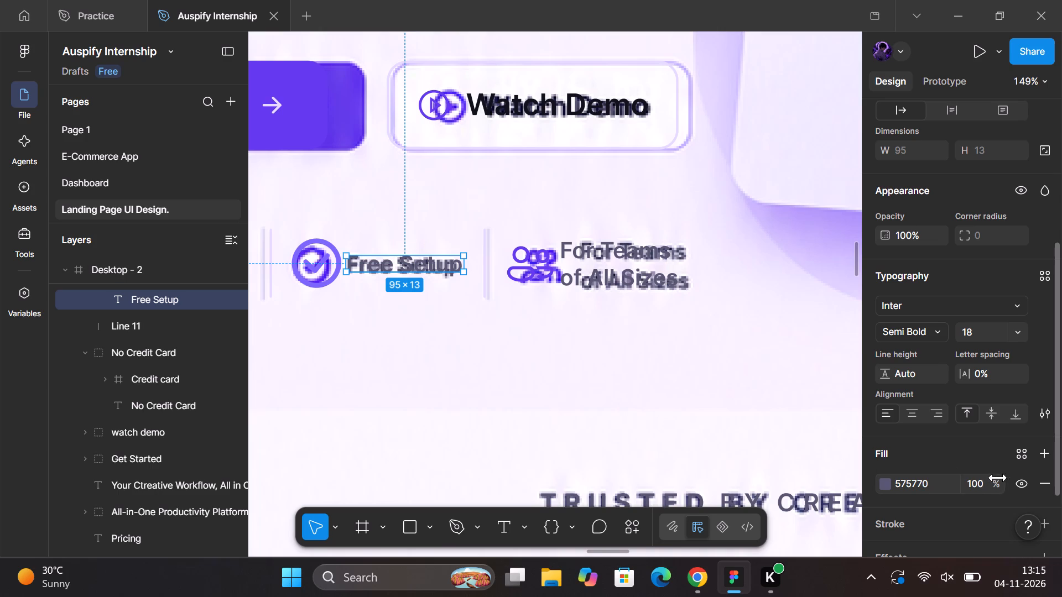
{"action": "left_click", "coordinate": [1020, 479]}
{"action": "left_click", "coordinate": [1020, 479]}
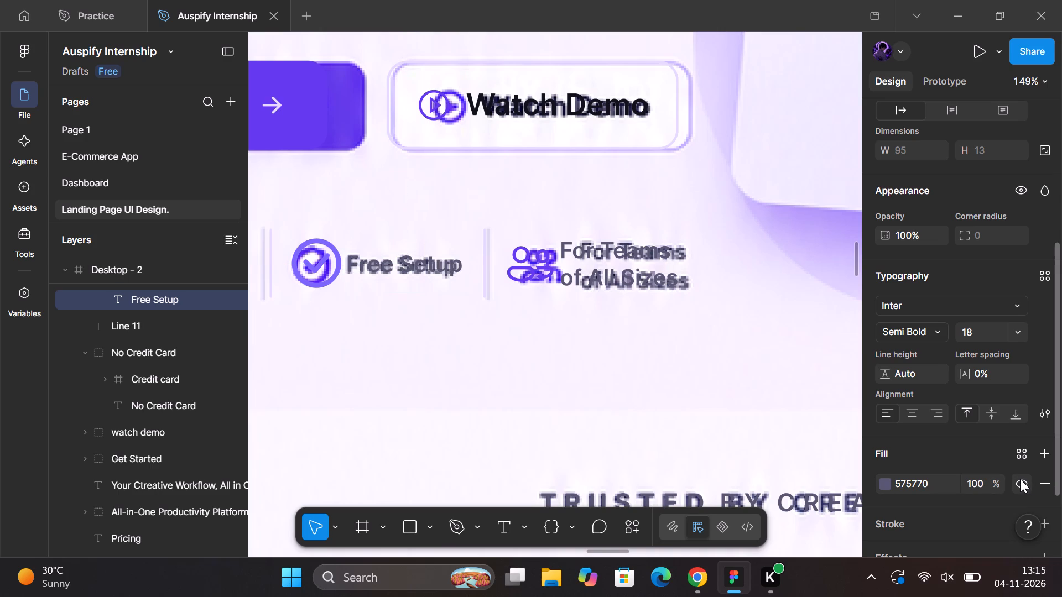
Recolor the TRUSTED BY CREATIVE TEAMS heading to 48496C, sampled from the Figma logo below it.
{"action": "scroll", "coordinate": [679, 425], "scroll_direction": "down", "scroll_amount": 1}
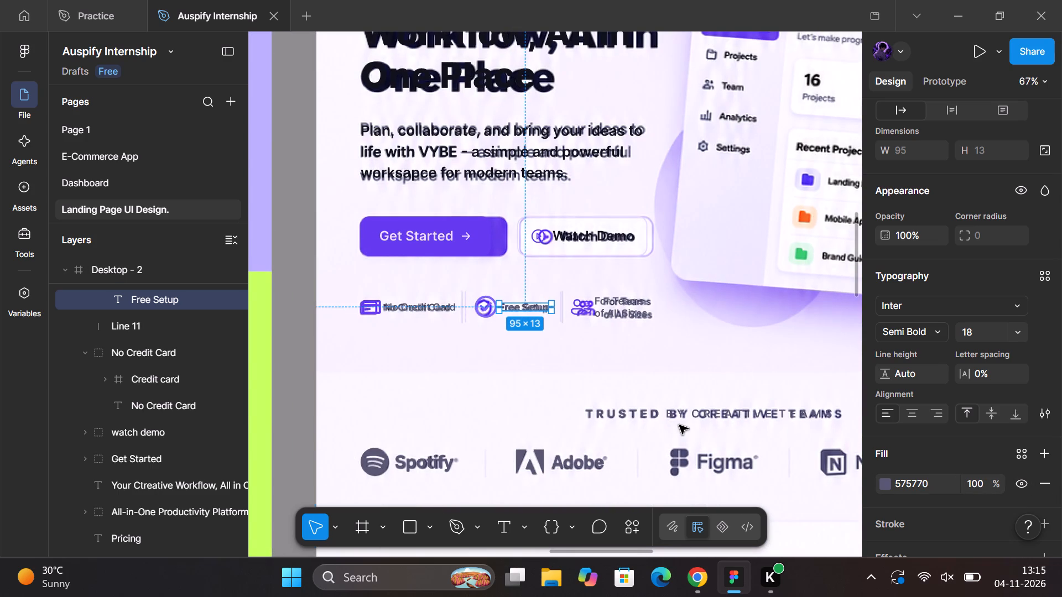
{"action": "left_click", "coordinate": [698, 416]}
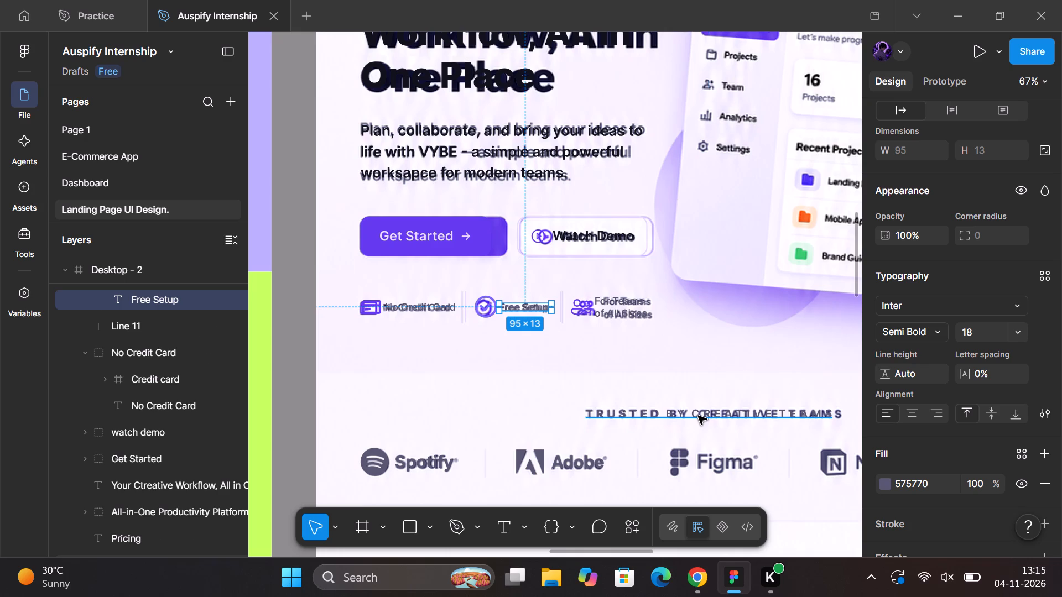
{"action": "left_click", "coordinate": [889, 482]}
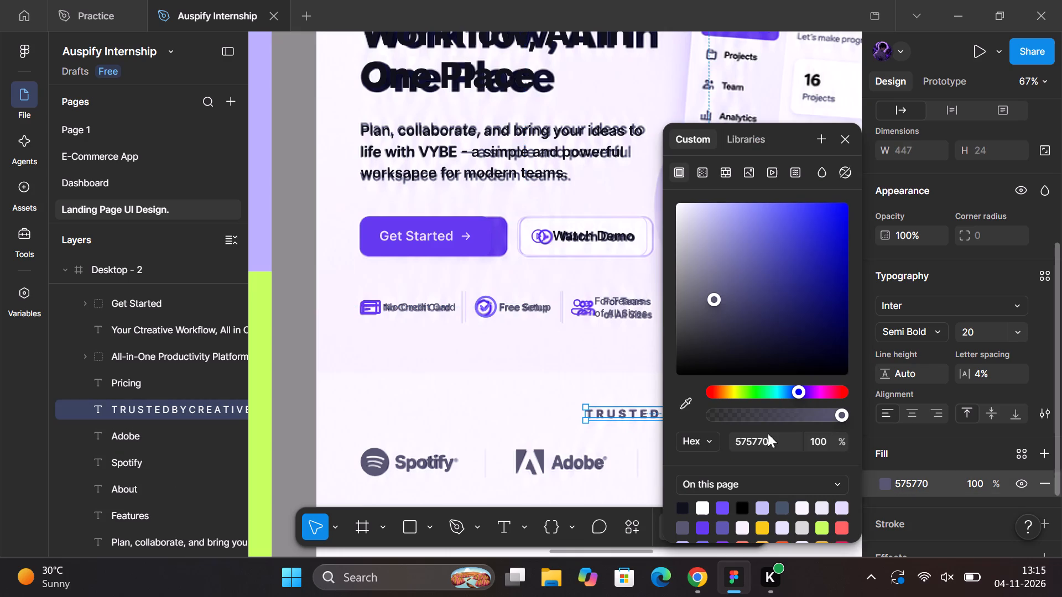
{"action": "left_click", "coordinate": [681, 403]}
{"action": "scroll", "coordinate": [601, 428], "scroll_direction": "left", "scroll_amount": 2}
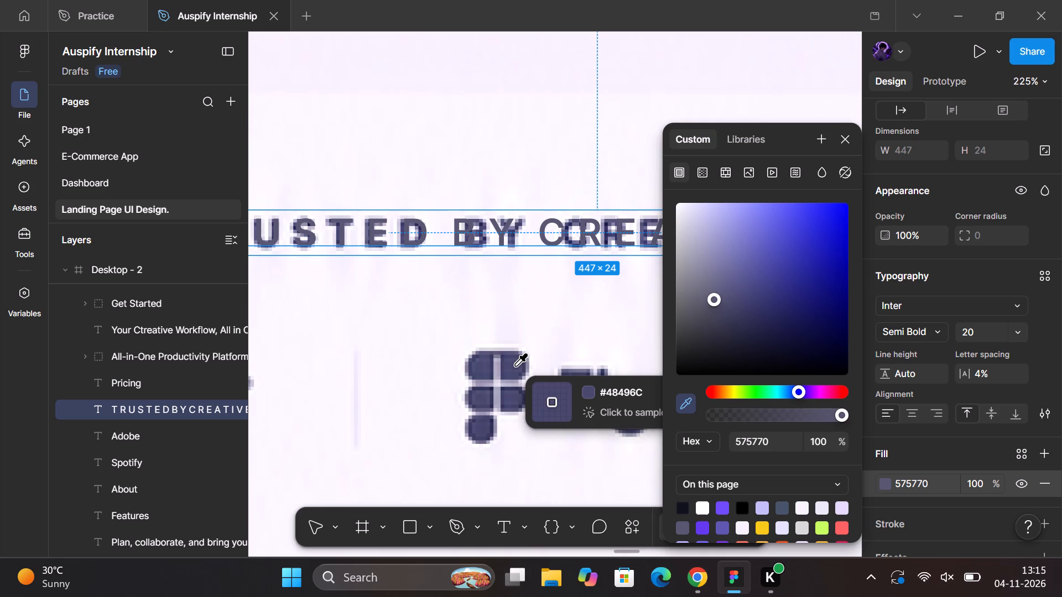
{"action": "left_click", "coordinate": [516, 366]}
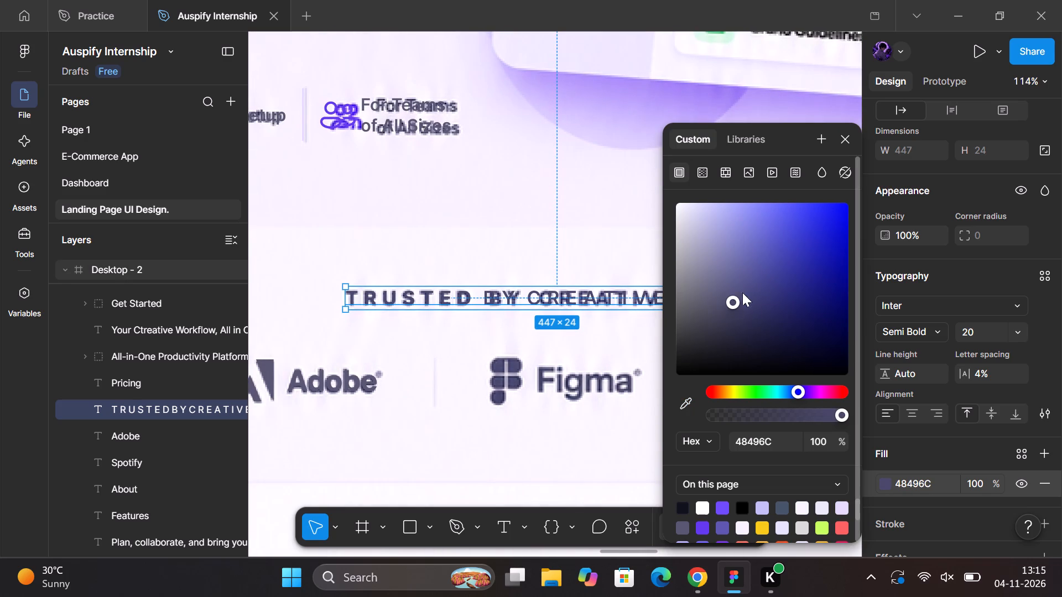
Copy the heading's 48496C fill to the For Teams of All Sizes, Free Setup and No Credit Card labels together.
{"action": "left_click", "coordinate": [923, 488]}
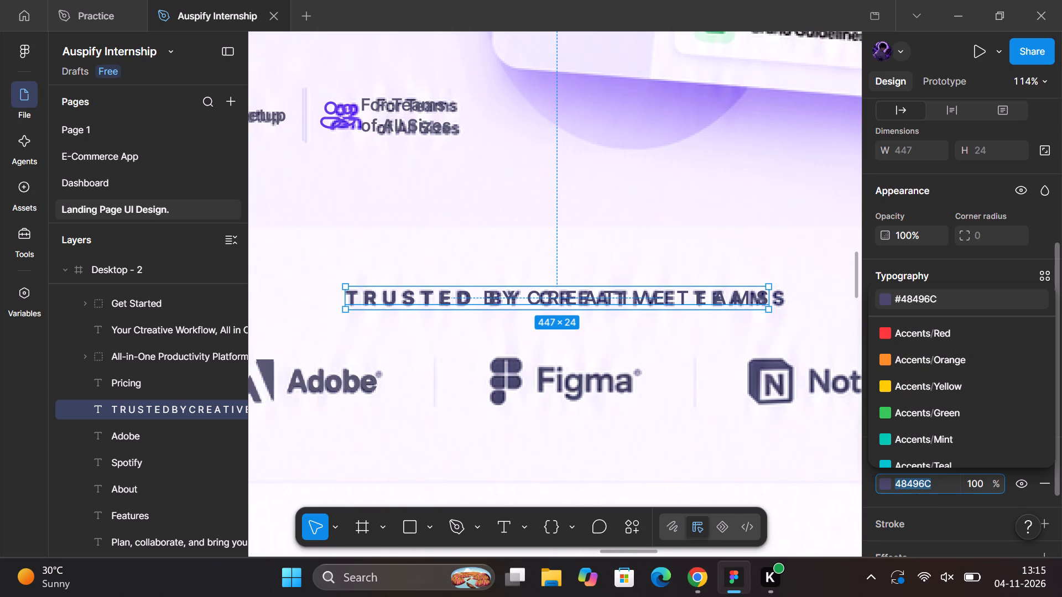
{"action": "key", "text": "ctrl+c"}
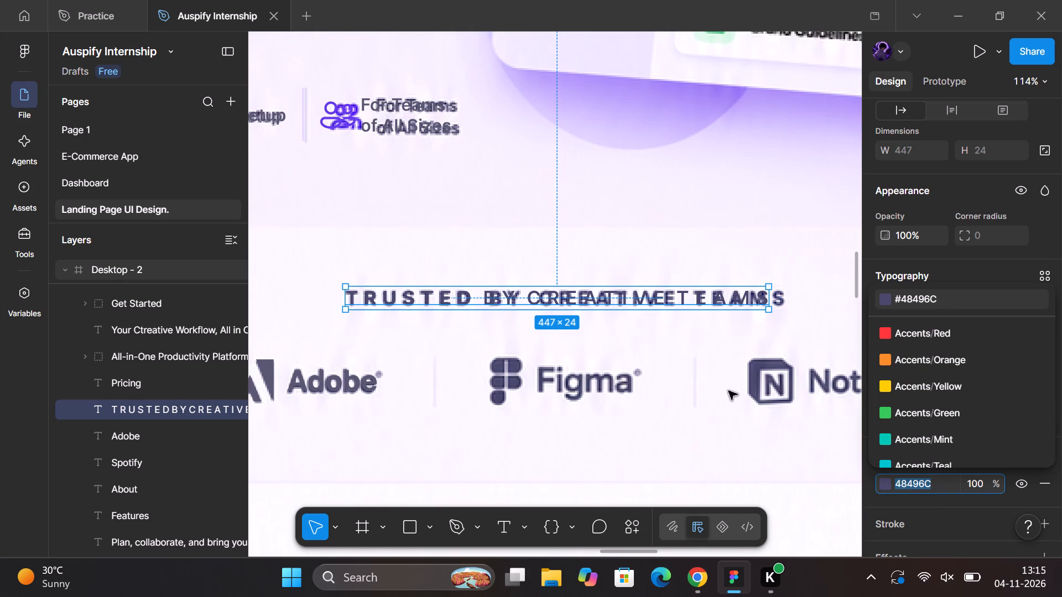
{"action": "scroll", "coordinate": [486, 388], "scroll_direction": "right", "scroll_amount": 1}
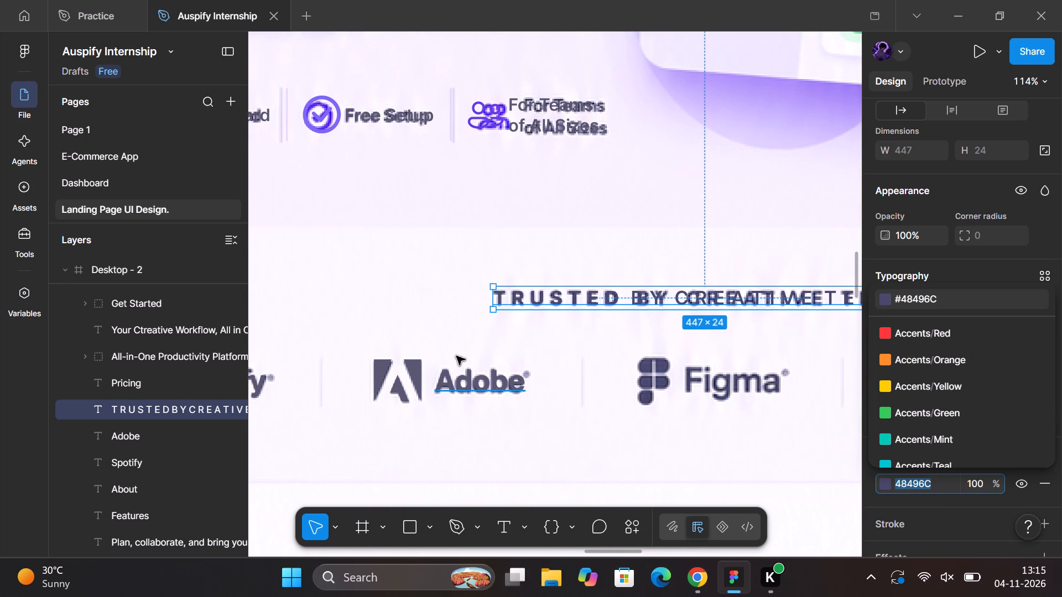
{"action": "left_click", "coordinate": [427, 329]}
{"action": "left_click", "coordinate": [585, 295]}
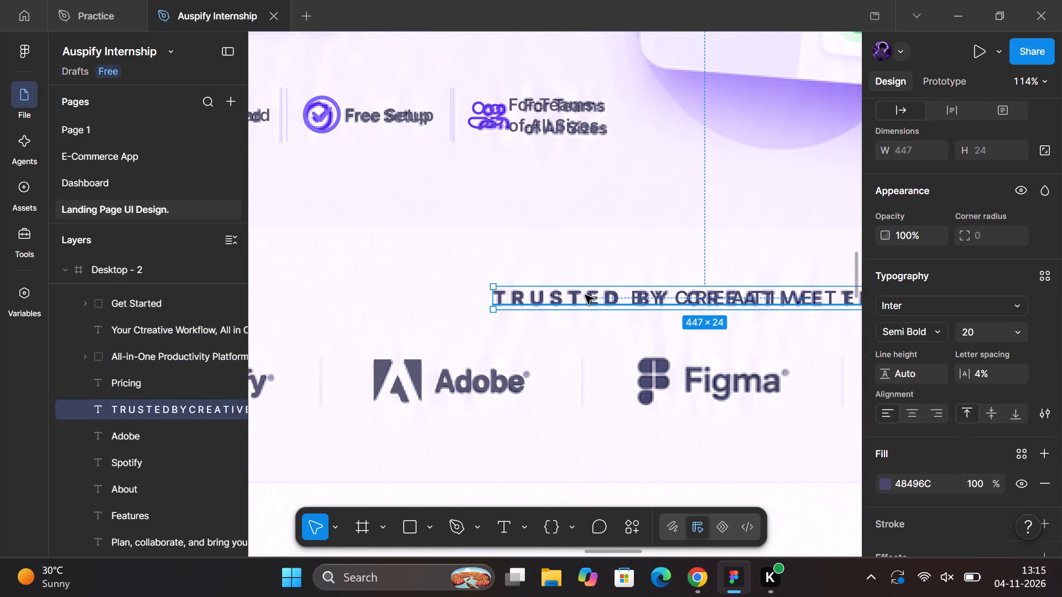
{"action": "scroll", "coordinate": [585, 295], "scroll_direction": "right", "scroll_amount": 1}
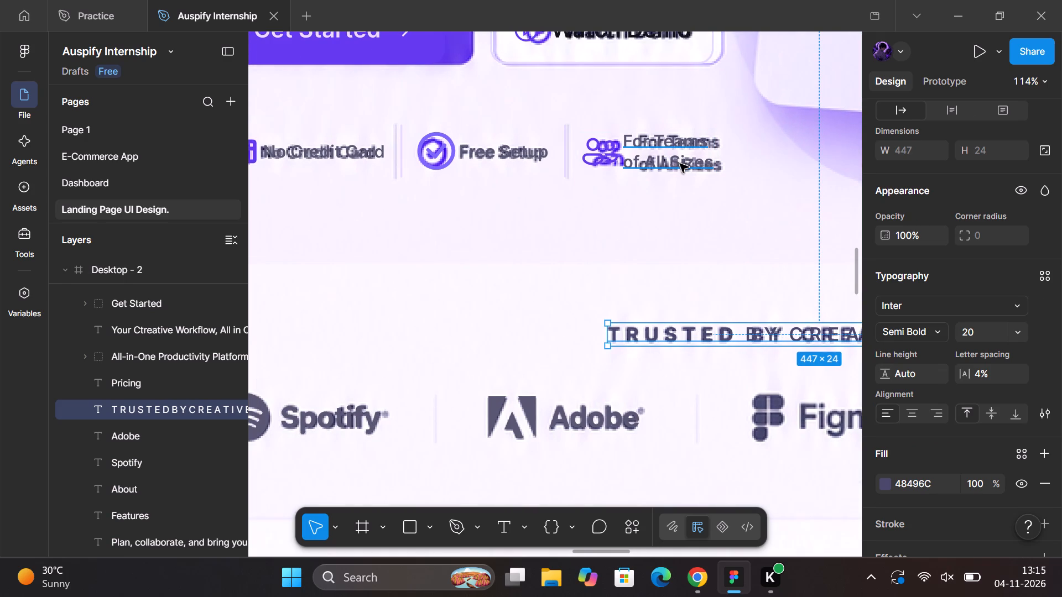
{"action": "left_click", "coordinate": [680, 164], "text": "ctrl"}
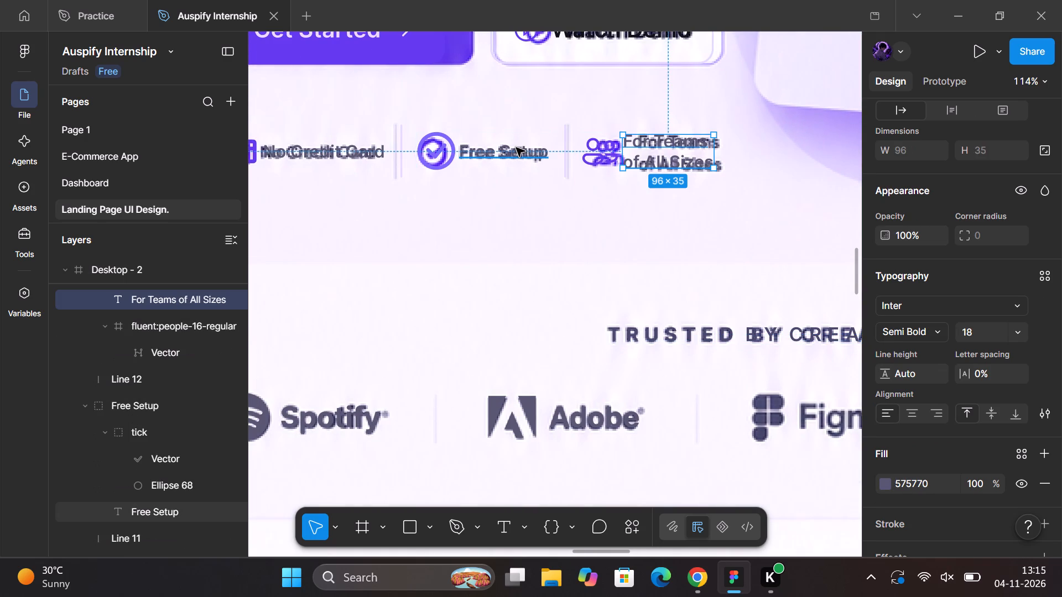
{"action": "left_click", "coordinate": [516, 148], "text": "ctrl+shift"}
{"action": "left_click", "coordinate": [322, 148], "text": "ctrl+shift"}
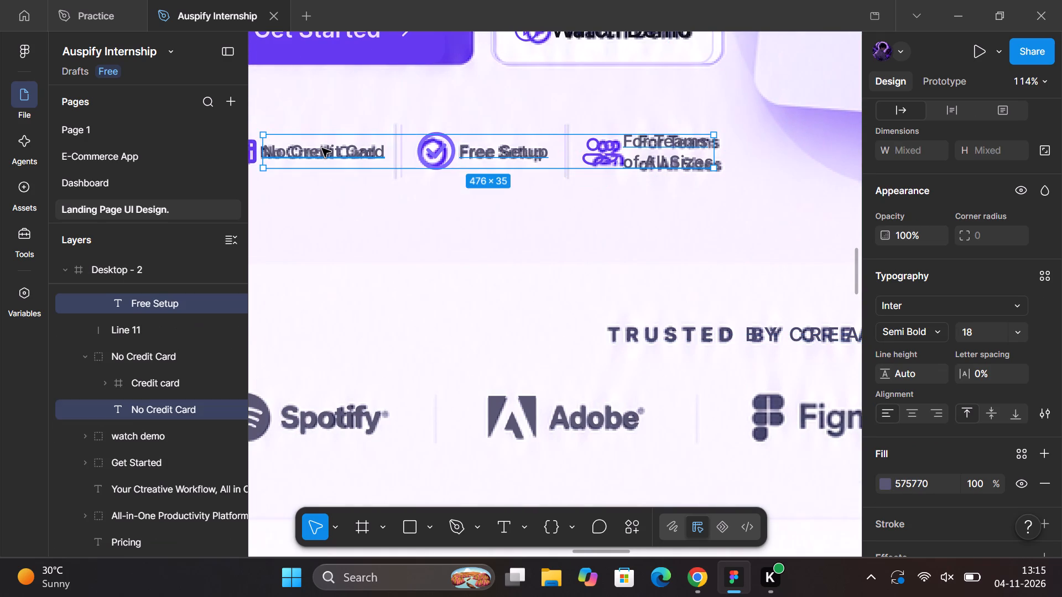
{"action": "scroll", "coordinate": [322, 148], "scroll_direction": "right", "scroll_amount": 1}
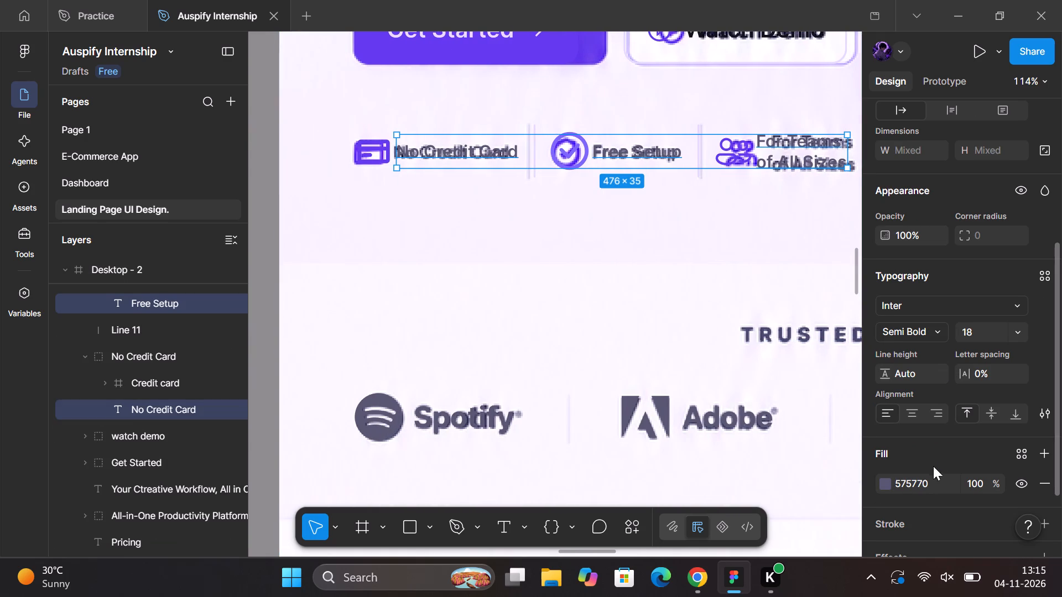
{"action": "left_click", "coordinate": [920, 478]}
{"action": "key", "text": "ctrl+v"}
{"action": "key", "text": "Return"}
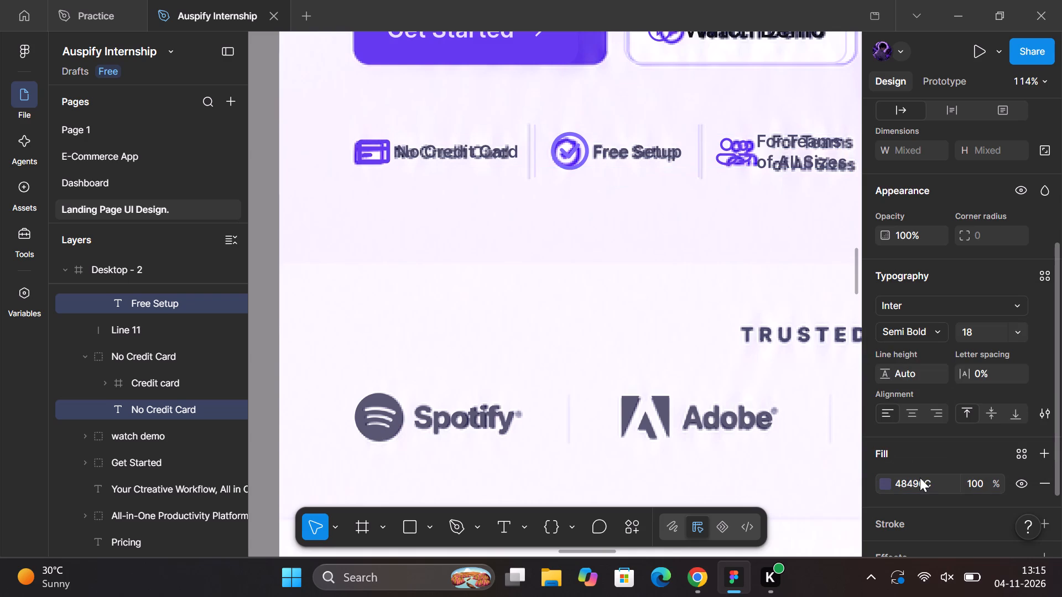
Compare the hero paragraph's colour with the reference by toggling its fill, and set that fill to the copied 48496C.
{"action": "scroll", "coordinate": [634, 289], "scroll_direction": "up", "scroll_amount": 1}
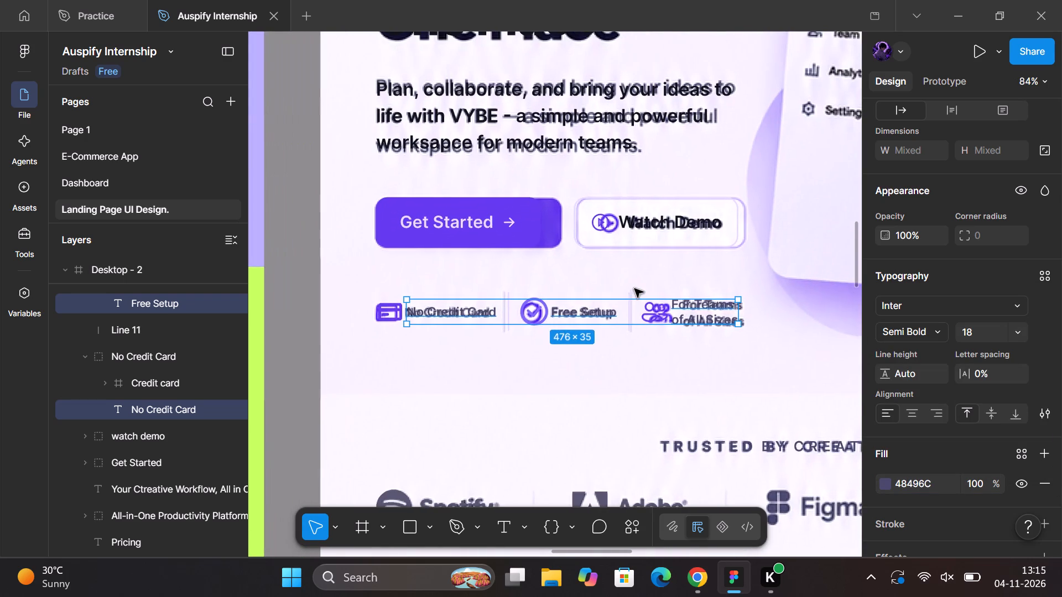
{"action": "scroll", "coordinate": [634, 289], "scroll_direction": "up", "scroll_amount": 1}
{"action": "left_click", "coordinate": [598, 232]}
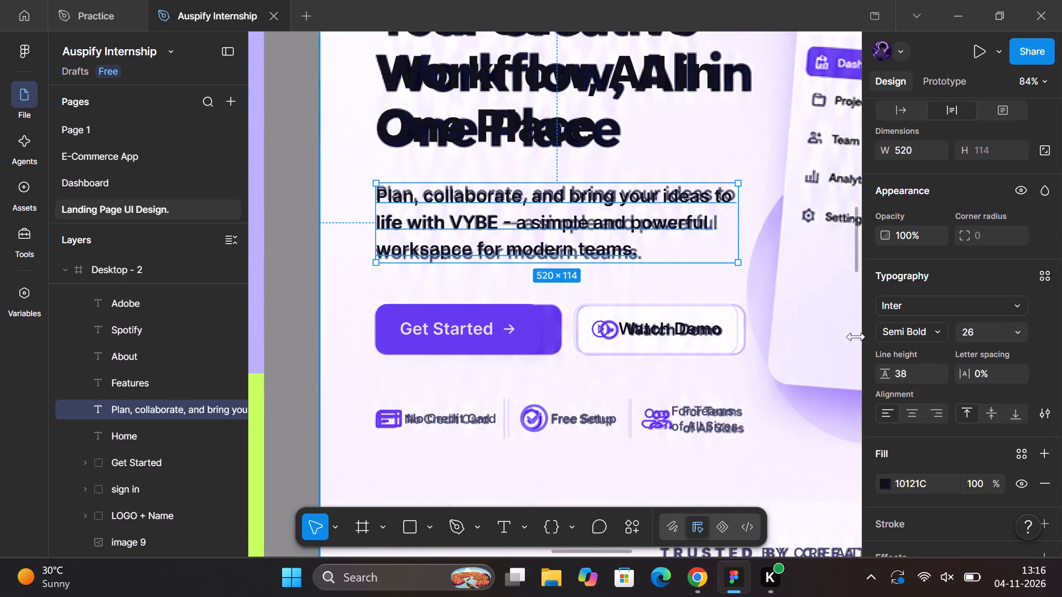
{"action": "left_click", "coordinate": [1016, 481]}
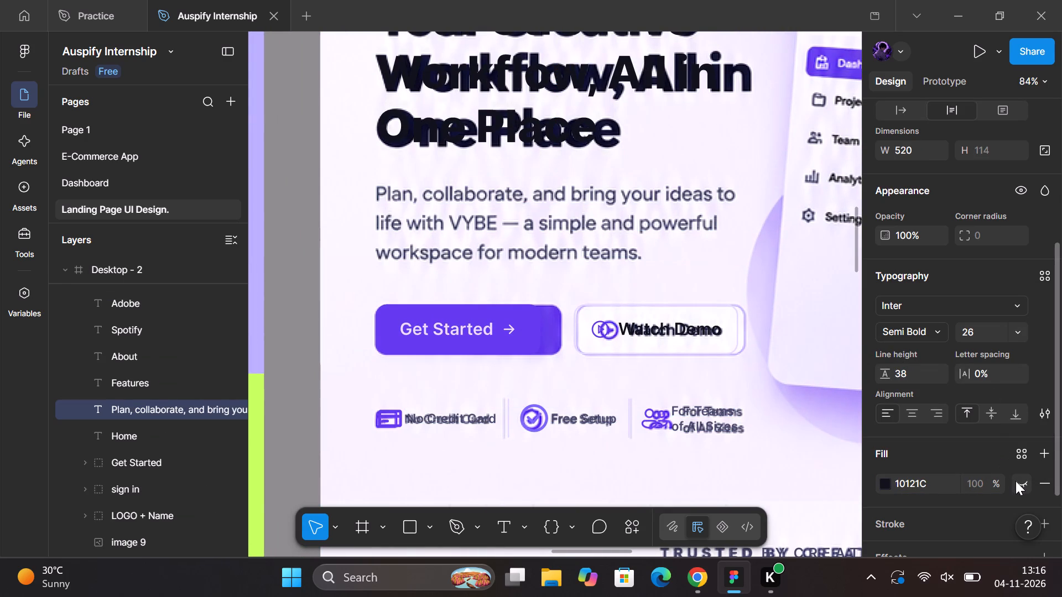
{"action": "left_click", "coordinate": [1016, 481]}
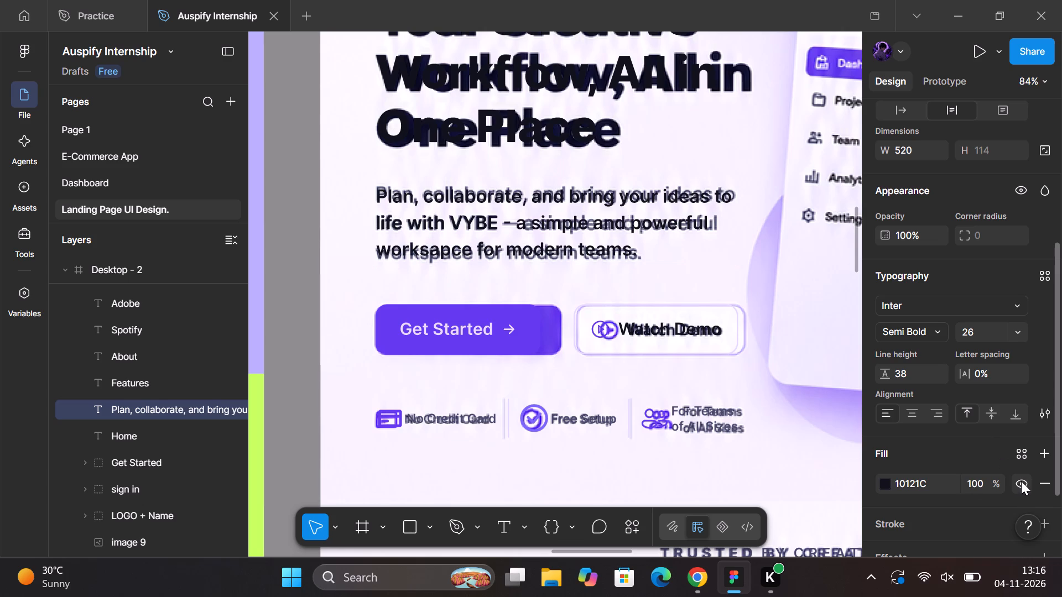
{"action": "left_click", "coordinate": [1021, 481]}
{"action": "left_click", "coordinate": [1014, 480]}
{"action": "left_click", "coordinate": [612, 231], "text": "ctrl"}
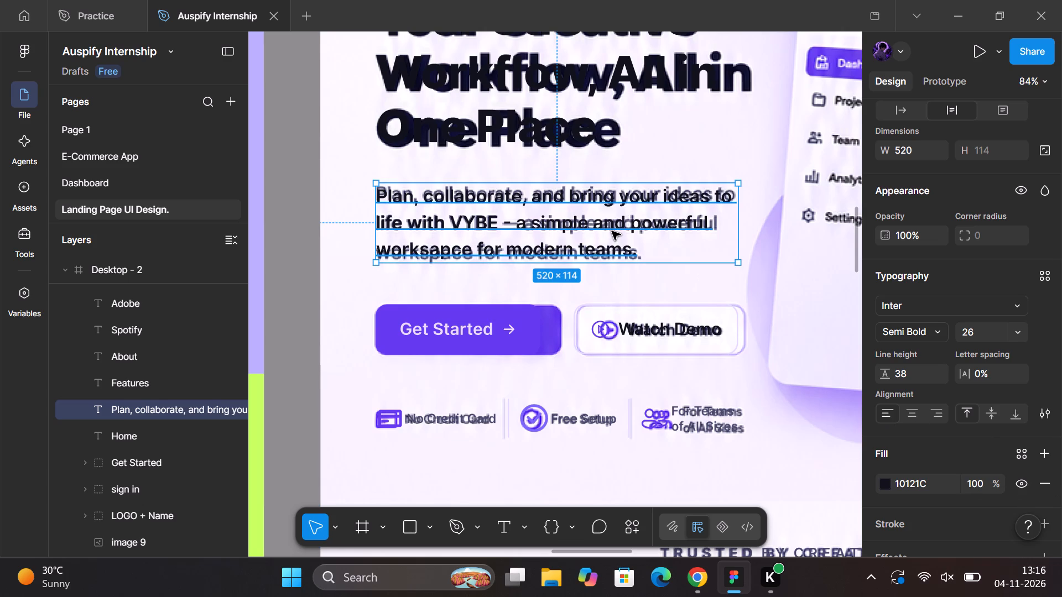
{"action": "left_click", "coordinate": [909, 484]}
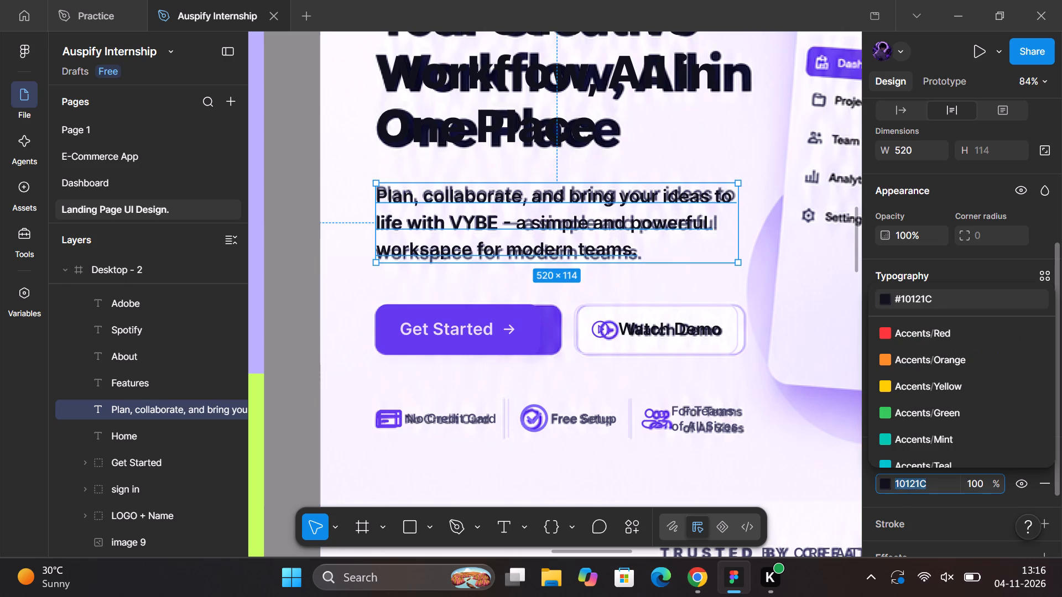
{"action": "key", "text": "ctrl+v"}
{"action": "key", "text": "Return"}
Set the font weight of the TRUSTED BY CREATIVE TEAMS heading to Bold.
{"action": "scroll", "coordinate": [632, 444], "scroll_direction": "left", "scroll_amount": 1}
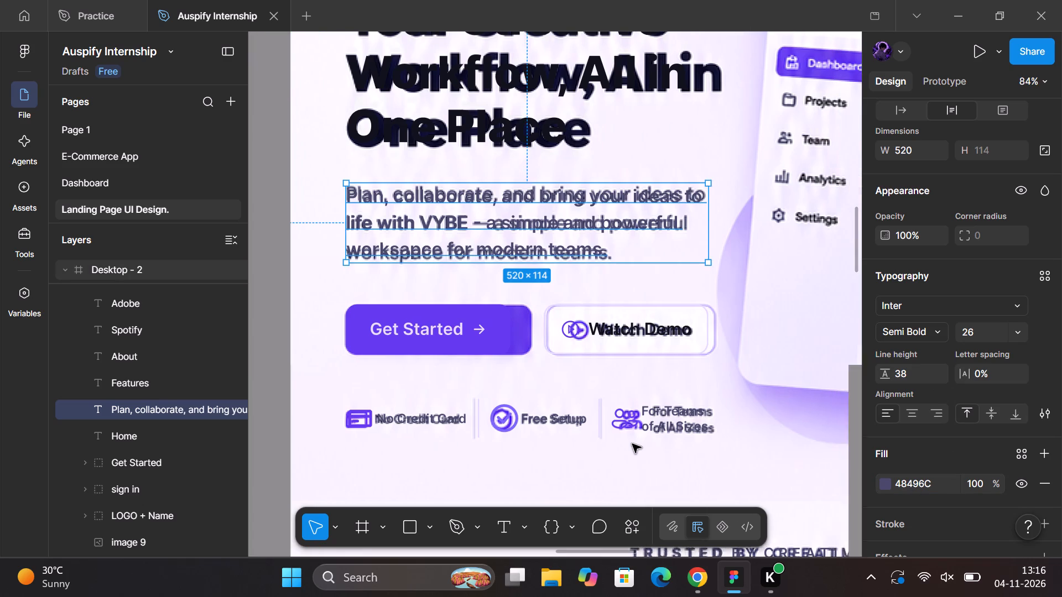
{"action": "scroll", "coordinate": [632, 444], "scroll_direction": "left", "scroll_amount": 2}
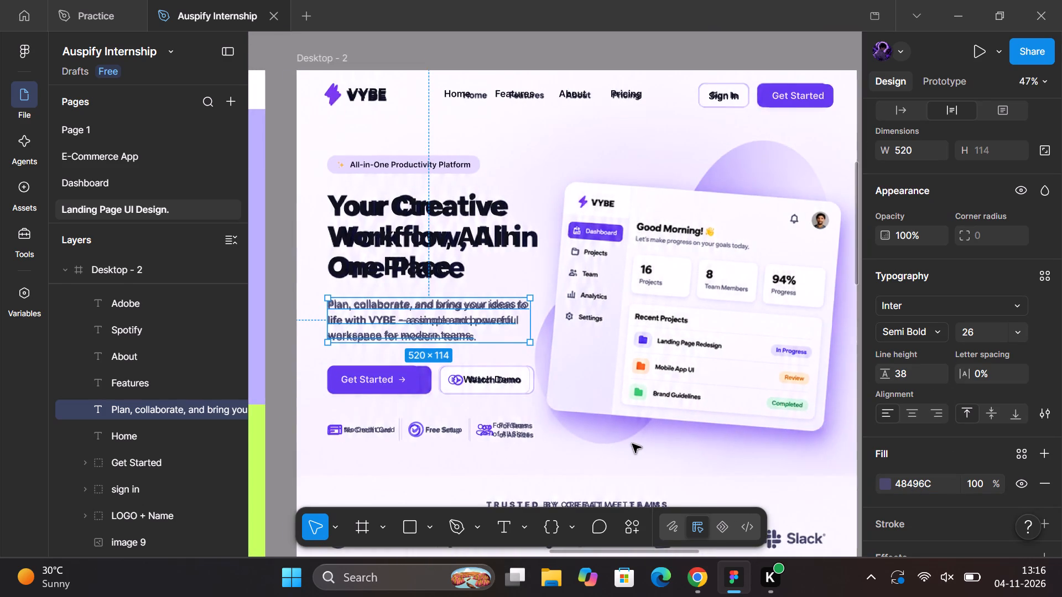
{"action": "scroll", "coordinate": [632, 444], "scroll_direction": "right", "scroll_amount": 1}
{"action": "scroll", "coordinate": [566, 434], "scroll_direction": "down", "scroll_amount": 1}
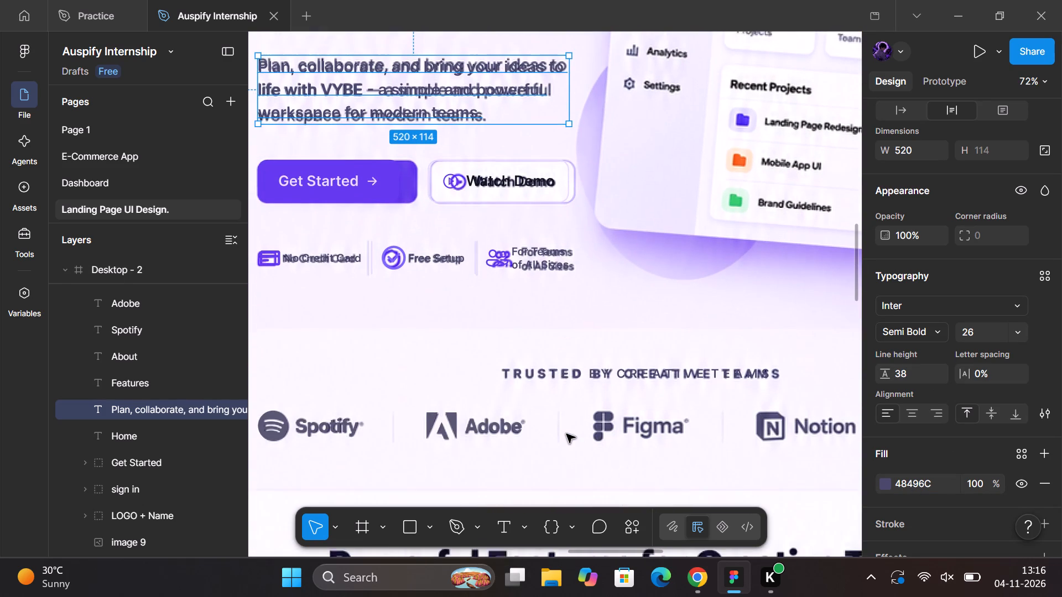
{"action": "scroll", "coordinate": [566, 434], "scroll_direction": "left", "scroll_amount": 1}
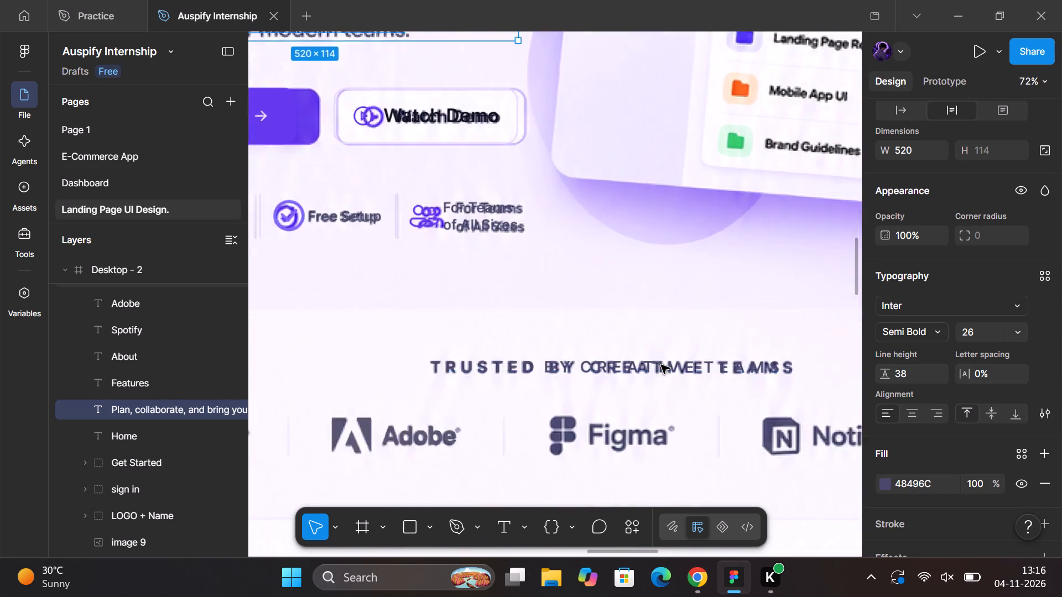
{"action": "left_click", "coordinate": [615, 368]}
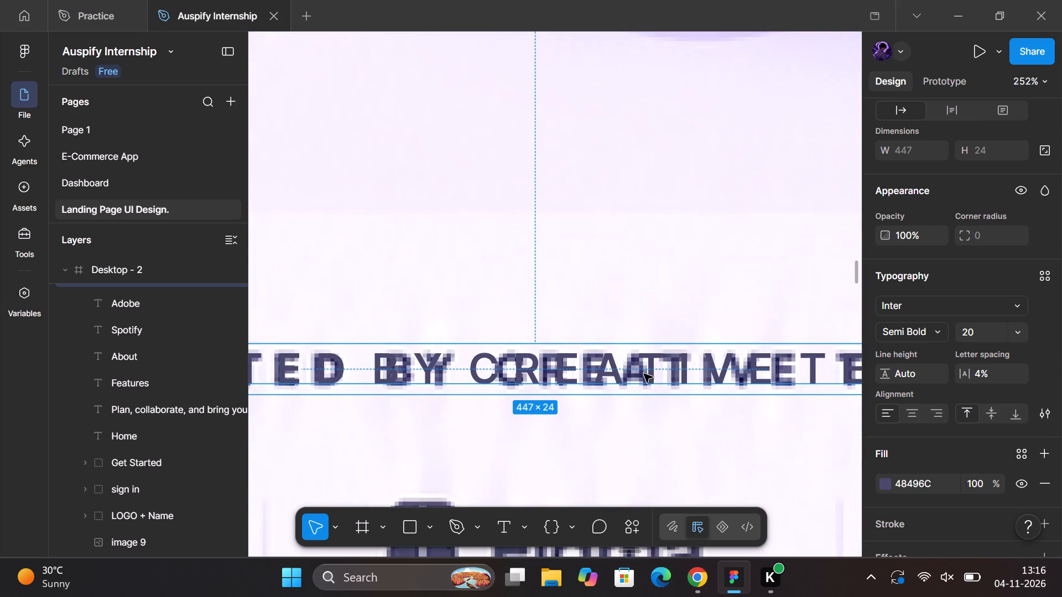
{"action": "left_click", "coordinate": [912, 333]}
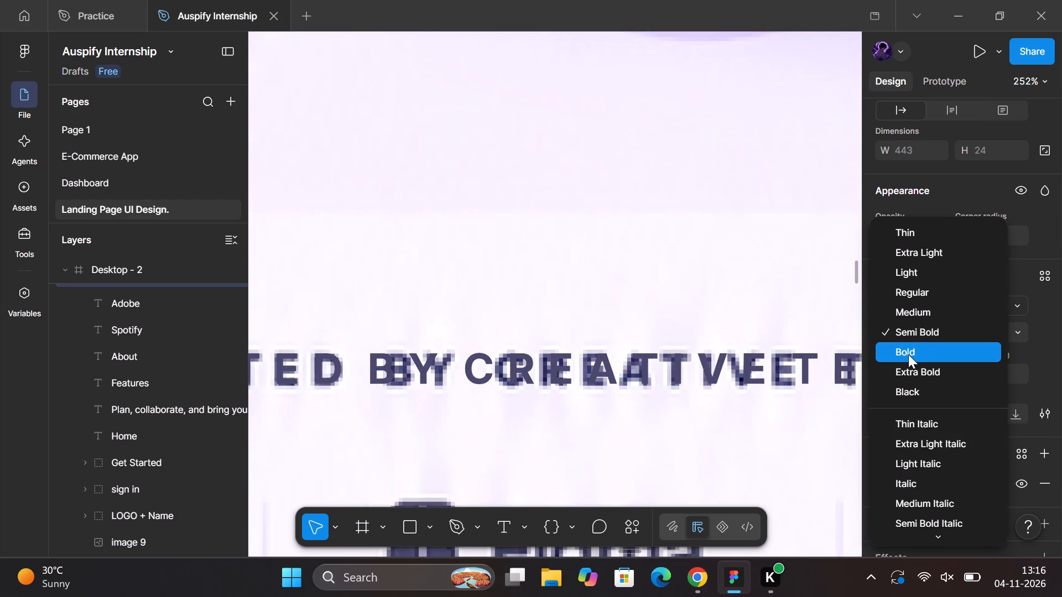
{"action": "left_click", "coordinate": [908, 354]}
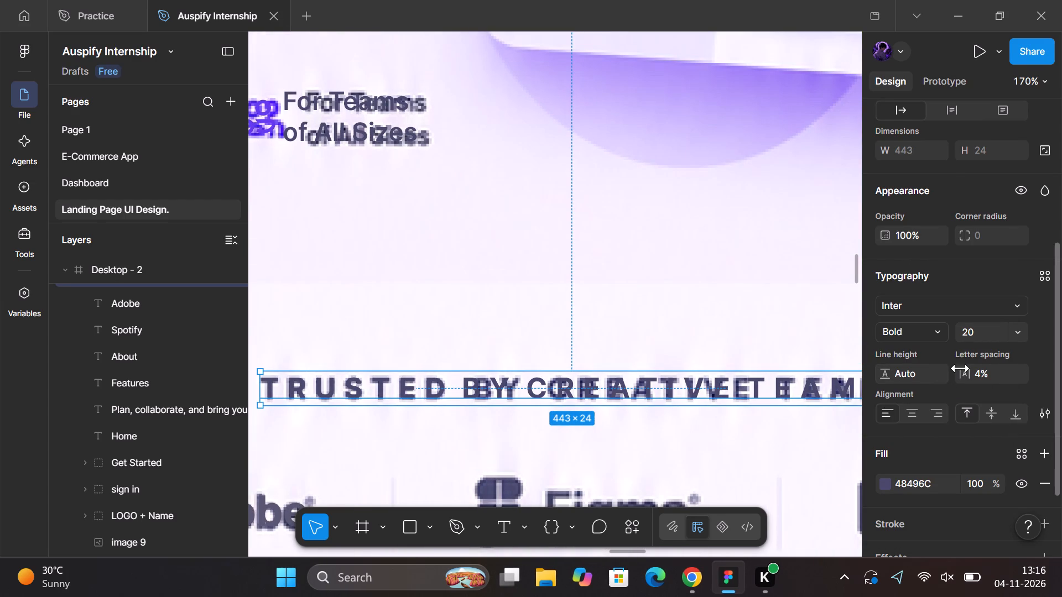
Increase the letter spacing of the TRUSTED BY CREATIVE TEAMS heading to 6%.
{"action": "scroll", "coordinate": [960, 368], "scroll_direction": "up", "scroll_amount": 3}
{"action": "scroll", "coordinate": [960, 368], "scroll_direction": "down", "scroll_amount": 1}
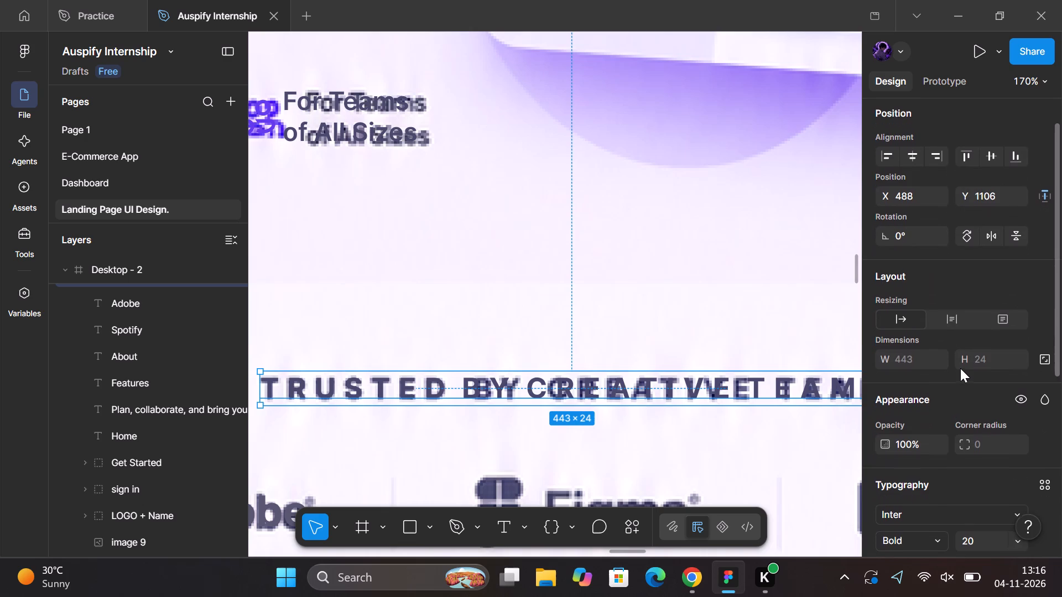
{"action": "scroll", "coordinate": [960, 368], "scroll_direction": "down", "scroll_amount": 2}
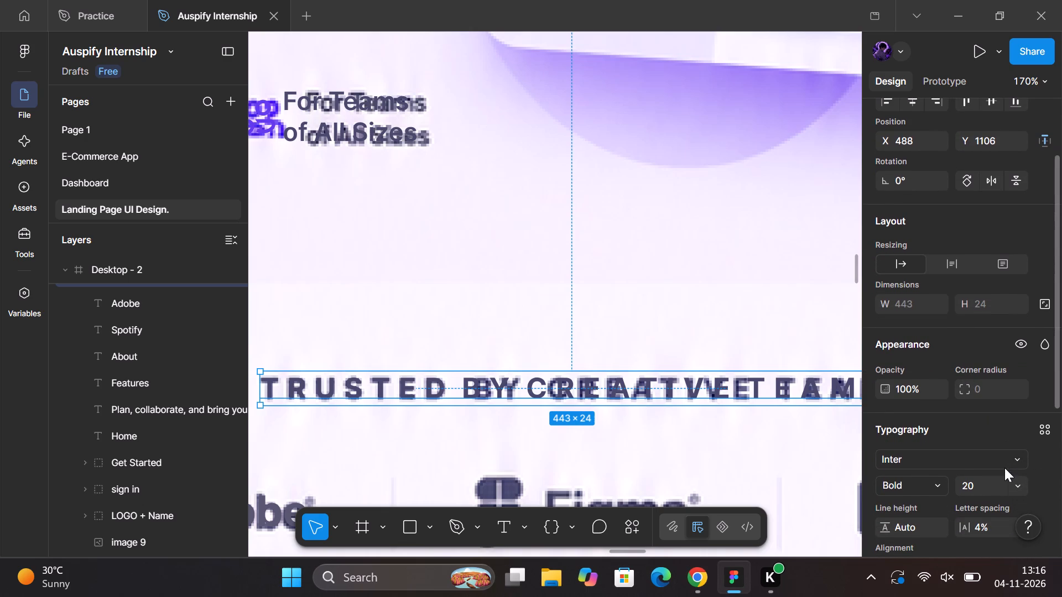
{"action": "left_click", "coordinate": [987, 520]}
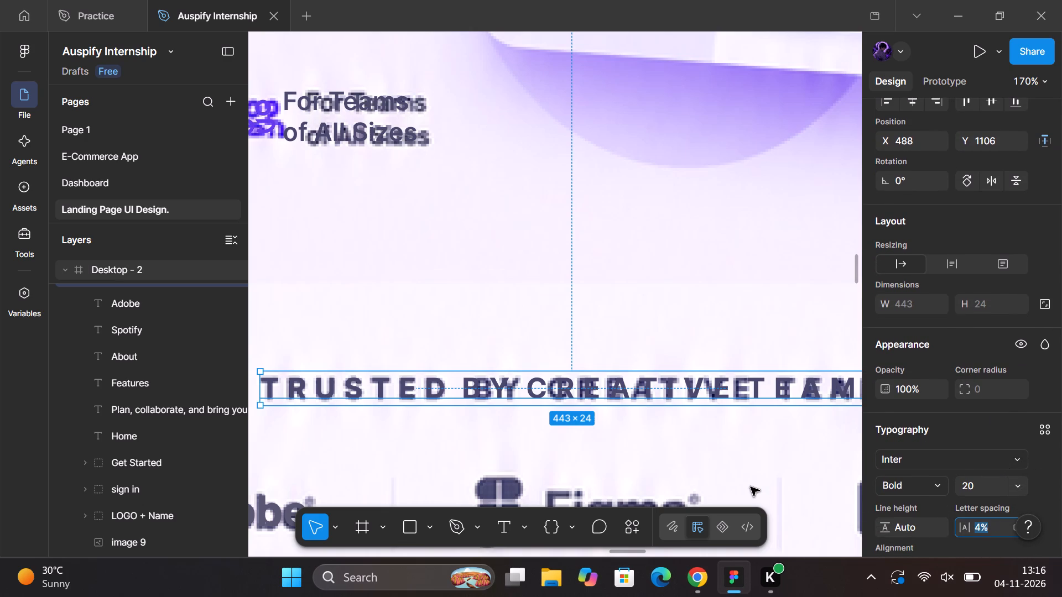
{"action": "scroll", "coordinate": [751, 487], "scroll_direction": "left", "scroll_amount": 1}
{"action": "key", "text": "Up"}
{"action": "key", "text": "Up"}
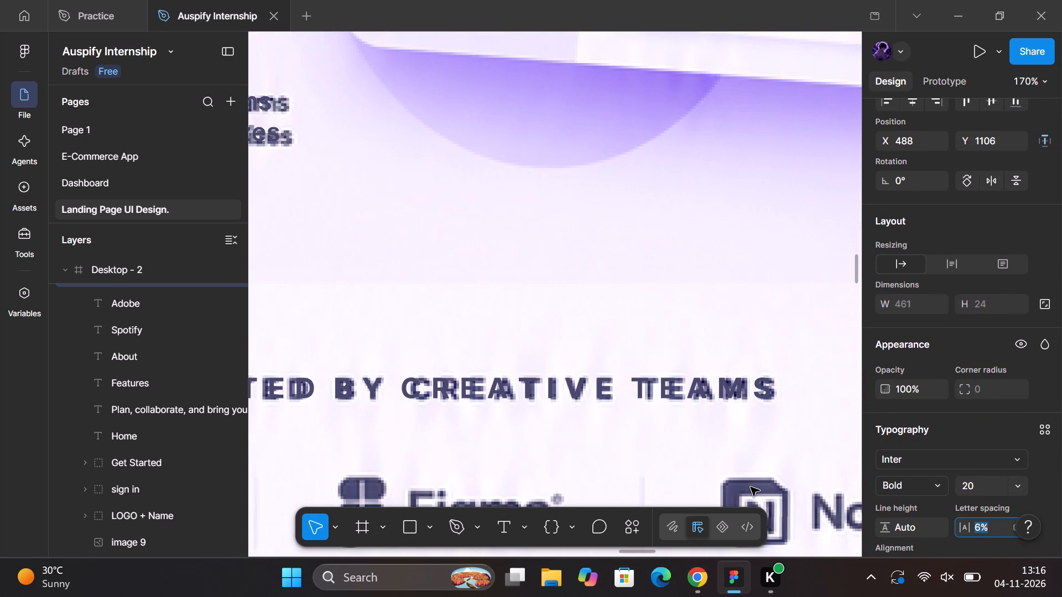
{"action": "scroll", "coordinate": [477, 360], "scroll_direction": "right", "scroll_amount": 1}
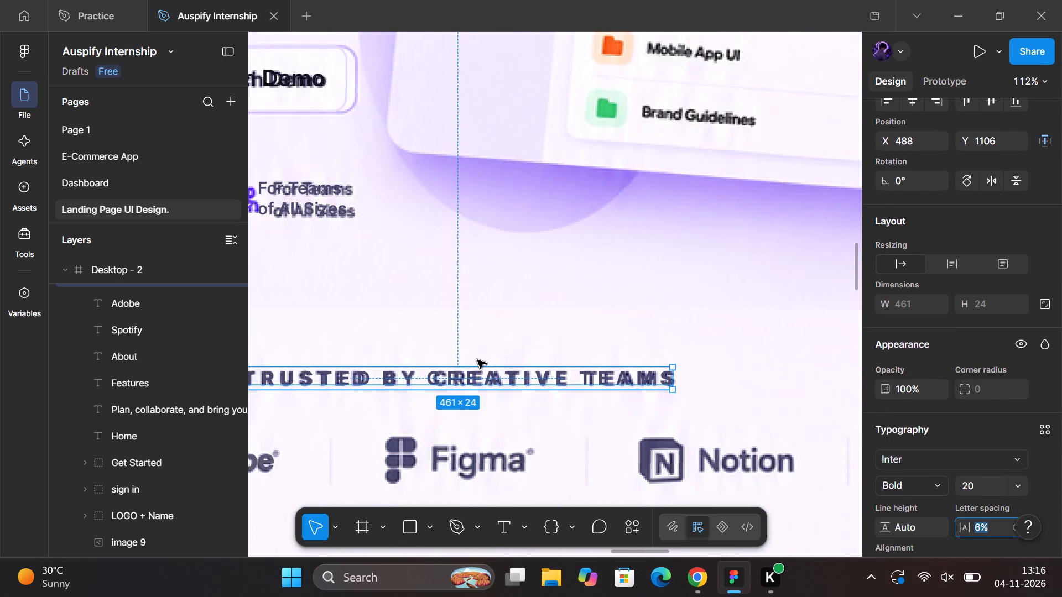
Centre the TRUSTED BY CREATIVE TEAMS heading horizontally on the page frame and deselect it.
{"action": "scroll", "coordinate": [477, 360], "scroll_direction": "right", "scroll_amount": 1}
{"action": "scroll", "coordinate": [913, 199], "scroll_direction": "up", "scroll_amount": 1}
{"action": "left_click", "coordinate": [913, 199]}
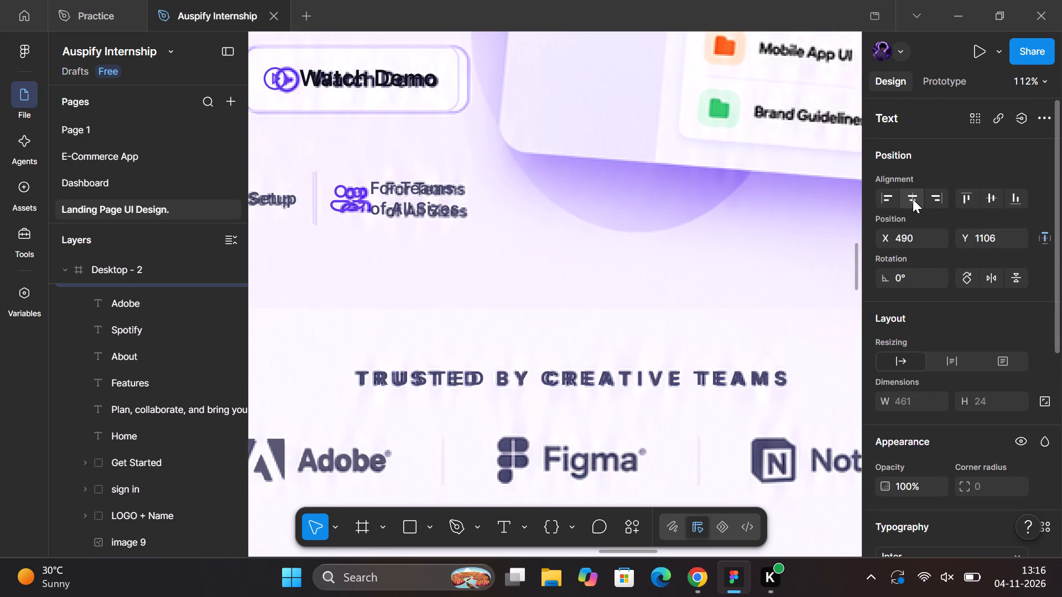
{"action": "triple_click", "coordinate": [913, 199]}
{"action": "left_click", "coordinate": [913, 199]}
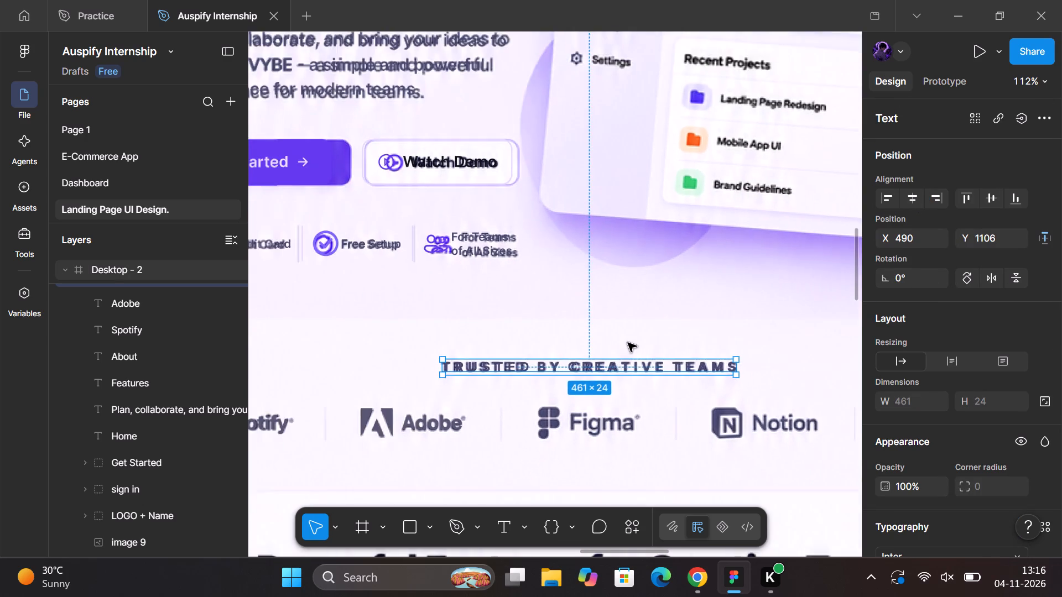
{"action": "scroll", "coordinate": [628, 343], "scroll_direction": "right", "scroll_amount": 1}
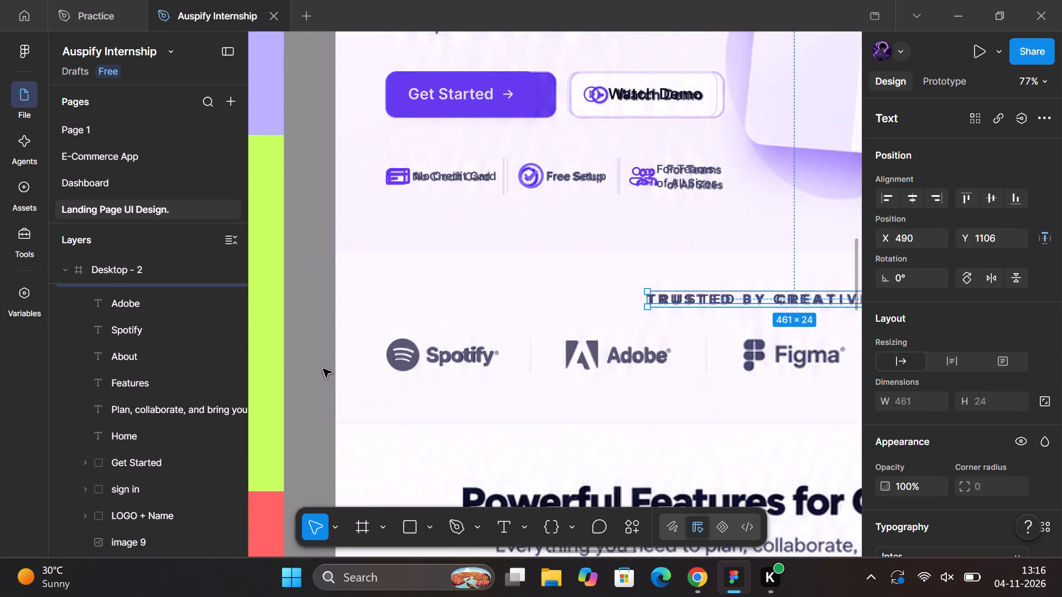
{"action": "left_click", "coordinate": [323, 369]}
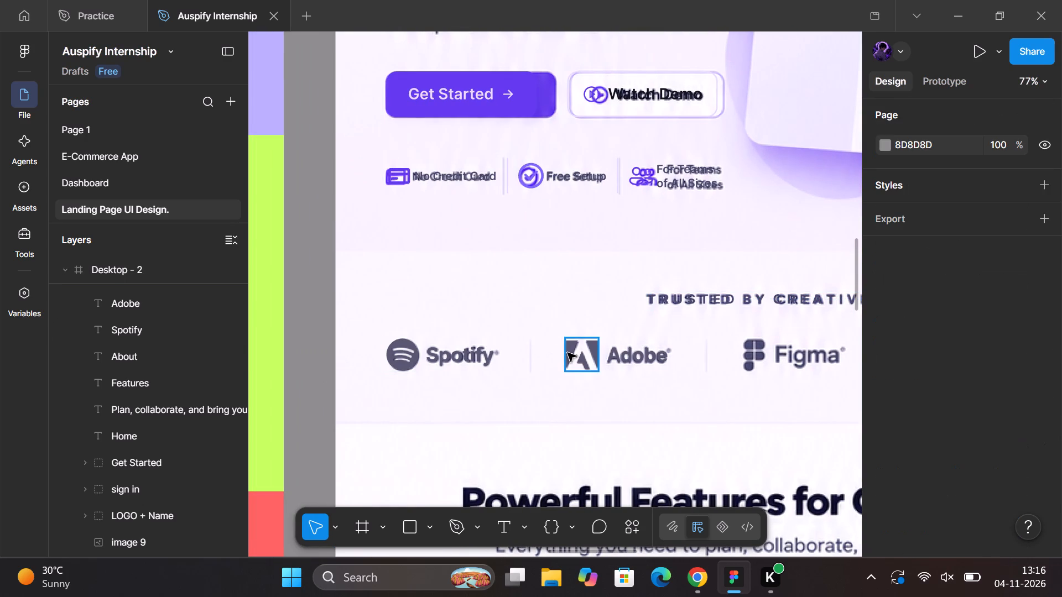
Set the fill of the Adobe and Spotify text labels together to the copied 48496C.
{"action": "left_click", "coordinate": [644, 362], "text": "ctrl"}
{"action": "left_click", "coordinate": [466, 357], "text": "shift"}
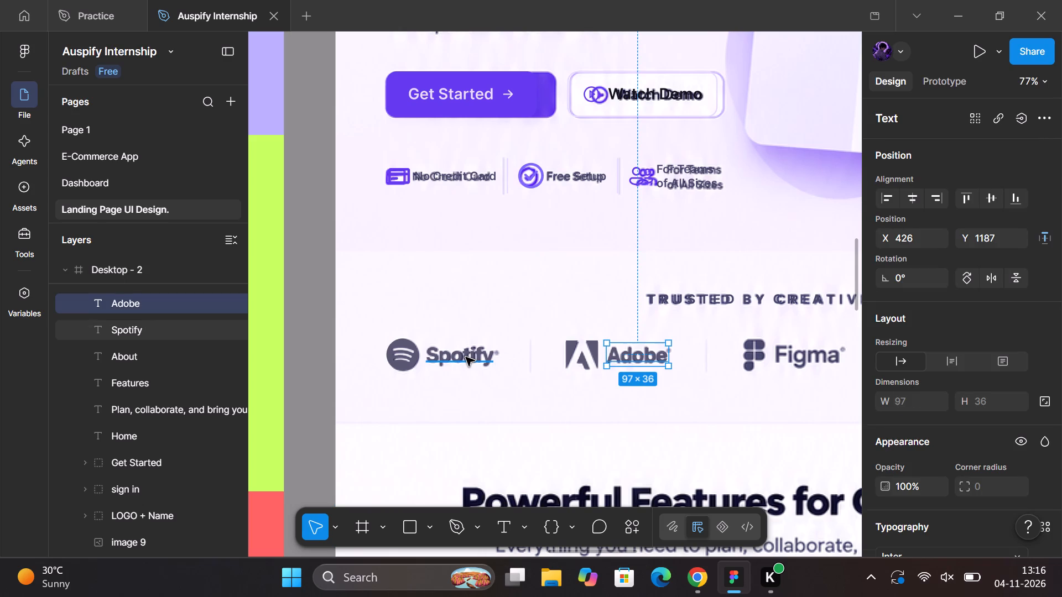
{"action": "scroll", "coordinate": [951, 443], "scroll_direction": "down", "scroll_amount": 2}
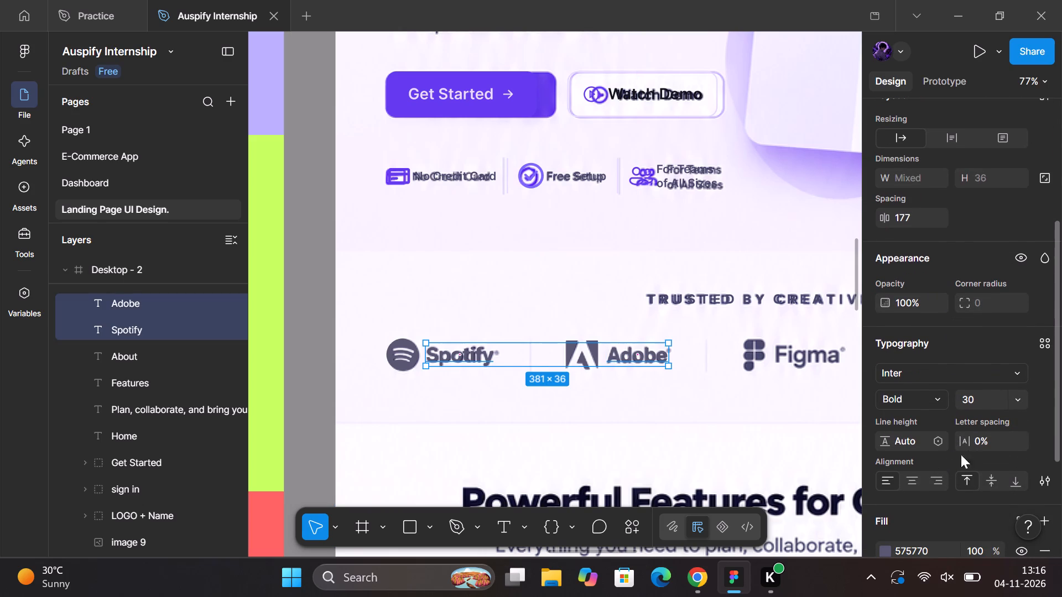
{"action": "left_click", "coordinate": [913, 544]}
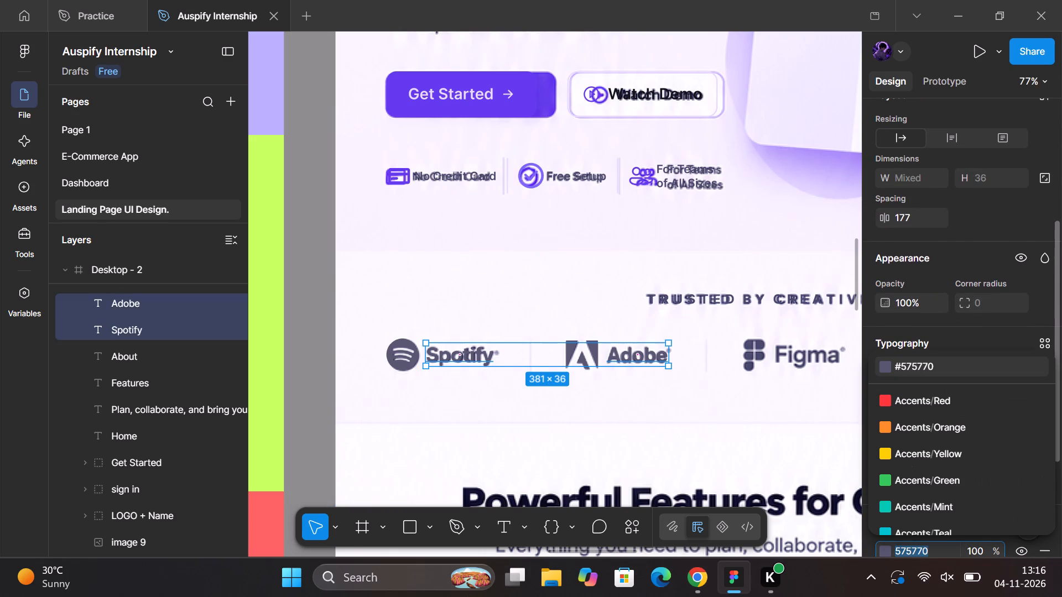
{"action": "key", "text": "ctrl+v"}
{"action": "key", "text": "Return"}
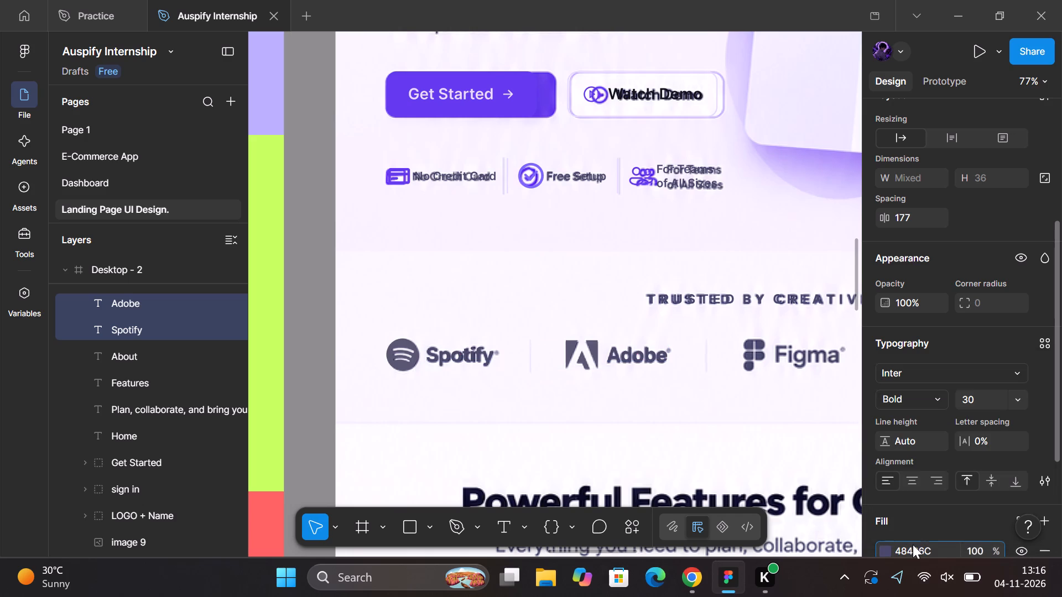
Set the fill of the Adobe and Spotify logo vectors together to 48496C and check the Spotify logo's fill.
{"action": "scroll", "coordinate": [596, 390], "scroll_direction": "right", "scroll_amount": 1}
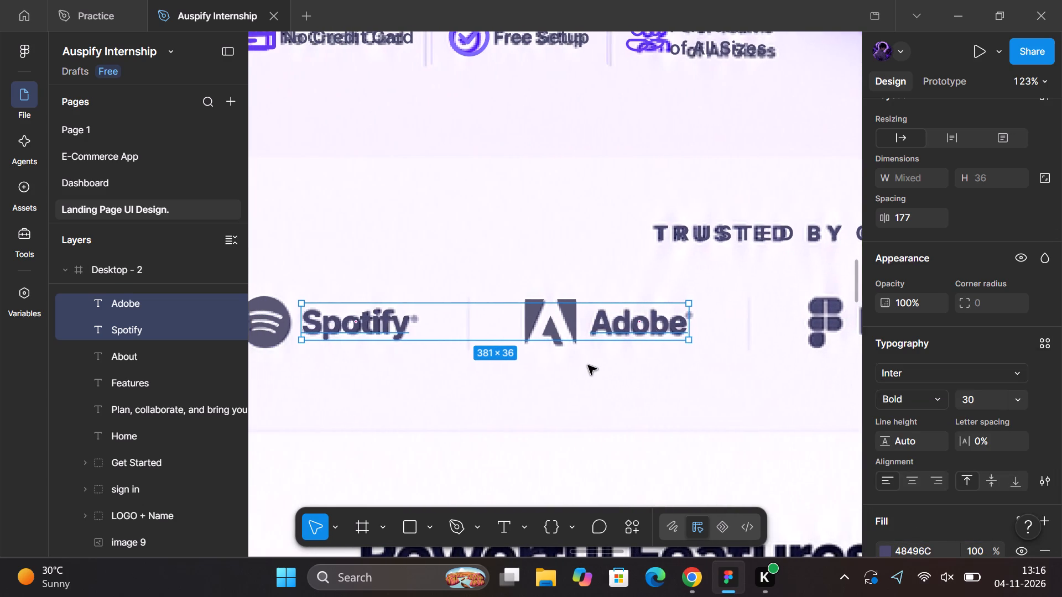
{"action": "left_click", "coordinate": [570, 325], "text": "ctrl"}
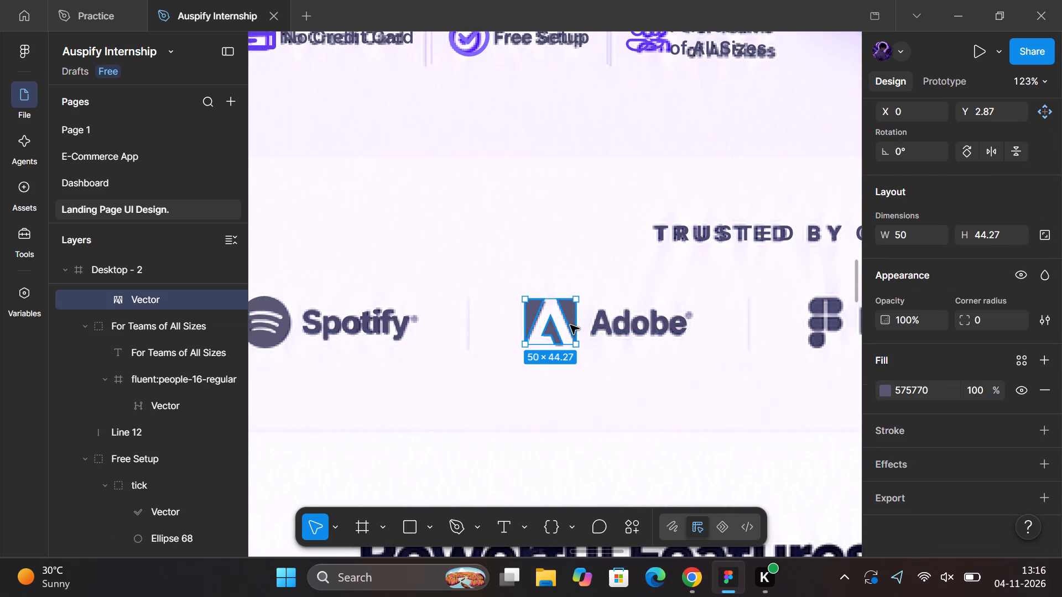
{"action": "left_click", "coordinate": [279, 321], "text": "ctrl"}
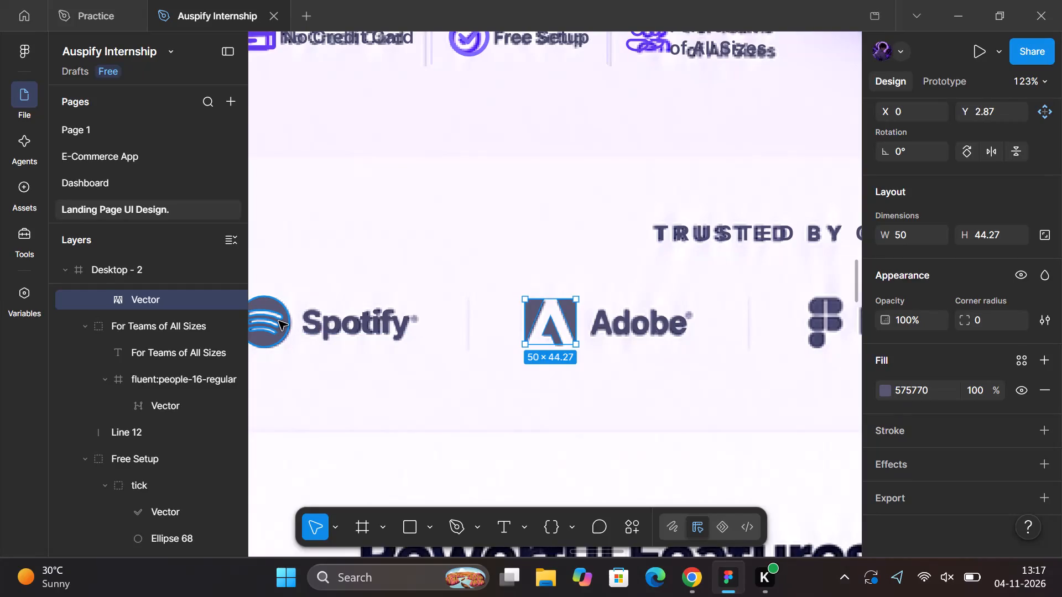
{"action": "left_click", "coordinate": [535, 316], "text": "ctrl+shift"}
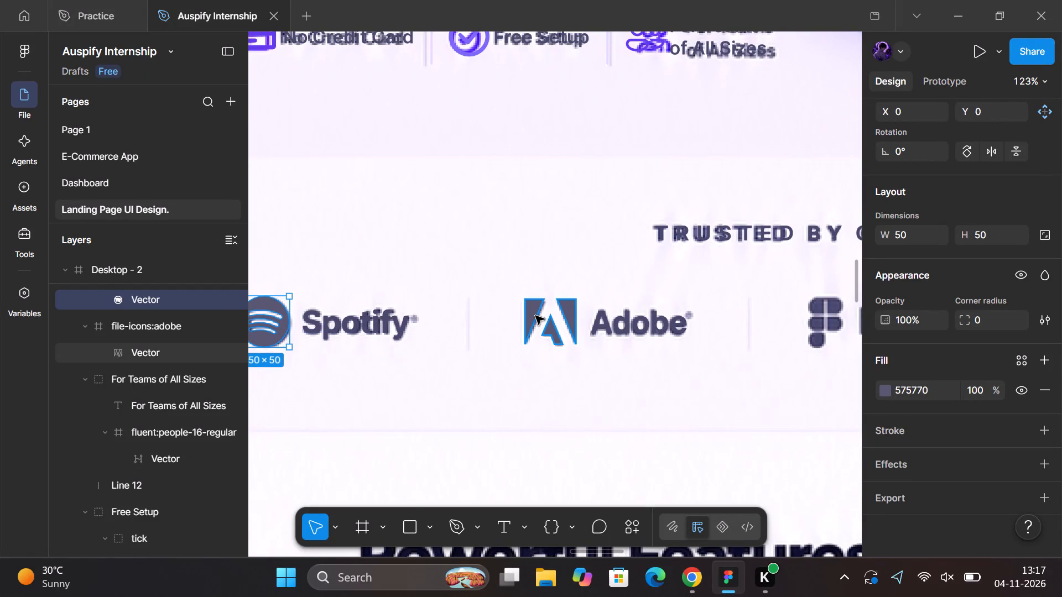
{"action": "left_click", "coordinate": [919, 390]}
{"action": "key", "text": "ctrl+v"}
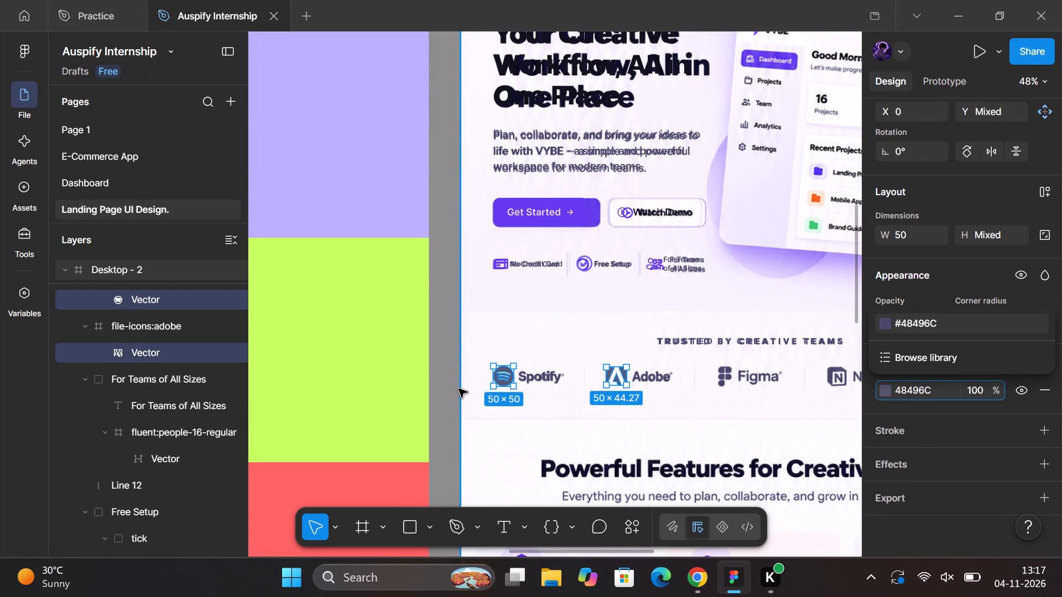
{"action": "left_click", "coordinate": [459, 389]}
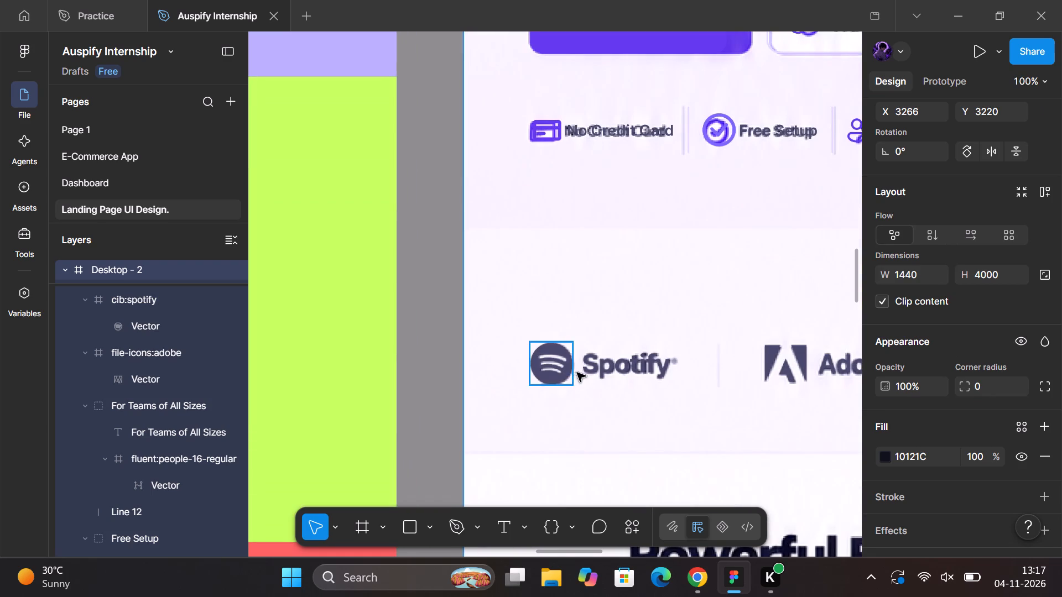
{"action": "left_click", "coordinate": [568, 373], "text": "ctrl"}
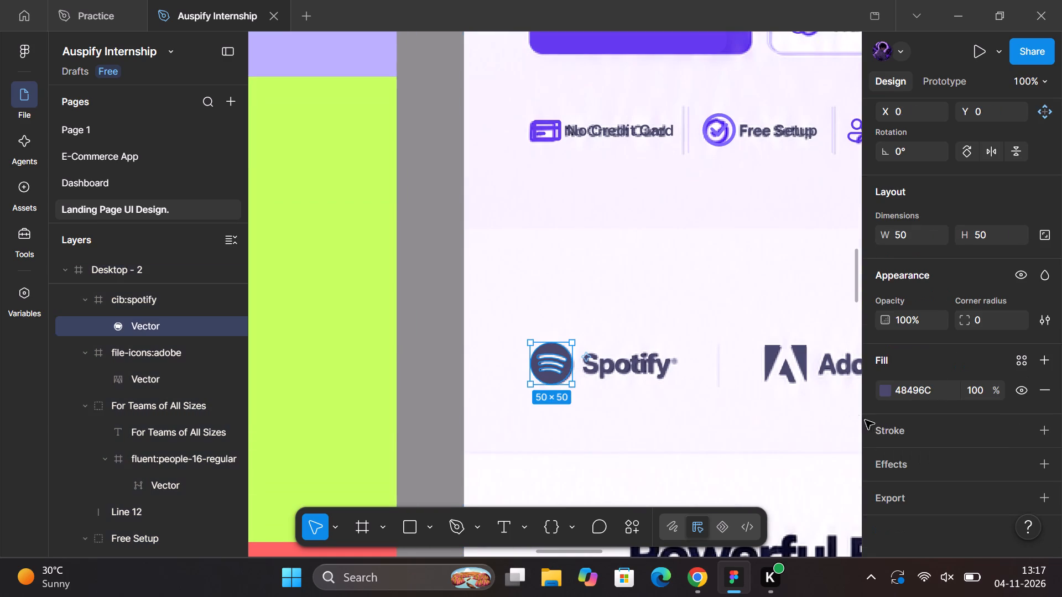
{"action": "left_click", "coordinate": [416, 405]}
Move the small multicoloured Figma icon from beside the page onto the reference Figma logo, at about X 636, Y 1208.
{"action": "scroll", "coordinate": [417, 405], "scroll_direction": "left", "scroll_amount": 1}
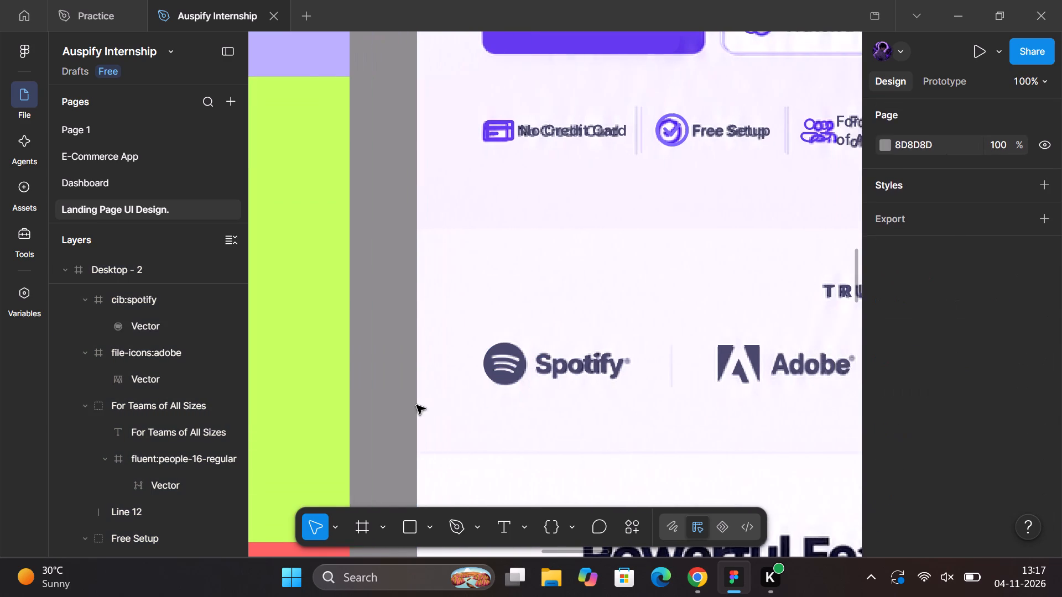
{"action": "scroll", "coordinate": [618, 350], "scroll_direction": "left", "scroll_amount": 1}
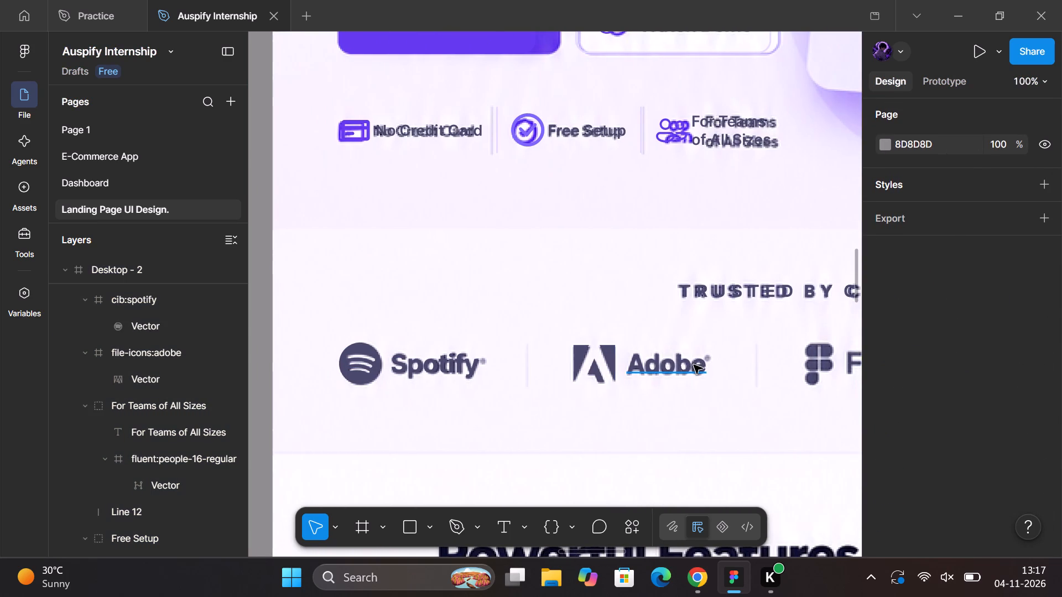
{"action": "scroll", "coordinate": [440, 366], "scroll_direction": "left", "scroll_amount": 1}
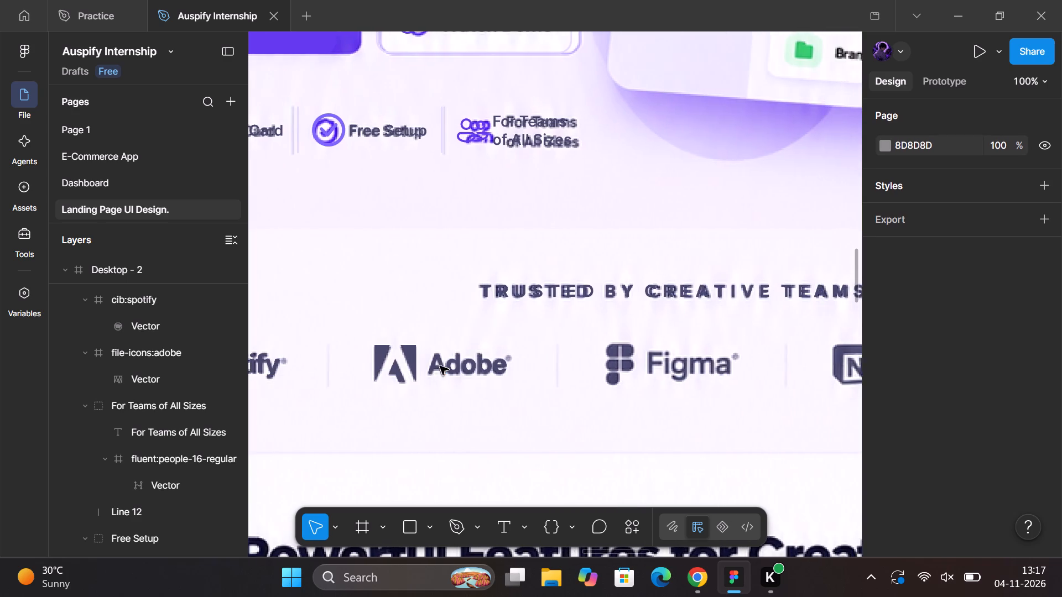
{"action": "scroll", "coordinate": [667, 366], "scroll_direction": "left", "scroll_amount": 1}
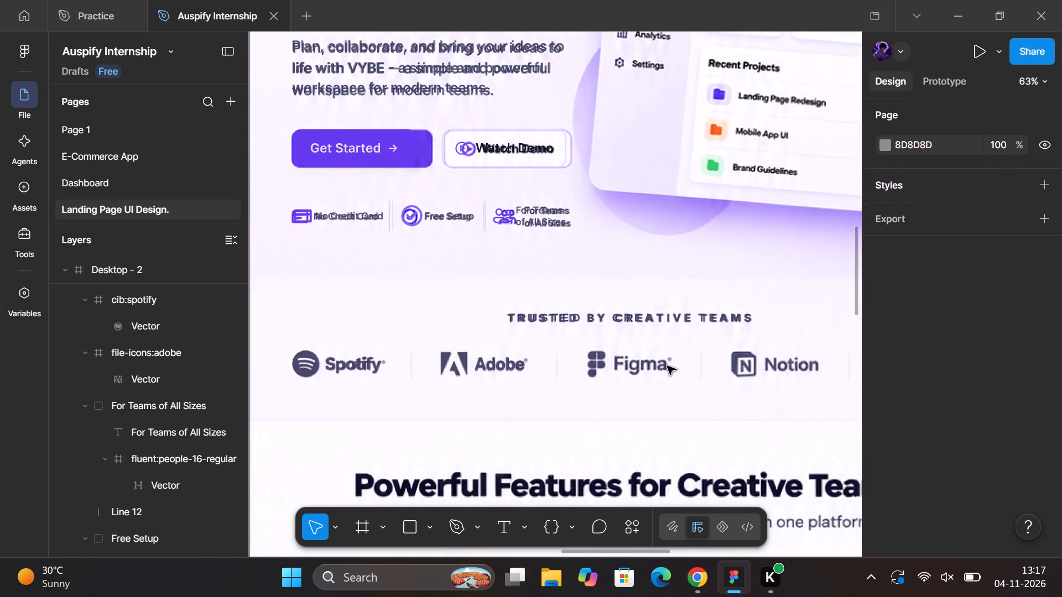
{"action": "scroll", "coordinate": [667, 366], "scroll_direction": "left", "scroll_amount": 2}
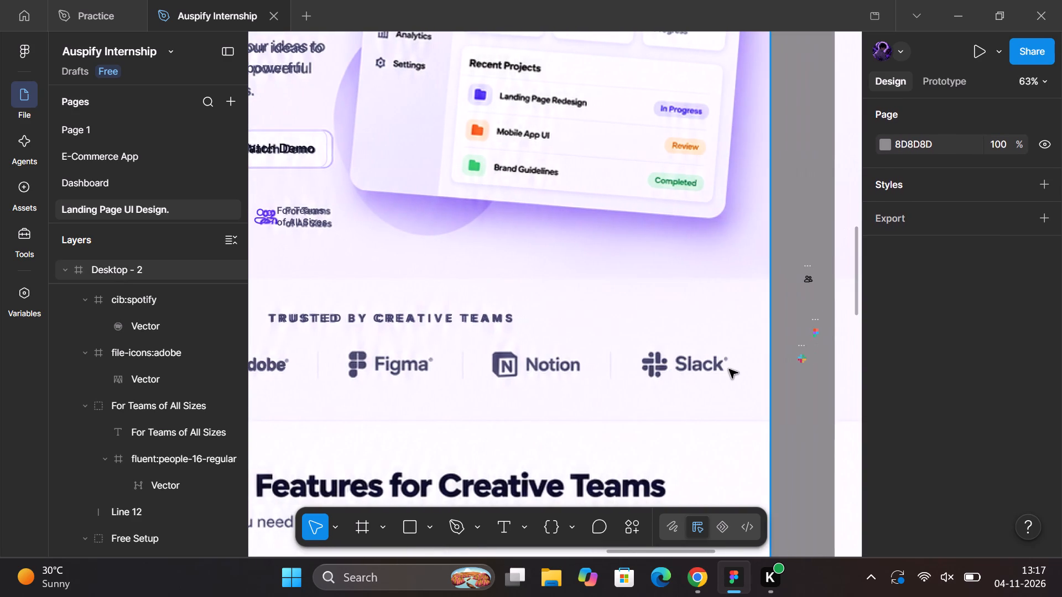
{"action": "left_click", "coordinate": [816, 321]}
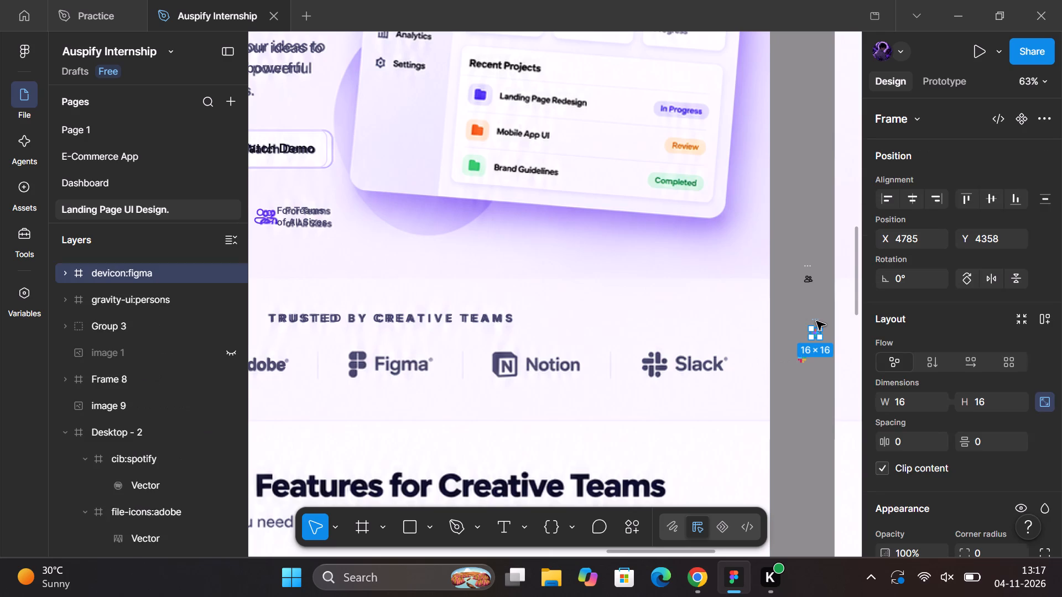
{"action": "left_click_drag", "start_coordinate": [816, 321], "coordinate": [393, 367]}
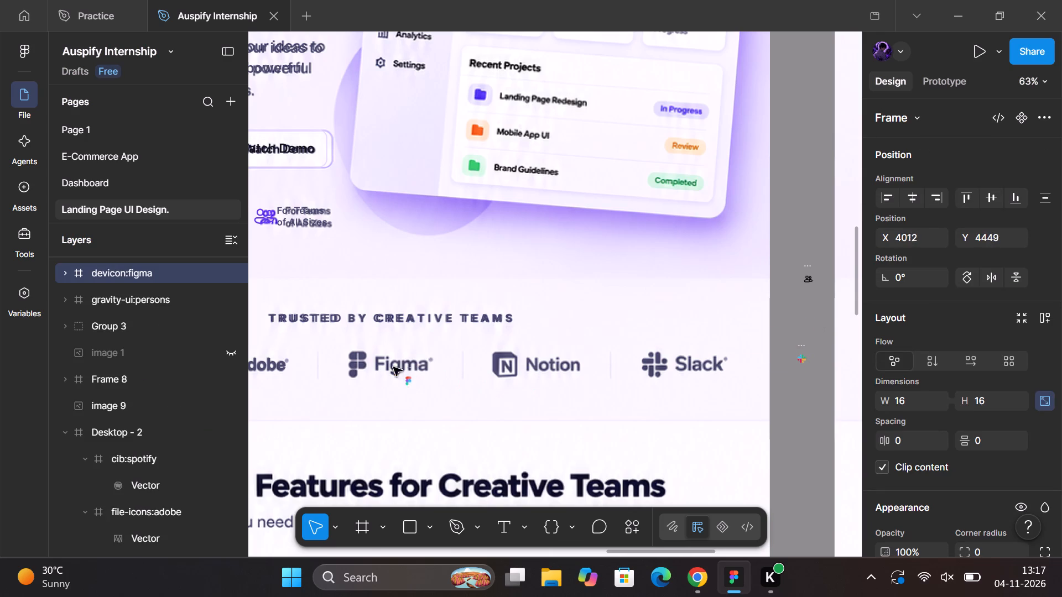
{"action": "left_click_drag", "start_coordinate": [393, 367], "coordinate": [351, 359]}
Select all five vectors of the Figma icon and replace their green and blue colours with the copied 48496C.
{"action": "scroll", "coordinate": [434, 357], "scroll_direction": "right", "scroll_amount": 1}
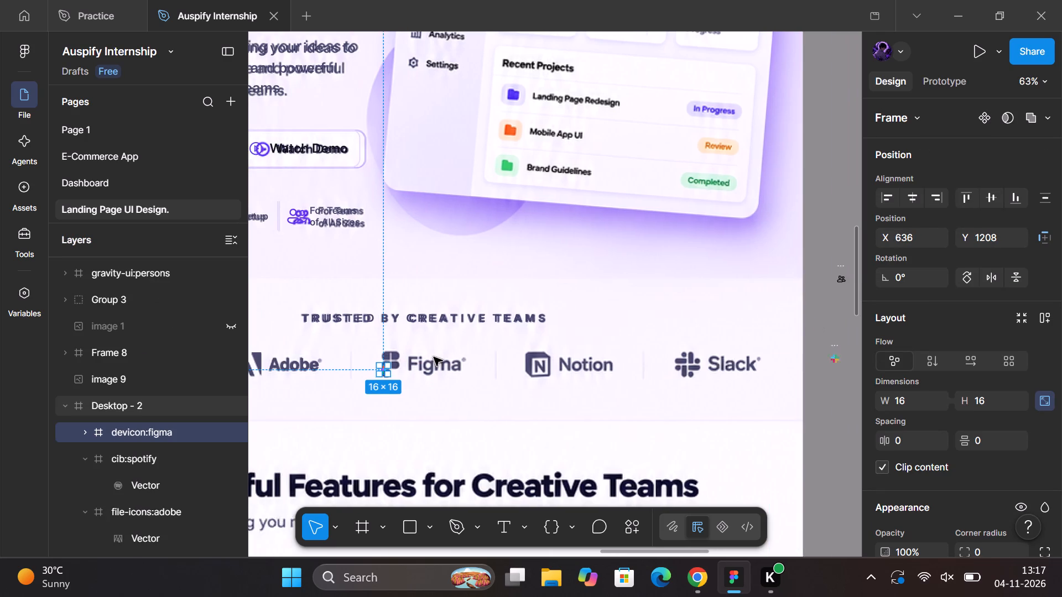
{"action": "scroll", "coordinate": [553, 384], "scroll_direction": "right", "scroll_amount": 1}
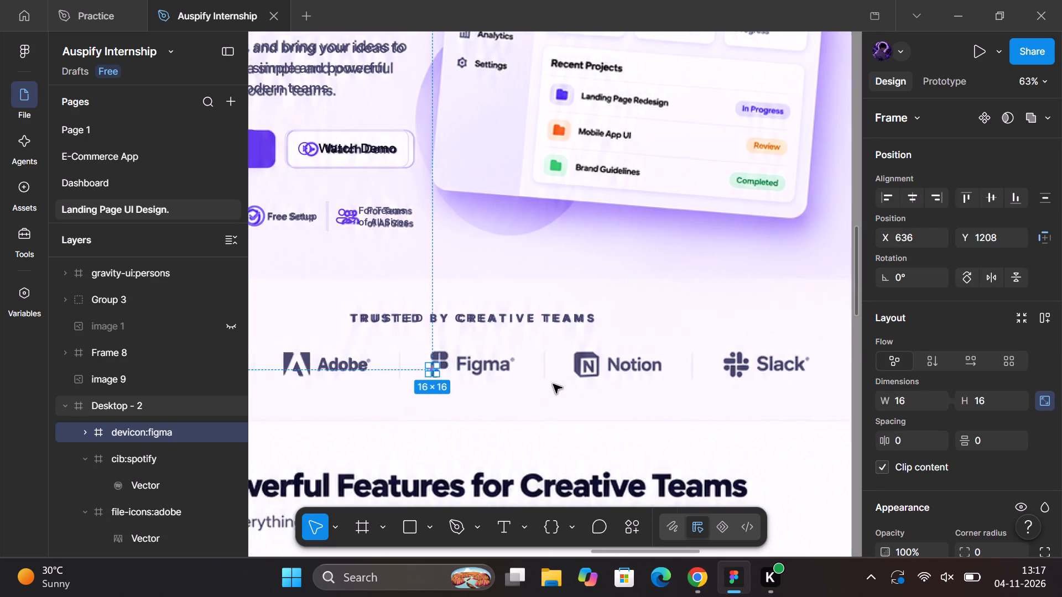
{"action": "scroll", "coordinate": [553, 384], "scroll_direction": "right", "scroll_amount": 1}
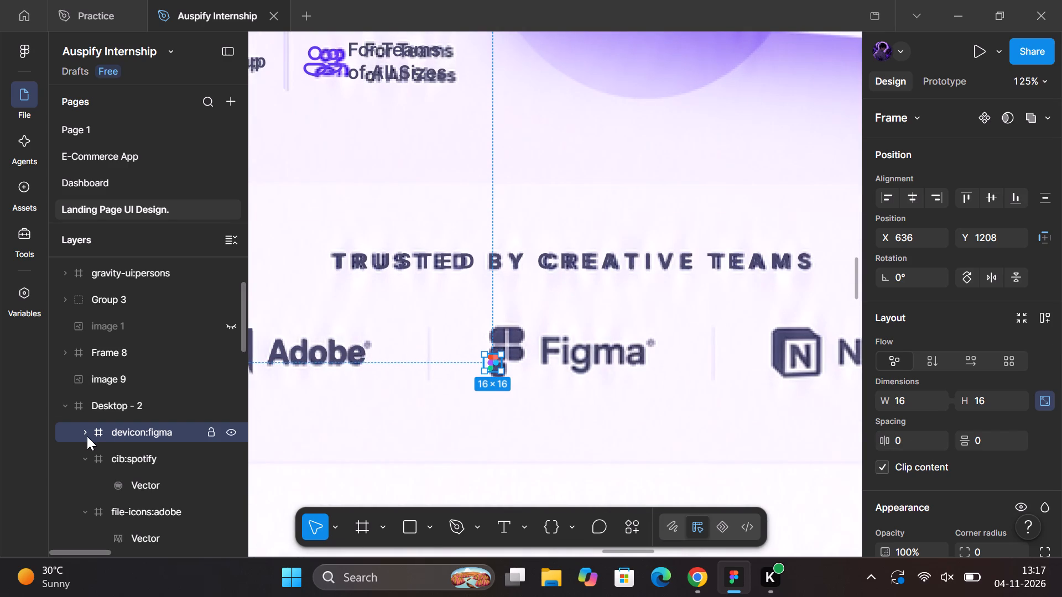
{"action": "left_click", "coordinate": [87, 436]}
{"action": "left_click", "coordinate": [123, 451]}
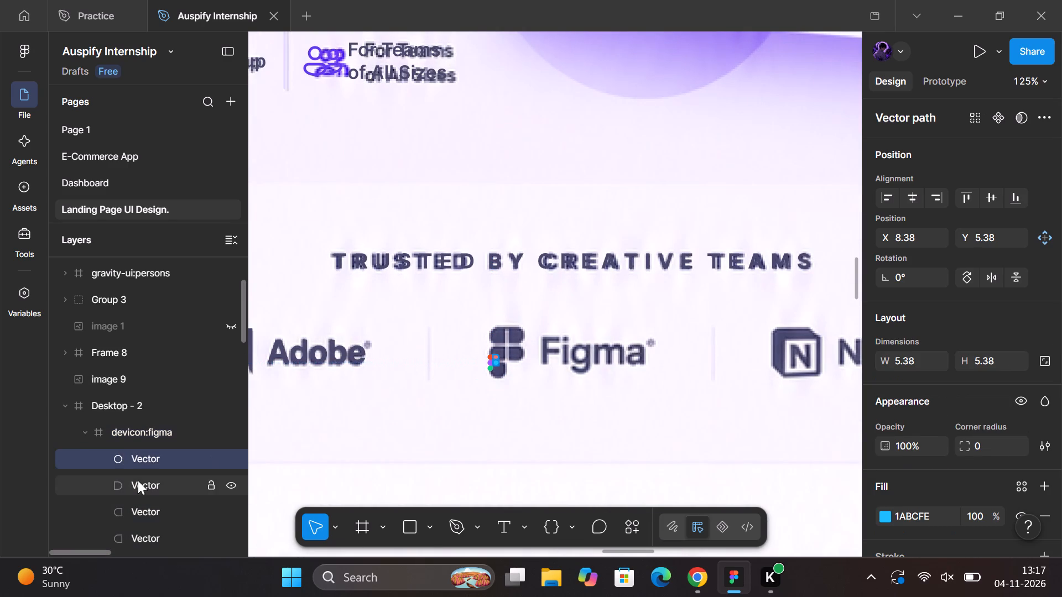
{"action": "scroll", "coordinate": [417, 355], "scroll_direction": "left", "scroll_amount": 1}
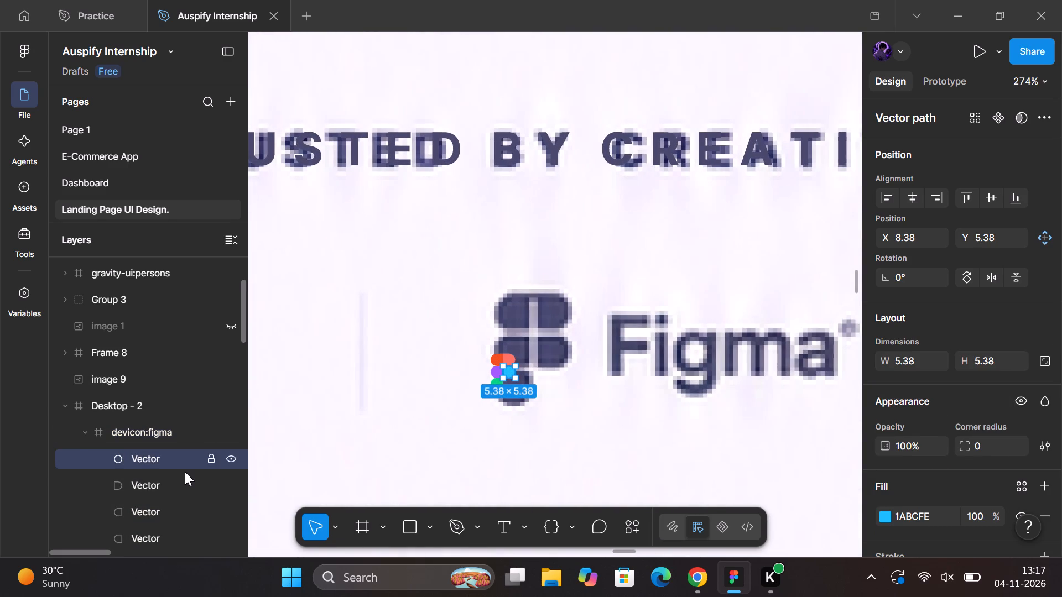
{"action": "scroll", "coordinate": [185, 472], "scroll_direction": "down", "scroll_amount": 1}
{"action": "left_click", "coordinate": [138, 475], "text": "shift"}
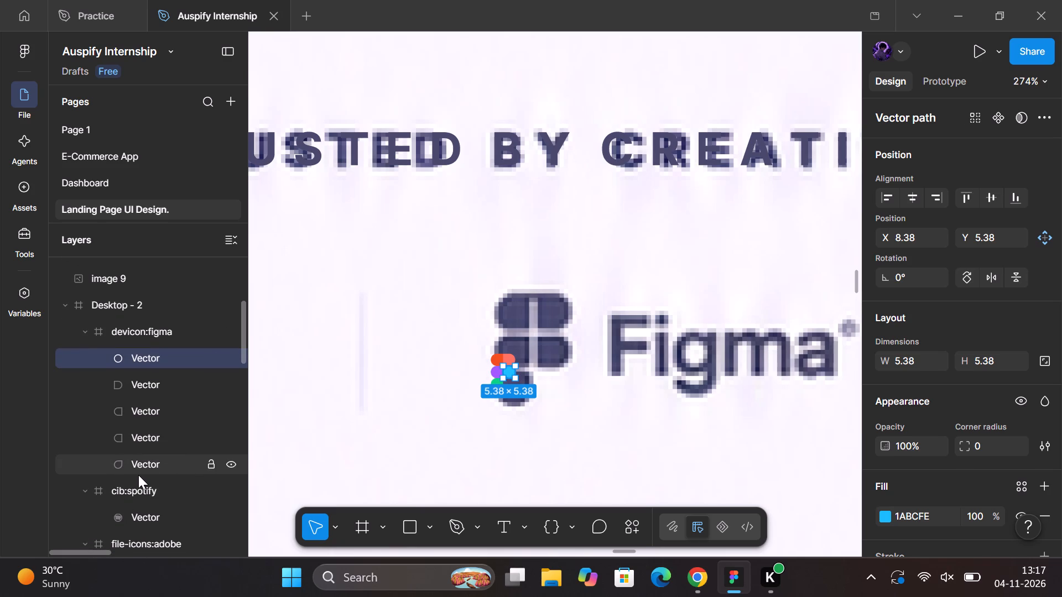
{"action": "scroll", "coordinate": [922, 475], "scroll_direction": "down", "scroll_amount": 2}
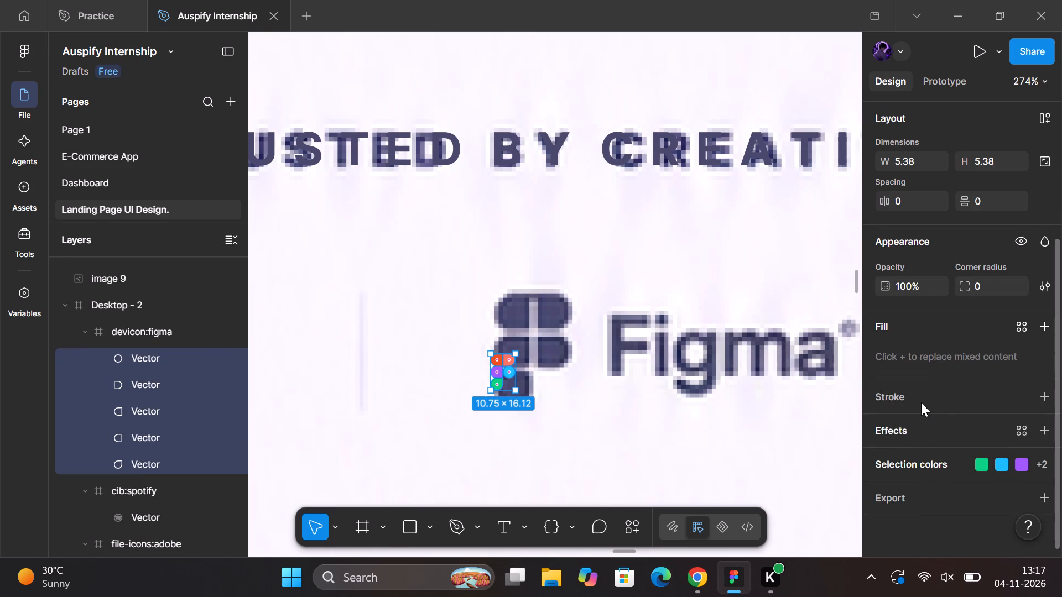
{"action": "left_click", "coordinate": [872, 467]}
{"action": "left_click", "coordinate": [912, 489]}
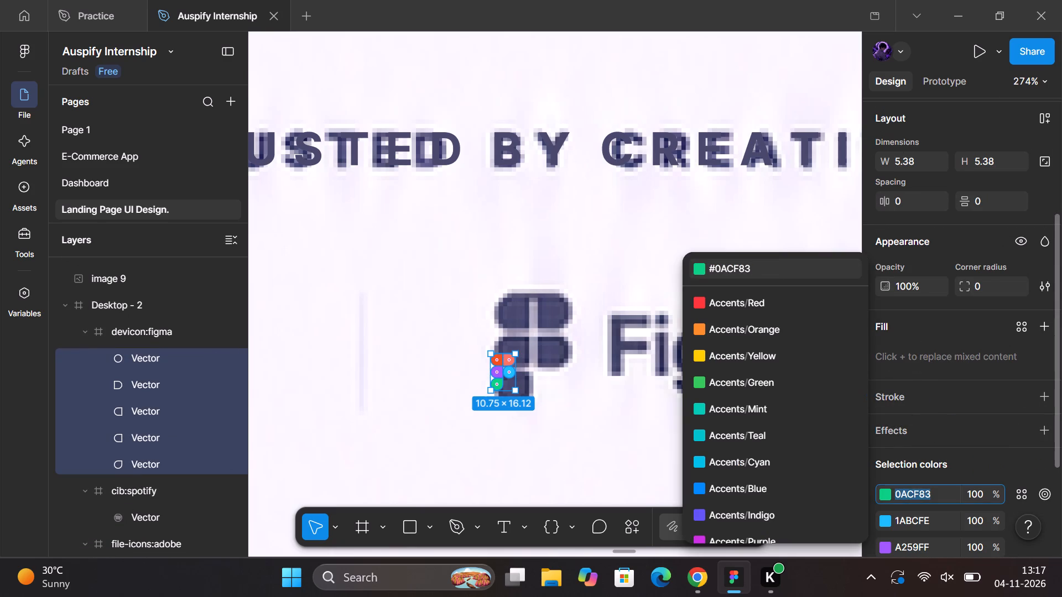
{"action": "key", "text": "ctrl+v"}
{"action": "left_click", "coordinate": [912, 517]}
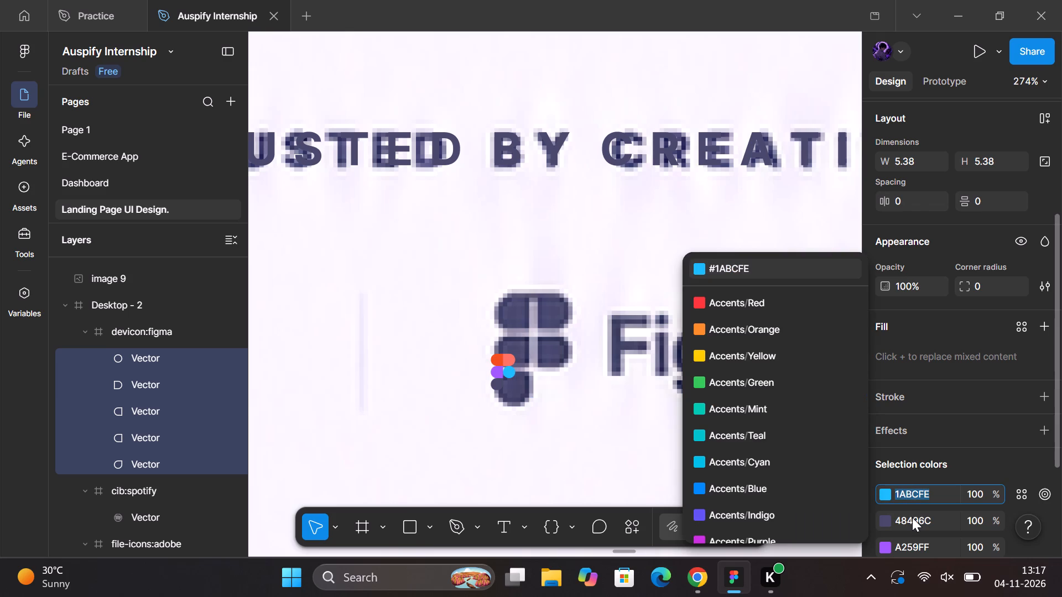
{"action": "key", "text": "ctrl+v"}
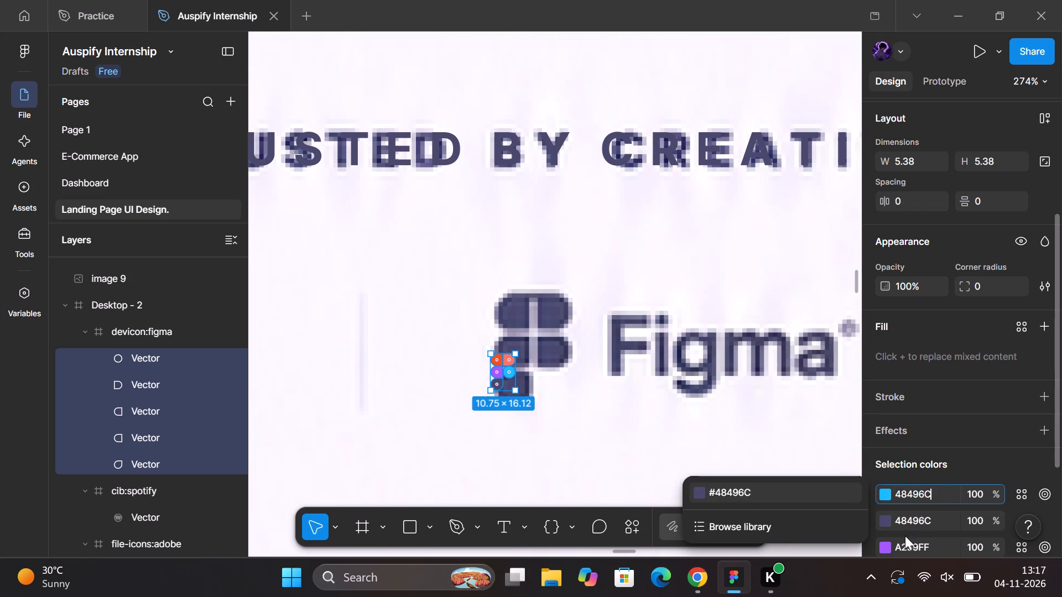
Replace the Figma icon's remaining purple, orange-red and coral colours with 48496C and deselect it.
{"action": "left_click", "coordinate": [909, 543]}
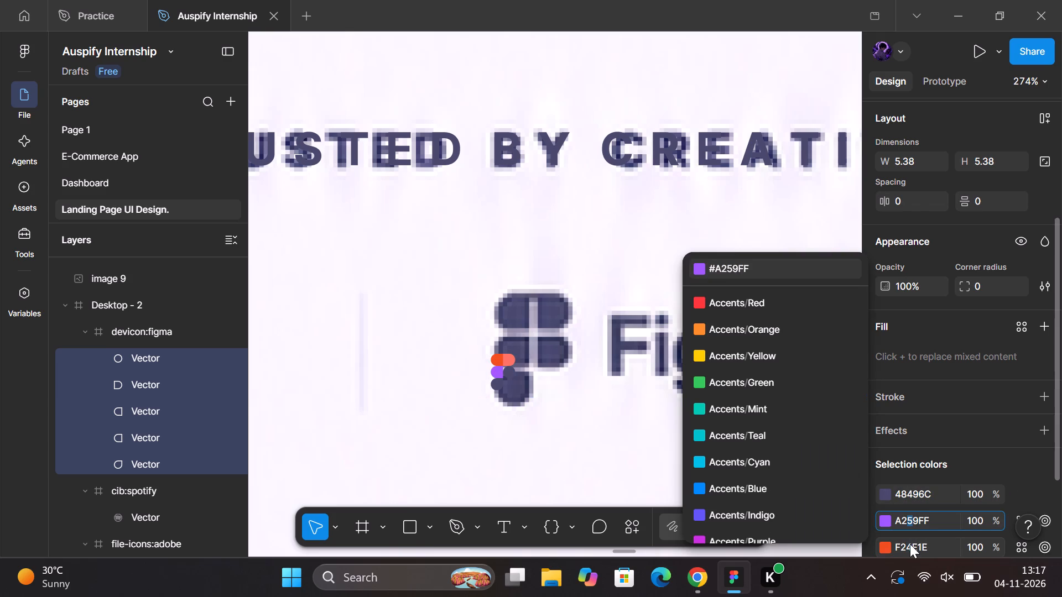
{"action": "double_click", "coordinate": [917, 514]}
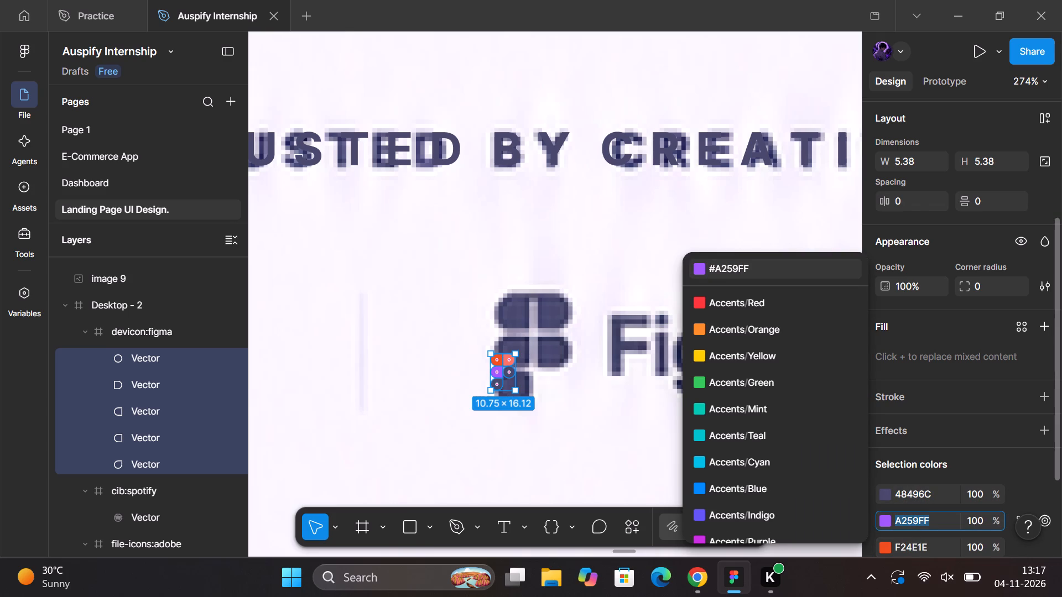
{"action": "key", "text": "ctrl+v"}
{"action": "left_click", "coordinate": [910, 541]}
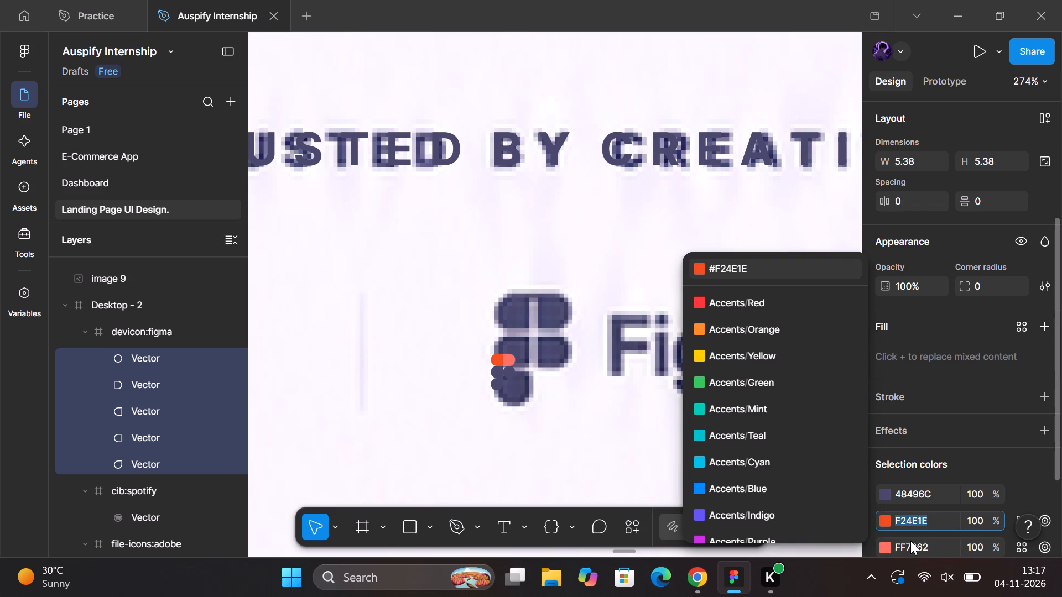
{"action": "key", "text": "ctrl+v"}
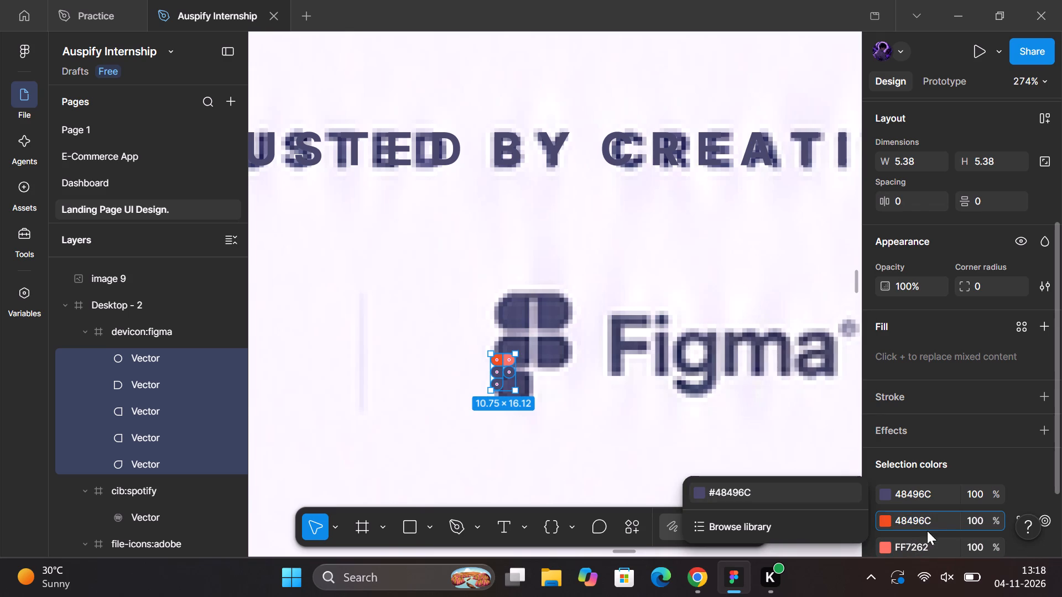
{"action": "left_click", "coordinate": [910, 544]}
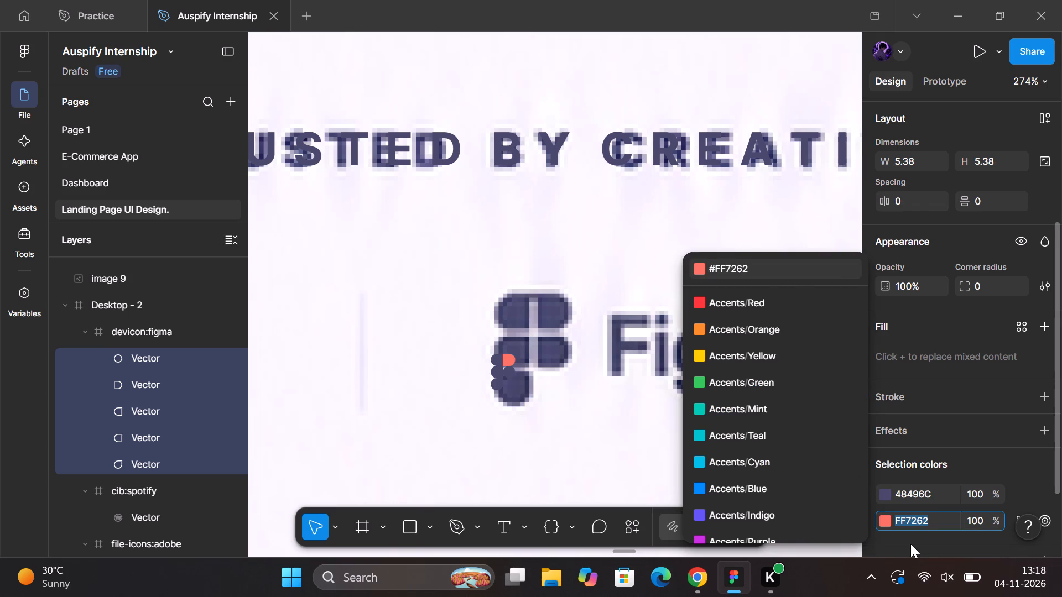
{"action": "key", "text": "ctrl+v"}
{"action": "left_click", "coordinate": [593, 441]}
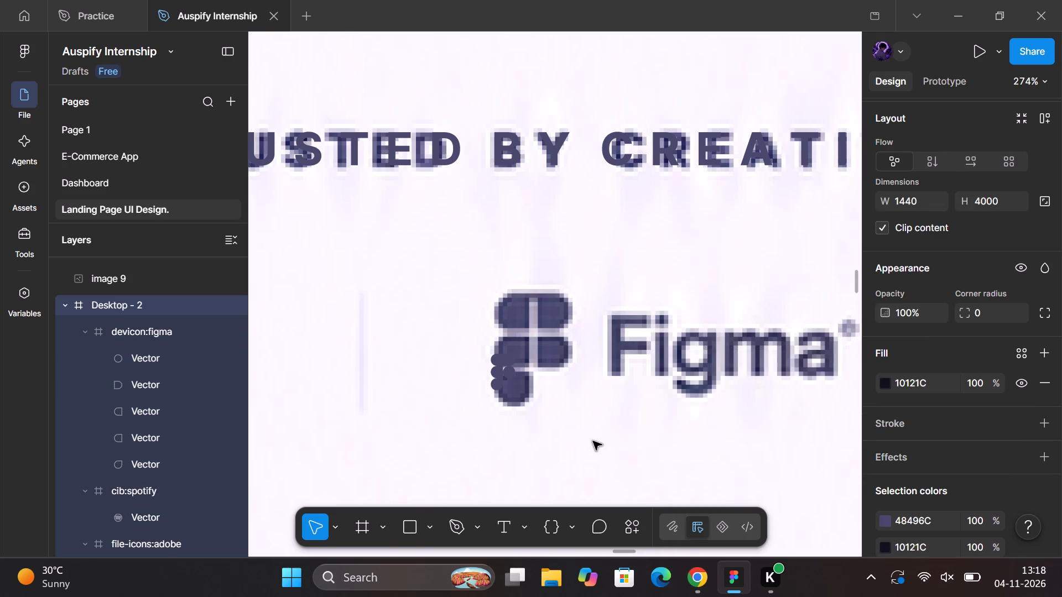
Resize the recoloured Figma icon frame proportionally to 50 × 50.
{"action": "left_click", "coordinate": [507, 376]}
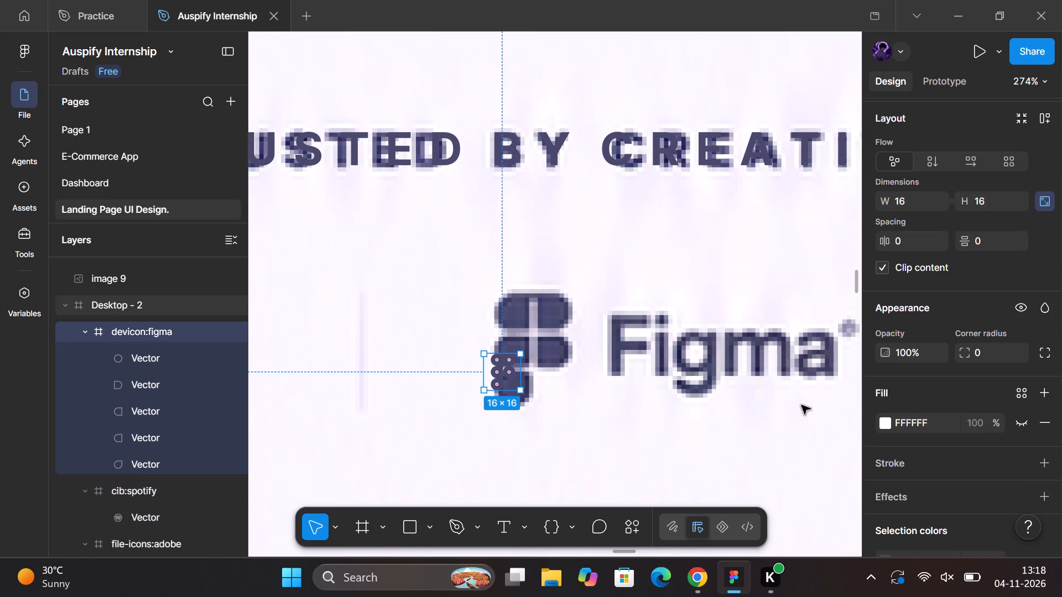
{"action": "scroll", "coordinate": [917, 252], "scroll_direction": "up", "scroll_amount": 1}
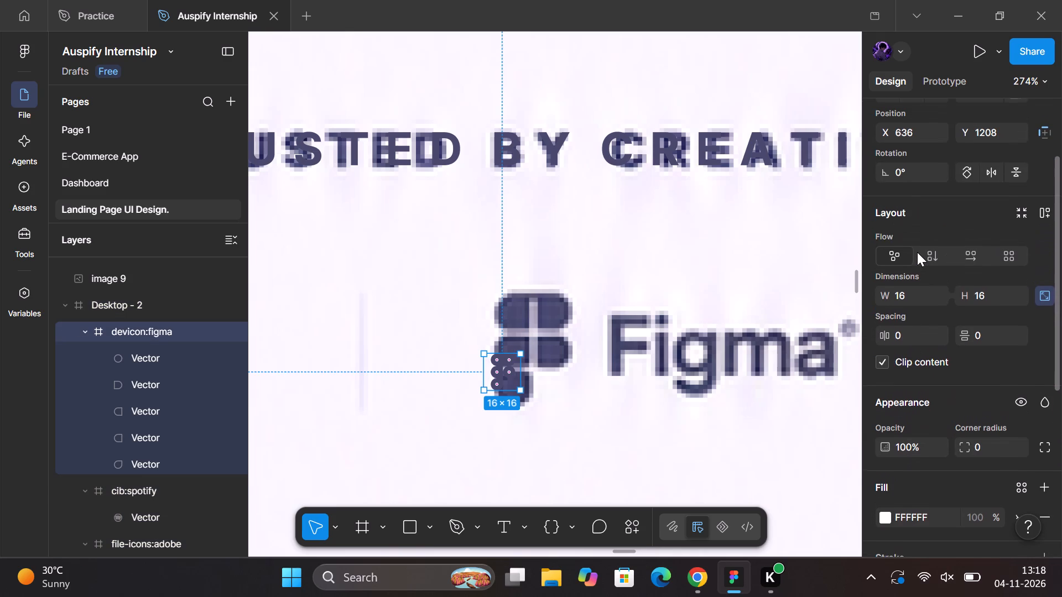
{"action": "scroll", "coordinate": [917, 252], "scroll_direction": "up", "scroll_amount": 1}
{"action": "scroll", "coordinate": [917, 252], "scroll_direction": "down", "scroll_amount": 1}
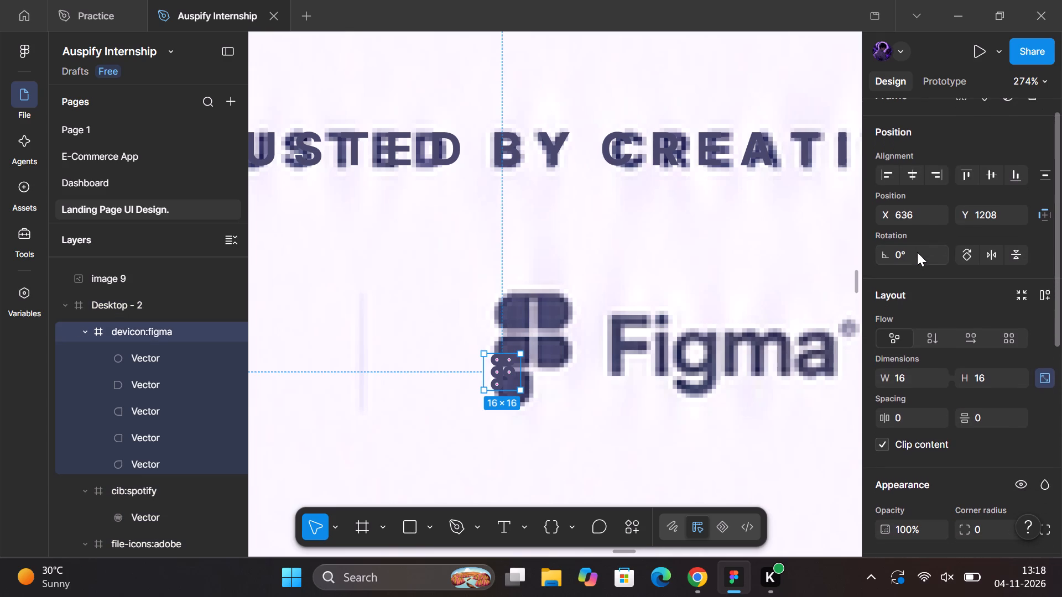
{"action": "left_click", "coordinate": [1001, 378]}
{"action": "type", "text": "50"}
{"action": "key", "text": "Return"}
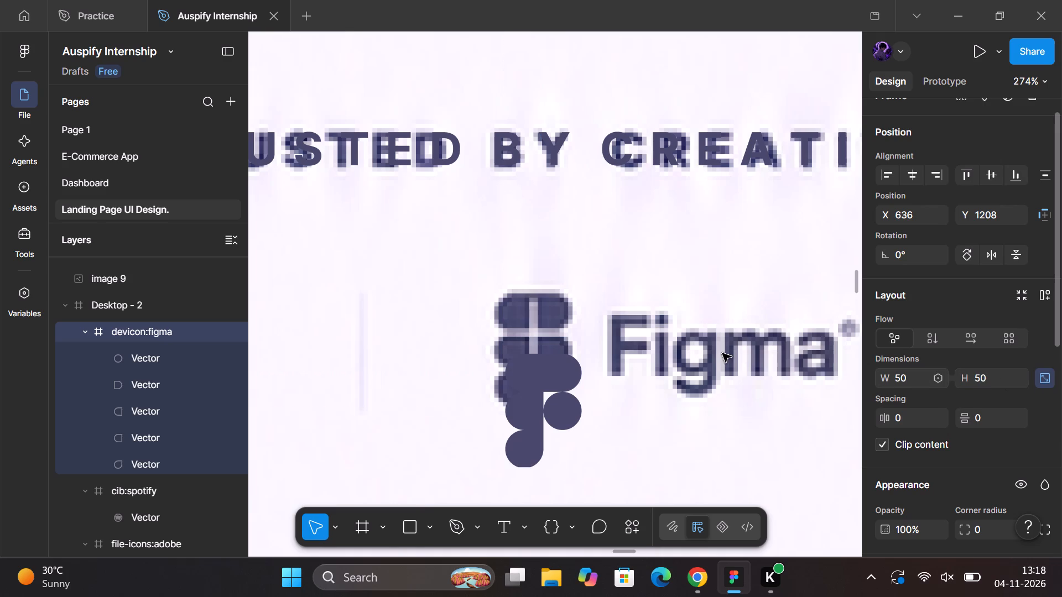
Move the Figma icon over the reference Figma logo, fine-tuning its position to X 630, Y 1180.
{"action": "left_click_drag", "start_coordinate": [560, 422], "coordinate": [554, 376]}
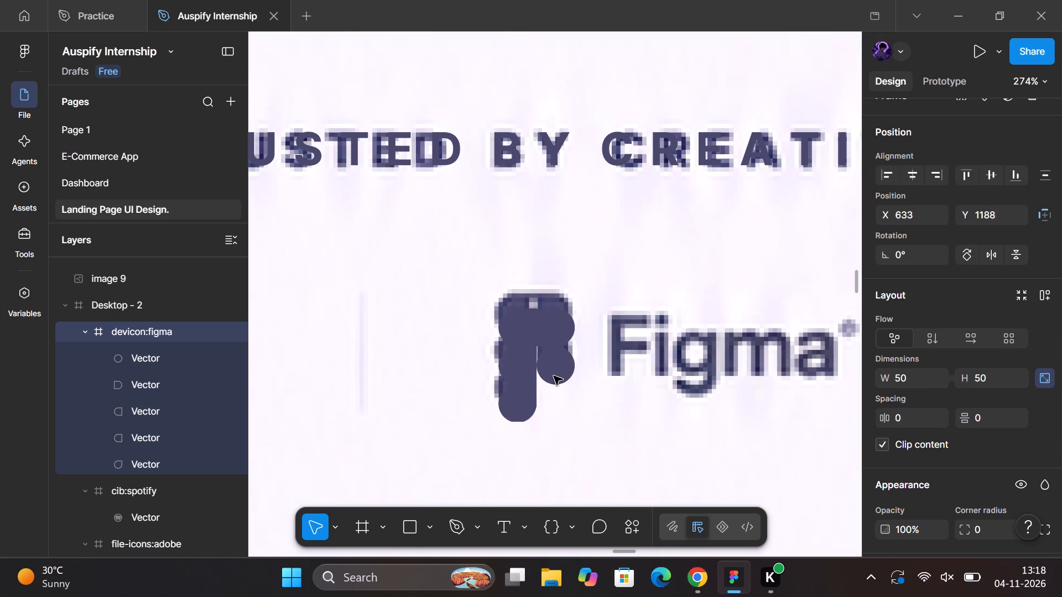
{"action": "left_click_drag", "start_coordinate": [554, 376], "coordinate": [551, 362]}
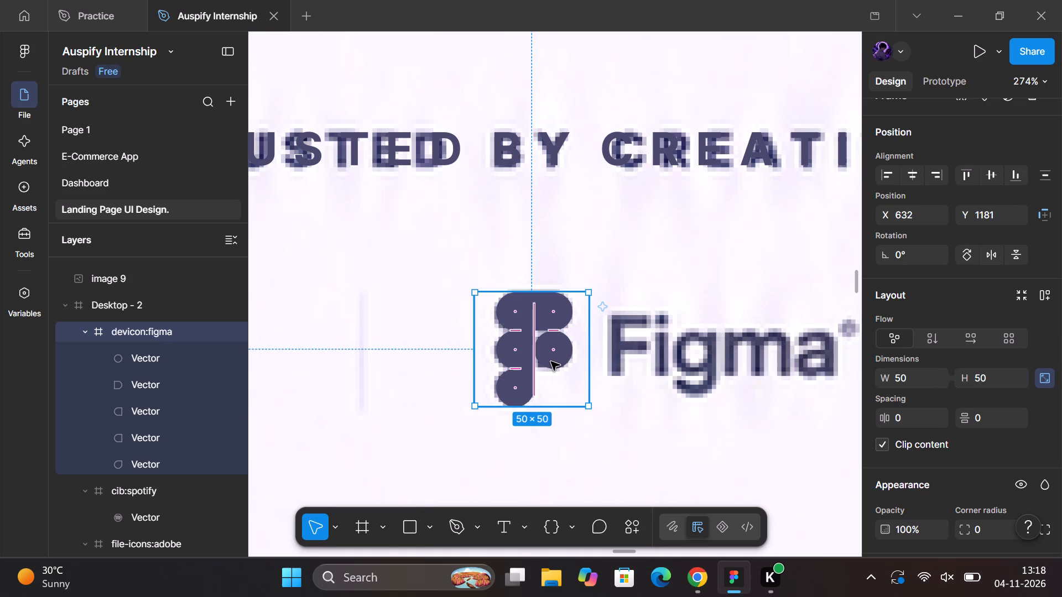
{"action": "left_click", "coordinate": [551, 362]}
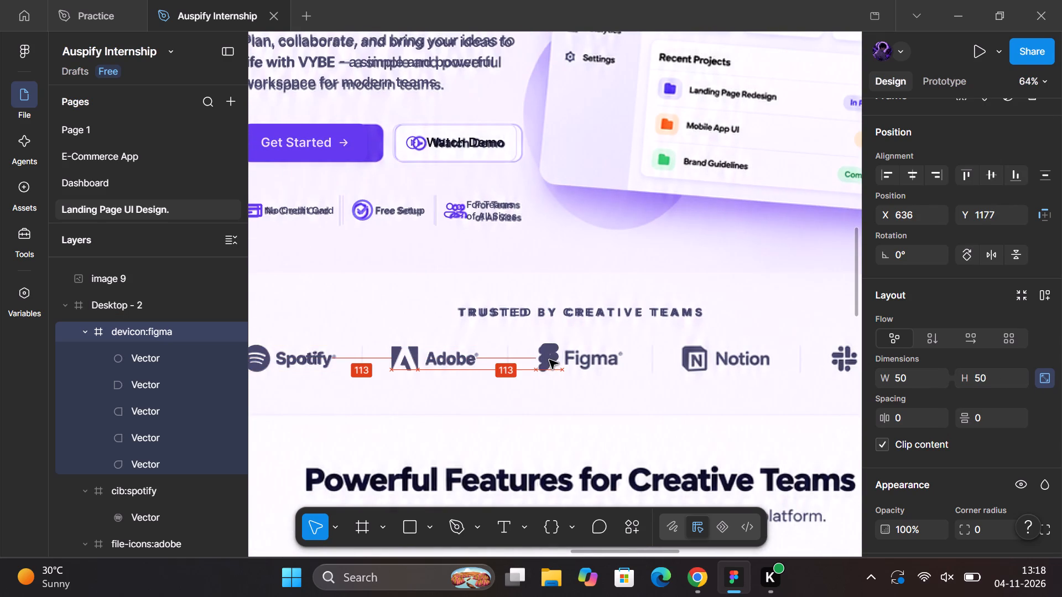
{"action": "key", "text": "Down"}
{"action": "key", "text": "Down"}
{"action": "key", "text": "Down"}
{"action": "key", "text": "Left"}
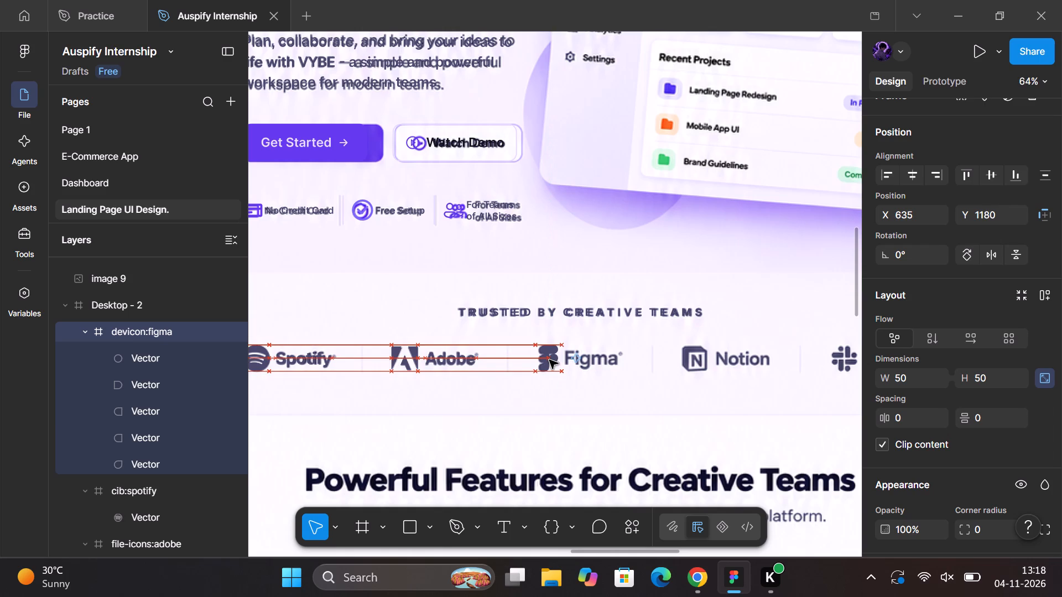
{"action": "key", "text": "Left"}
{"action": "key", "text": "Left"}
{"action": "key", "text": "Left"}
{"action": "key", "text": "Left"}
{"action": "key", "text": "Left"}
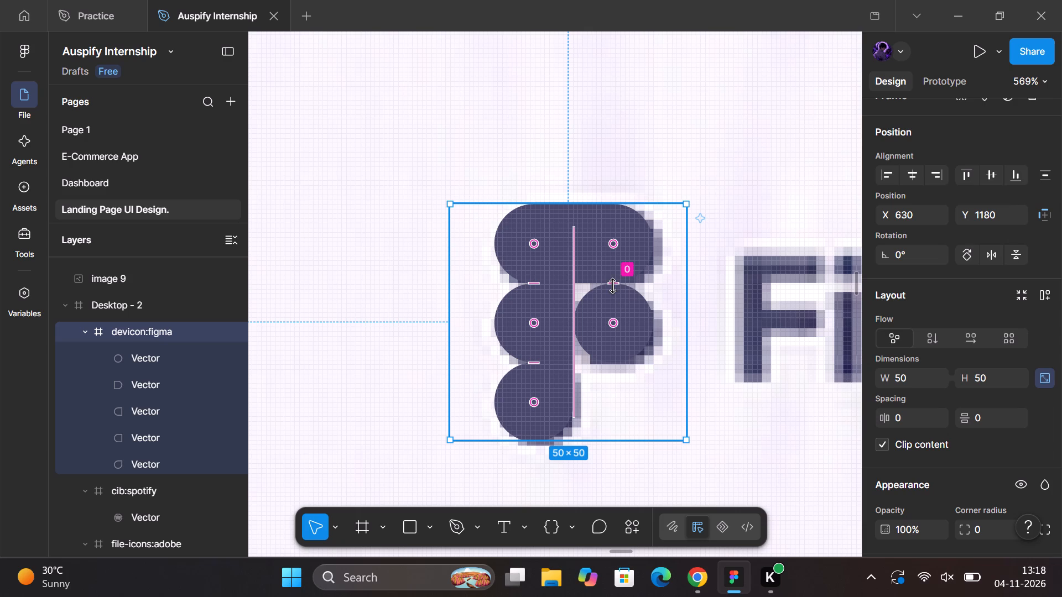
Set the horizontal spacing between the Figma icon's shapes to 2.
{"action": "left_click", "coordinate": [909, 417]}
{"action": "key", "text": "Up"}
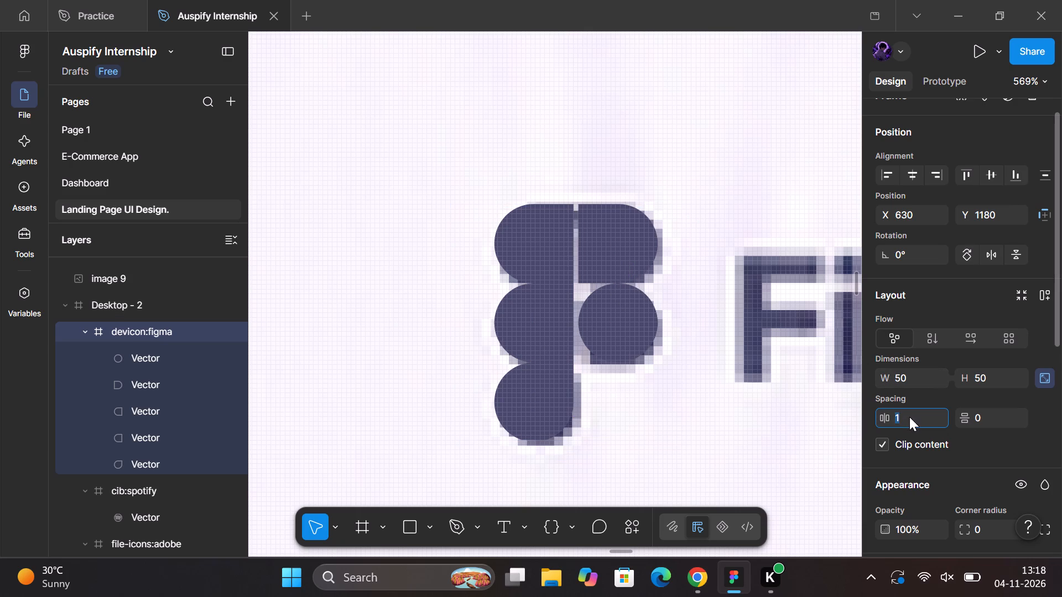
{"action": "key", "text": "Up"}
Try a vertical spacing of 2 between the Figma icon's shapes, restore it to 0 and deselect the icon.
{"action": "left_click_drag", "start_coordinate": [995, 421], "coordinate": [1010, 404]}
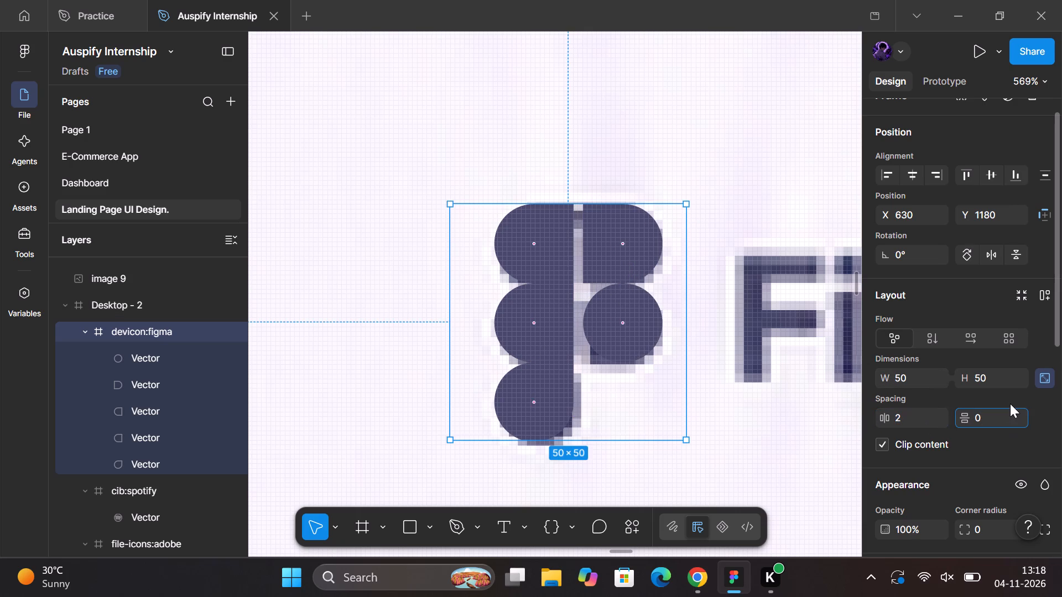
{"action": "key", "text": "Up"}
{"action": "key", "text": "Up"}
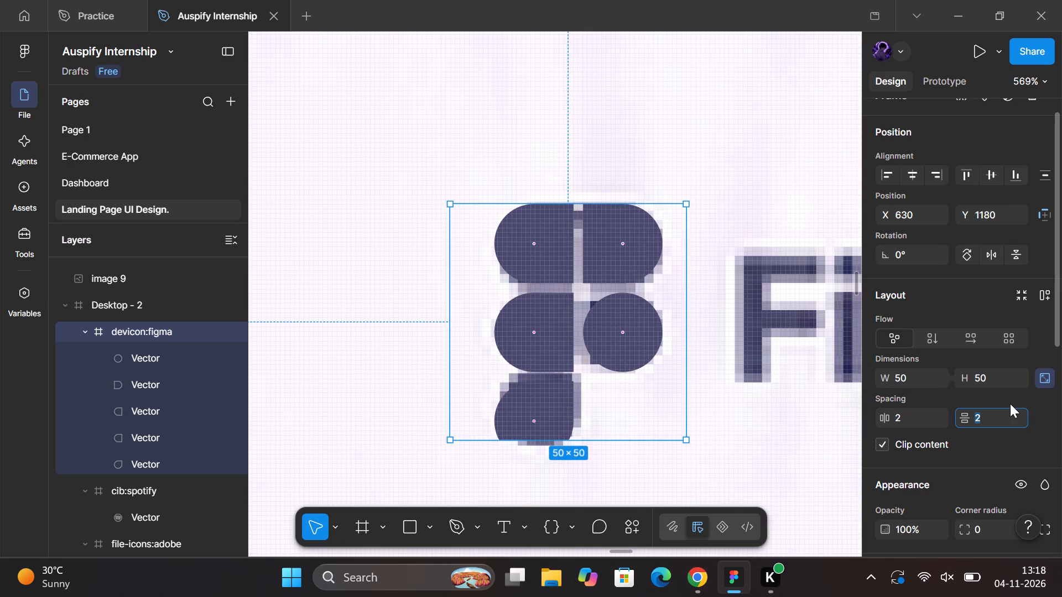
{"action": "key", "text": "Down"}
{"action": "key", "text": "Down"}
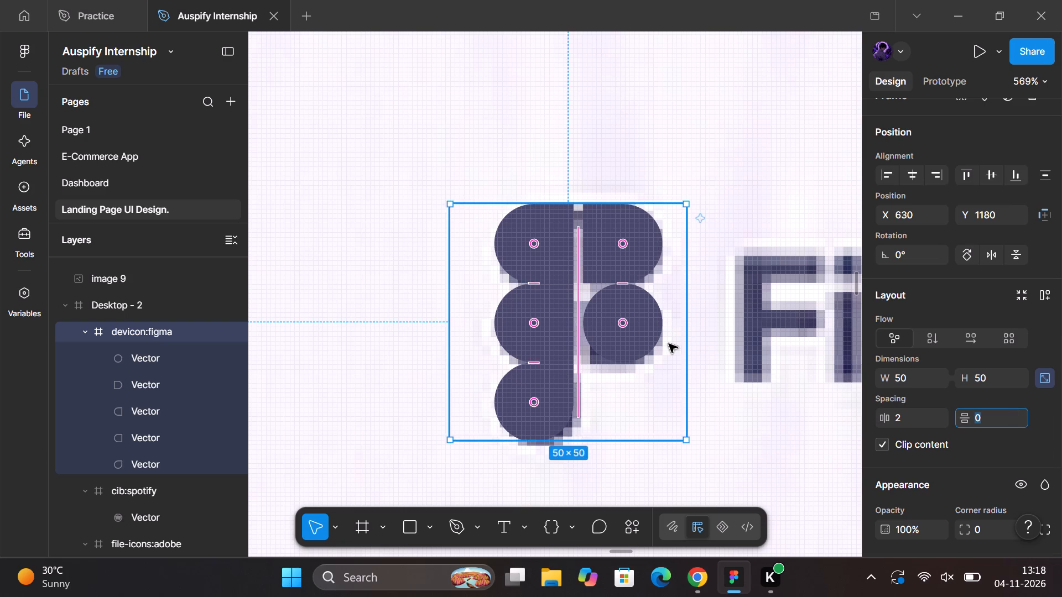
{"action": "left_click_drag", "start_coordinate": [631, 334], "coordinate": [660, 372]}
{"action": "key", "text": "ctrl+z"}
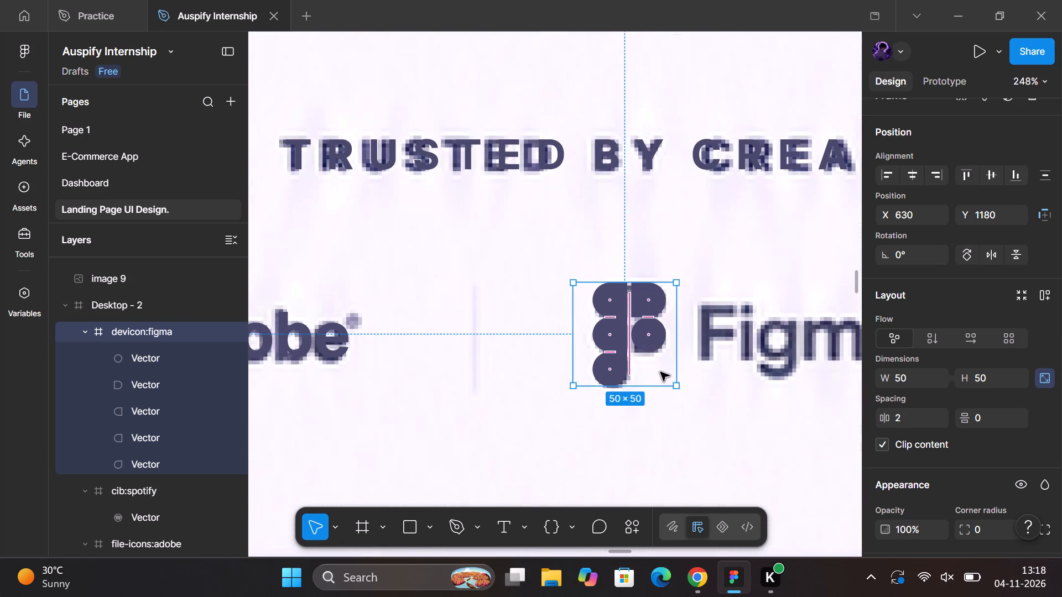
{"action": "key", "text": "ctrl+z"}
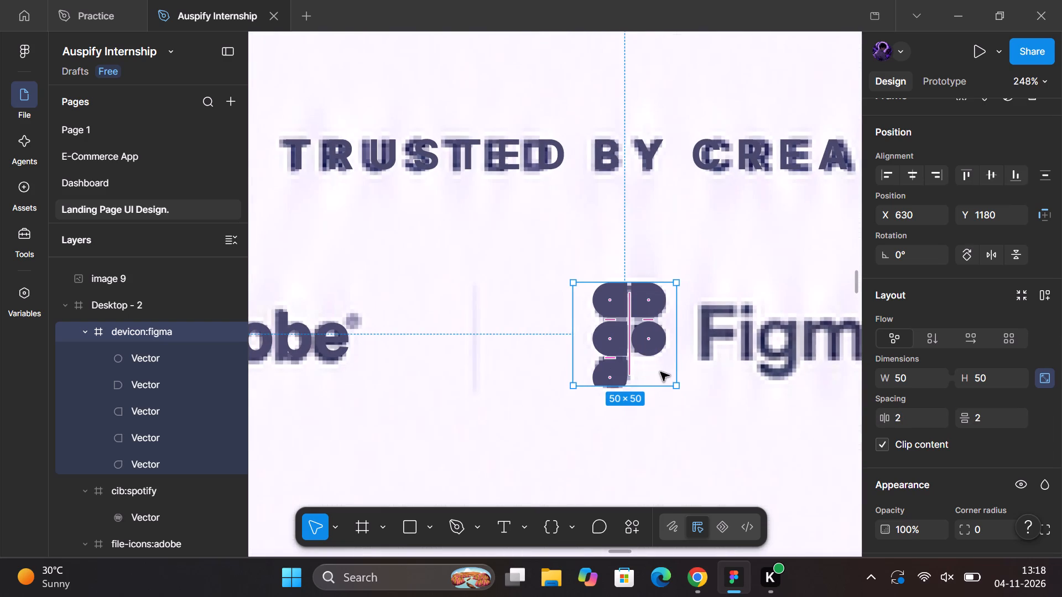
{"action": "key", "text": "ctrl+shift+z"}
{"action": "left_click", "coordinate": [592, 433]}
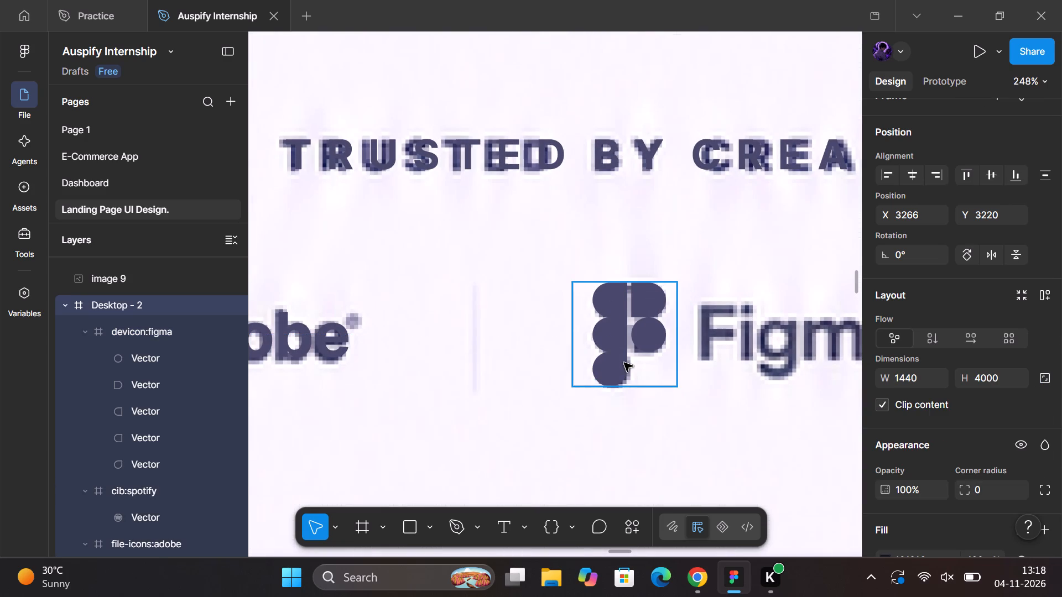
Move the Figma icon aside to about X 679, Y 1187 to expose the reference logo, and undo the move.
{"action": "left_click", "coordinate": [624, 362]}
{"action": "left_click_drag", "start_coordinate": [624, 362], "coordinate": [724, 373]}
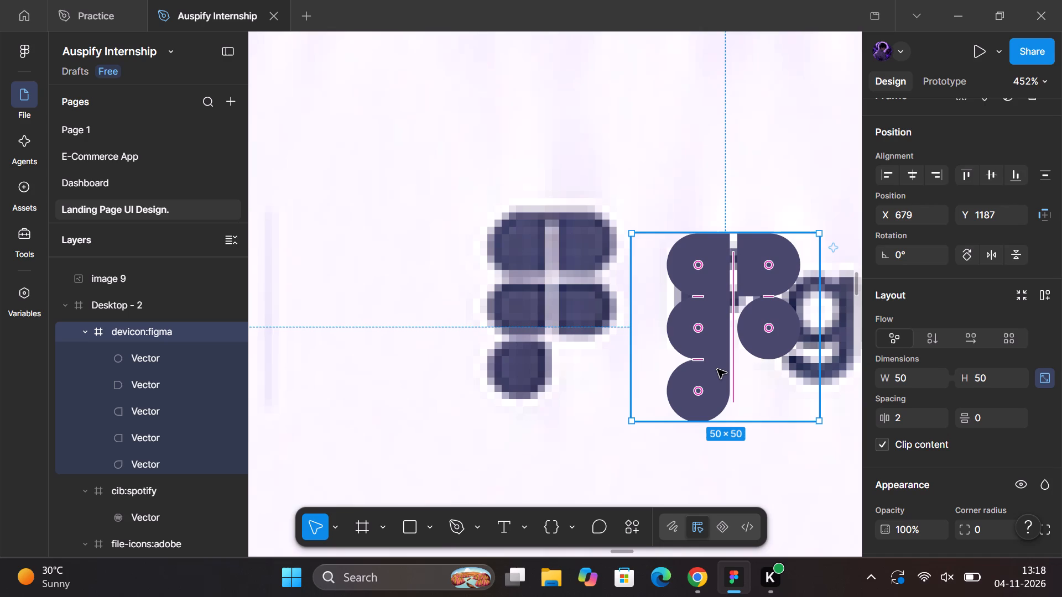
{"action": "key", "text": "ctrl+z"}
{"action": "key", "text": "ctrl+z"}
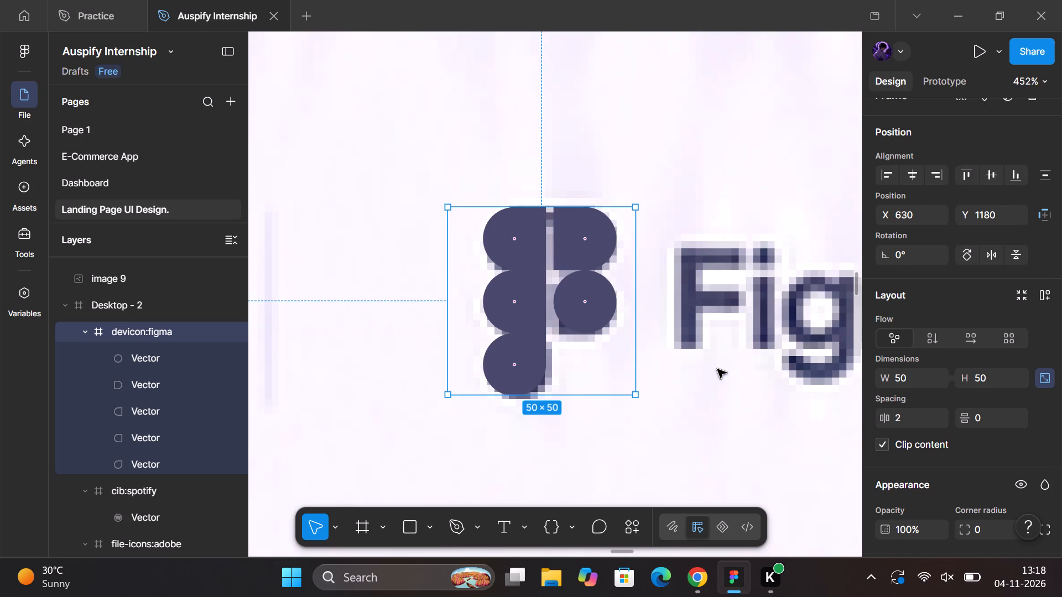
Undo the Figma icon's spacing, moves and enlargement, back to its 16 × 16 size with all five shapes recoloured 48496C.
{"action": "key", "text": "ctrl+z"}
{"action": "key", "text": "ctrl+z"}
{"action": "key", "text": "ctrl+z"}
{"action": "key", "text": "ctrl+z"}
{"action": "key", "text": "ctrl+z"}
{"action": "key", "text": "ctrl+z"}
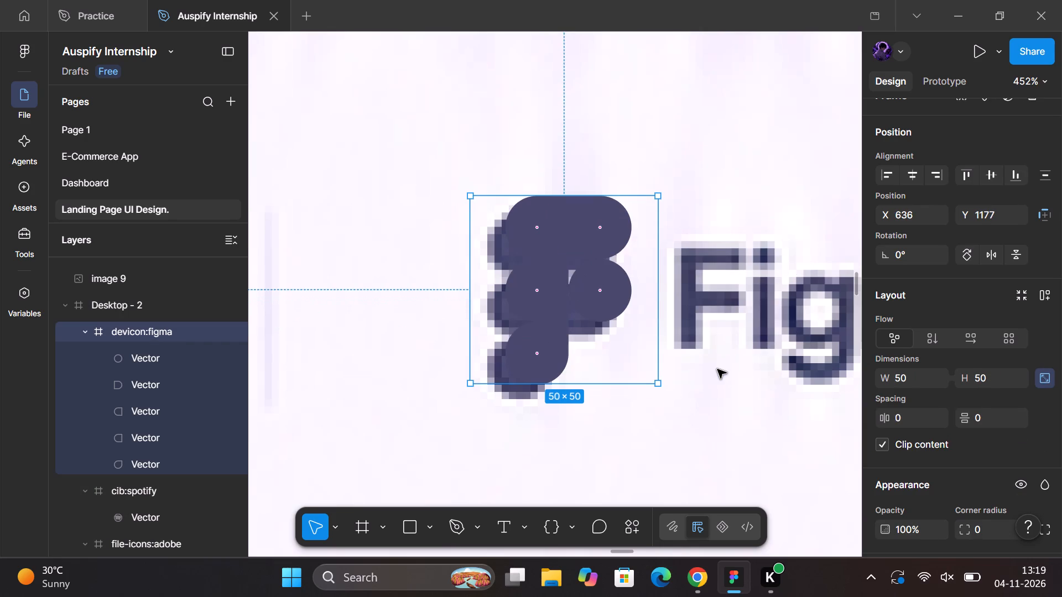
{"action": "key", "text": "ctrl+z"}
{"action": "key", "text": "ctrl+z"}
{"action": "key", "text": "ctrl+z"}
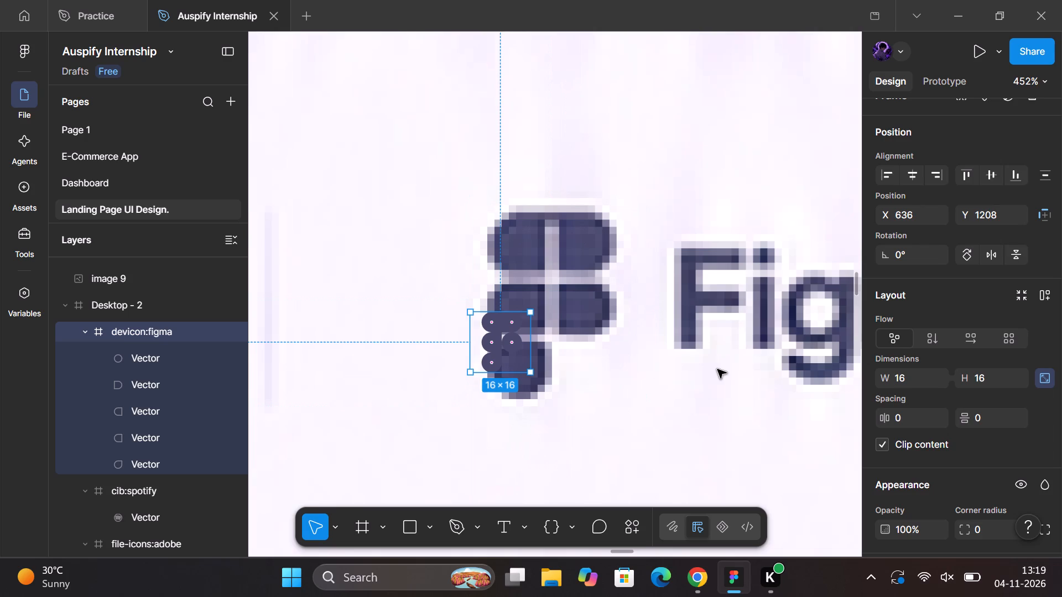
{"action": "key", "text": "ctrl+z"}
{"action": "key", "text": "ctrl+z"}
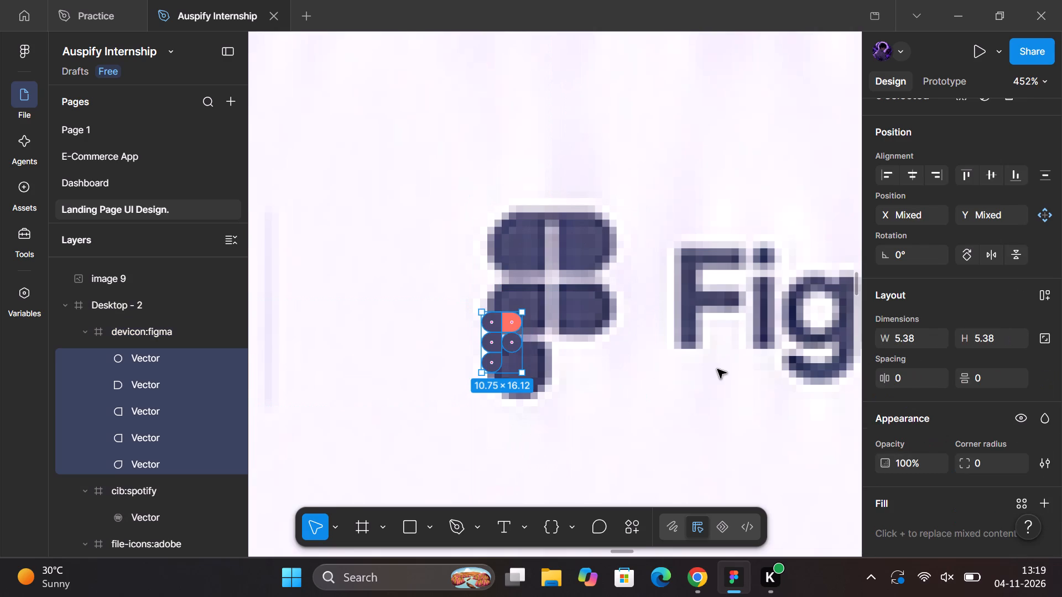
{"action": "key", "text": "ctrl+z"}
{"action": "scroll", "coordinate": [560, 385], "scroll_direction": "left", "scroll_amount": 1, "text": "ctrl"}
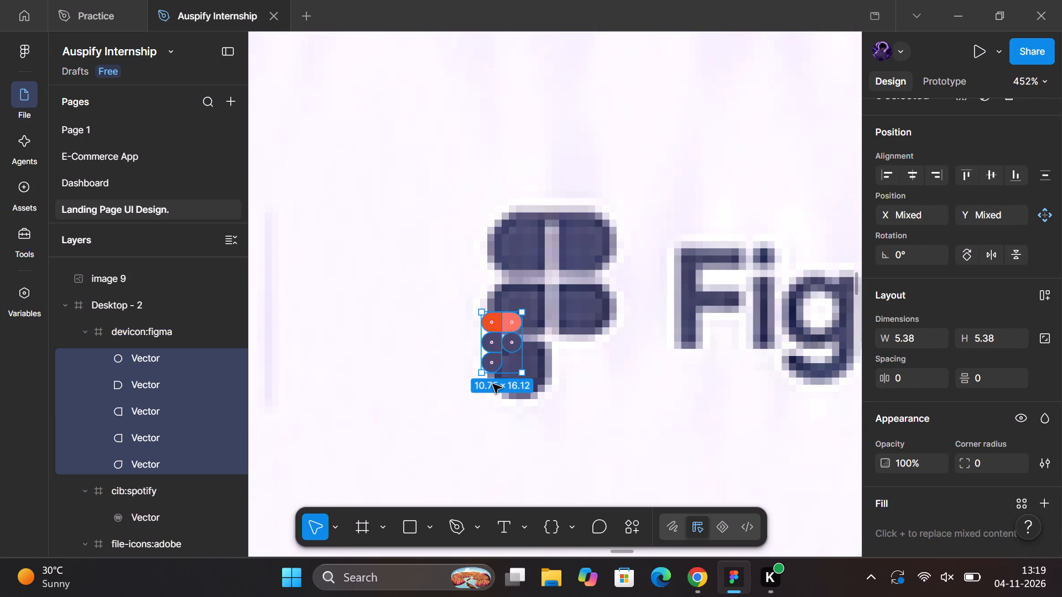
{"action": "key", "text": "ctrl+shift+z"}
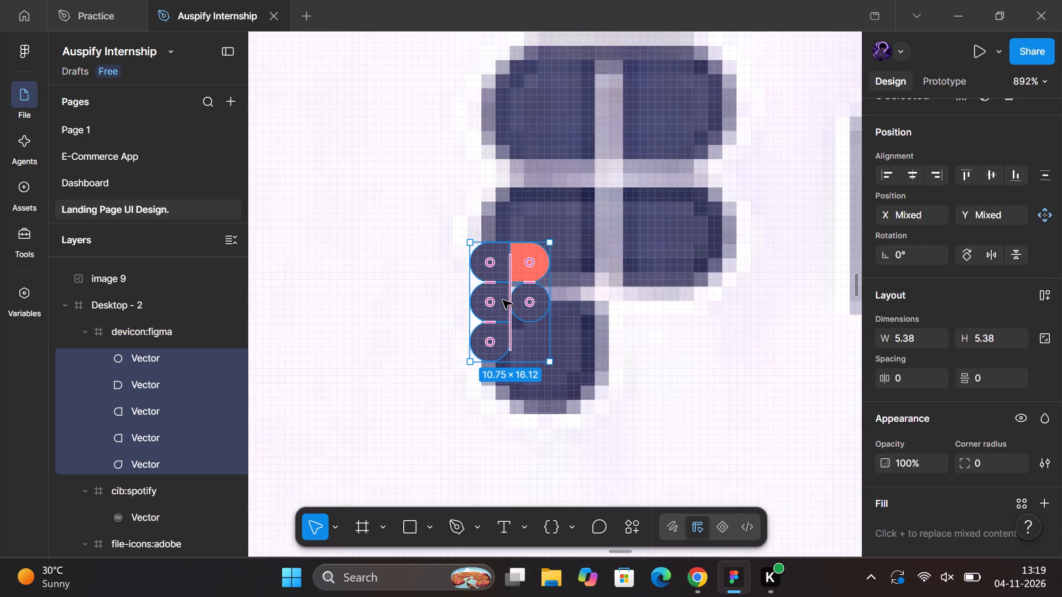
{"action": "key", "text": "ctrl+shift+z"}
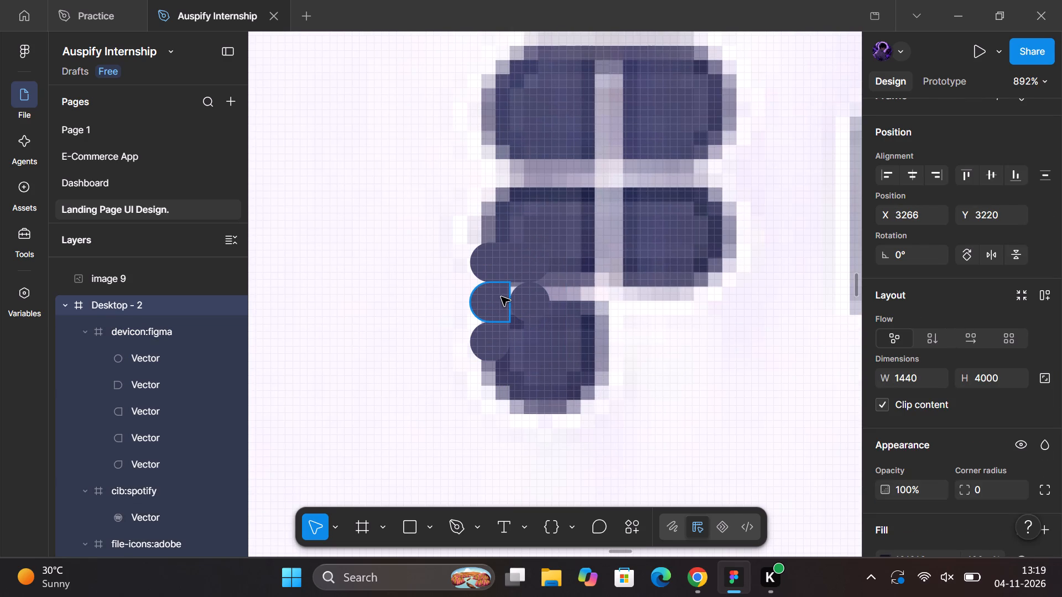
Select all five shapes of the Figma icon and set their horizontal and vertical spacing to 1.
{"action": "left_click", "coordinate": [501, 297], "text": "ctrl"}
{"action": "left_click", "coordinate": [527, 298], "text": "ctrl+shift"}
{"action": "left_click", "coordinate": [530, 284], "text": "ctrl+shift"}
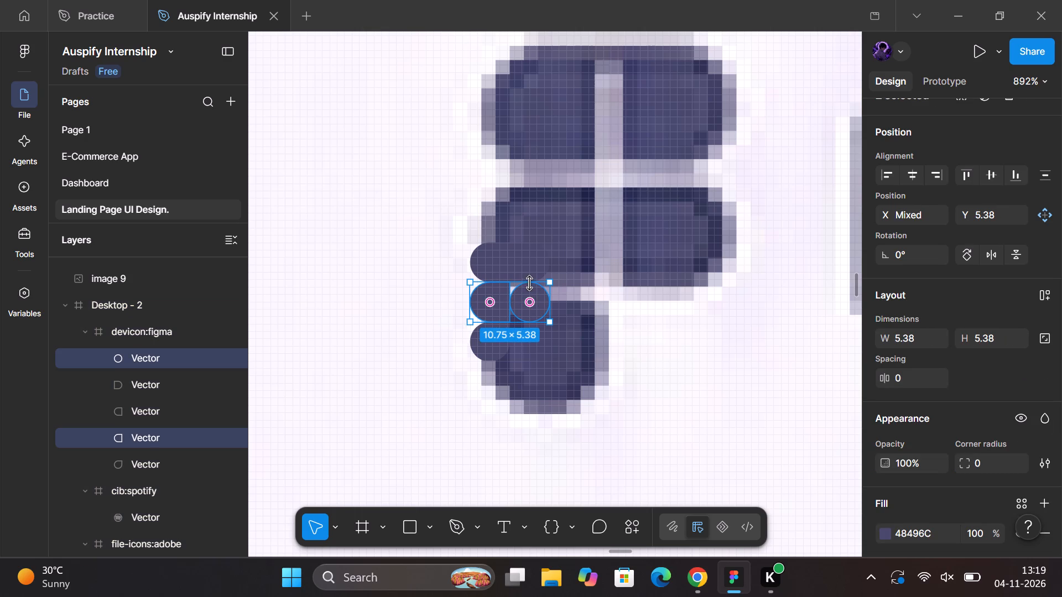
{"action": "left_click", "coordinate": [164, 360]}
{"action": "left_click", "coordinate": [153, 460], "text": "shift"}
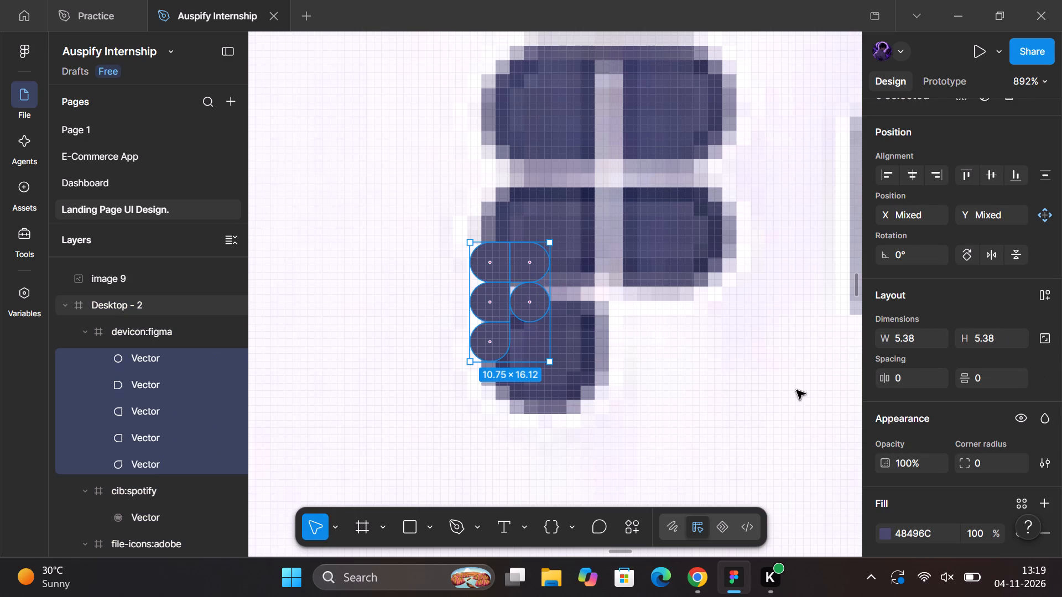
{"action": "left_click", "coordinate": [909, 383]}
{"action": "key", "text": "Up"}
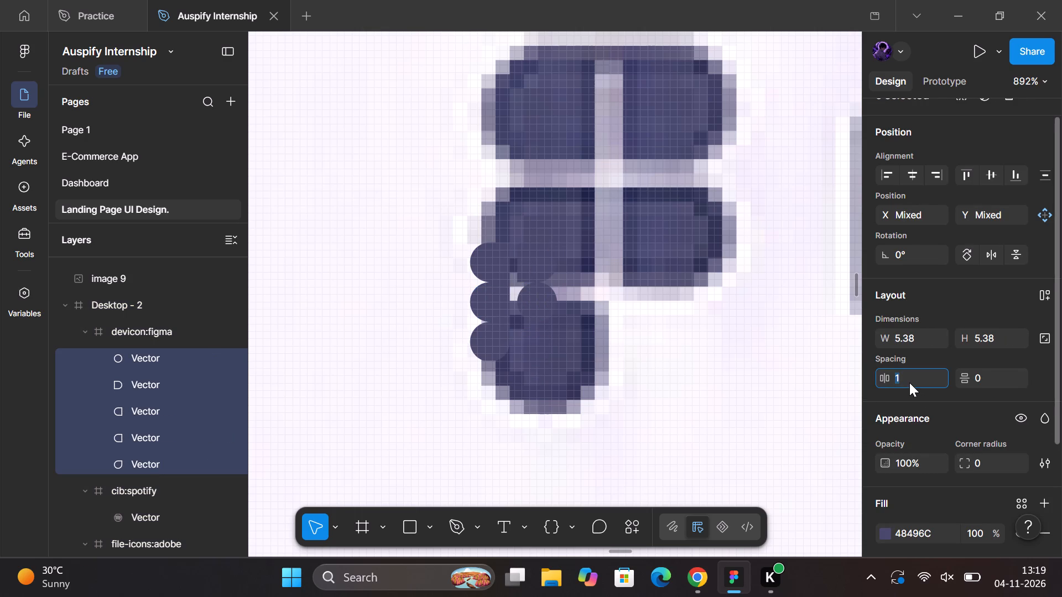
{"action": "left_click", "coordinate": [980, 378]}
{"action": "key", "text": "Up"}
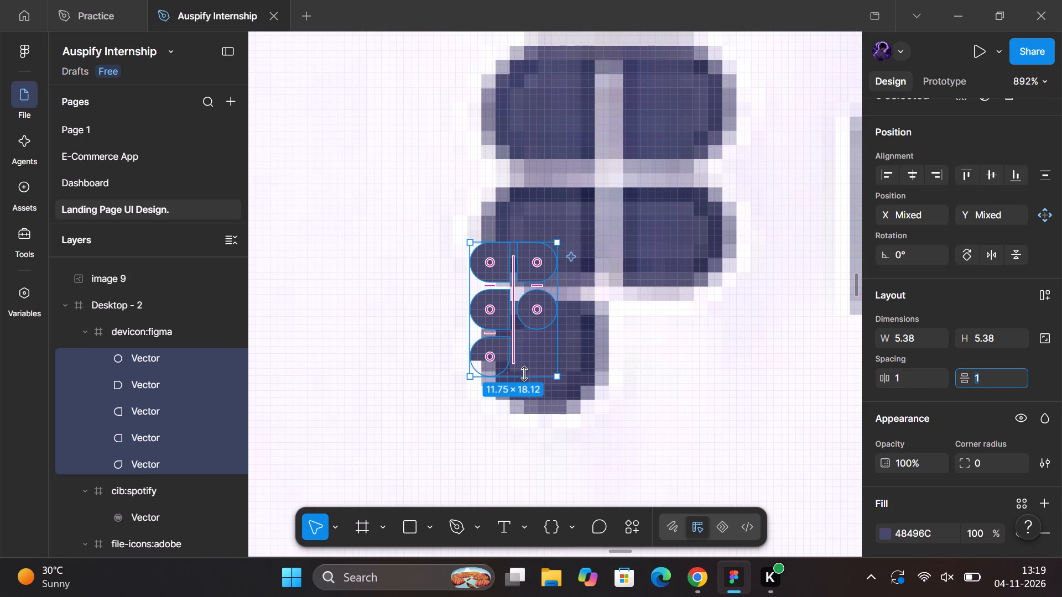
Extend the devicon:figma frame's bottom edge to a height of 18, keeping its top edge at Y 1208.
{"action": "left_click_drag", "start_coordinate": [524, 375], "coordinate": [522, 385], "text": "ctrl"}
{"action": "key", "text": "ctrl+z"}
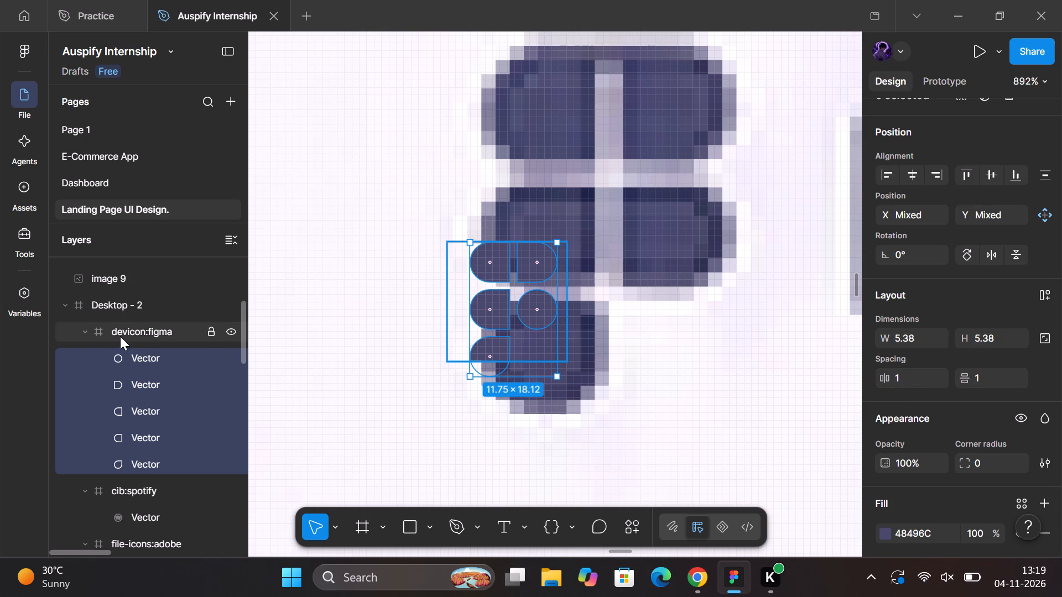
{"action": "left_click", "coordinate": [119, 336]}
{"action": "left_click_drag", "start_coordinate": [535, 360], "coordinate": [535, 362], "text": "ctrl"}
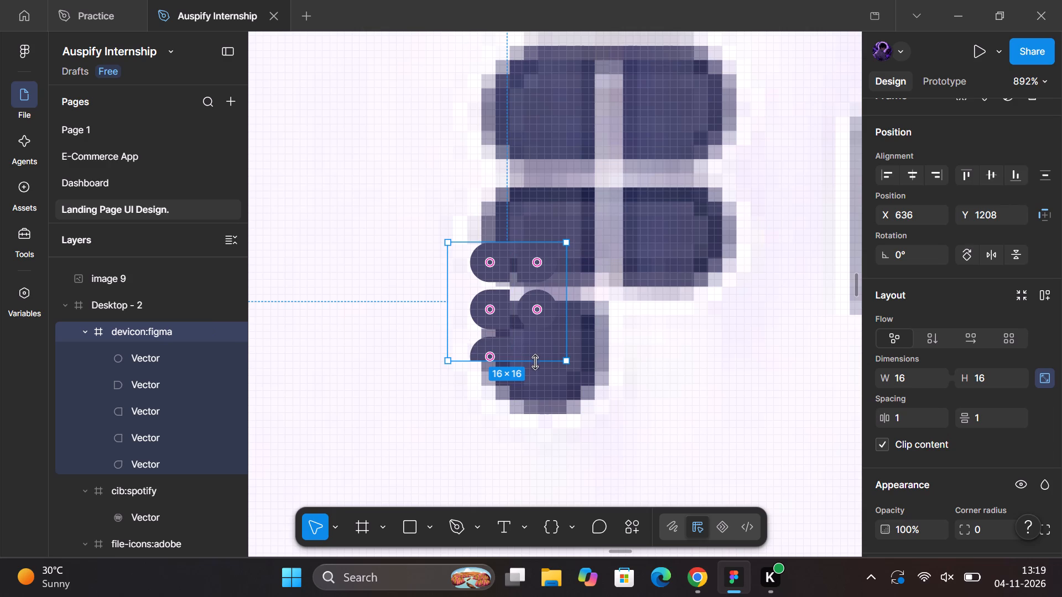
{"action": "left_click_drag", "start_coordinate": [535, 362], "coordinate": [534, 375], "text": "ctrl"}
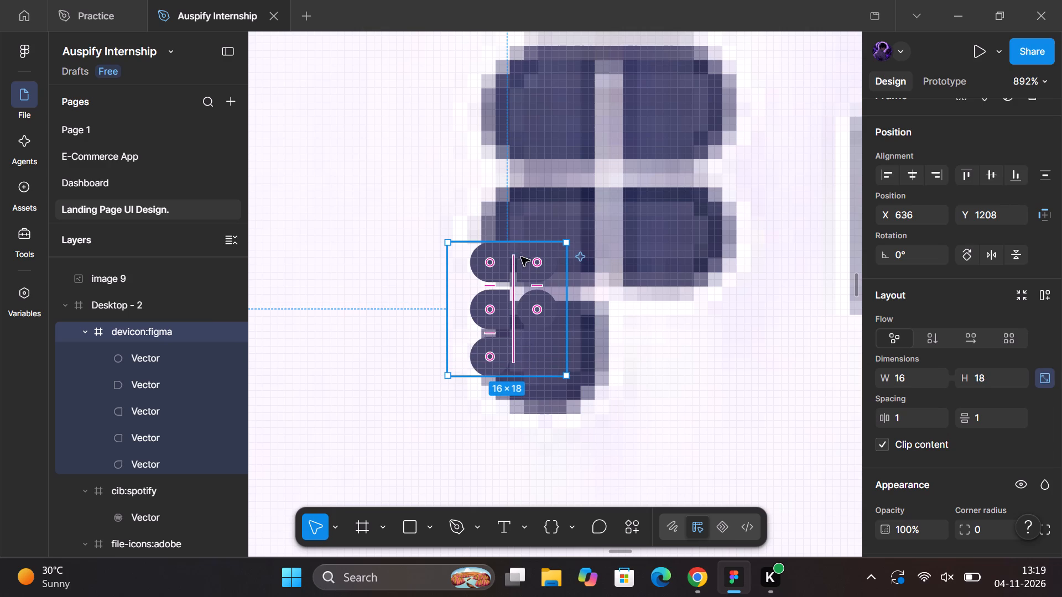
{"action": "left_click_drag", "start_coordinate": [518, 245], "coordinate": [518, 238], "text": "ctrl"}
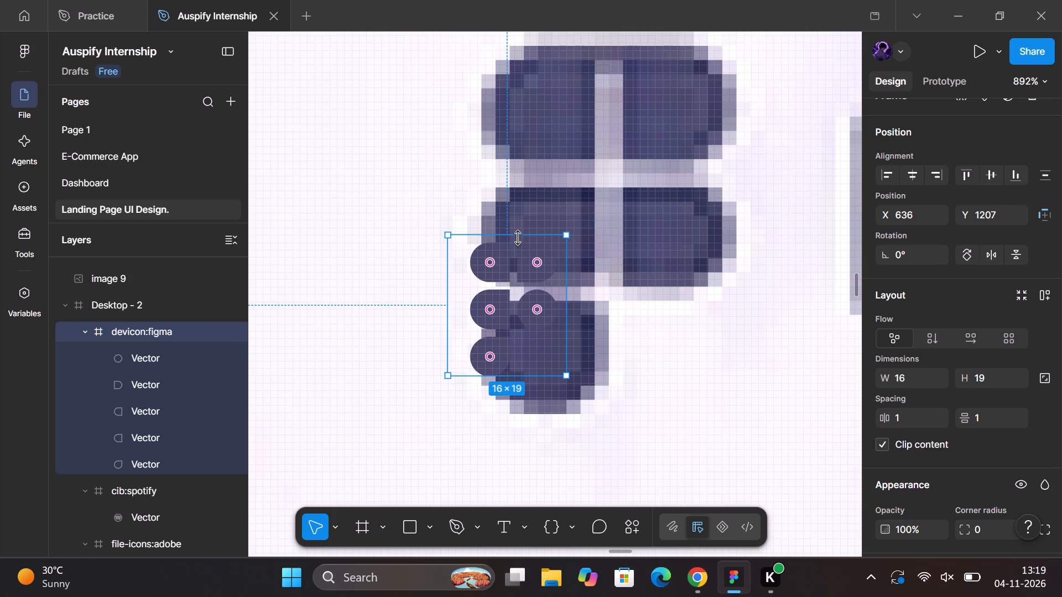
{"action": "left_click_drag", "start_coordinate": [518, 238], "coordinate": [518, 240], "text": "ctrl"}
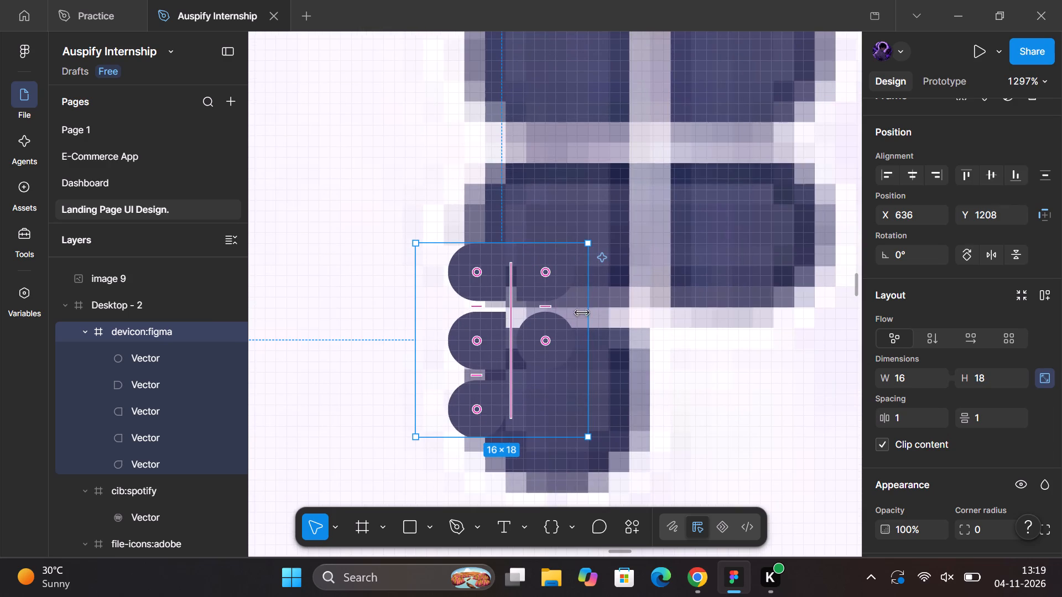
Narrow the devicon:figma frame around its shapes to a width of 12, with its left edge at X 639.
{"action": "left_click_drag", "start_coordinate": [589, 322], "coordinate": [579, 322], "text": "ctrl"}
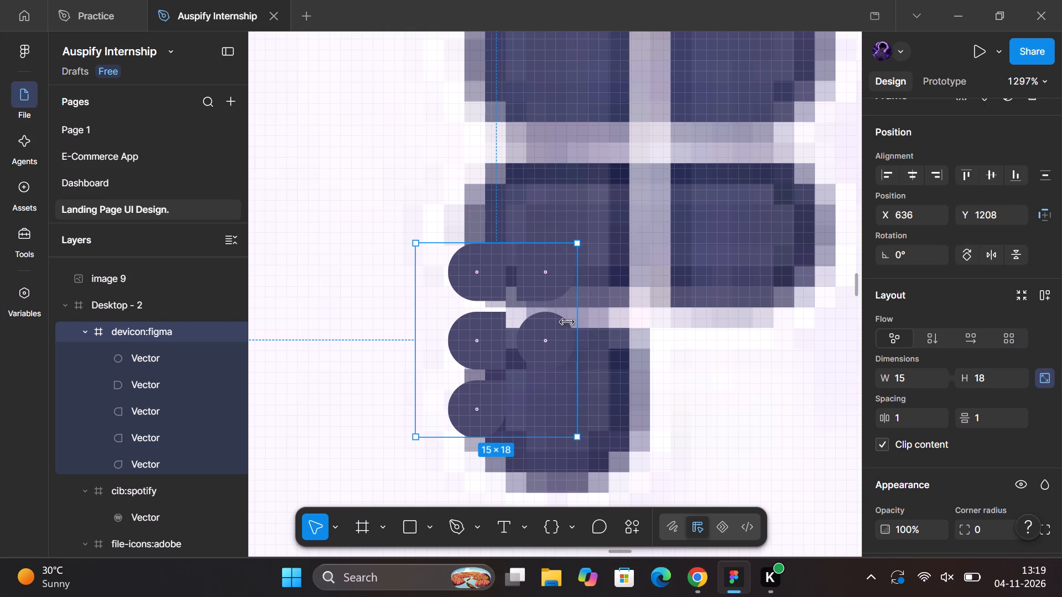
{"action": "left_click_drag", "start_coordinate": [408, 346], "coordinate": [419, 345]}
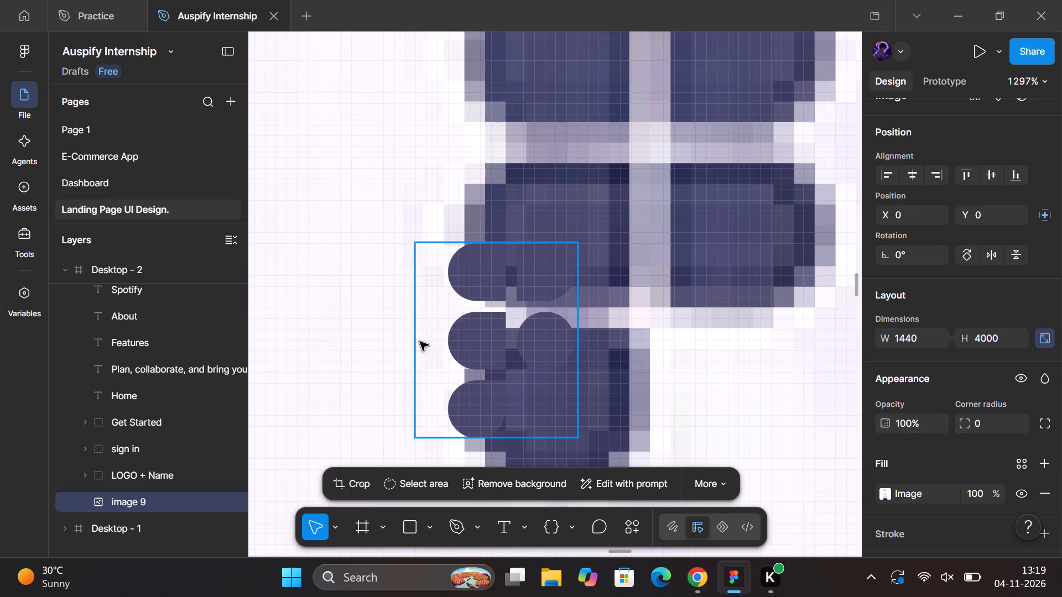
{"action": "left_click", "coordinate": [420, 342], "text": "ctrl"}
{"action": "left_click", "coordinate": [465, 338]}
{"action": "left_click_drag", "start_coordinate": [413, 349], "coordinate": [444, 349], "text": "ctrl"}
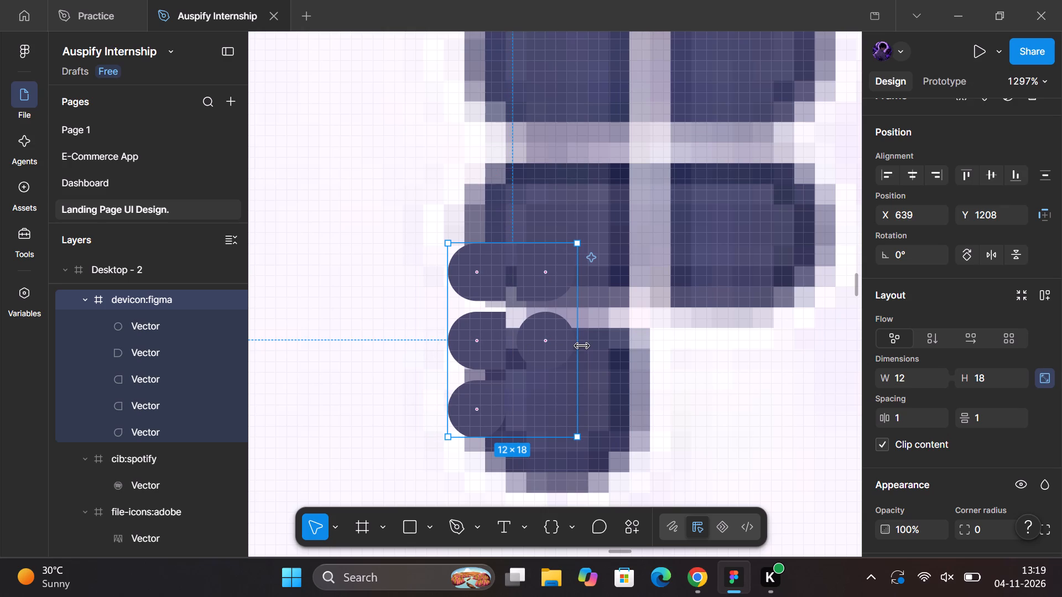
Expand the devicon:figma frame evenly around its shapes to 14 × 20, positioned at X 638, Y 1207.
{"action": "left_click", "coordinate": [582, 346], "text": "ctrl"}
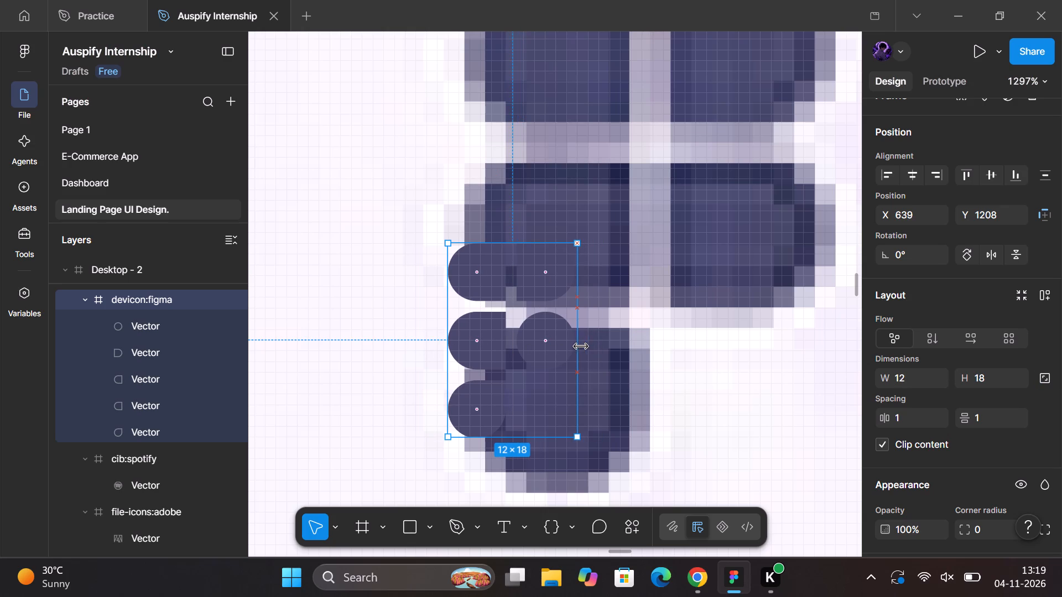
{"action": "left_click_drag", "start_coordinate": [516, 434], "coordinate": [516, 436], "text": "ctrl"}
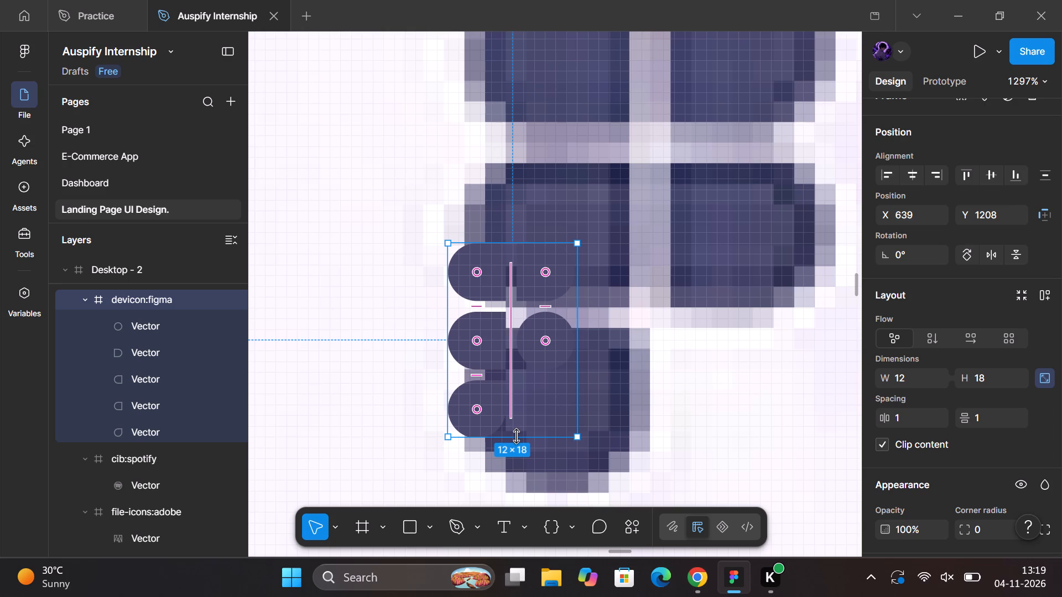
{"action": "left_click_drag", "start_coordinate": [516, 436], "coordinate": [516, 437], "text": "ctrl"}
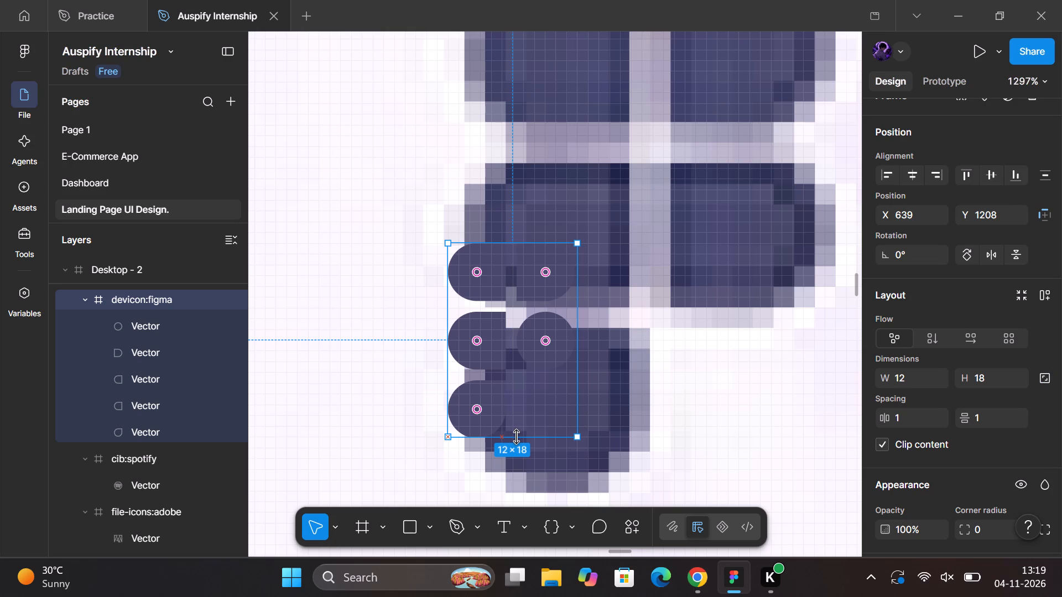
{"action": "left_click_drag", "start_coordinate": [516, 437], "coordinate": [520, 444], "text": "ctrl"}
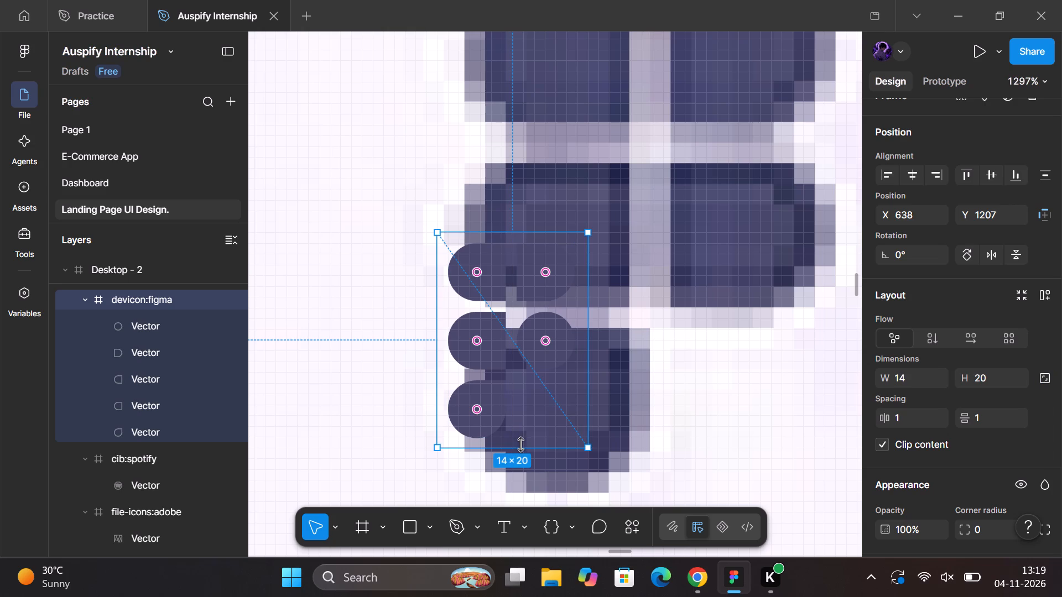
{"action": "left_click_drag", "start_coordinate": [520, 444], "coordinate": [520, 452], "text": "ctrl"}
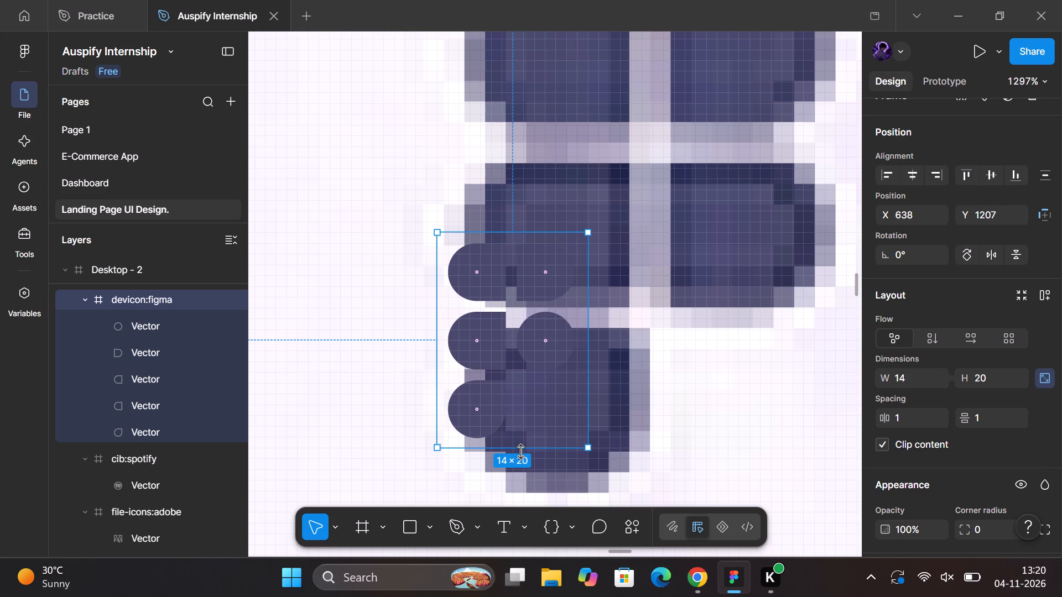
Widen the devicon:figma frame on both sides of its shapes to 20 × 20, with its left edge at X 635.
{"action": "left_click_drag", "start_coordinate": [440, 362], "coordinate": [429, 359]}
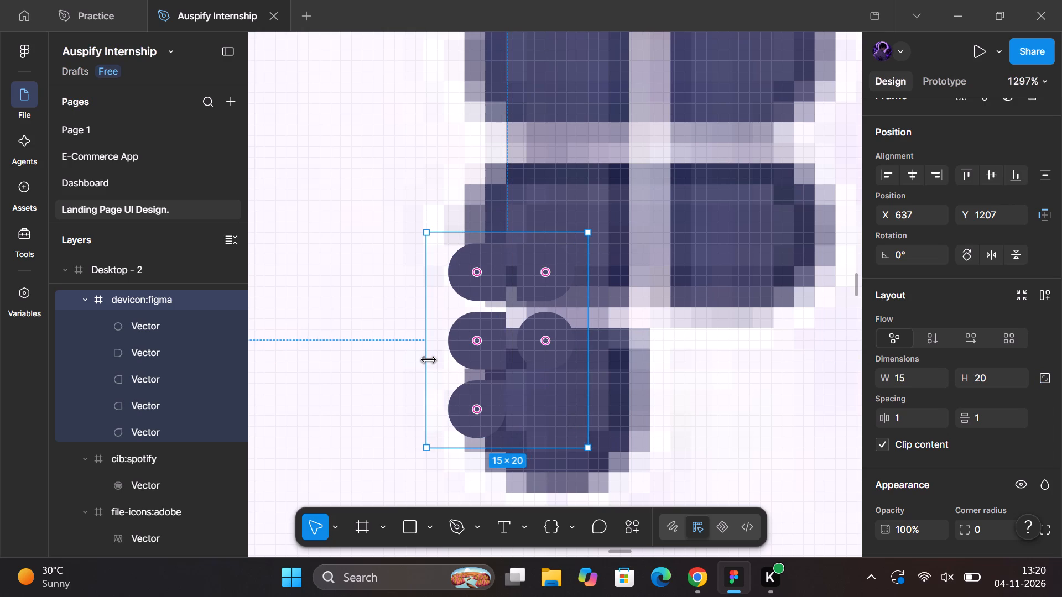
{"action": "left_click_drag", "start_coordinate": [429, 359], "coordinate": [424, 359]}
{"action": "left_click_drag", "start_coordinate": [424, 359], "coordinate": [419, 359]}
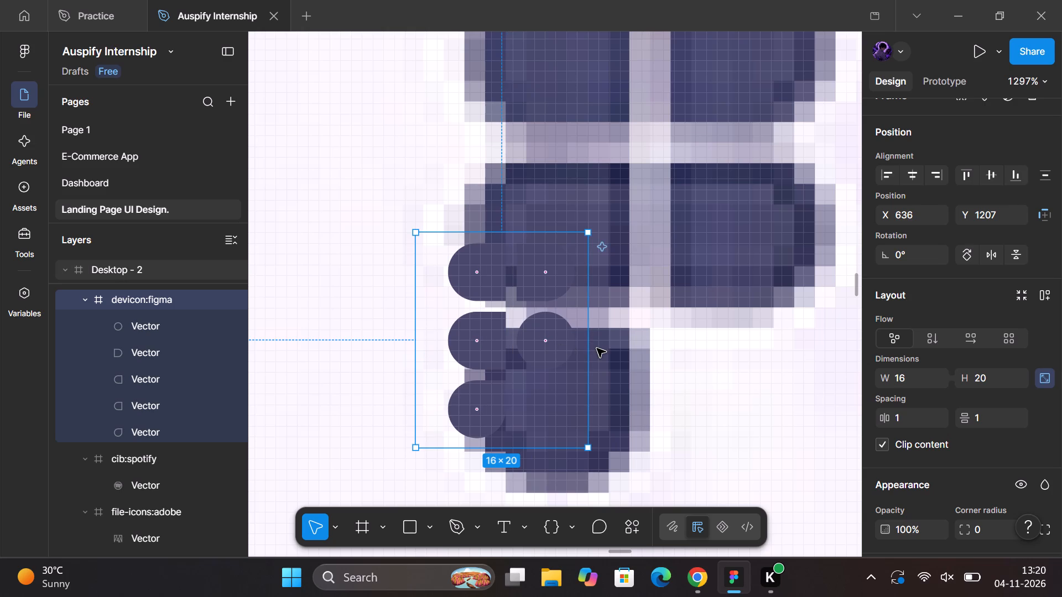
{"action": "left_click_drag", "start_coordinate": [587, 345], "coordinate": [595, 345], "text": "ctrl"}
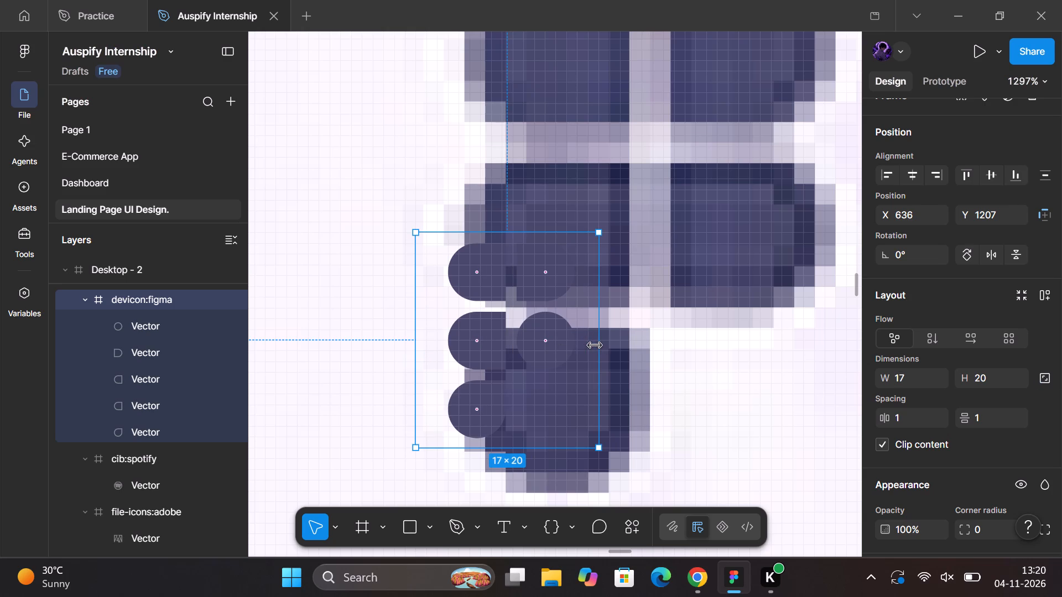
{"action": "left_click_drag", "start_coordinate": [595, 345], "coordinate": [606, 345], "text": "ctrl"}
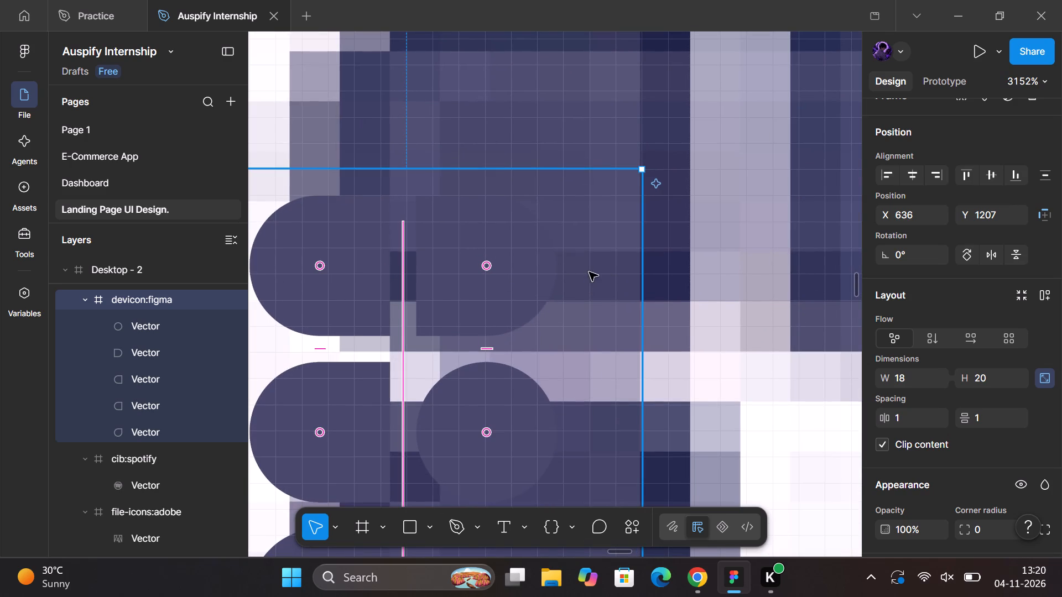
{"action": "scroll", "coordinate": [616, 273], "scroll_direction": "right", "scroll_amount": 2}
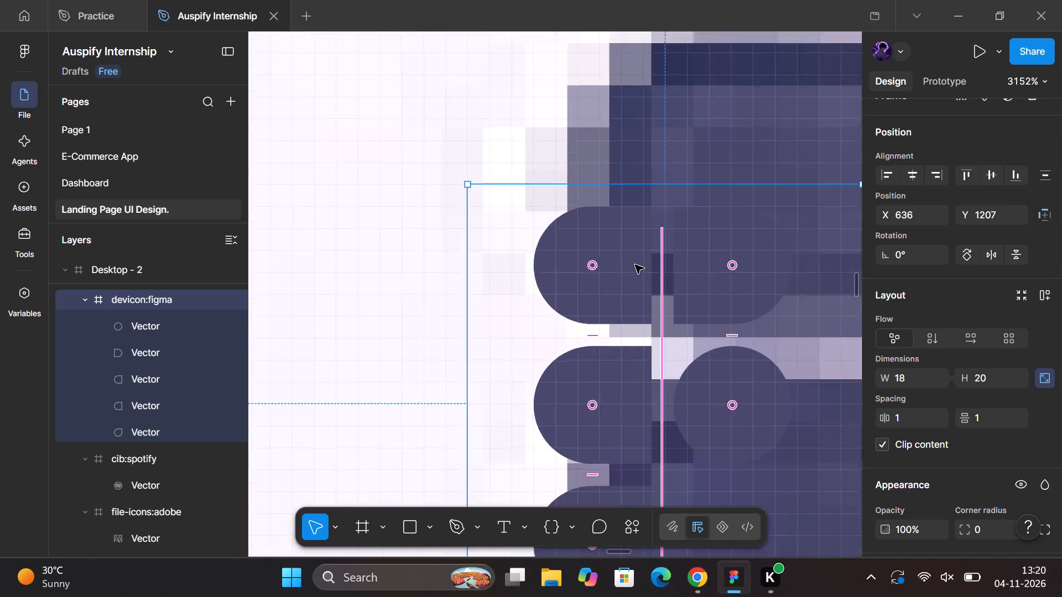
{"action": "scroll", "coordinate": [767, 281], "scroll_direction": "down", "scroll_amount": 1}
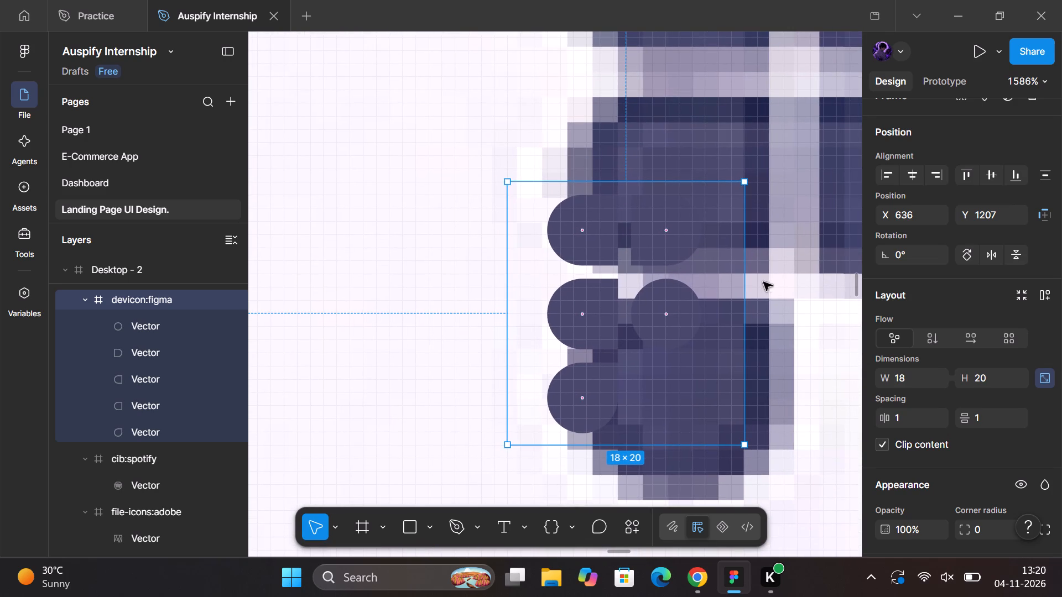
{"action": "left_click_drag", "start_coordinate": [746, 288], "coordinate": [752, 289]}
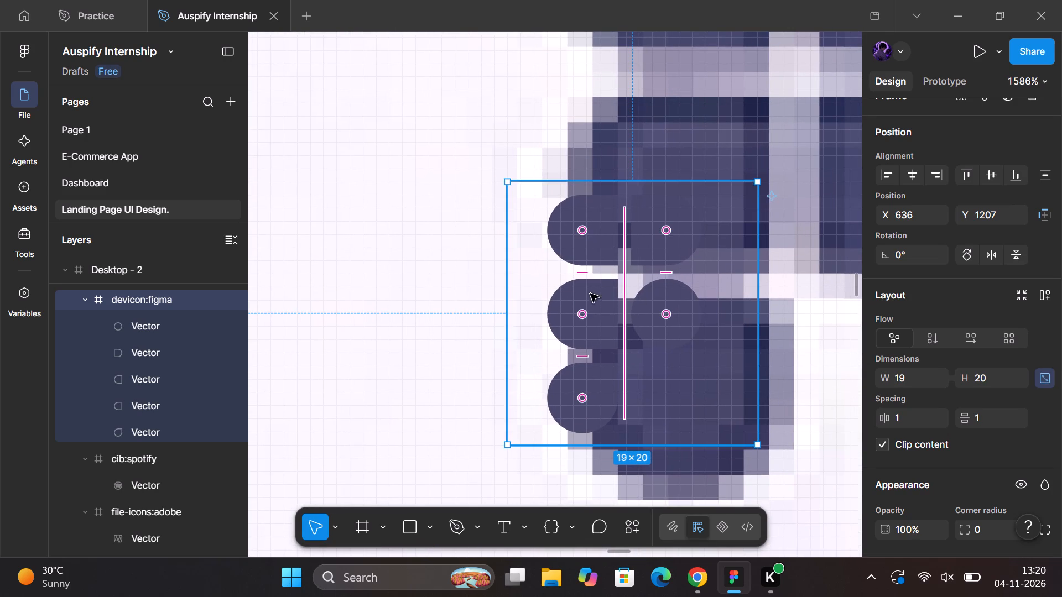
{"action": "key", "text": "ctrl+x"}
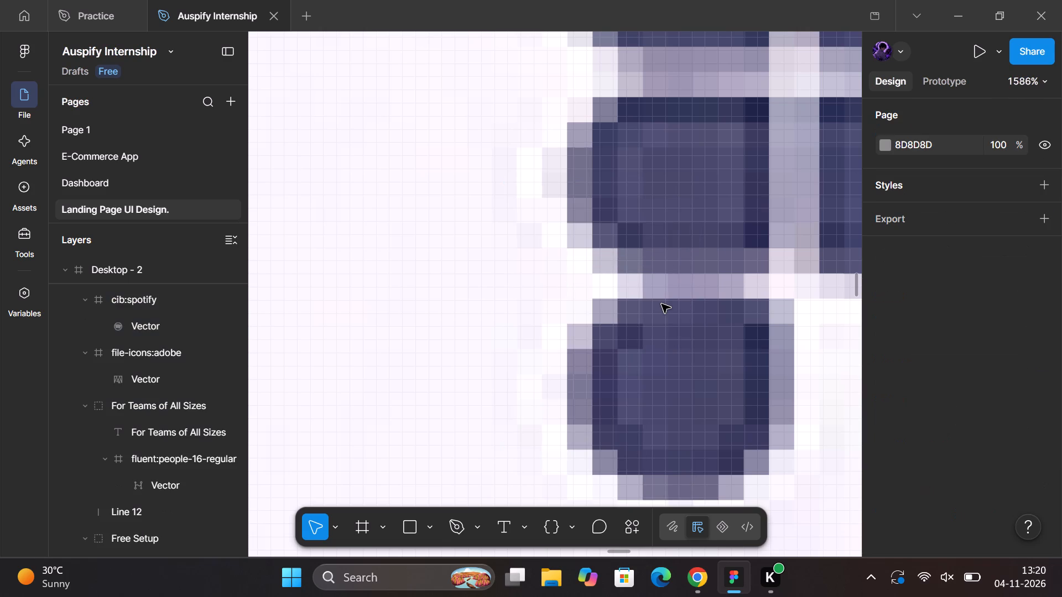
{"action": "key", "text": "ctrl+z"}
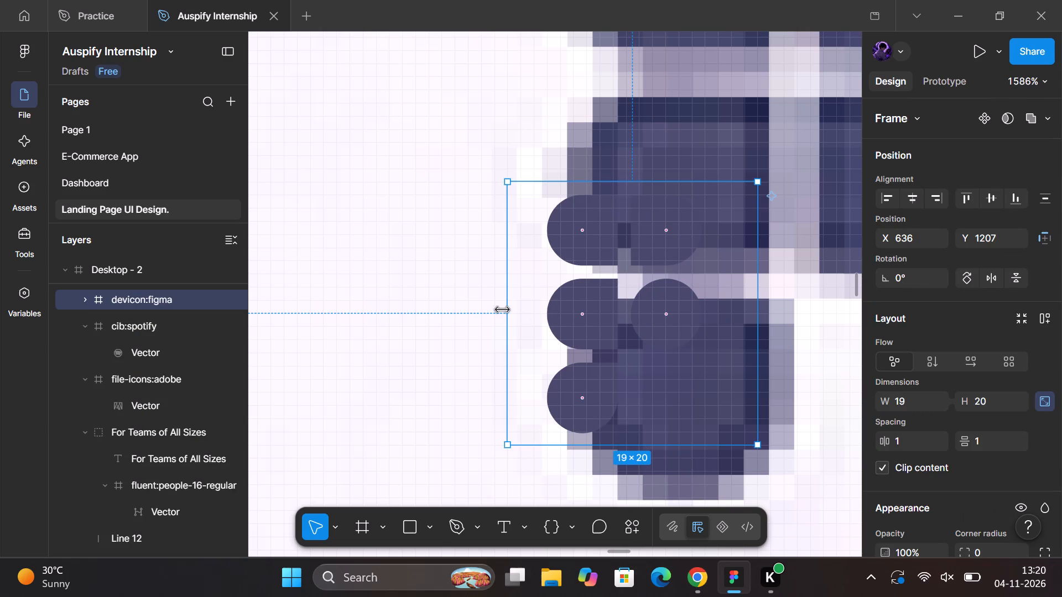
{"action": "left_click_drag", "start_coordinate": [501, 310], "coordinate": [495, 310], "text": "ctrl"}
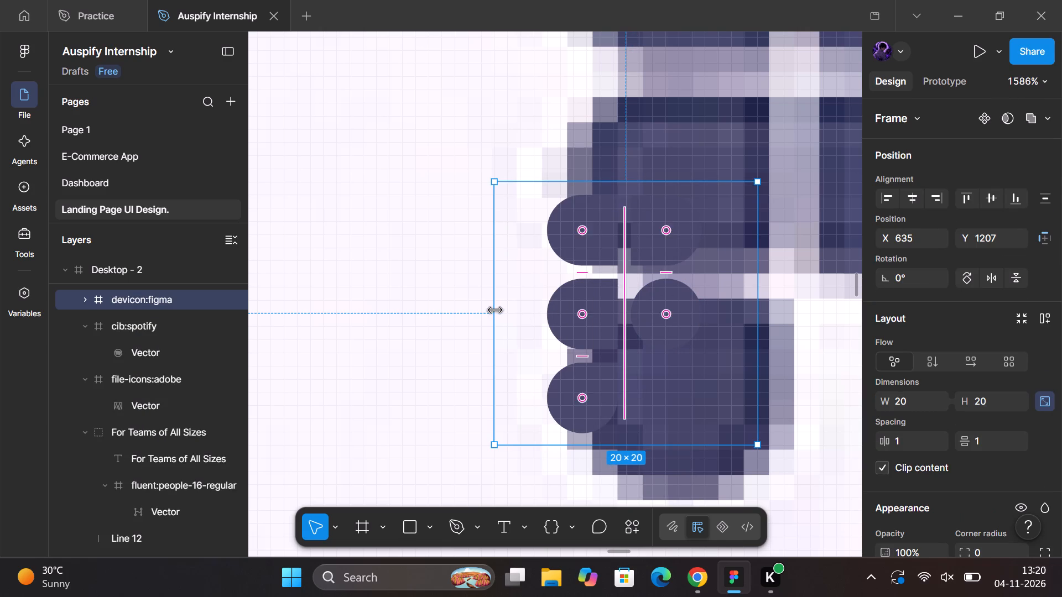
Scale the devicon:figma frame proportionally to a width of 50.
{"action": "left_click", "coordinate": [920, 406]}
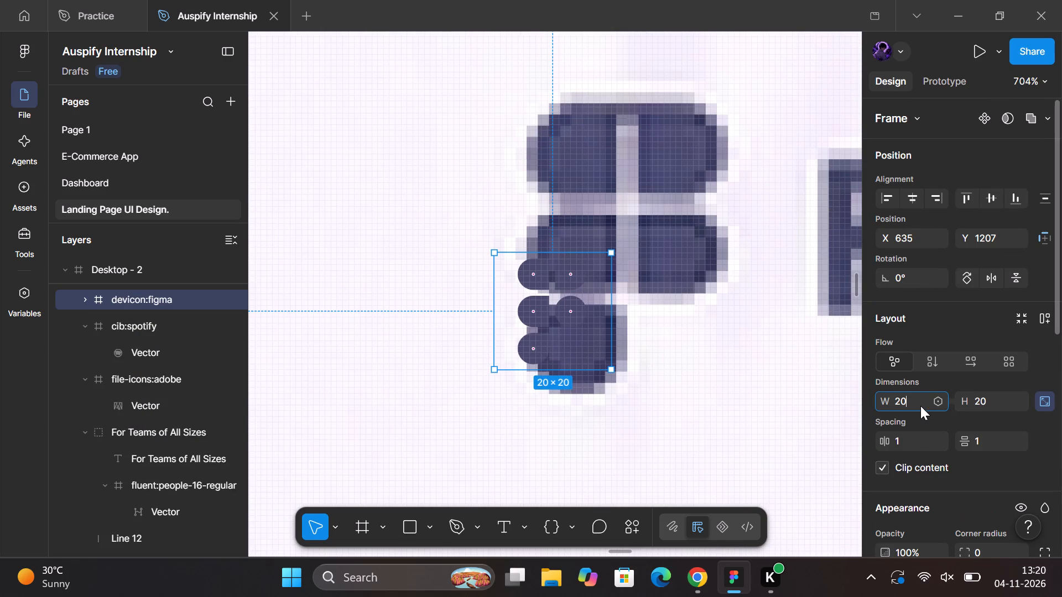
{"action": "type", "text": "50"}
{"action": "key", "text": "Return"}
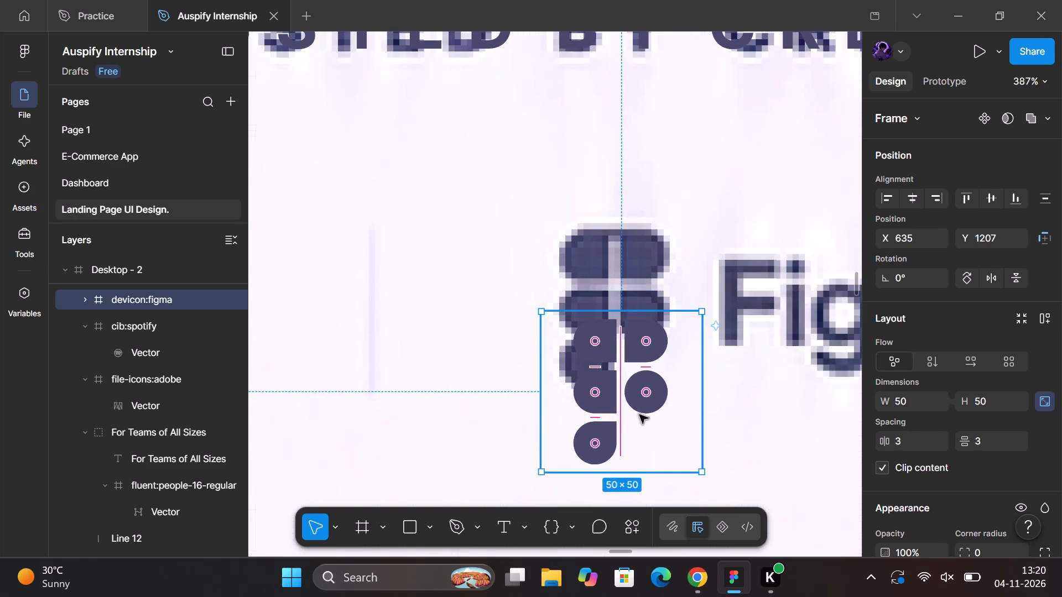
Move the devicon:figma frame over the reference Figma logo, at X 634, Y 1180.
{"action": "left_click_drag", "start_coordinate": [640, 416], "coordinate": [634, 335]}
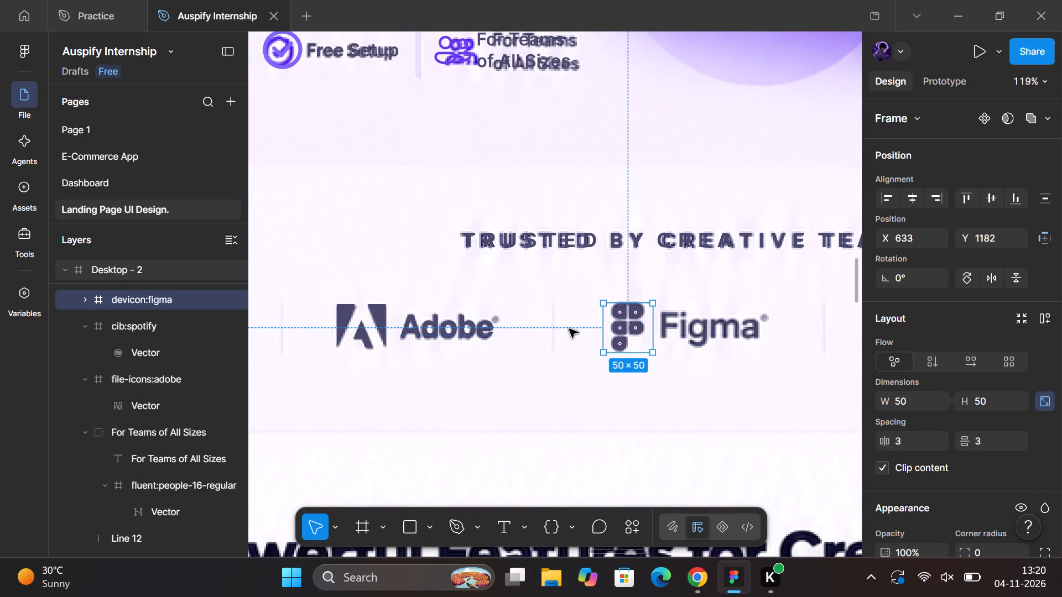
{"action": "left_click", "coordinate": [621, 333]}
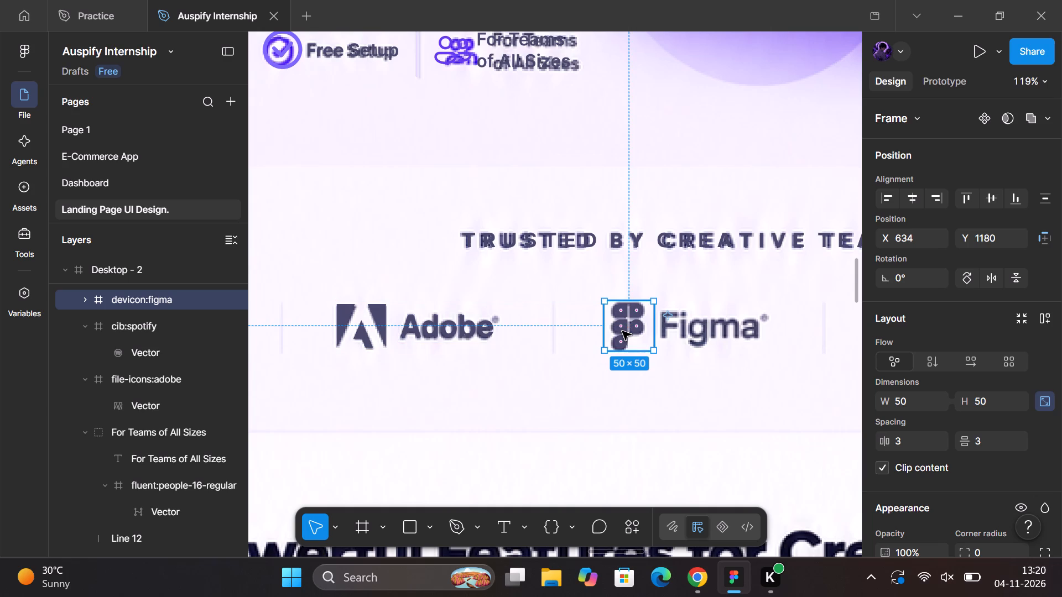
Duplicate the Adobe text onto the reference Figma wordmark at X 692, Y 1187, and change the copy's text to Figma.
{"action": "left_click", "coordinate": [442, 325]}
{"action": "left_click_drag", "start_coordinate": [442, 325], "coordinate": [611, 294]}
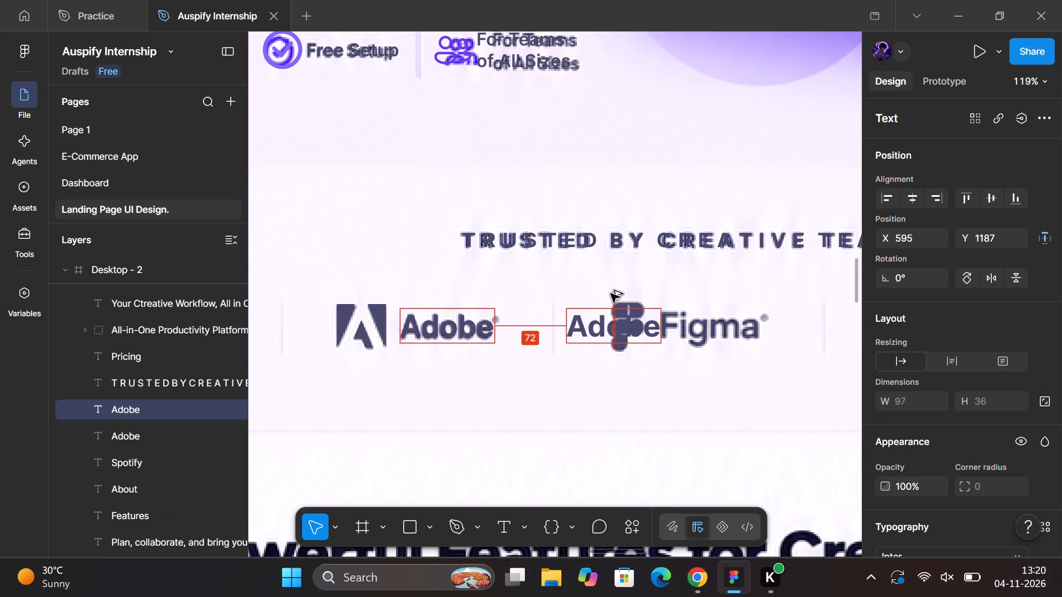
{"action": "left_click_drag", "start_coordinate": [611, 294], "coordinate": [704, 320]}
{"action": "double_click", "coordinate": [704, 320]}
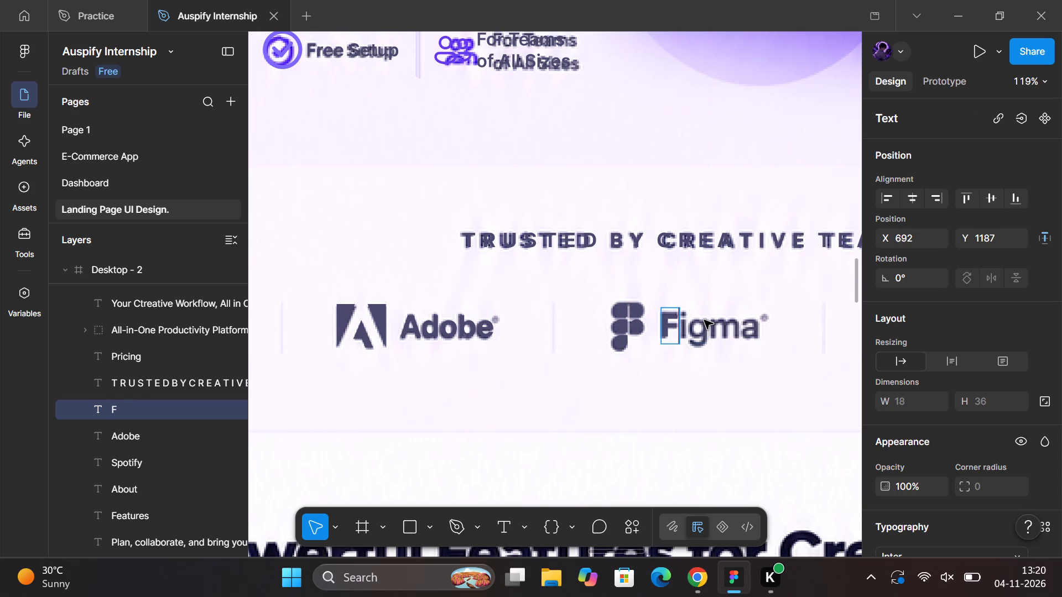
{"action": "key", "text": "i"}
{"action": "type", "text": "gma"}
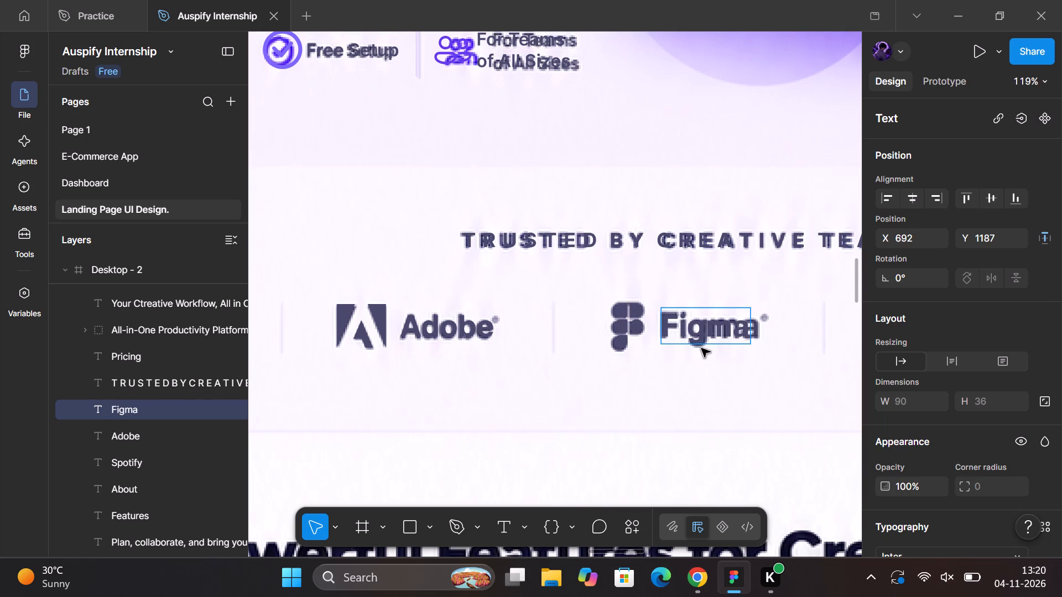
{"action": "left_click", "coordinate": [697, 362]}
Set the horizontal spacing between the devicon:figma frame and the Figma text to 12.
{"action": "left_click", "coordinate": [618, 336], "text": "shift"}
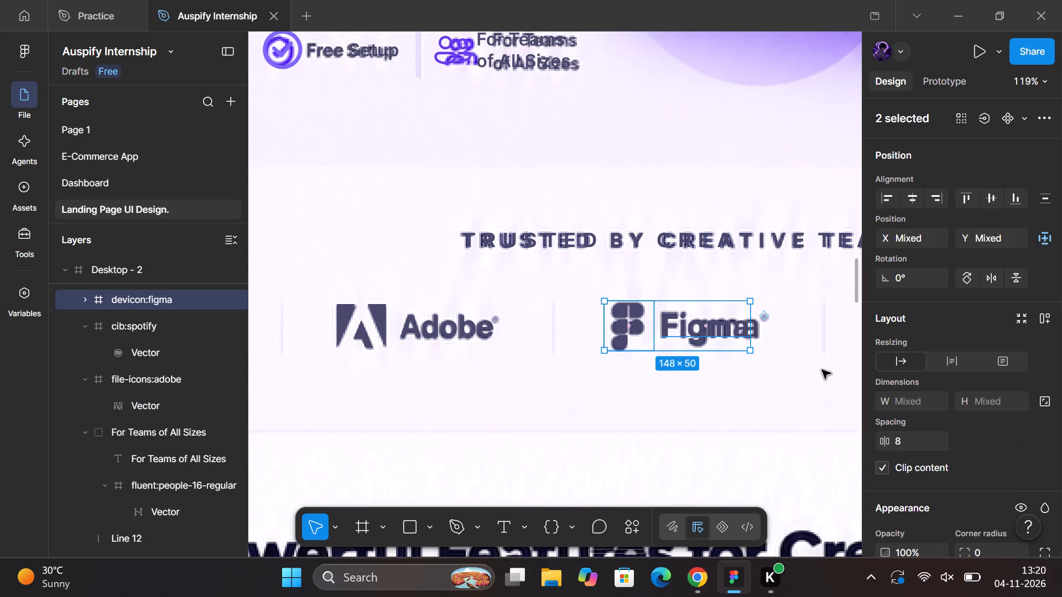
{"action": "left_click", "coordinate": [906, 441]}
{"action": "key", "text": "Up"}
{"action": "key", "text": "Up"}
{"action": "key", "text": "Up"}
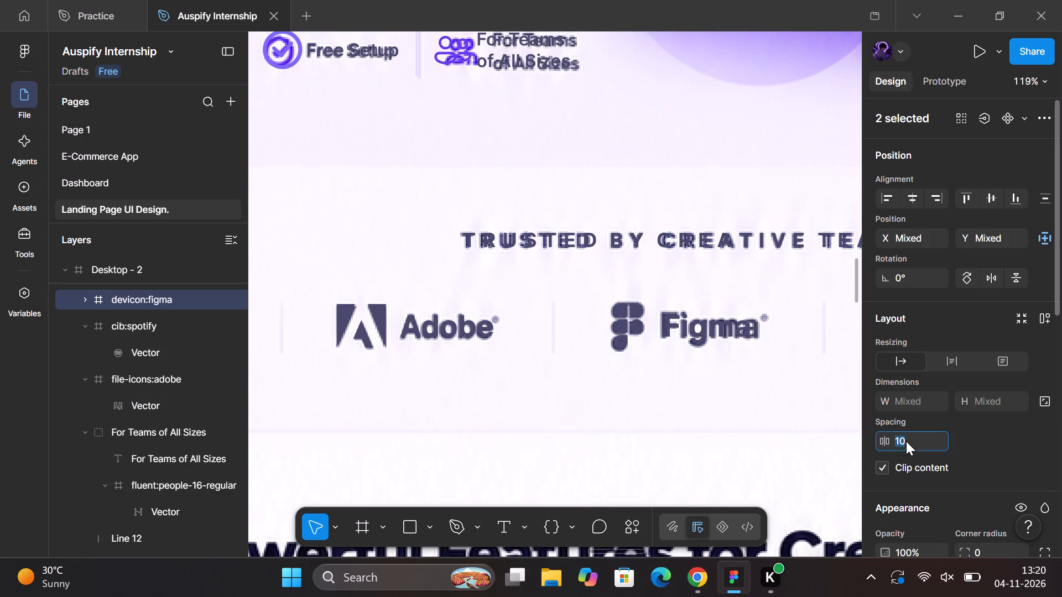
{"action": "key", "text": "Up"}
{"action": "scroll", "coordinate": [769, 381], "scroll_direction": "left", "scroll_amount": 1}
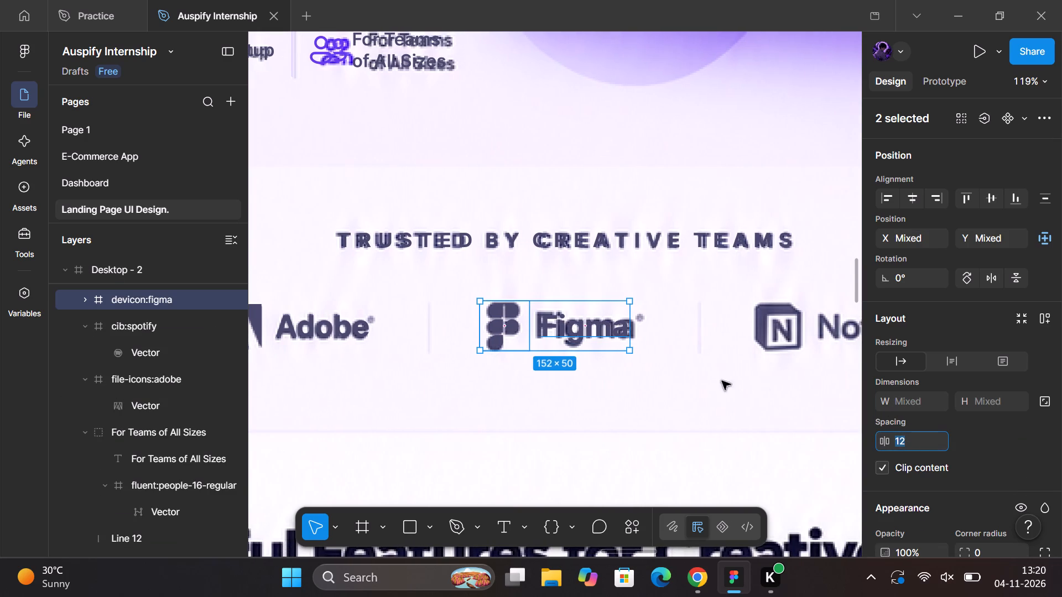
{"action": "scroll", "coordinate": [683, 384], "scroll_direction": "left", "scroll_amount": 2}
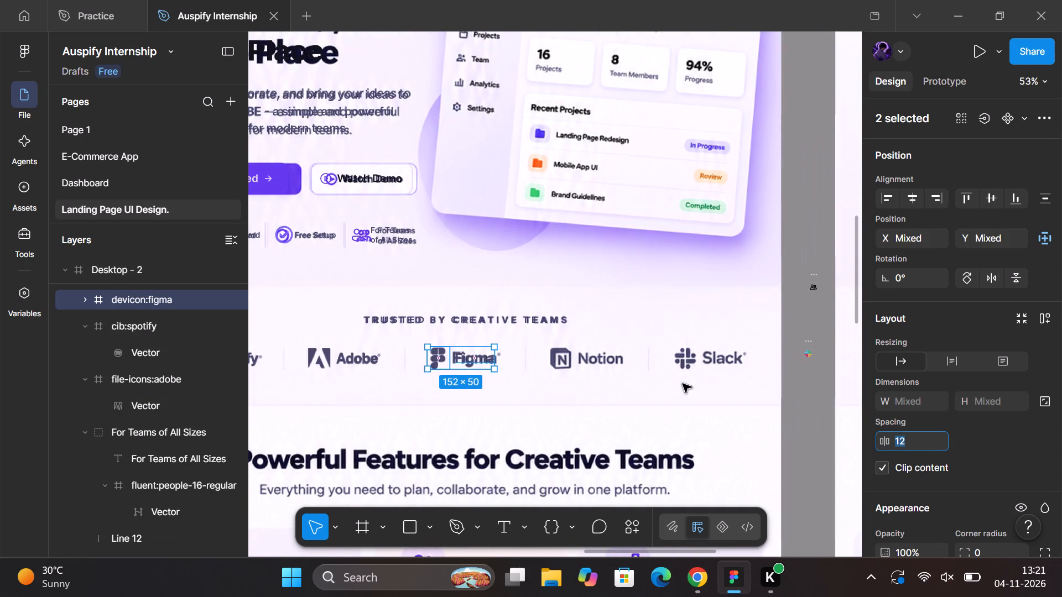
{"action": "left_click", "coordinate": [795, 397]}
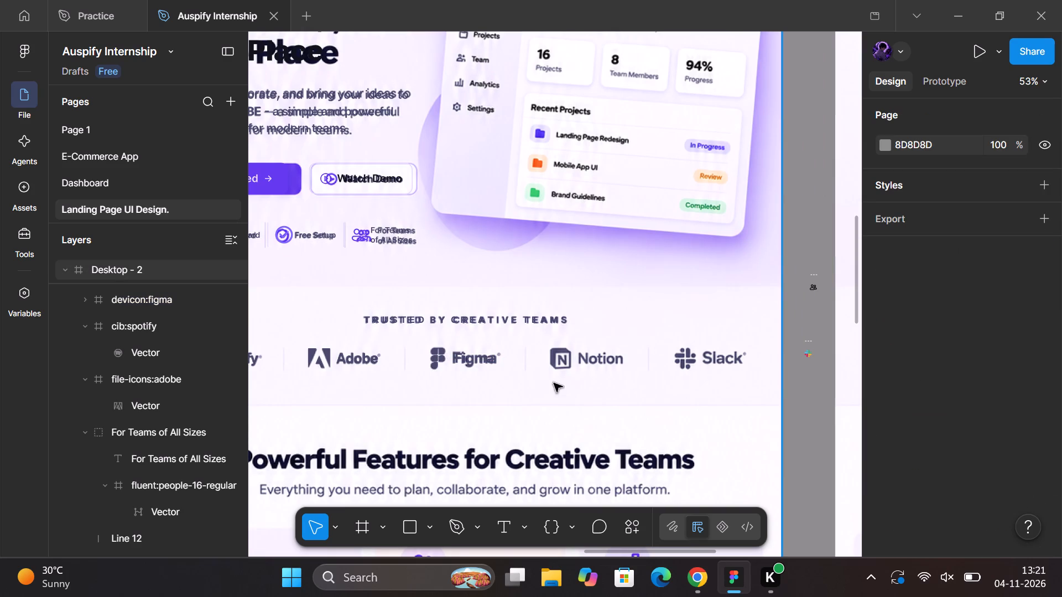
Duplicate the Figma text onto the reference Notion wordmark at X 983, Y 1187, and change the copy's text to Notion.
{"action": "left_click_drag", "start_coordinate": [472, 362], "coordinate": [601, 360]}
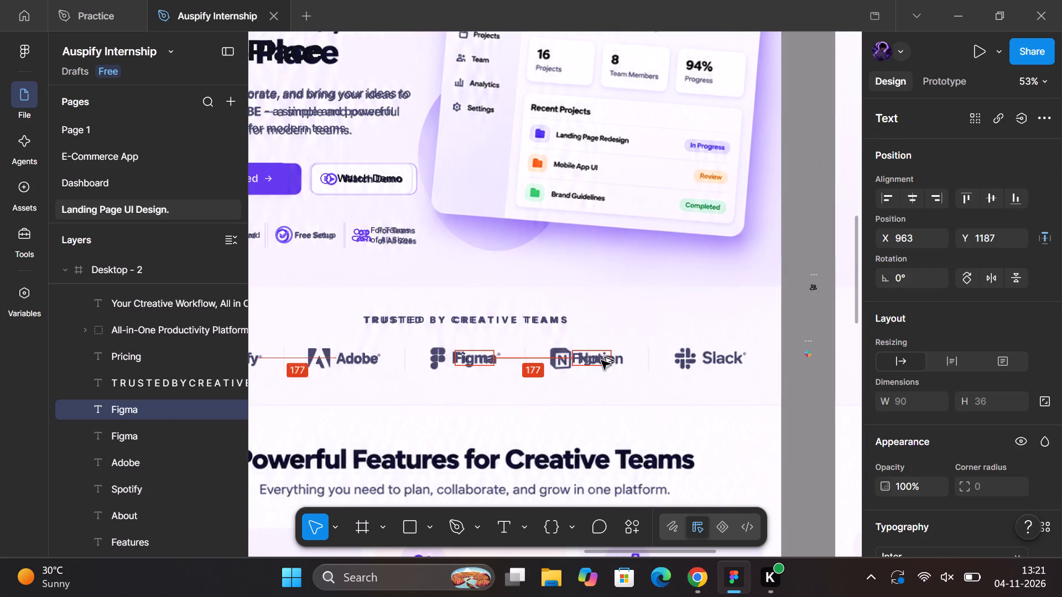
{"action": "left_click_drag", "start_coordinate": [601, 360], "coordinate": [598, 360]}
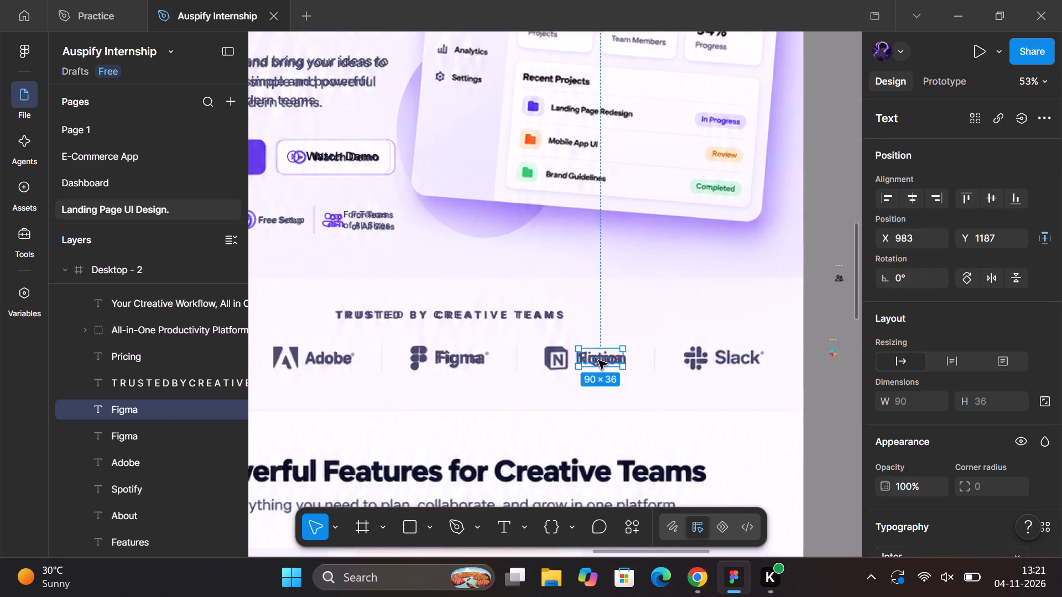
{"action": "double_click", "coordinate": [598, 360]}
{"action": "key", "text": "a"}
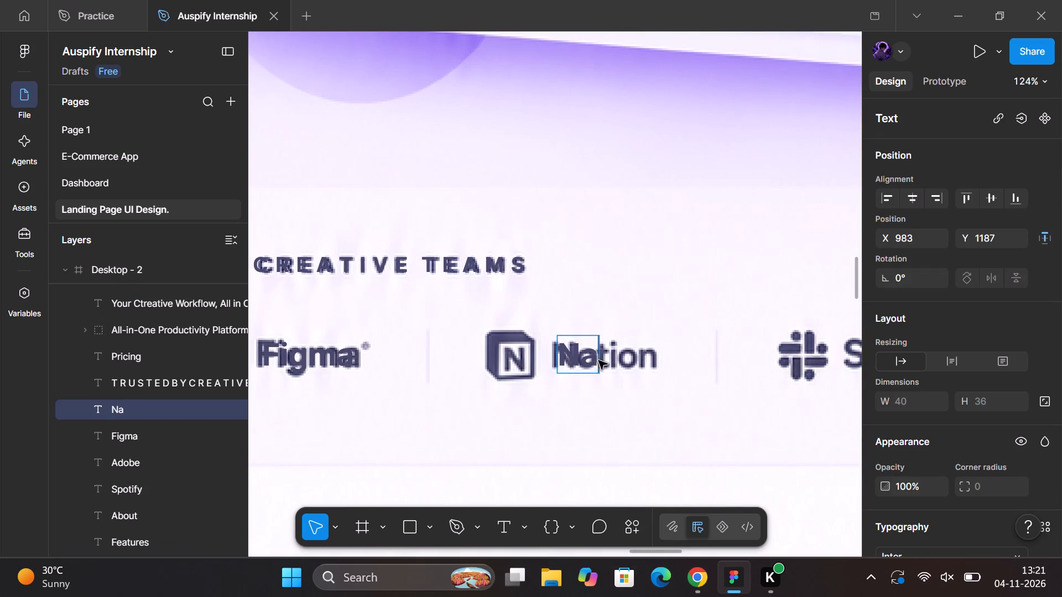
{"action": "key", "text": "BackSpace"}
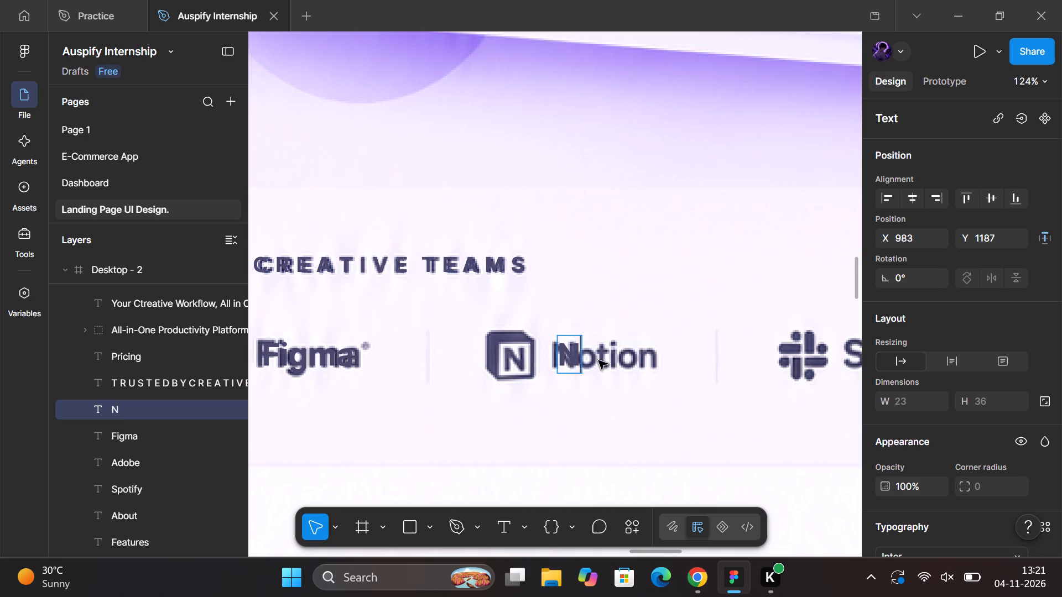
{"action": "key", "text": "o"}
{"action": "key", "text": "t"}
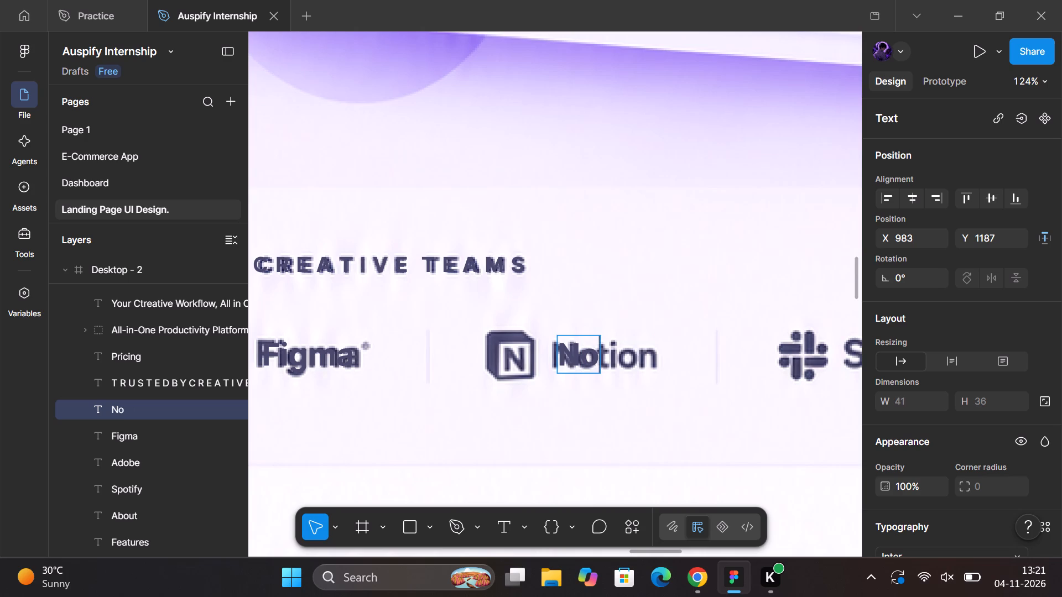
{"action": "type", "text": "ion"}
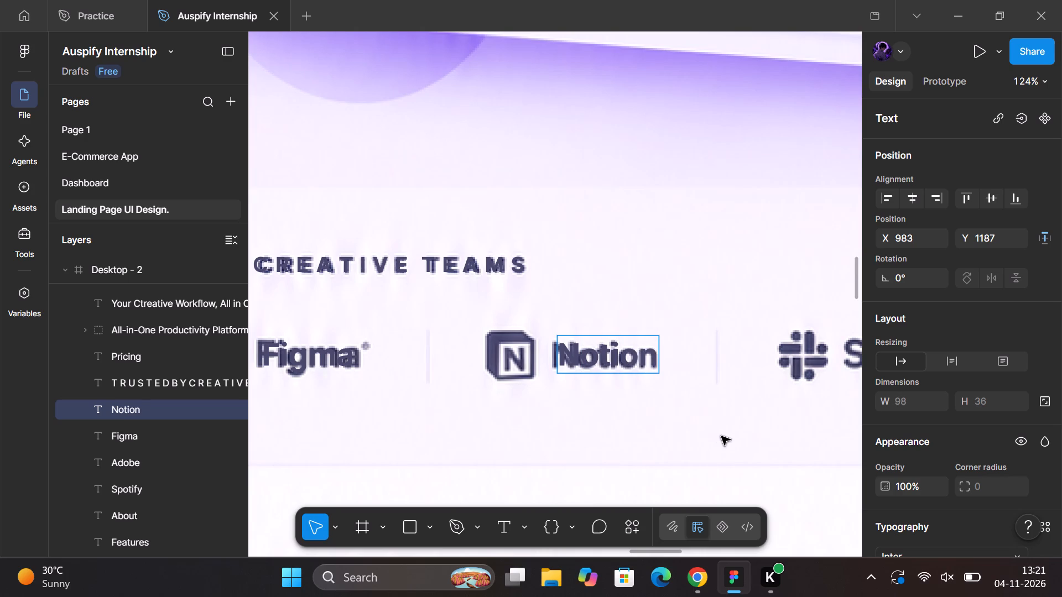
{"action": "left_click", "coordinate": [726, 438]}
{"action": "scroll", "coordinate": [726, 438], "scroll_direction": "left", "scroll_amount": 2}
{"action": "left_click", "coordinate": [704, 438]}
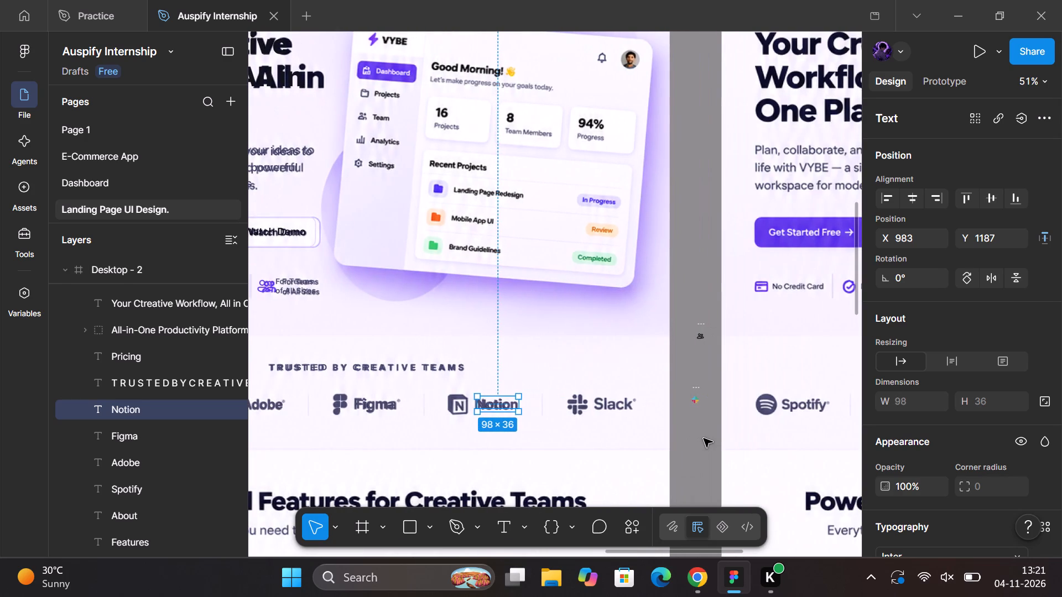
Copy the logos:notion-icon frame from the Notion card in Desktop - 1 onto the empty canvas beside that frame.
{"action": "scroll", "coordinate": [641, 374], "scroll_direction": "up", "scroll_amount": 1}
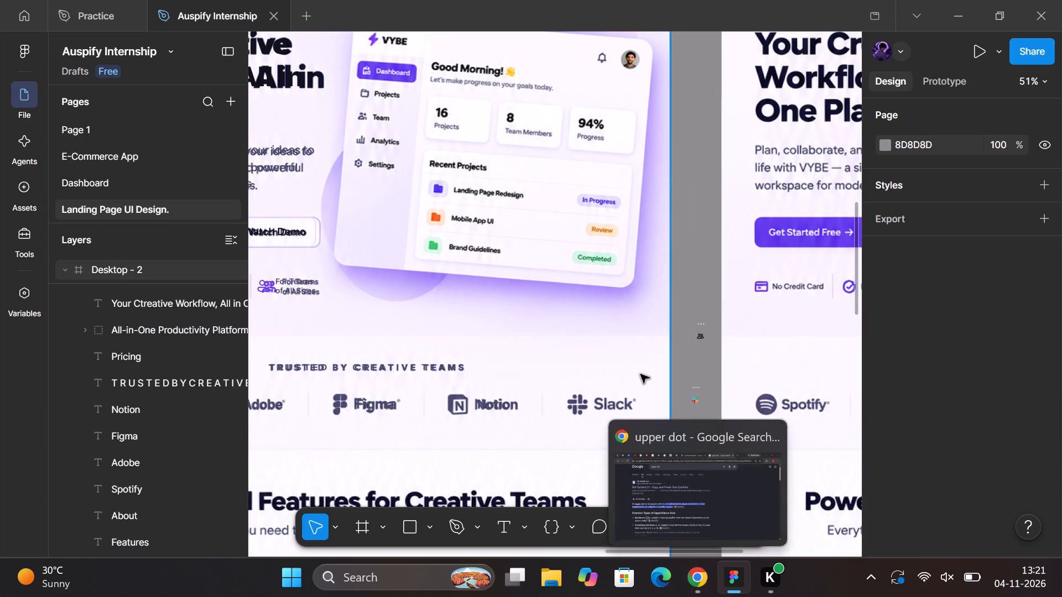
{"action": "scroll", "coordinate": [641, 374], "scroll_direction": "up", "scroll_amount": 2}
{"action": "scroll", "coordinate": [641, 374], "scroll_direction": "right", "scroll_amount": 2}
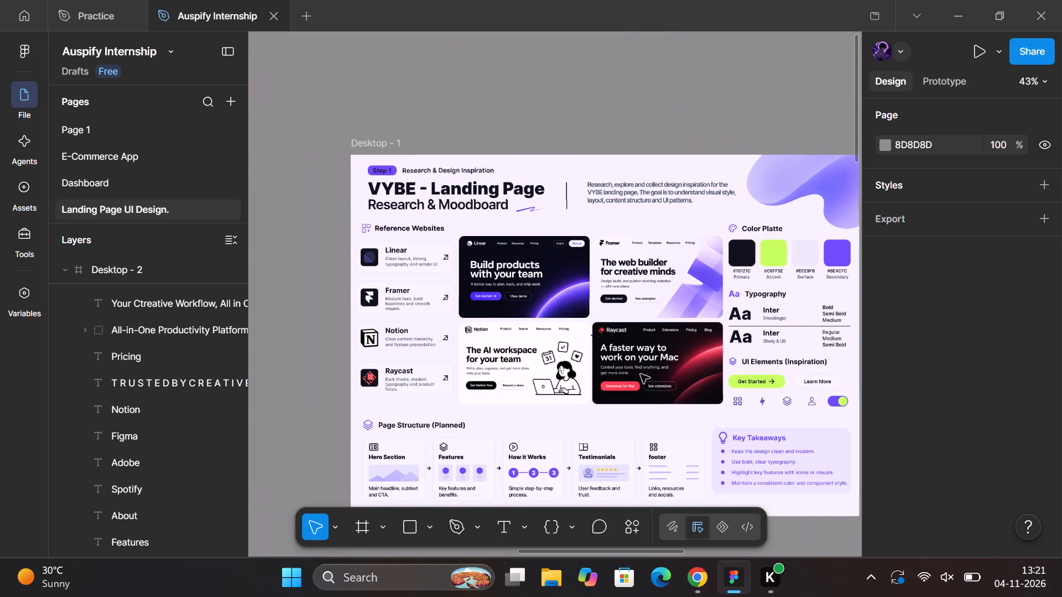
{"action": "double_click", "coordinate": [399, 343]}
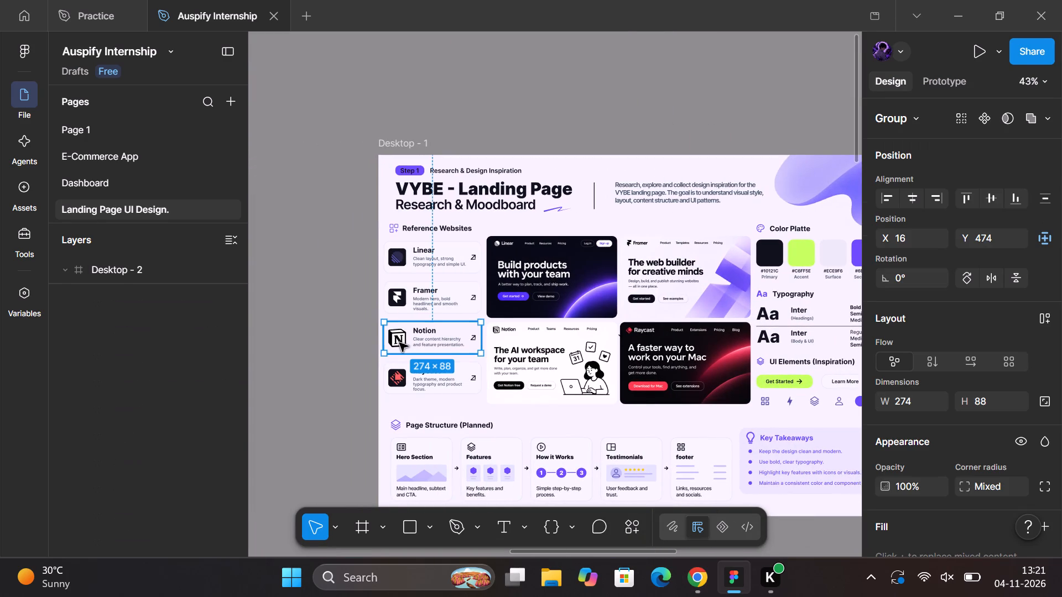
{"action": "double_click", "coordinate": [399, 343]}
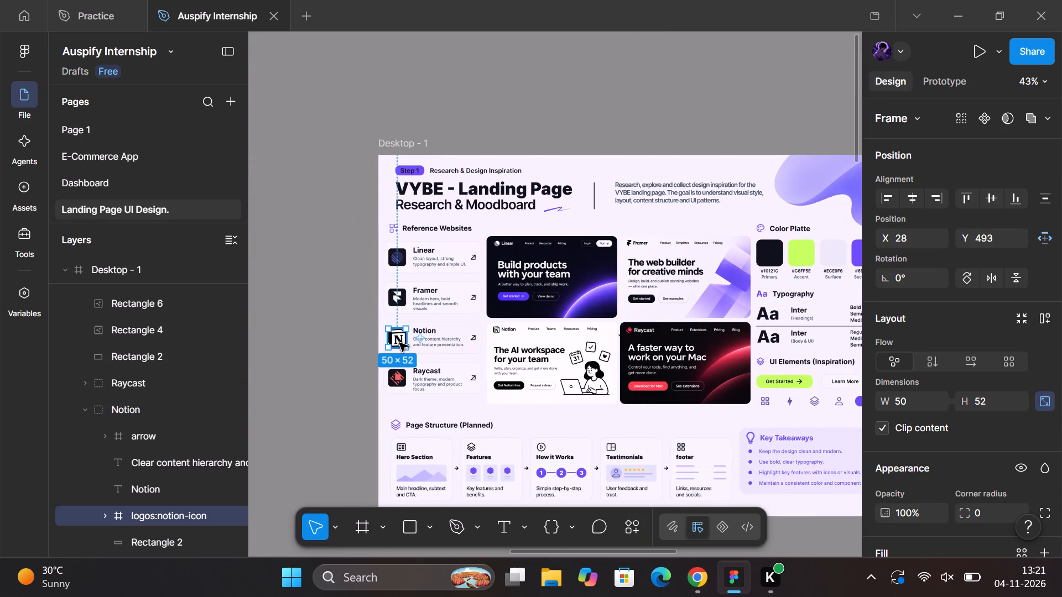
{"action": "left_click_drag", "start_coordinate": [399, 343], "coordinate": [391, 343], "text": "alt"}
{"action": "left_click_drag", "start_coordinate": [391, 343], "coordinate": [321, 353], "text": "alt"}
{"action": "scroll", "coordinate": [321, 353], "scroll_direction": "down", "scroll_amount": 1}
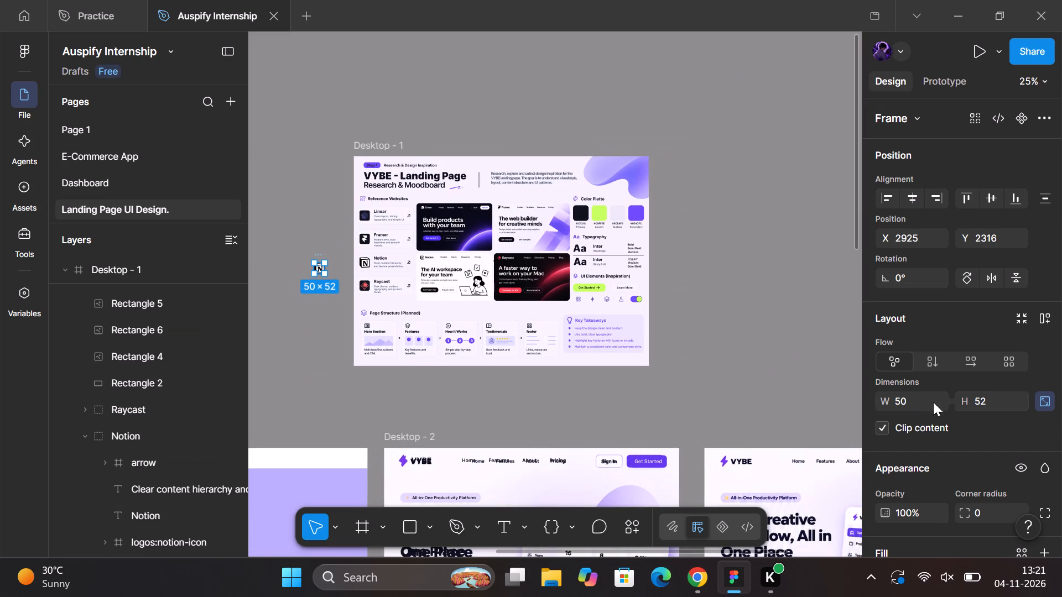
Unlock the copied Notion icon's aspect ratio and set its height to 50.
{"action": "left_click", "coordinate": [1039, 400]}
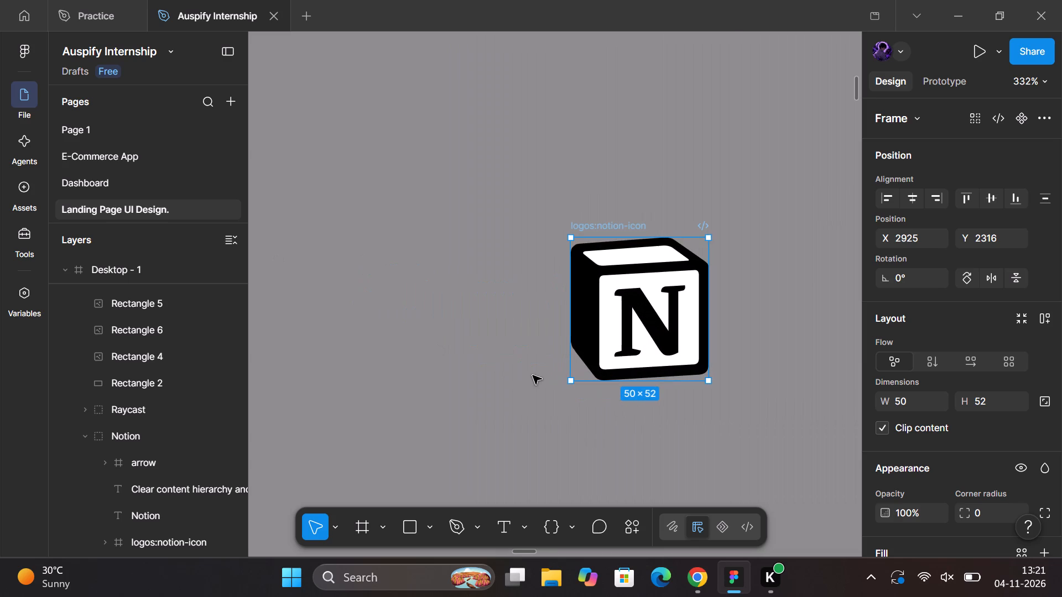
{"action": "left_click", "coordinate": [990, 392]}
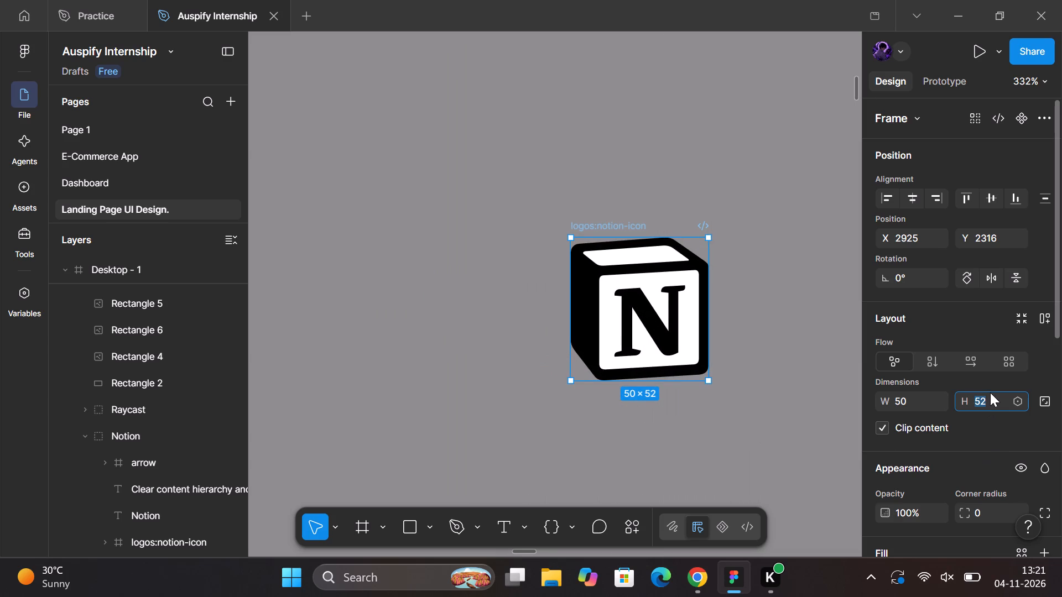
{"action": "key", "text": "Down"}
{"action": "key", "text": "Down"}
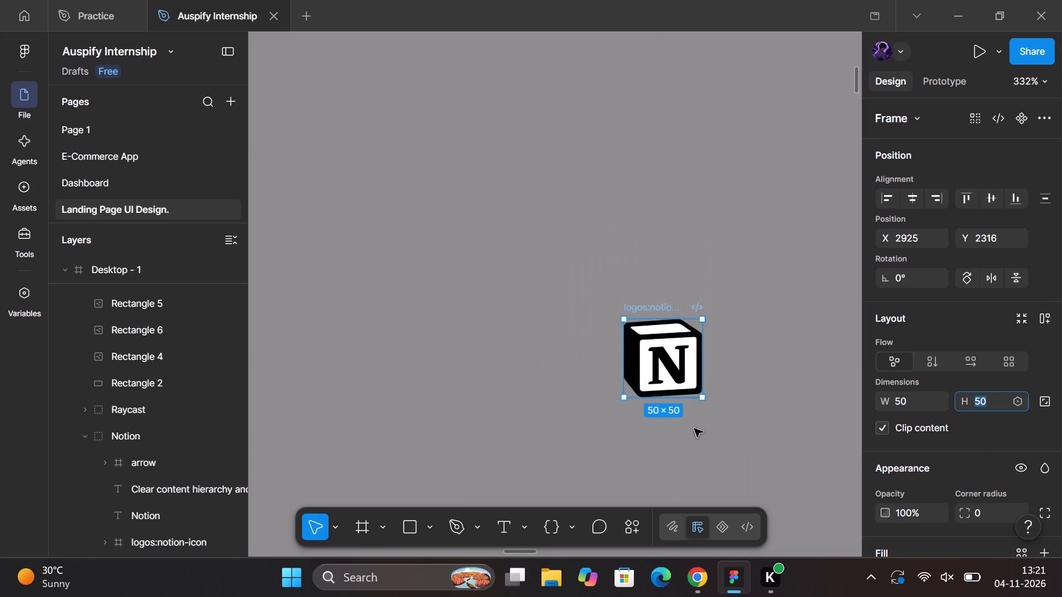
{"action": "left_click", "coordinate": [675, 431]}
Move the copied Notion icon into Desktop - 2 over the reference Notion logo, at X 913, Y 1180.
{"action": "scroll", "coordinate": [675, 431], "scroll_direction": "down", "scroll_amount": 1}
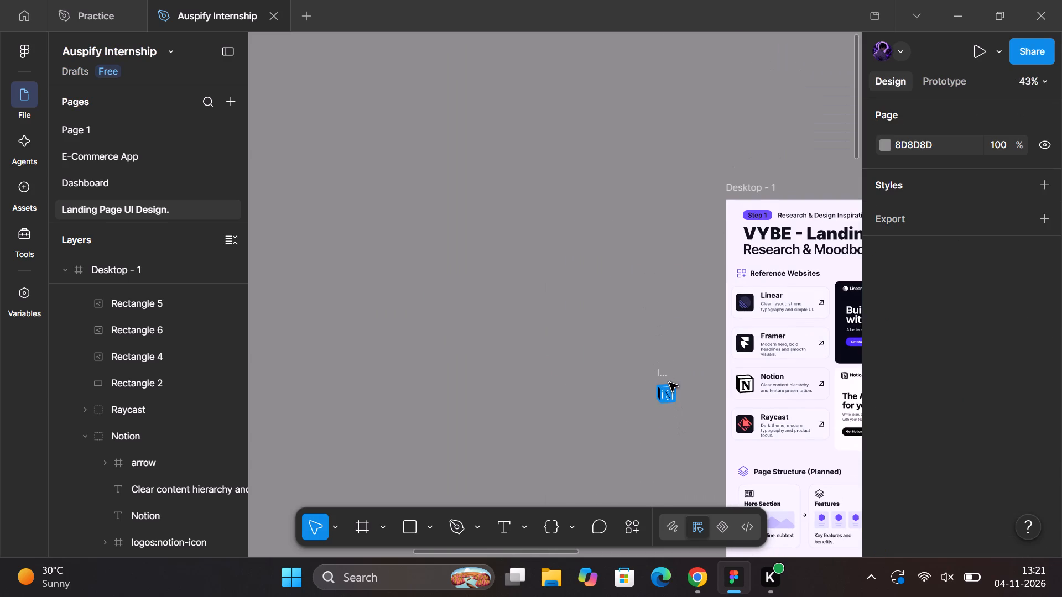
{"action": "left_click_drag", "start_coordinate": [665, 375], "coordinate": [703, 488]}
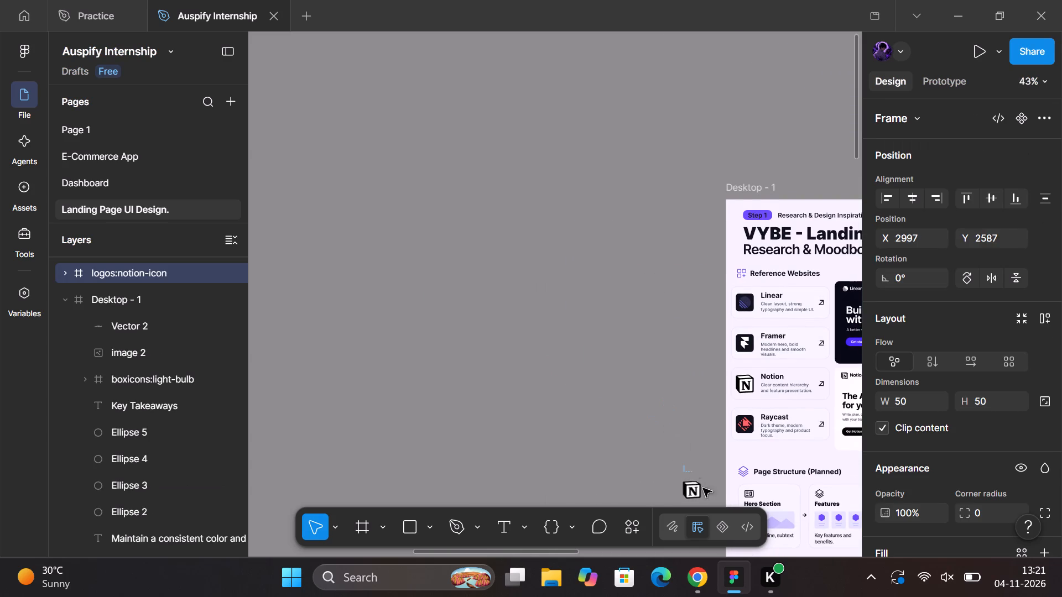
{"action": "left_click_drag", "start_coordinate": [703, 488], "coordinate": [858, 596]}
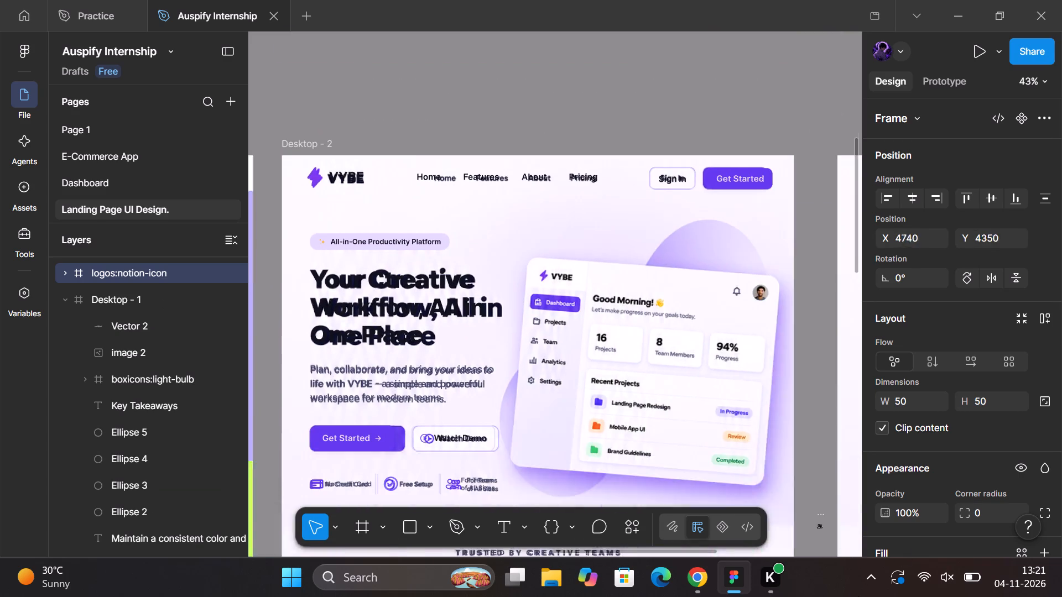
{"action": "left_click_drag", "start_coordinate": [858, 596], "coordinate": [538, 333]}
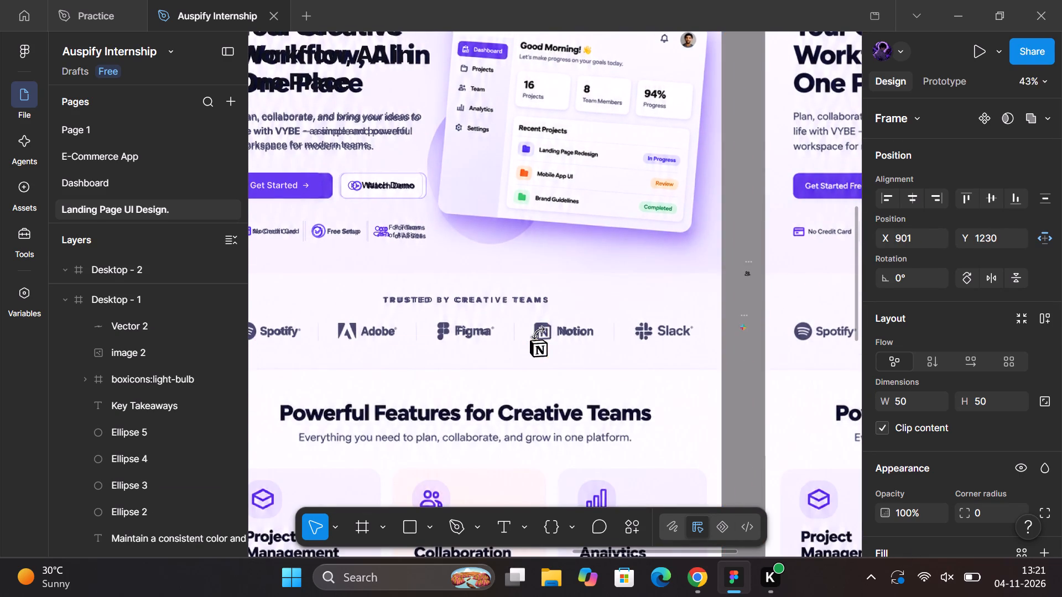
{"action": "left_click_drag", "start_coordinate": [538, 366], "coordinate": [545, 336]}
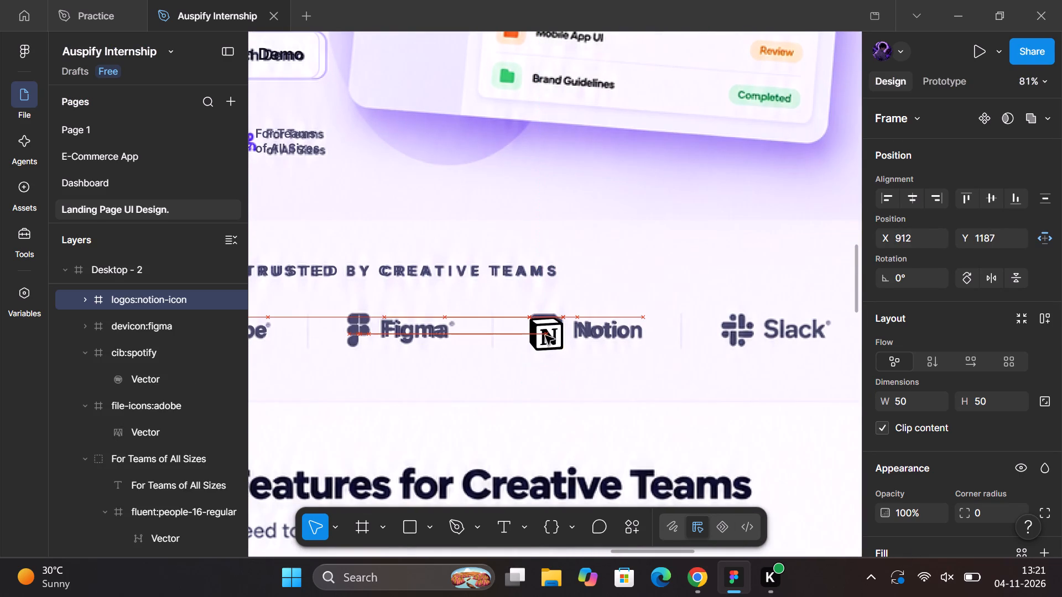
{"action": "left_click_drag", "start_coordinate": [545, 336], "coordinate": [546, 334]}
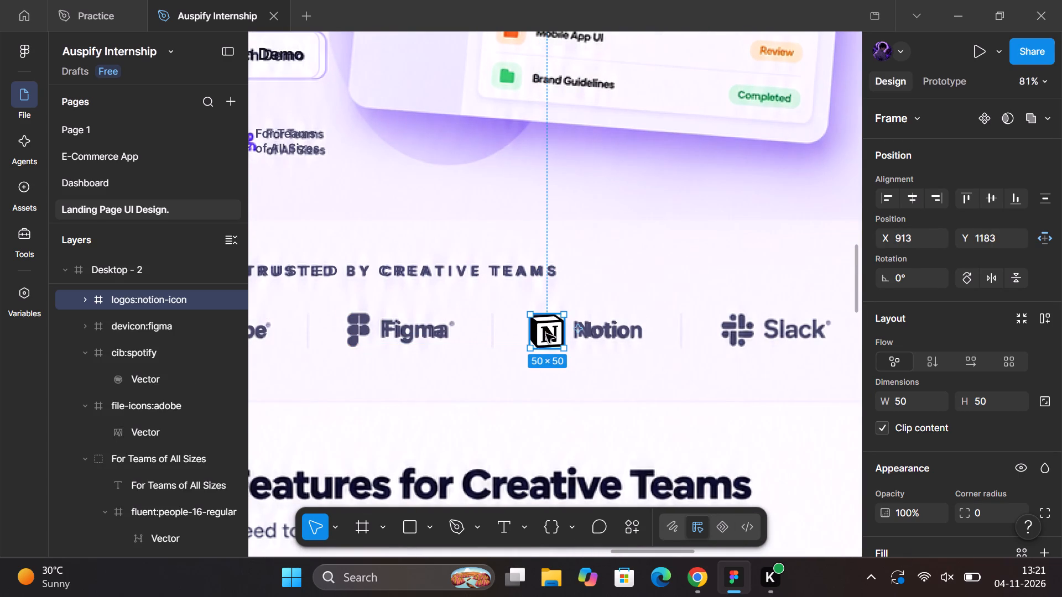
{"action": "key", "text": "Up"}
{"action": "key", "text": "Up"}
{"action": "key", "text": "Up"}
{"action": "key", "text": "Up"}
{"action": "key", "text": "Down"}
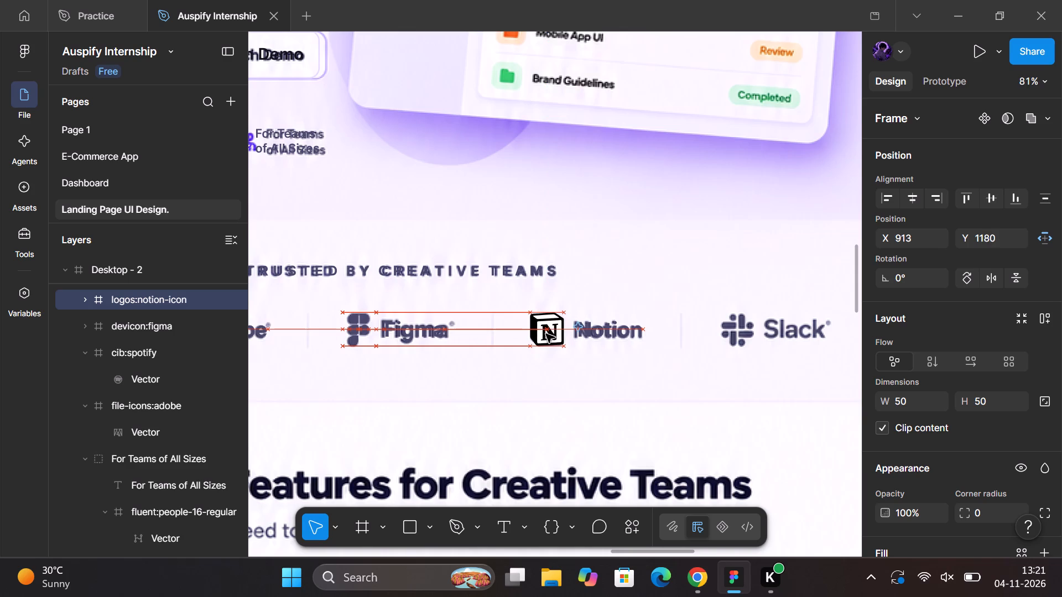
Nudge the Notion icon to X 912, Y 1180 over the reference logo, undoing a trial move below it.
{"action": "key", "text": "Left"}
{"action": "key", "text": "Right"}
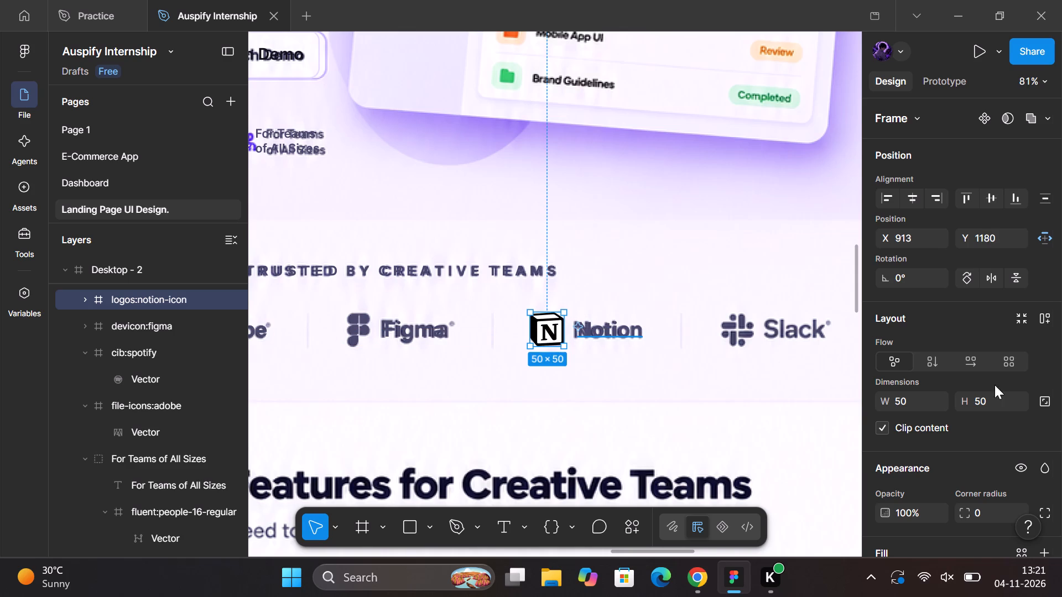
{"action": "scroll", "coordinate": [944, 451], "scroll_direction": "down", "scroll_amount": 2}
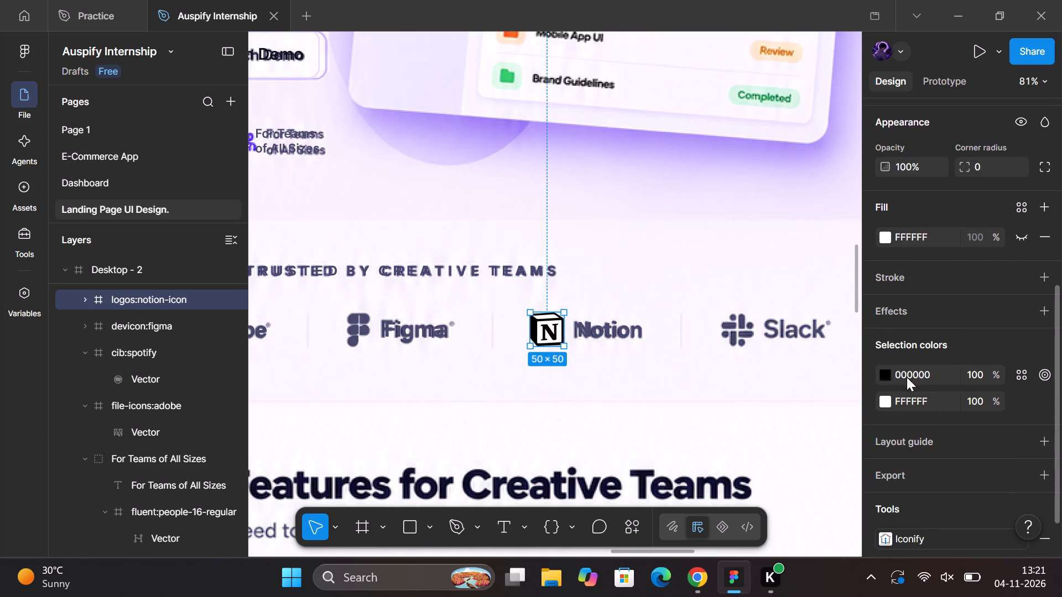
{"action": "left_click_drag", "start_coordinate": [536, 316], "coordinate": [535, 338]}
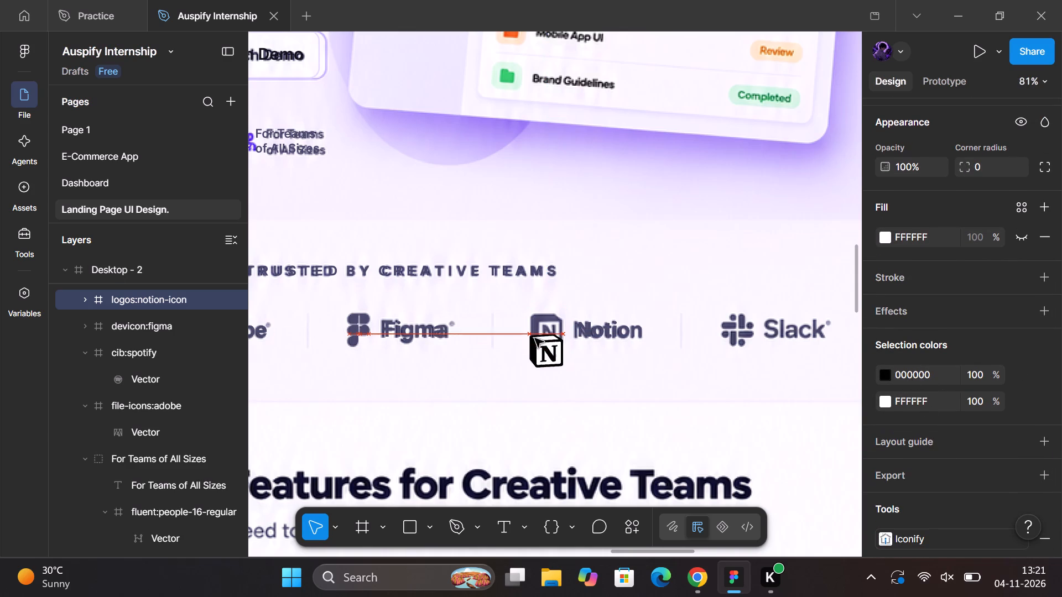
{"action": "left_click_drag", "start_coordinate": [535, 338], "coordinate": [534, 344]}
{"action": "key", "text": "ctrl+z"}
{"action": "key", "text": "ctrl+z"}
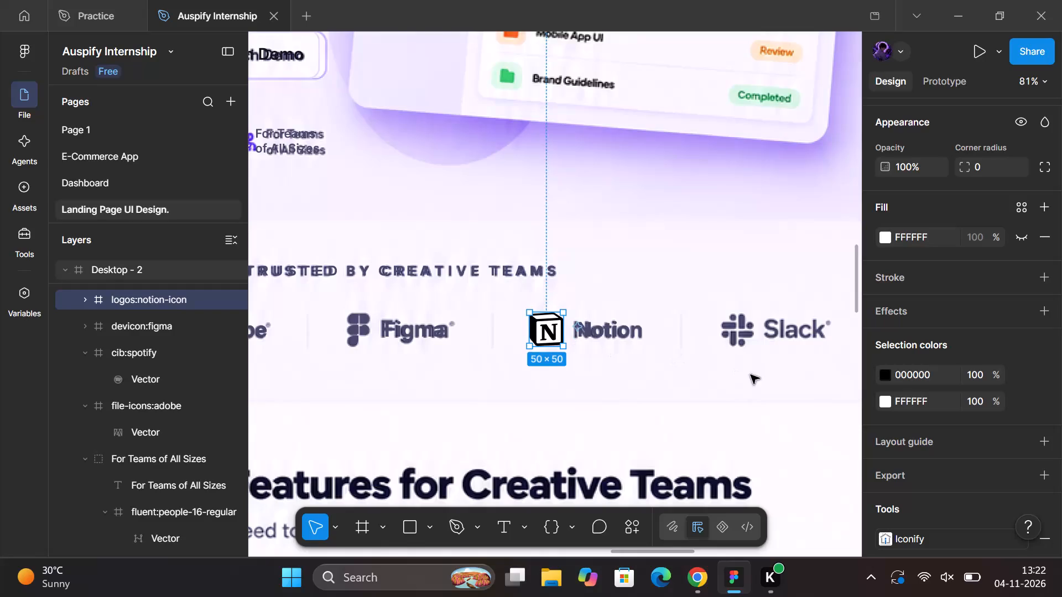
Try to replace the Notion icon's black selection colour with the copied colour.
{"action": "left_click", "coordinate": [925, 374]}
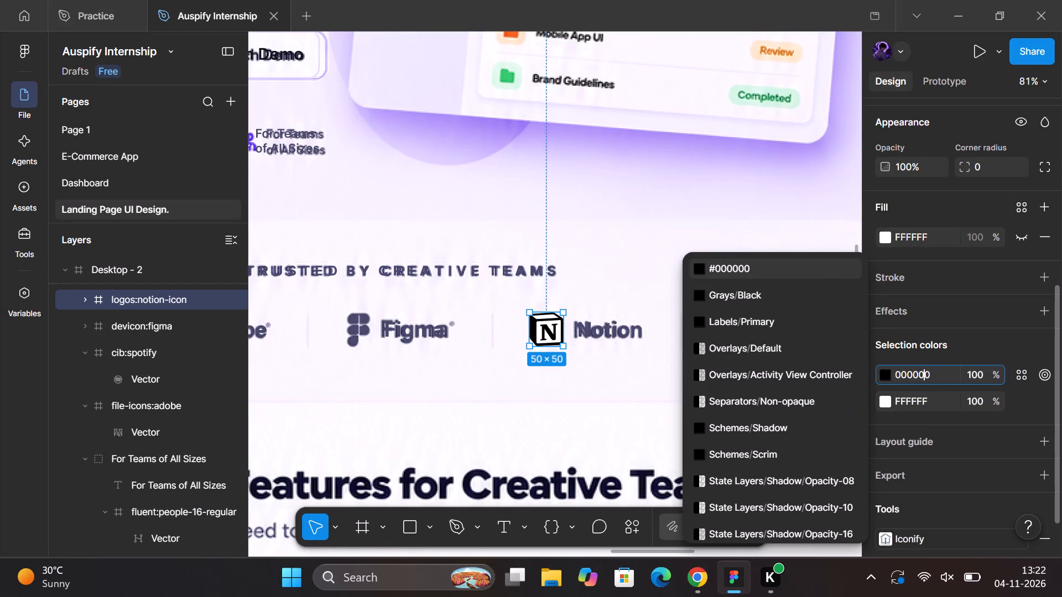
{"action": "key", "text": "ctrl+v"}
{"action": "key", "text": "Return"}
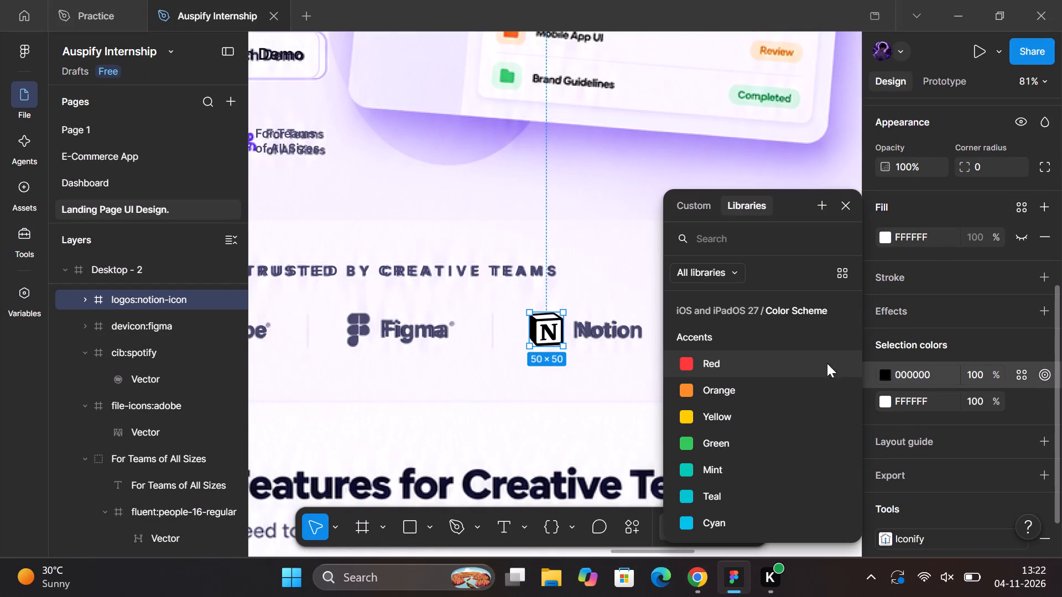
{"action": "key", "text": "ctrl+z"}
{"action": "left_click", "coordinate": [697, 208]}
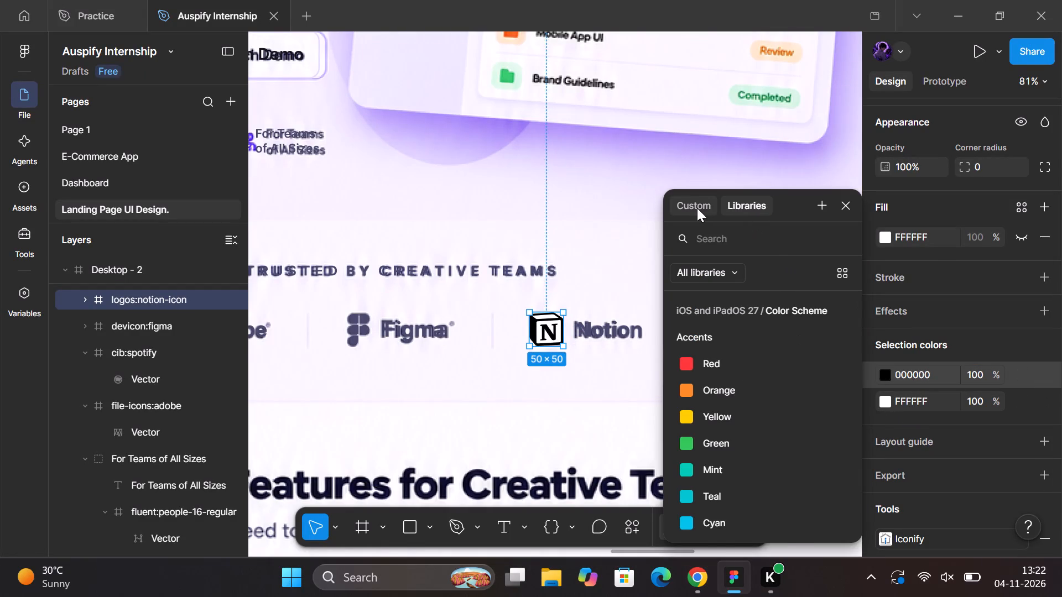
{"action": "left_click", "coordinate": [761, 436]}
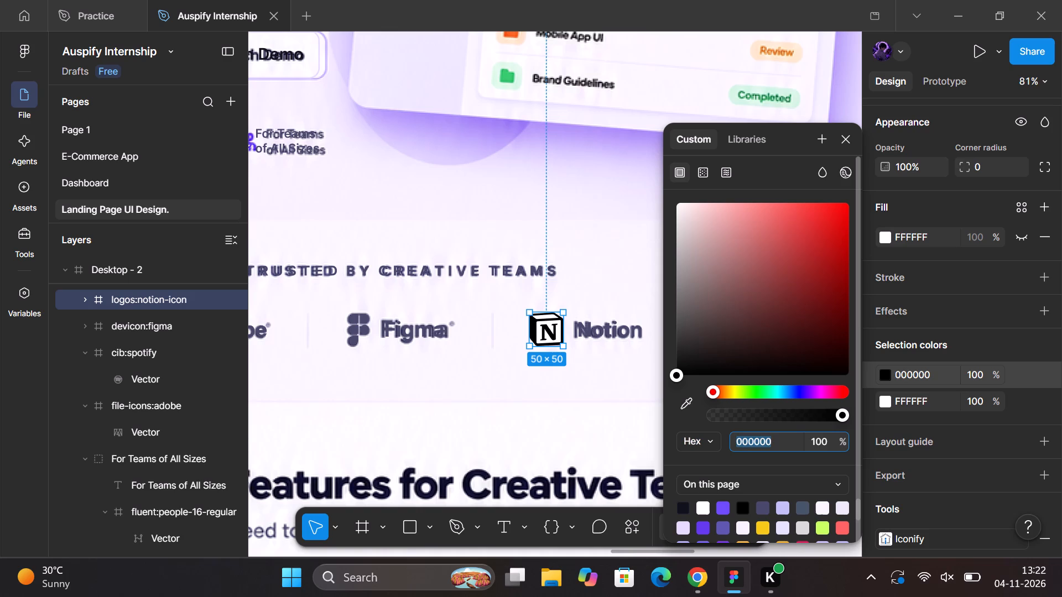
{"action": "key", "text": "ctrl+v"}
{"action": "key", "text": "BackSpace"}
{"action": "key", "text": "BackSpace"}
Copy the Notion text's fill colour 48496C and apply it to the black Vector of the Notion icon.
{"action": "left_click", "coordinate": [605, 333]}
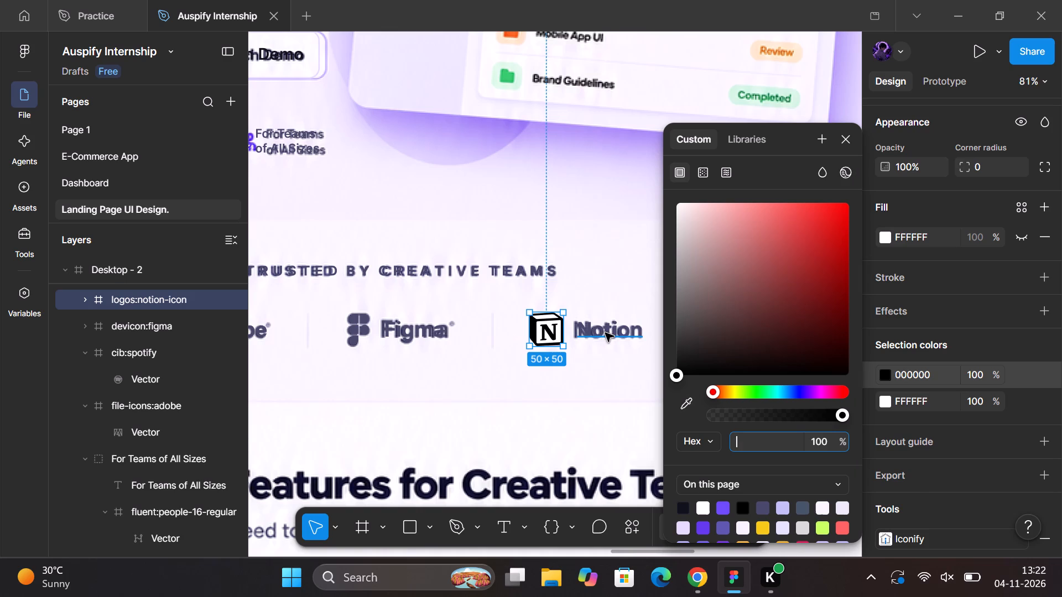
{"action": "left_click", "coordinate": [933, 389]}
{"action": "key", "text": "ctrl+c"}
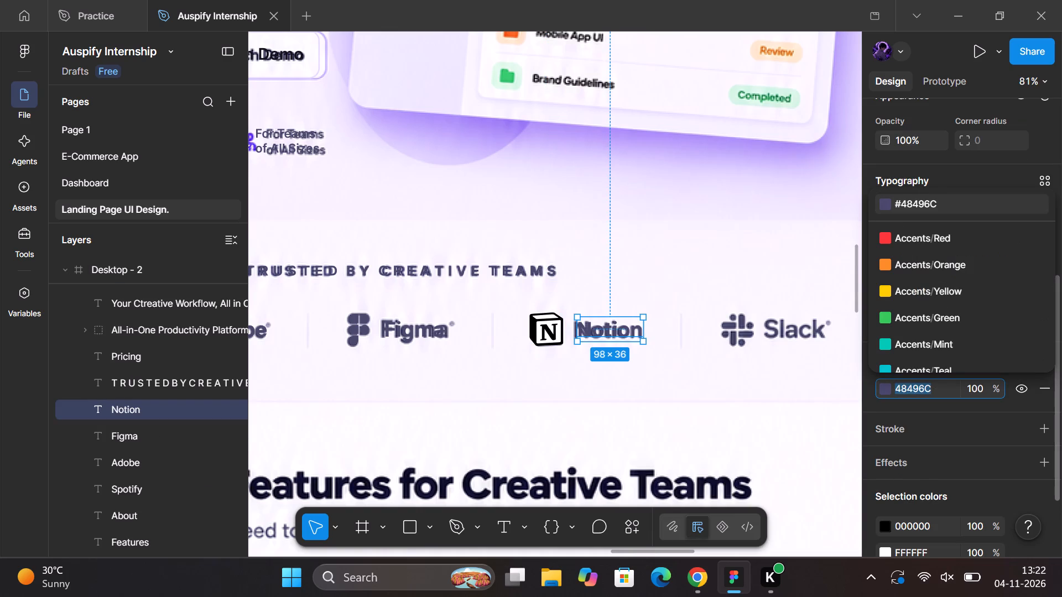
{"action": "left_click", "coordinate": [539, 341], "text": "ctrl"}
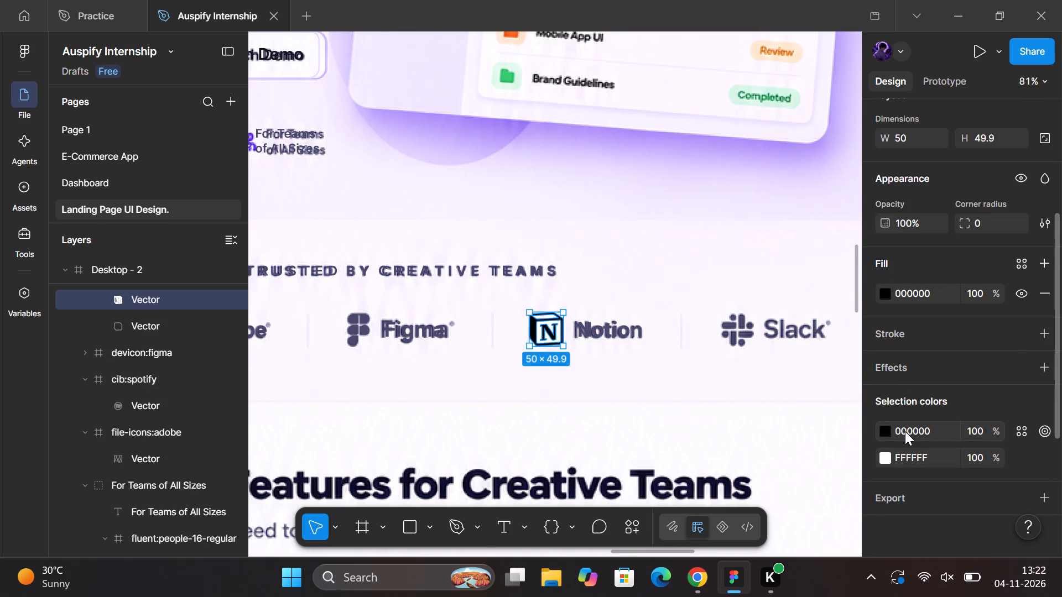
{"action": "left_click", "coordinate": [905, 431]}
{"action": "key", "text": "ctrl+v"}
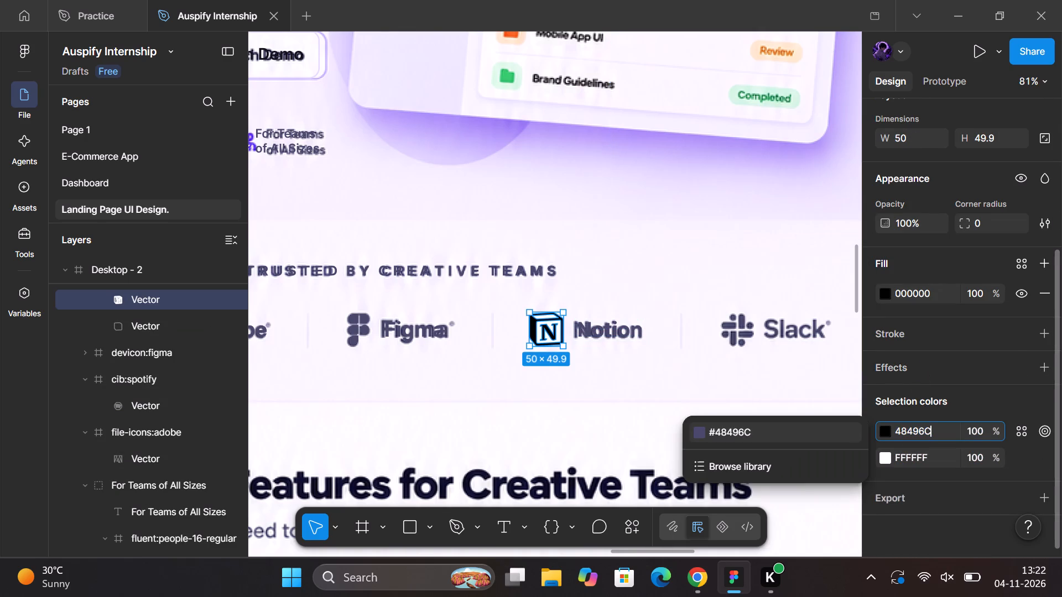
{"action": "key", "text": "Return"}
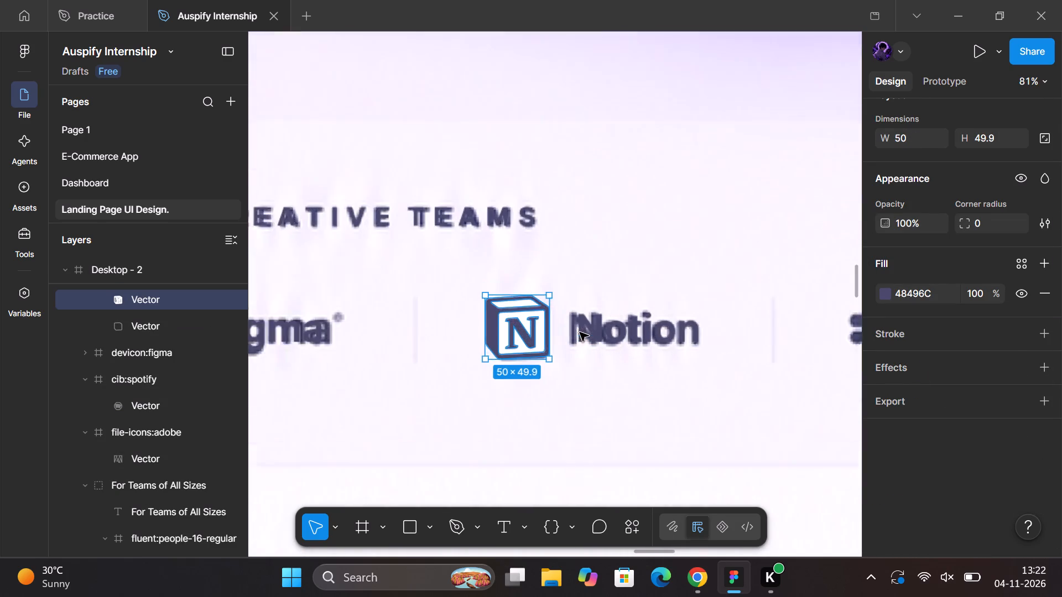
Remove the fill of the white Vector inside the Notion icon and delete that Vector.
{"action": "left_click", "coordinate": [524, 338]}
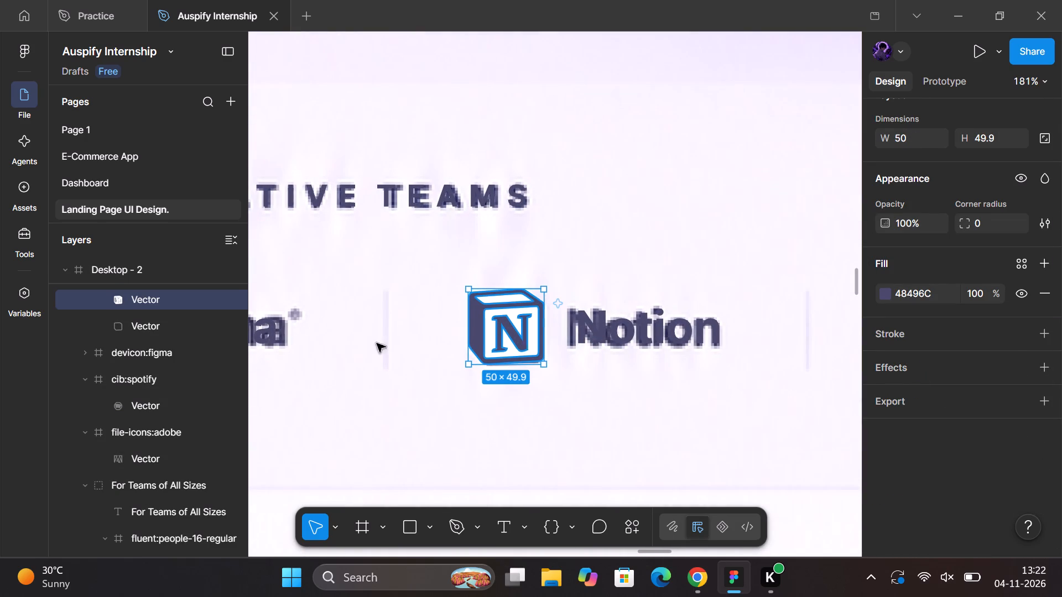
{"action": "left_click", "coordinate": [139, 322]}
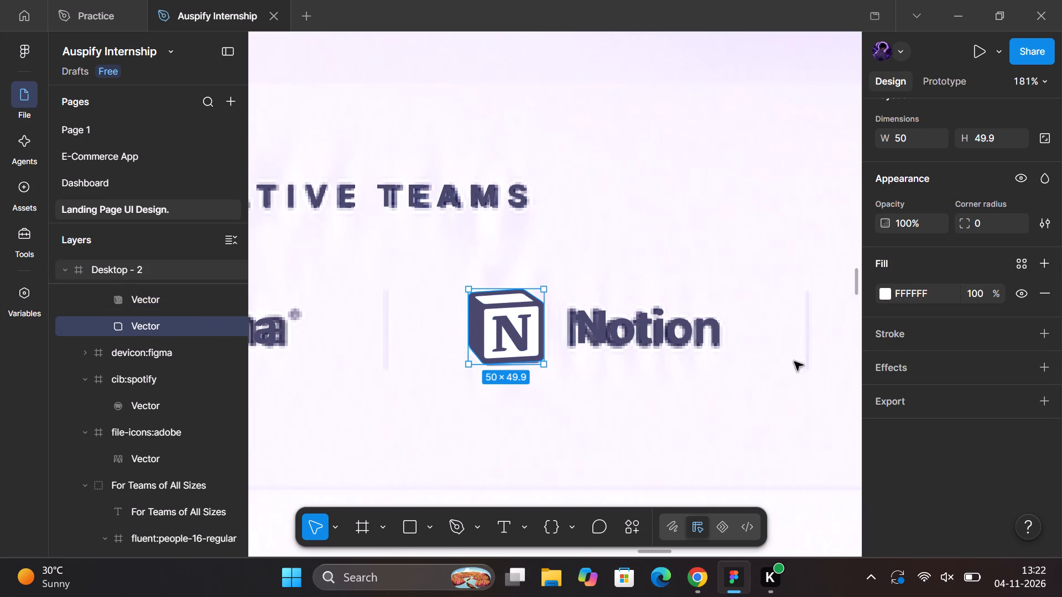
{"action": "left_click", "coordinate": [1040, 298]}
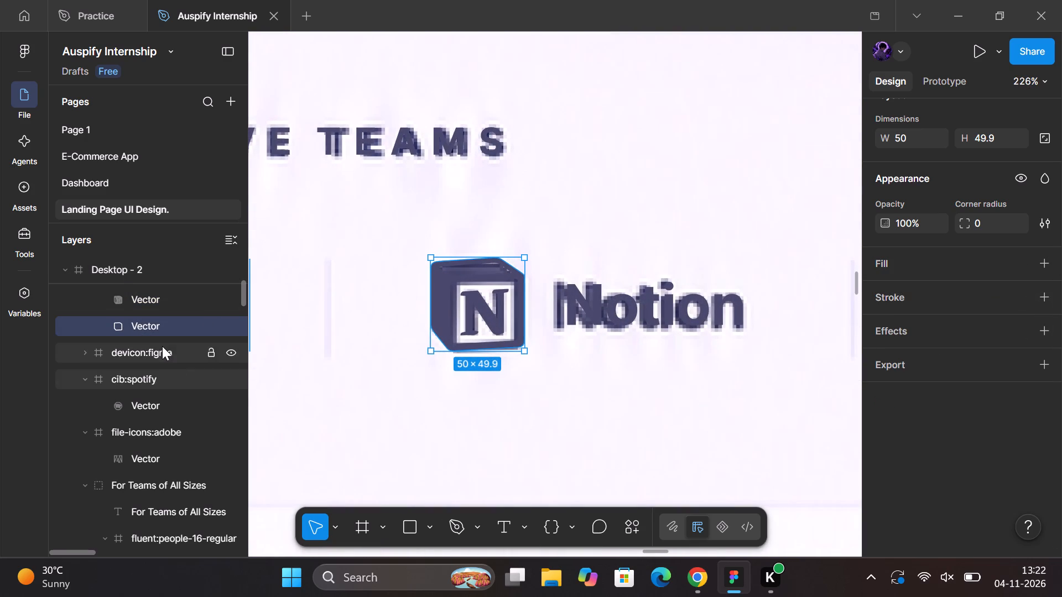
{"action": "left_click", "coordinate": [173, 330]}
{"action": "key", "text": "BackSpace"}
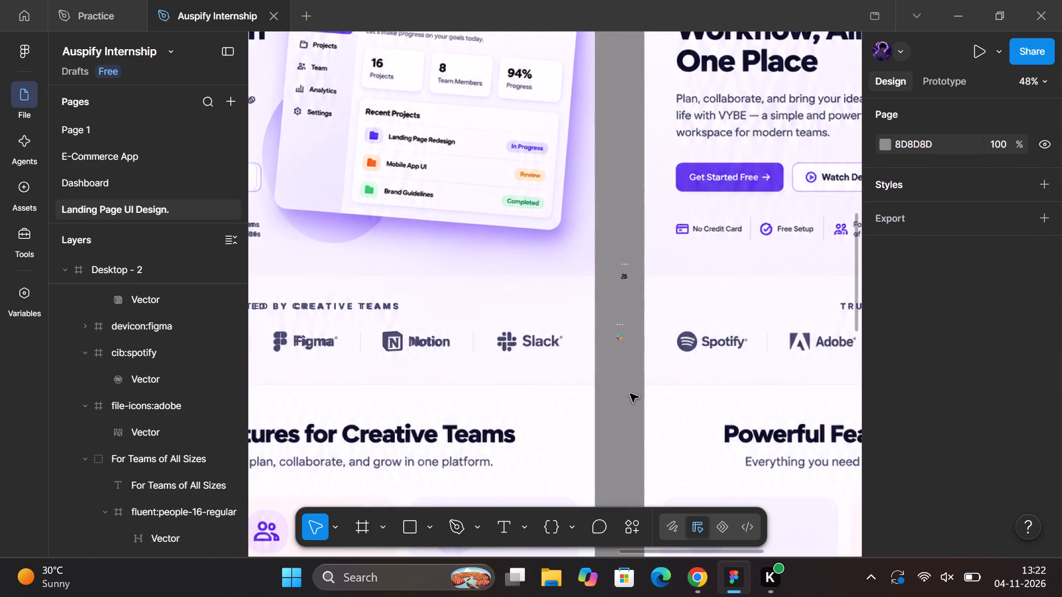
{"action": "left_click", "coordinate": [630, 391]}
Set the horizontal spacing between the Notion icon and the Notion text to 12.
{"action": "left_click", "coordinate": [405, 347]}
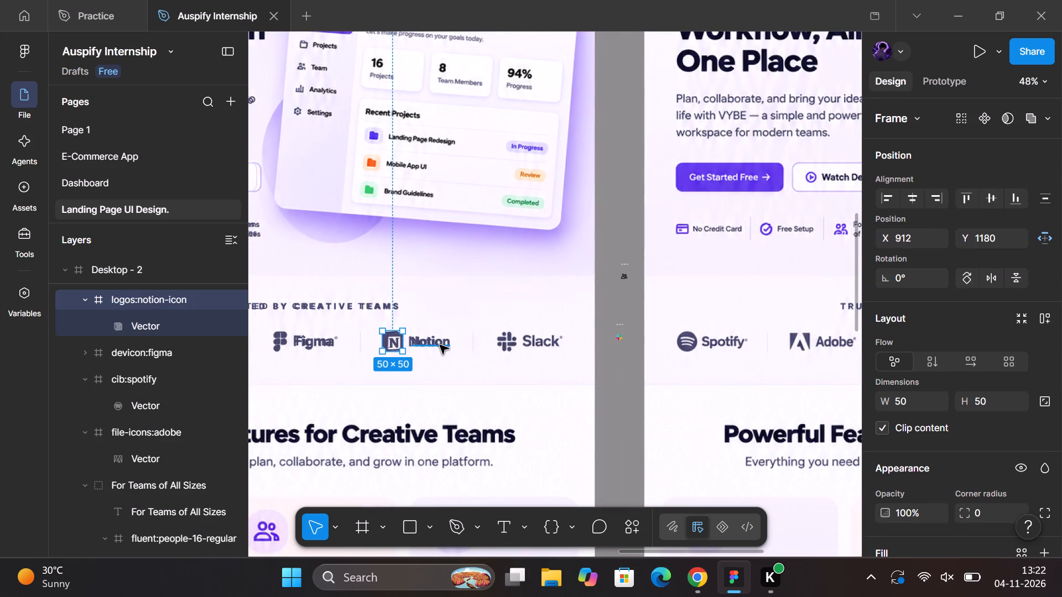
{"action": "left_click", "coordinate": [440, 345], "text": "shift"}
{"action": "left_click", "coordinate": [912, 447]}
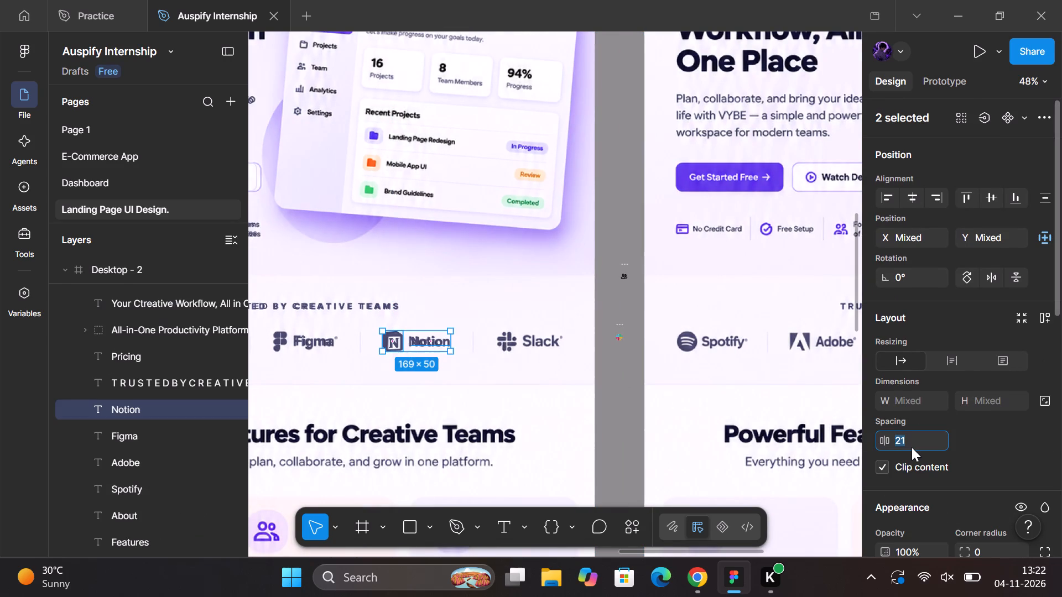
{"action": "type", "text": "12"}
{"action": "key", "text": "Return"}
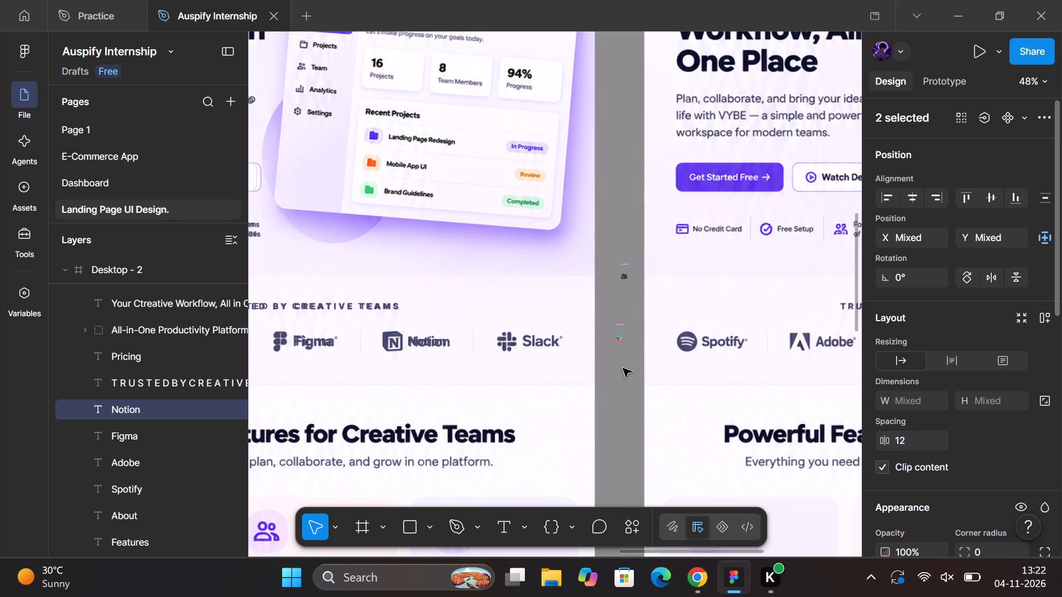
{"action": "left_click", "coordinate": [611, 378]}
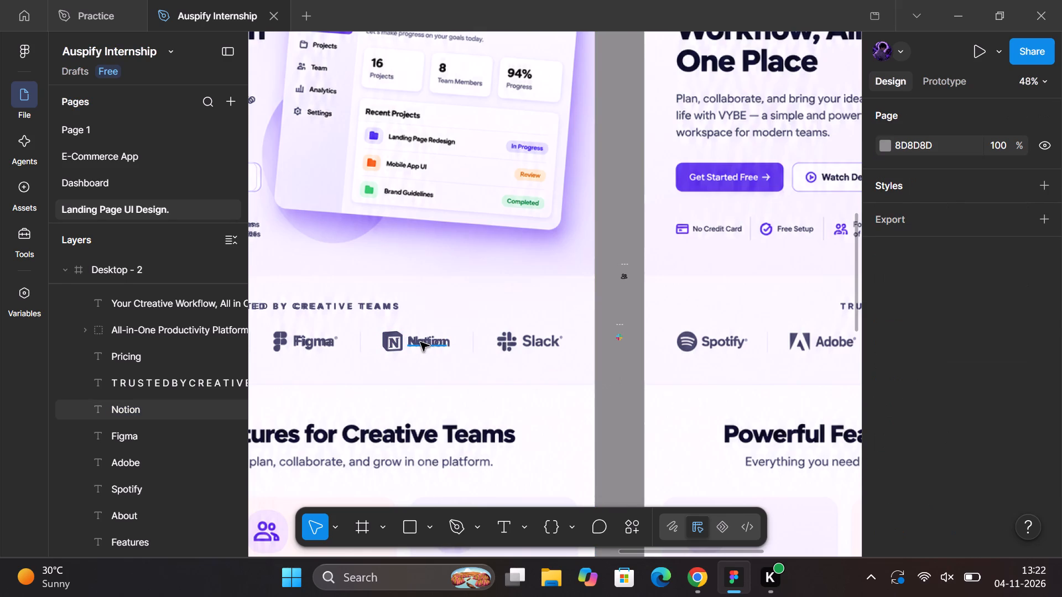
Duplicate the Notion text onto the reference Slack wordmark at X 1260, Y 1187, and change the copy's text to Slack.
{"action": "left_click_drag", "start_coordinate": [420, 342], "coordinate": [540, 348]}
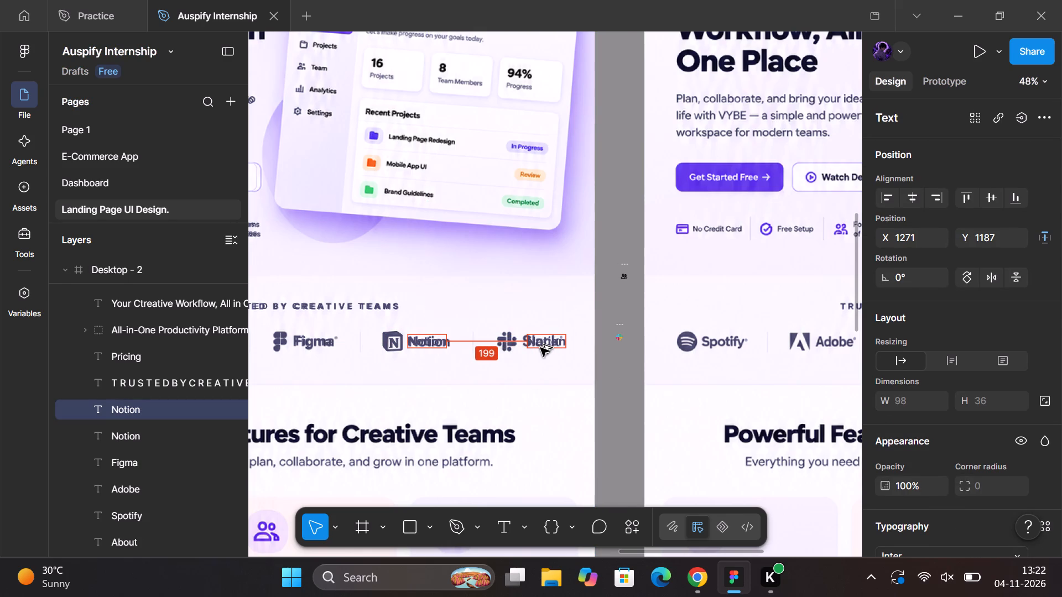
{"action": "left_click_drag", "start_coordinate": [540, 348], "coordinate": [536, 348]}
{"action": "double_click", "coordinate": [536, 348]}
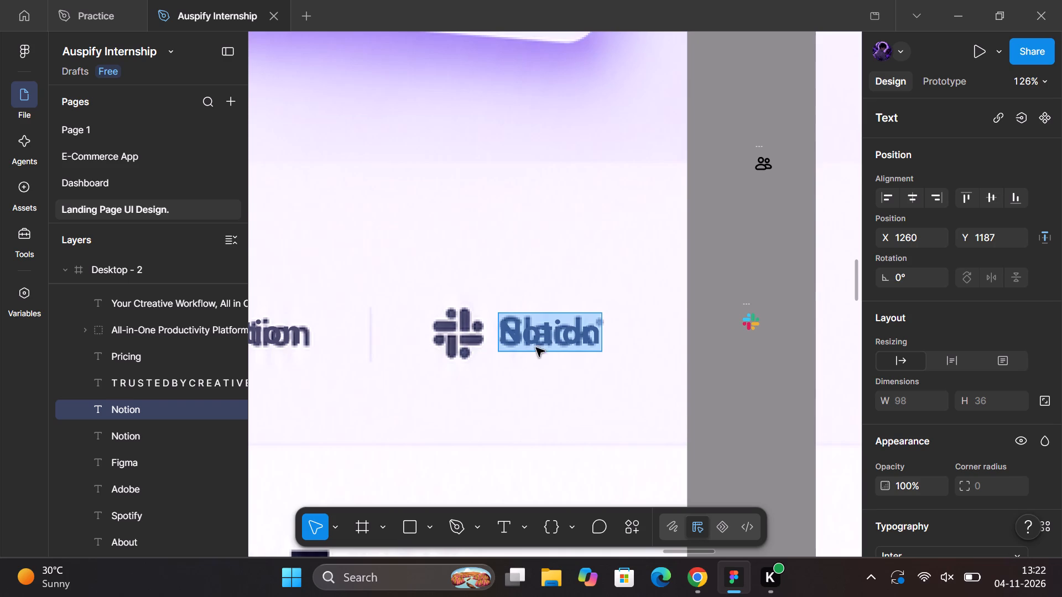
{"action": "type", "text": "la"}
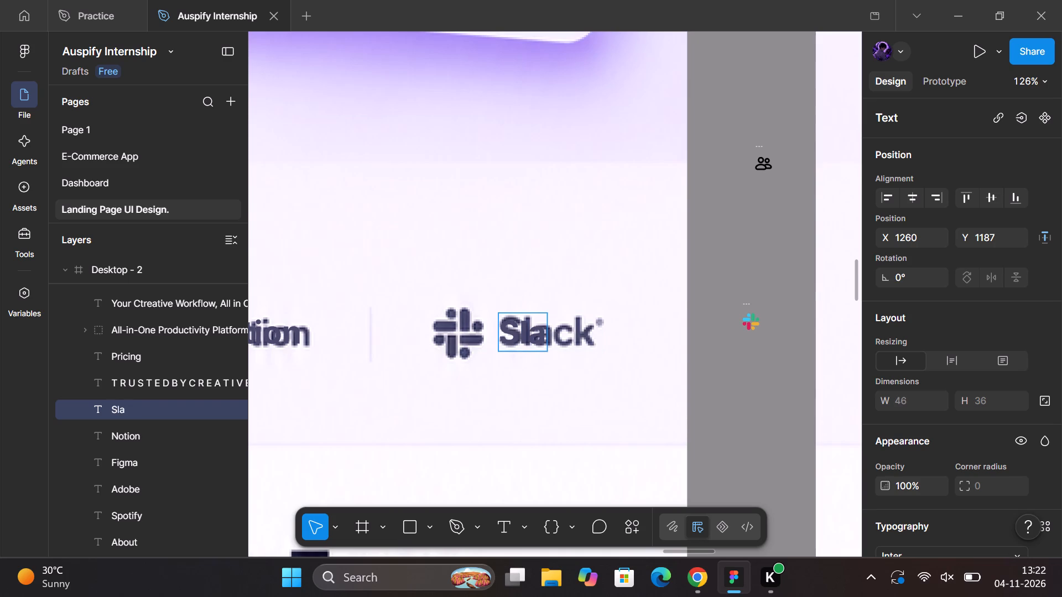
{"action": "type", "text": "ck"}
{"action": "left_click", "coordinate": [761, 395]}
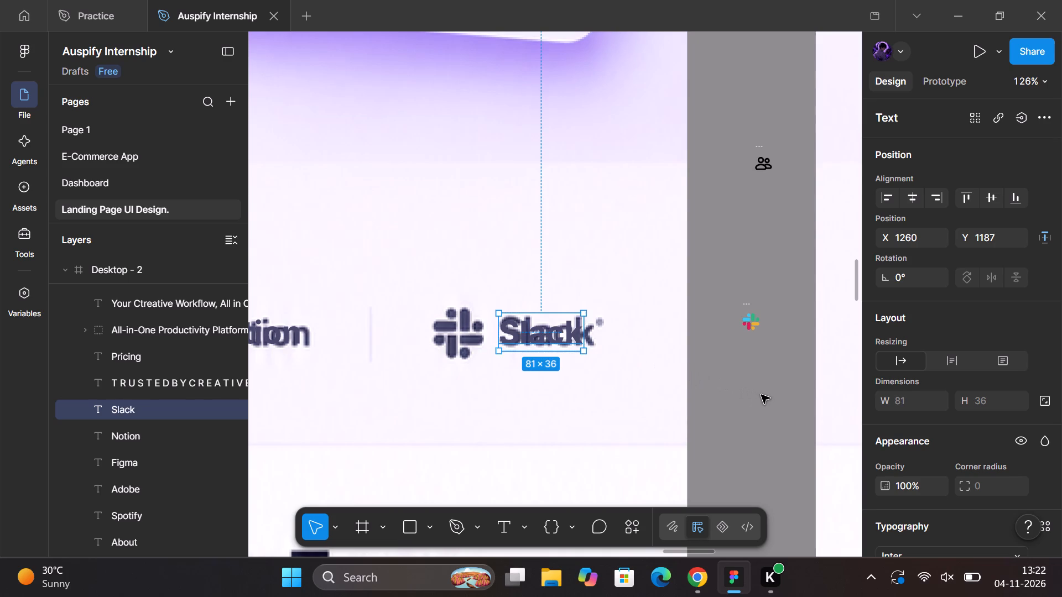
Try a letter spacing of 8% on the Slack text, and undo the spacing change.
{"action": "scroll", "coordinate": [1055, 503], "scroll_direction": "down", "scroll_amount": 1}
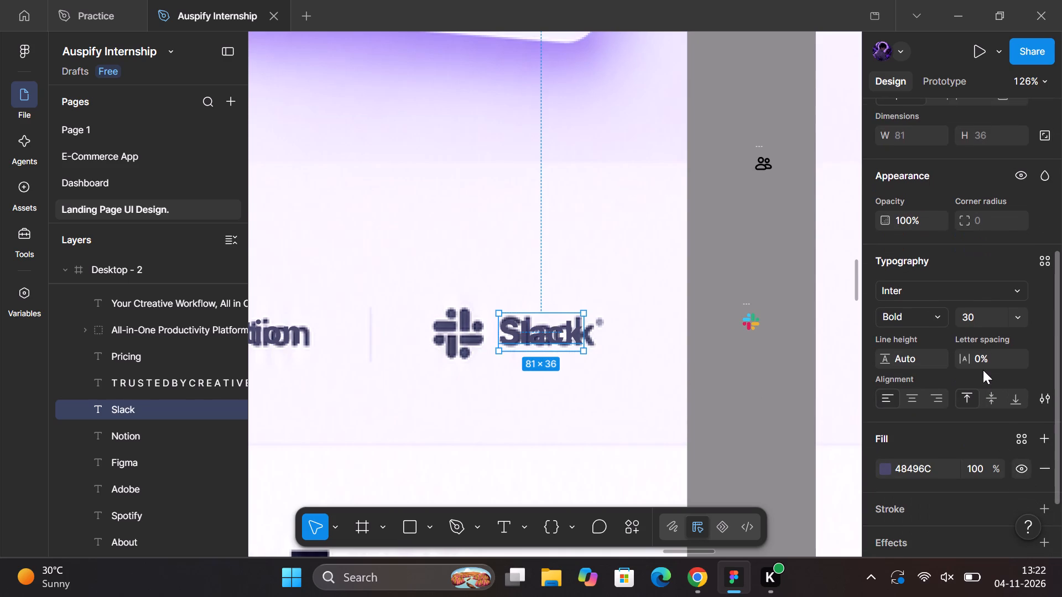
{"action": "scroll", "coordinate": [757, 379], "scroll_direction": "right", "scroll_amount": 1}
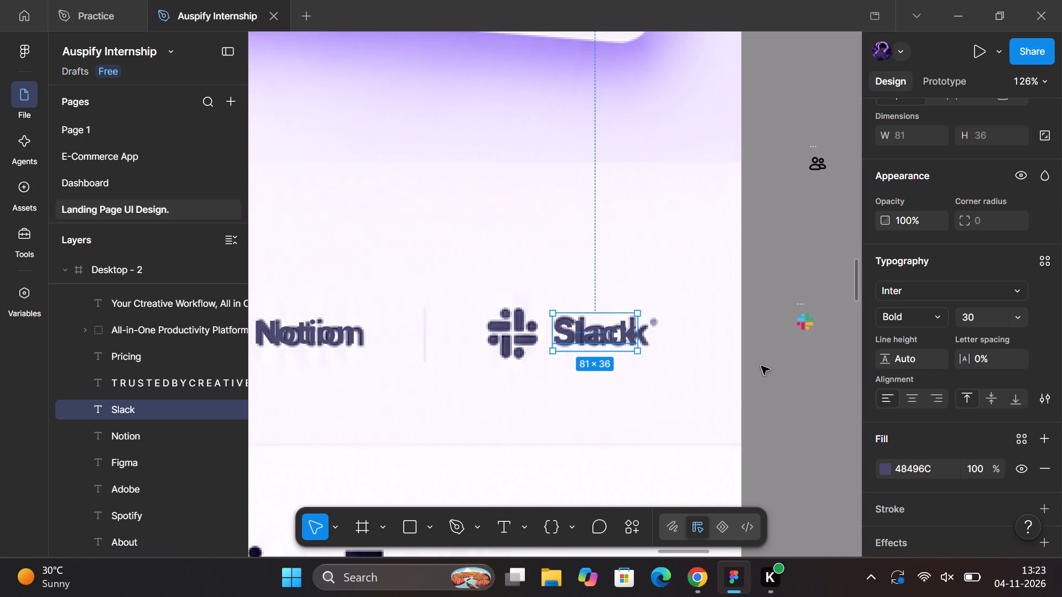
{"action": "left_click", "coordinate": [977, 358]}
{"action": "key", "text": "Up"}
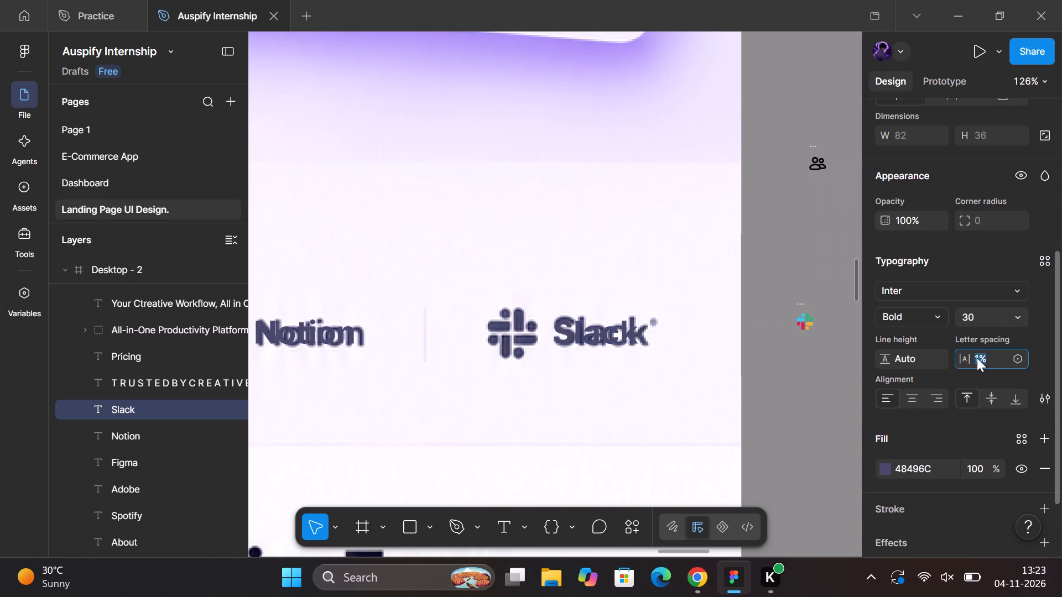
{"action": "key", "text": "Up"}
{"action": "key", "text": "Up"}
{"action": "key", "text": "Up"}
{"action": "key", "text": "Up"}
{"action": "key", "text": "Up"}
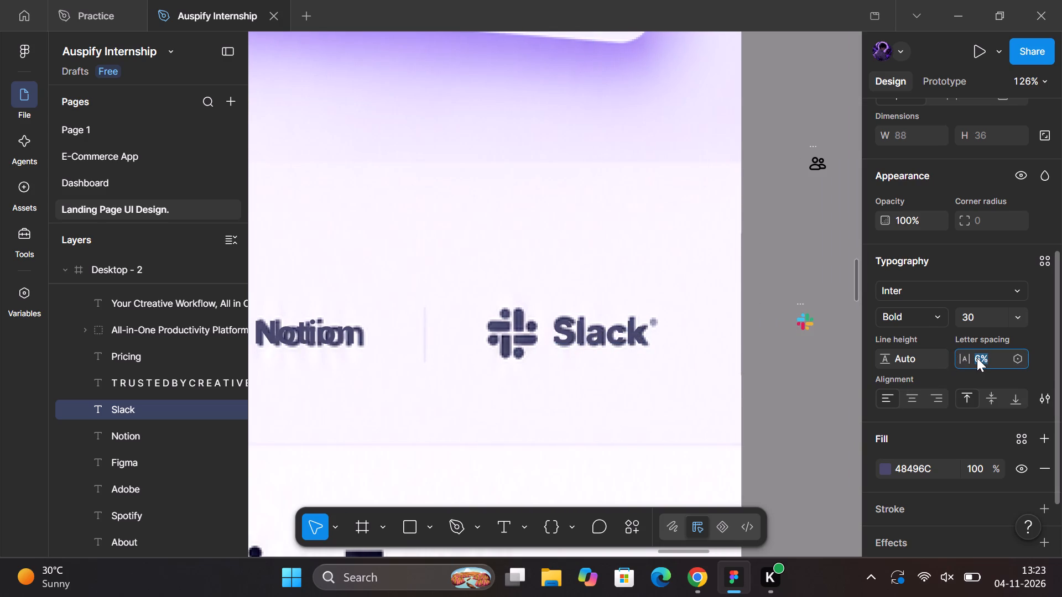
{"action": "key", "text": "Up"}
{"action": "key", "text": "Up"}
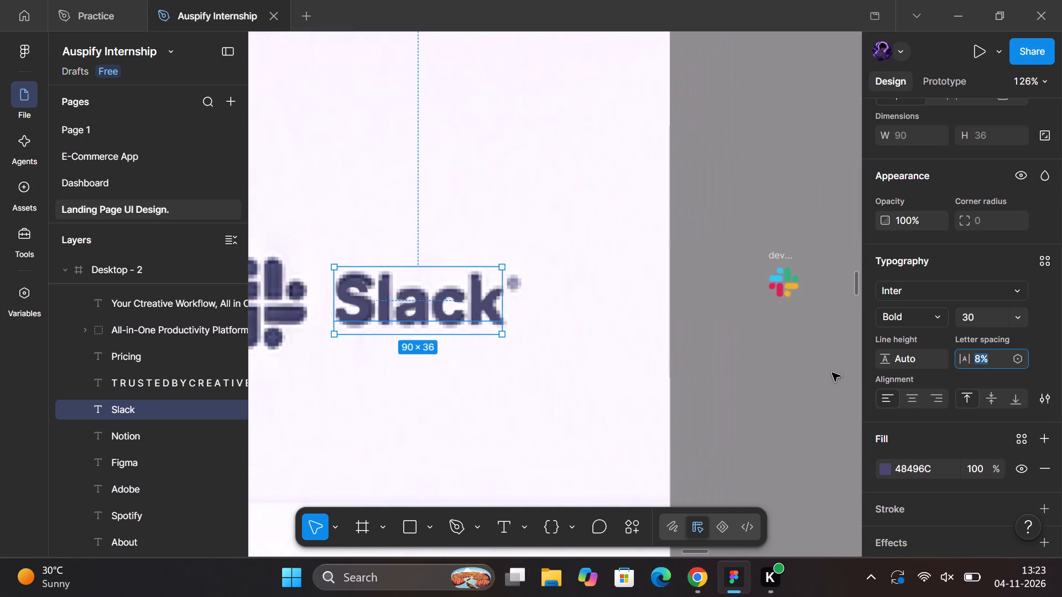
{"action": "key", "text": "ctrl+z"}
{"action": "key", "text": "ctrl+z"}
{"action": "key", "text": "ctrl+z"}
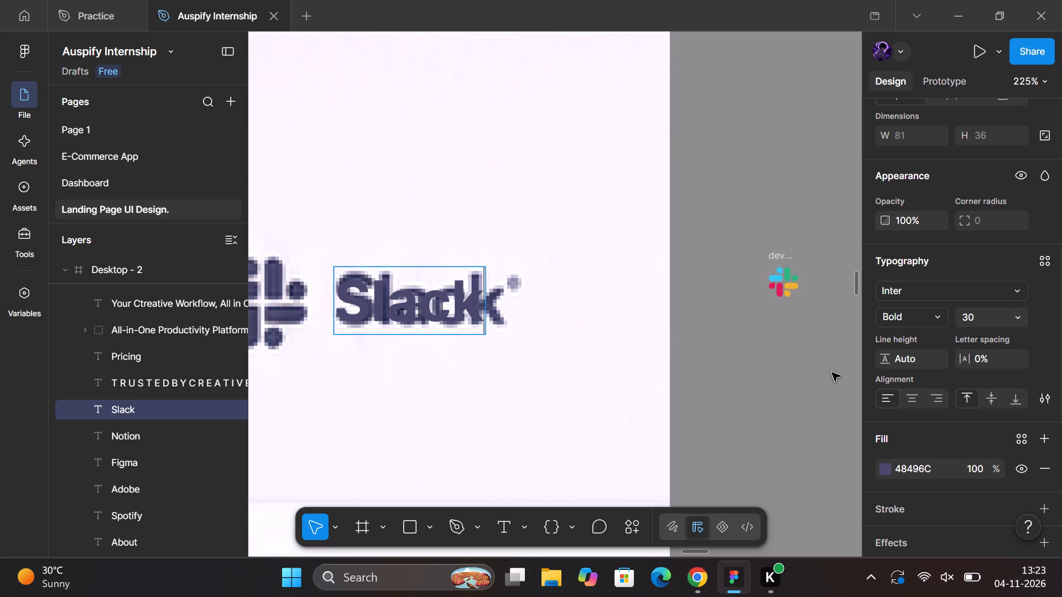
Resize the coloured Slack icon beside the frame to 50 × 50 and place it over the reference Slack logo at X 1196, Y 1180.
{"action": "scroll", "coordinate": [832, 373], "scroll_direction": "right", "scroll_amount": 1}
{"action": "left_click", "coordinate": [832, 373]}
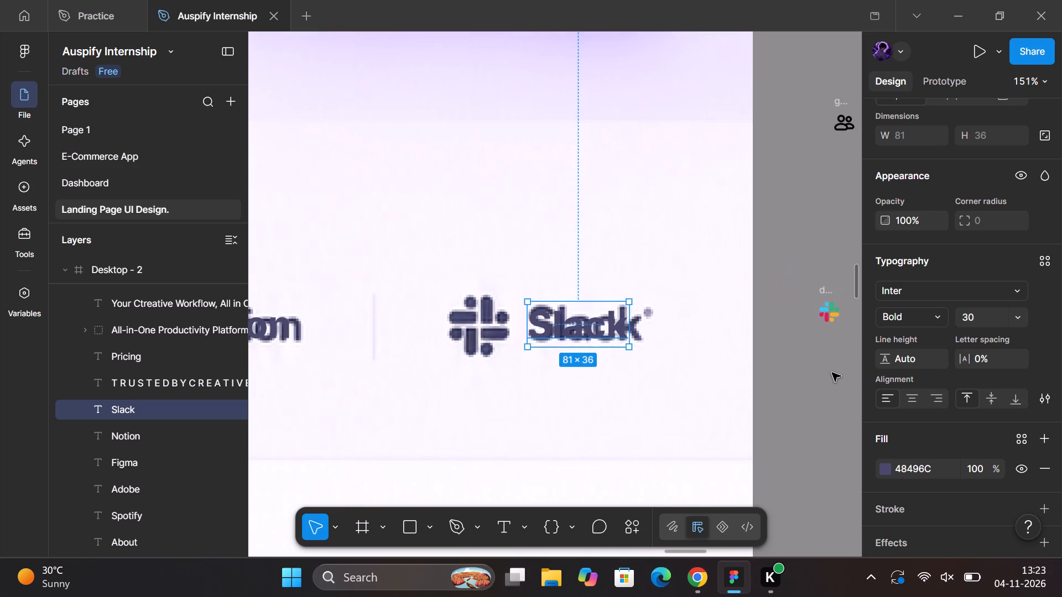
{"action": "left_click", "coordinate": [826, 290]}
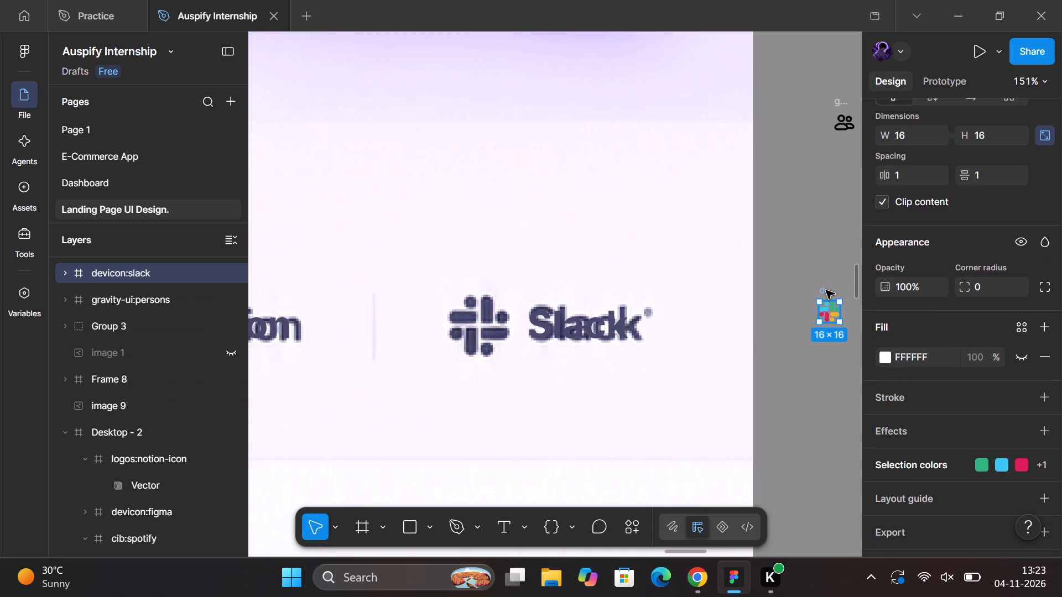
{"action": "left_click_drag", "start_coordinate": [826, 290], "coordinate": [821, 290]}
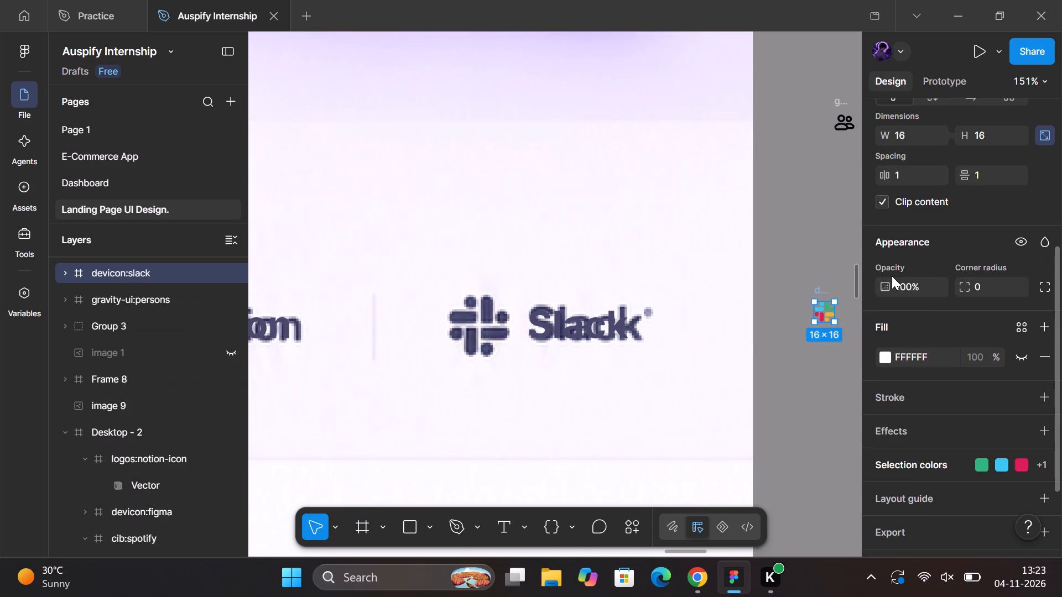
{"action": "left_click", "coordinate": [912, 139]}
{"action": "type", "text": "50"}
{"action": "key", "text": "Return"}
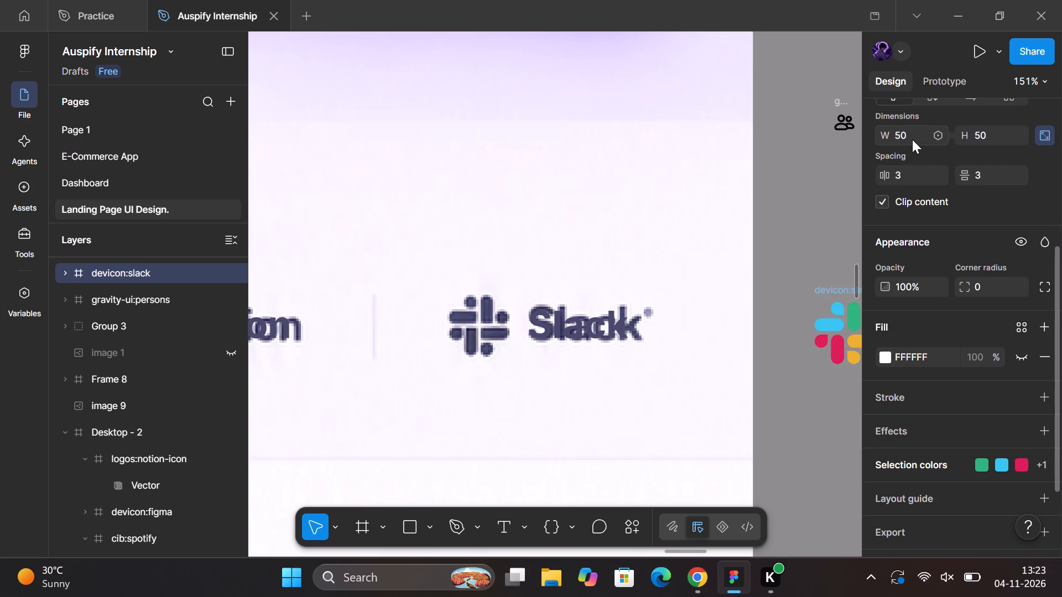
{"action": "left_click_drag", "start_coordinate": [823, 289], "coordinate": [459, 286]}
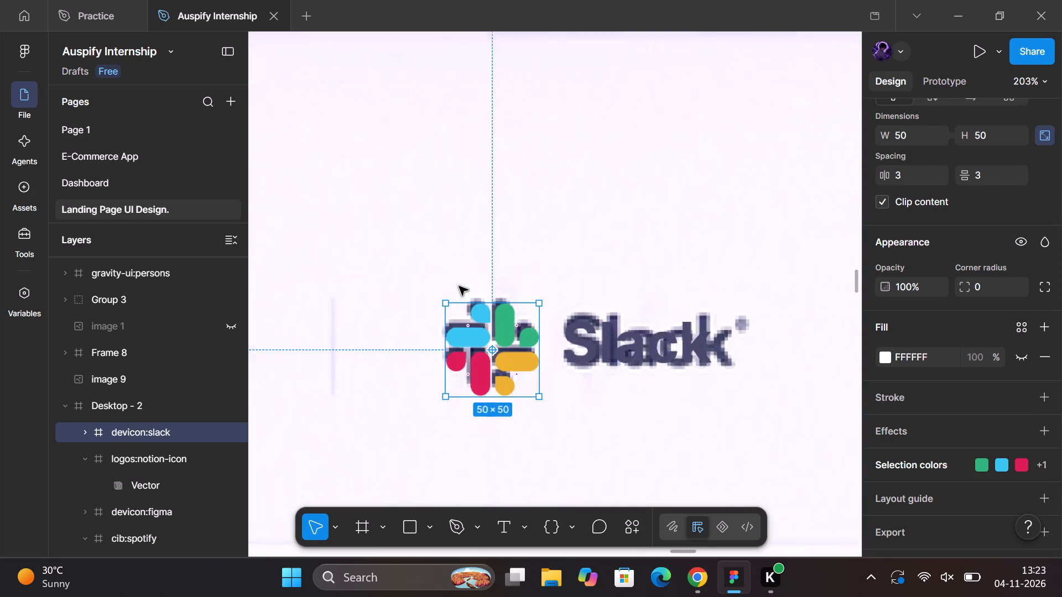
Recolour all four Vectors inside the Slack icon to 48496C.
{"action": "left_click", "coordinate": [518, 341]}
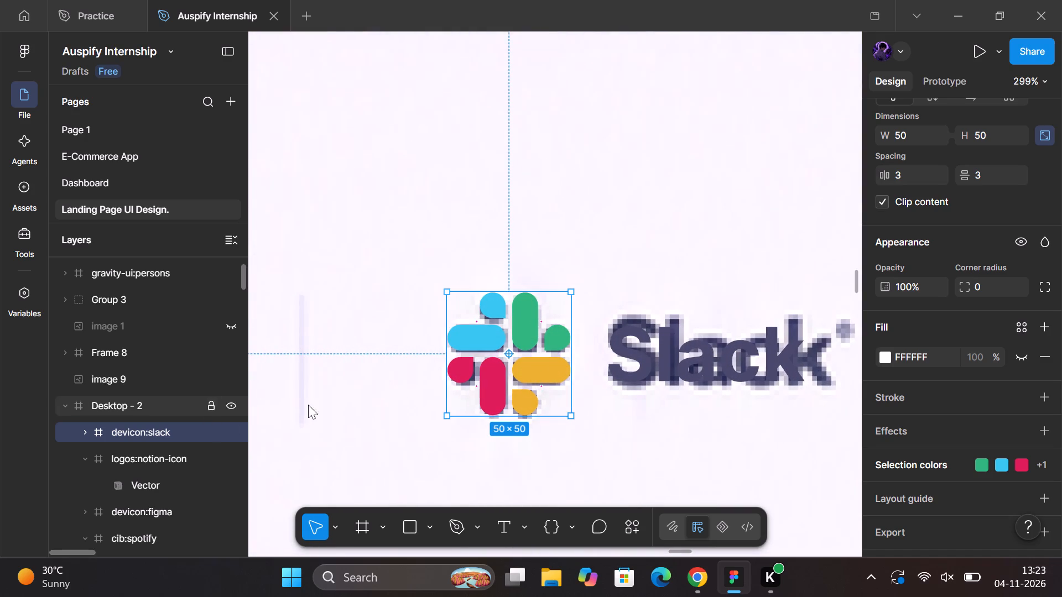
{"action": "left_click", "coordinate": [493, 386], "text": "ctrl"}
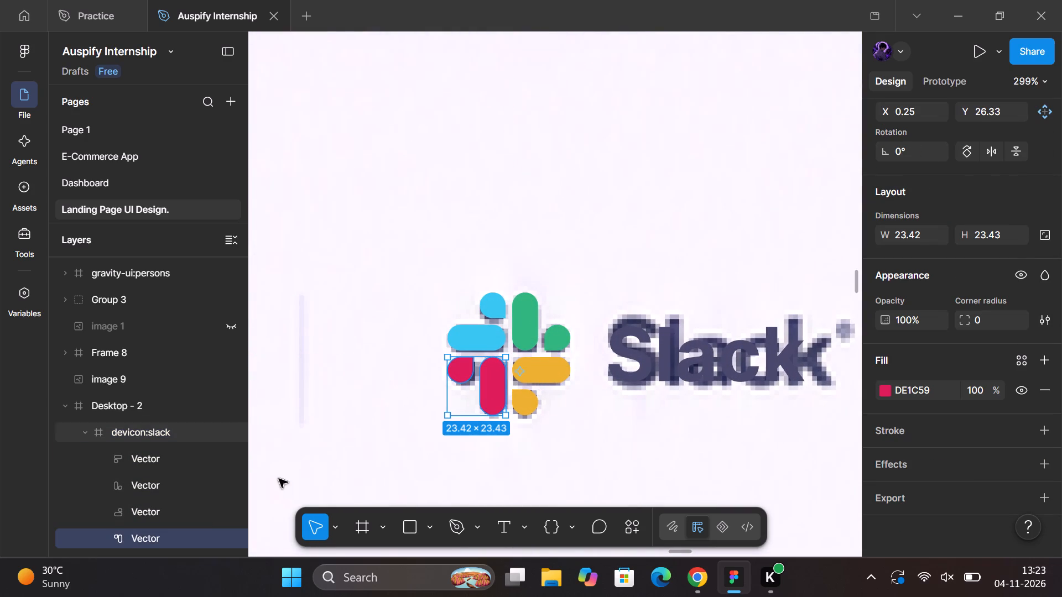
{"action": "left_click", "coordinate": [162, 453]}
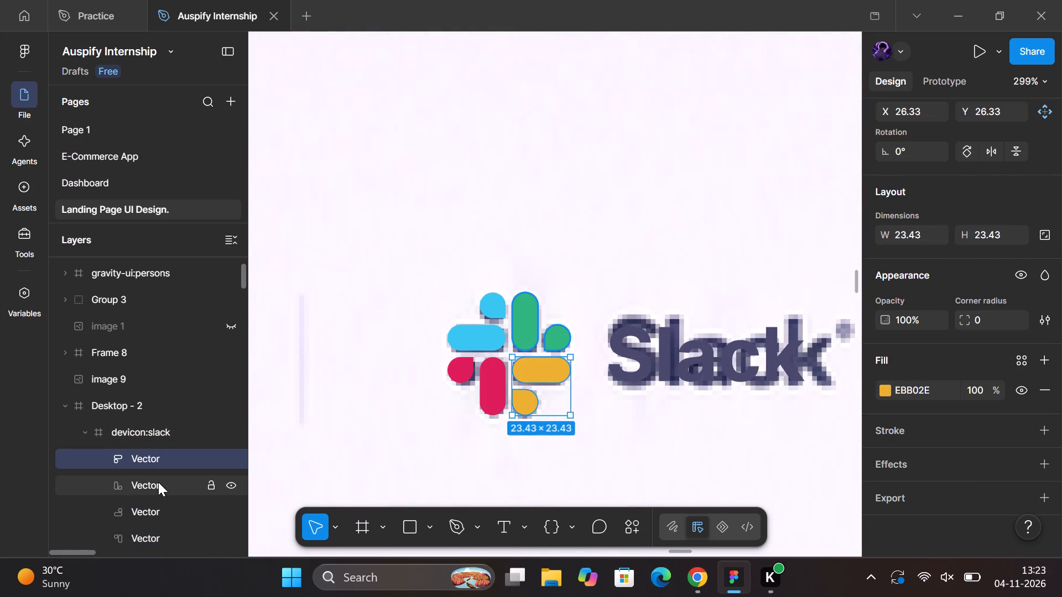
{"action": "scroll", "coordinate": [158, 482], "scroll_direction": "down", "scroll_amount": 1}
{"action": "left_click", "coordinate": [155, 485], "text": "shift"}
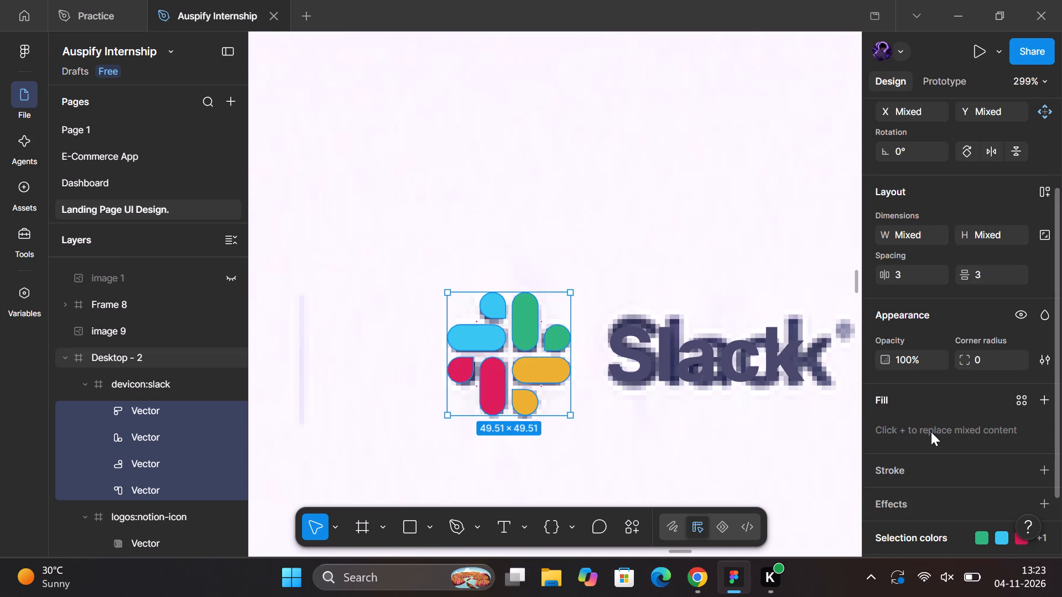
{"action": "scroll", "coordinate": [912, 528], "scroll_direction": "down", "scroll_amount": 1}
{"action": "left_click", "coordinate": [879, 469]}
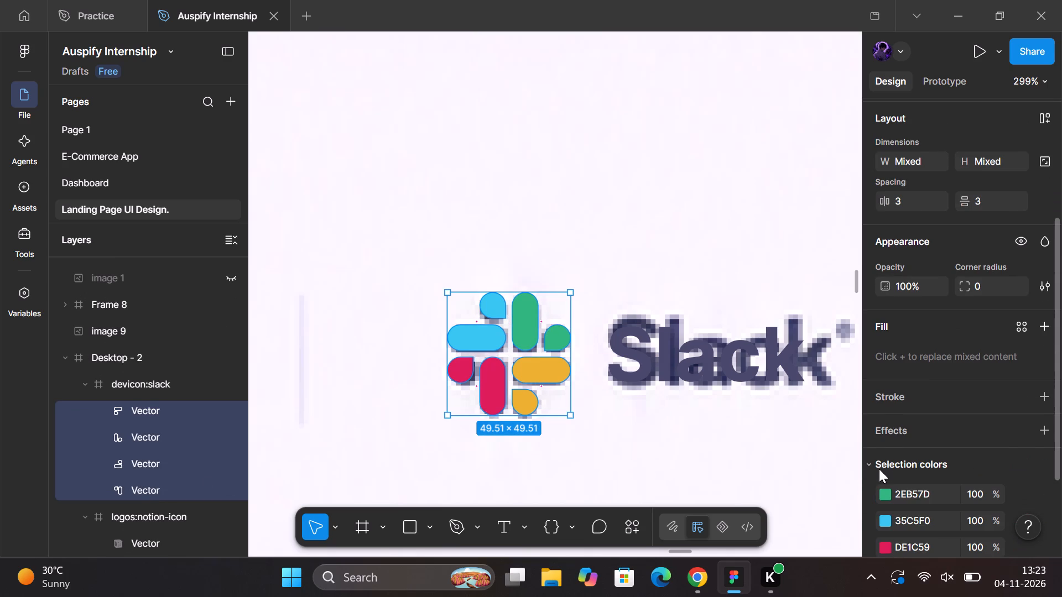
{"action": "left_click", "coordinate": [909, 491]}
{"action": "key", "text": "ctrl+v"}
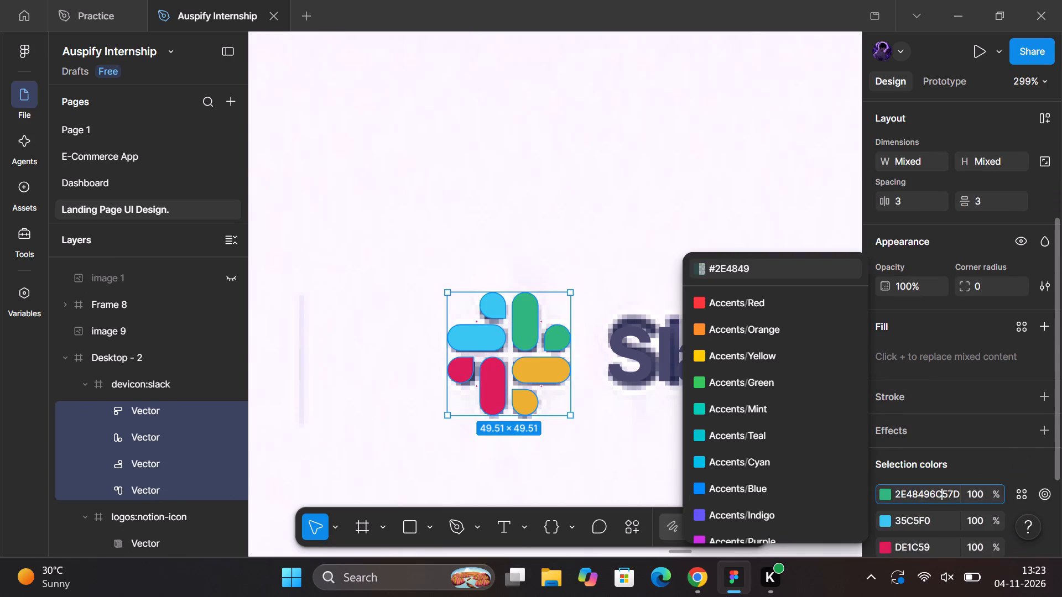
{"action": "left_click", "coordinate": [909, 491]}
{"action": "double_click", "coordinate": [909, 491]}
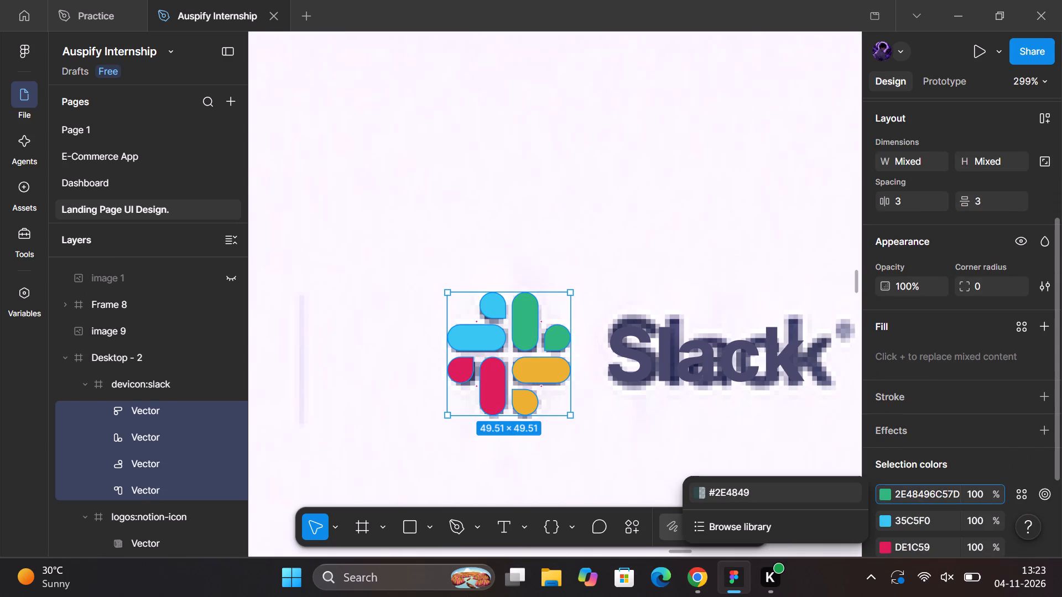
{"action": "key", "text": "ctrl+v"}
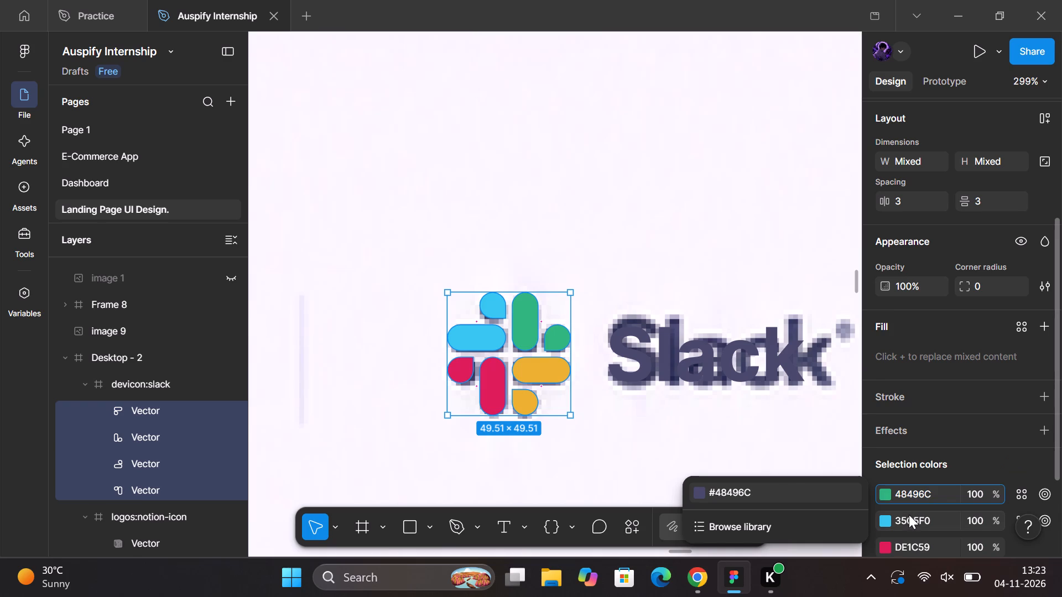
{"action": "left_click", "coordinate": [908, 515]}
{"action": "key", "text": "ctrl+v"}
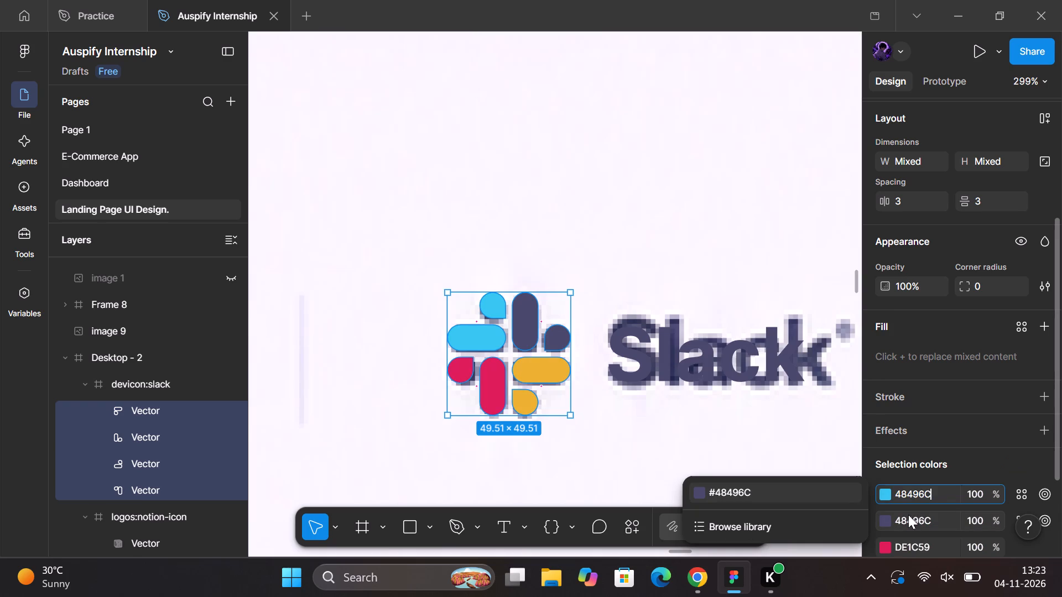
{"action": "left_click", "coordinate": [907, 541]}
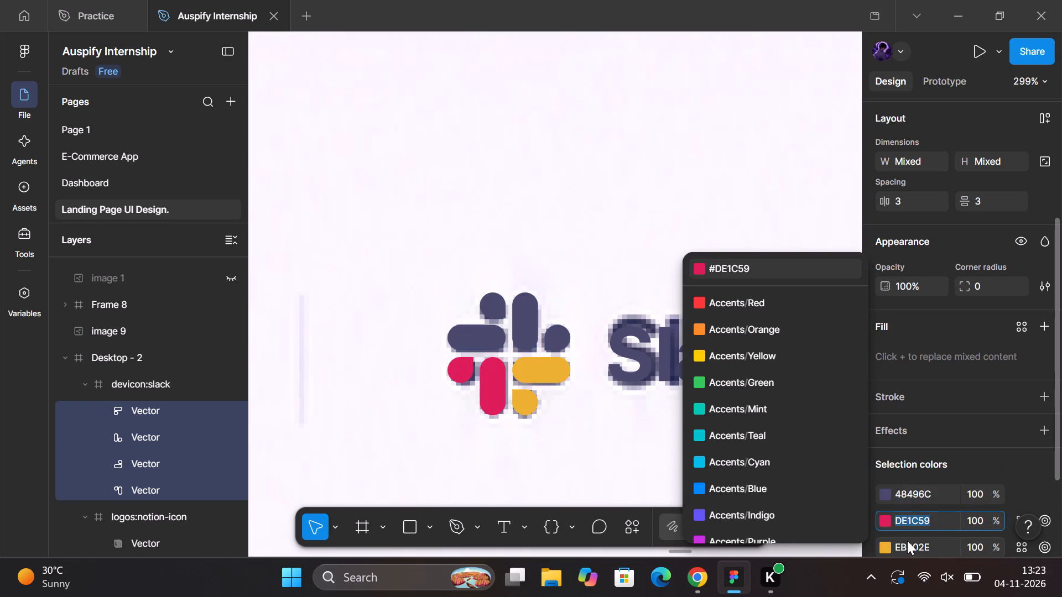
{"action": "key", "text": "ctrl+v"}
{"action": "left_click", "coordinate": [918, 541]}
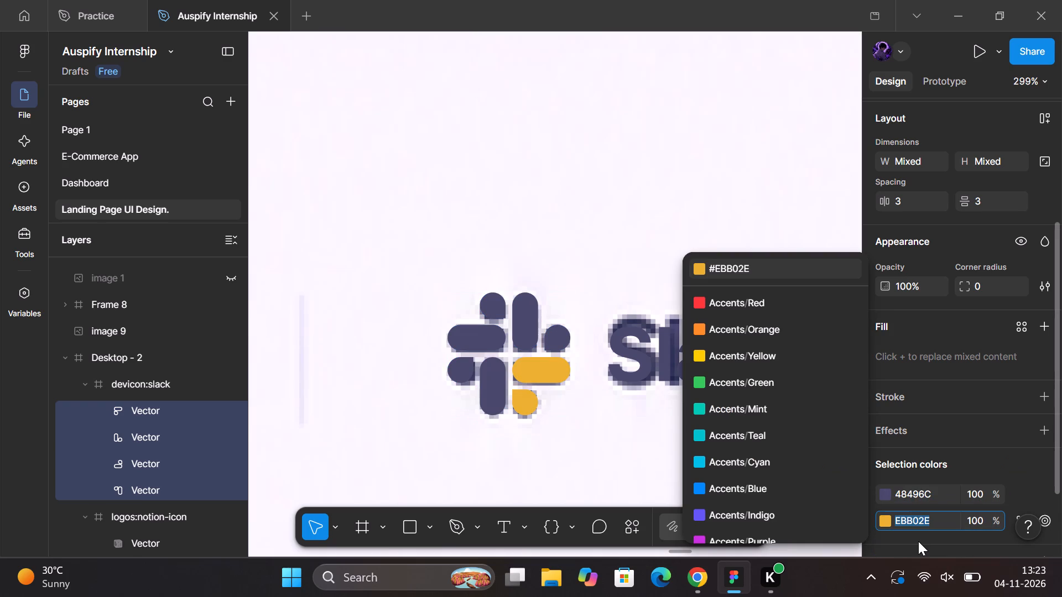
{"action": "key", "text": "ctrl+v"}
{"action": "left_click", "coordinate": [645, 460]}
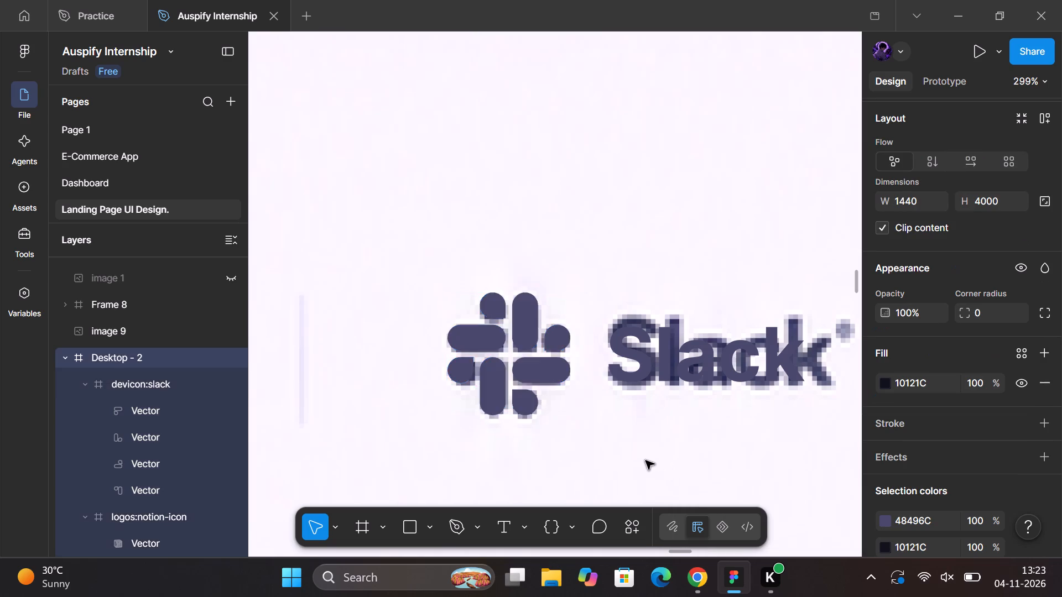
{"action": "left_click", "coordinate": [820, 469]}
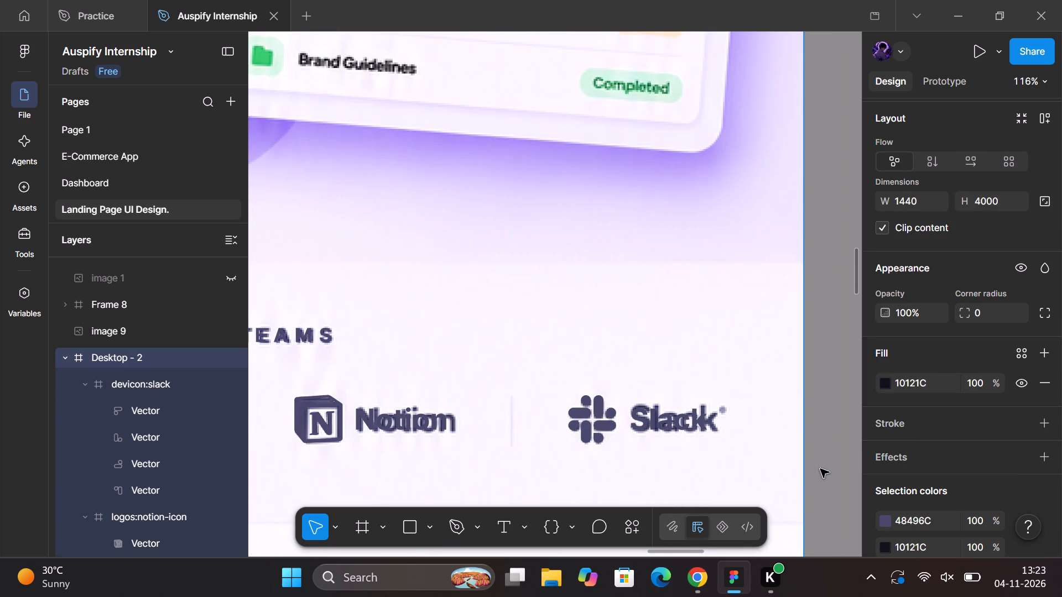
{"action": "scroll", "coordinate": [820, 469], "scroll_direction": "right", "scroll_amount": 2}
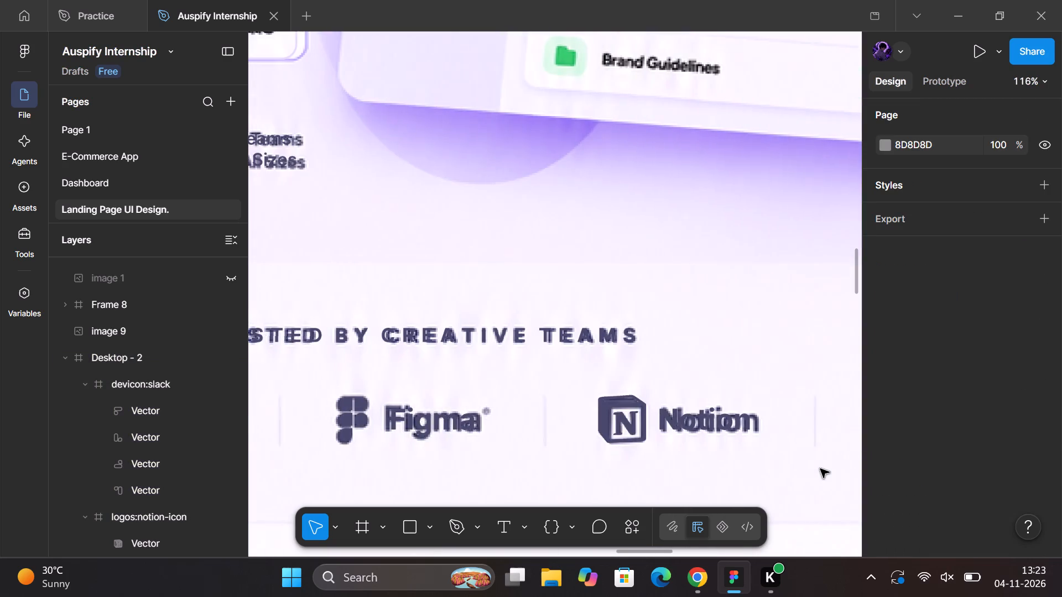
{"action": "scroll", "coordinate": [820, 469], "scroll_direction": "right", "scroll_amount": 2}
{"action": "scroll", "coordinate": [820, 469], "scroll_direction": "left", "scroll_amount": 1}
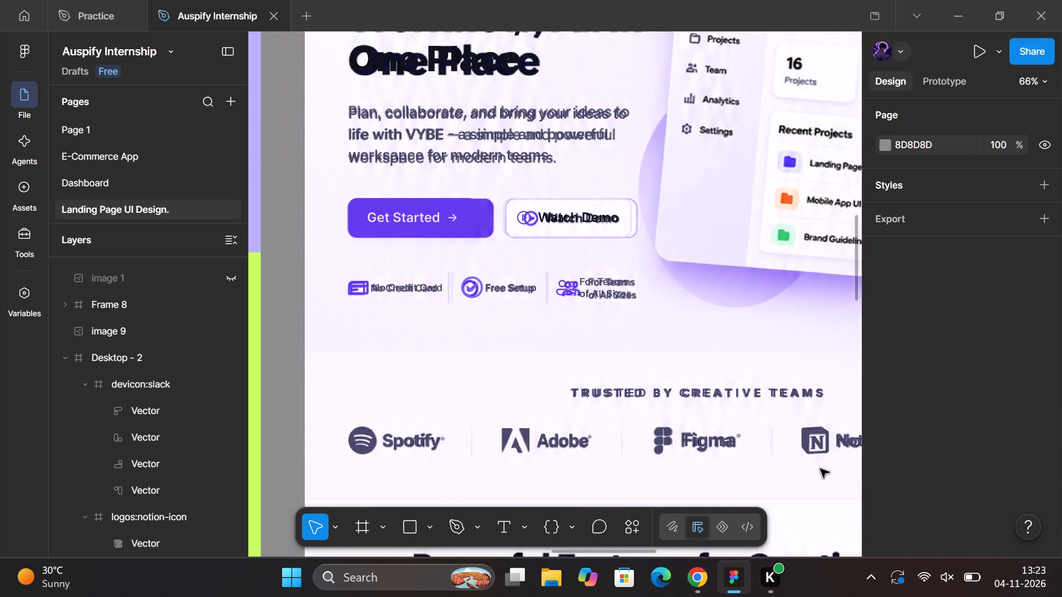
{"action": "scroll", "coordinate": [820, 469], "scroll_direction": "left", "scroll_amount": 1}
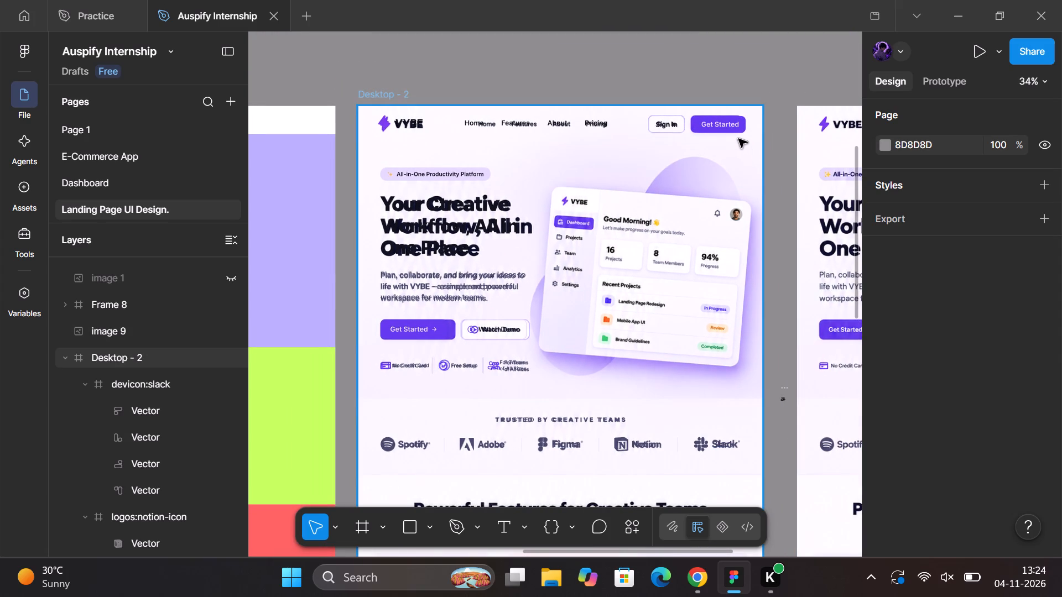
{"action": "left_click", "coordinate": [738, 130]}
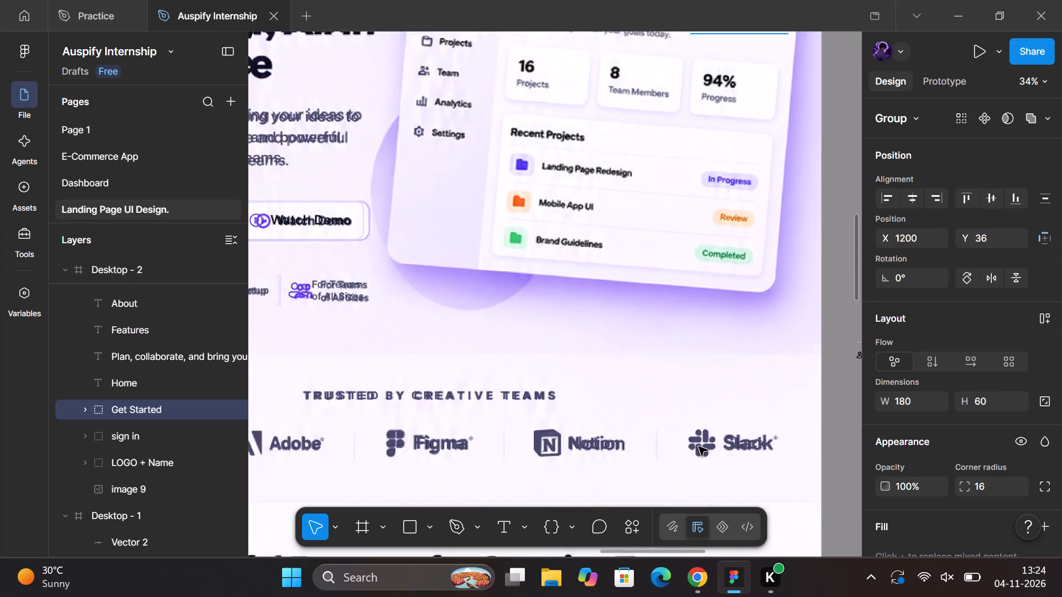
Align the Slack icon and Slack text on their vertical centres and set the horizontal spacing between them to 12.
{"action": "left_click", "coordinate": [705, 447]}
{"action": "left_click", "coordinate": [754, 450], "text": "shift"}
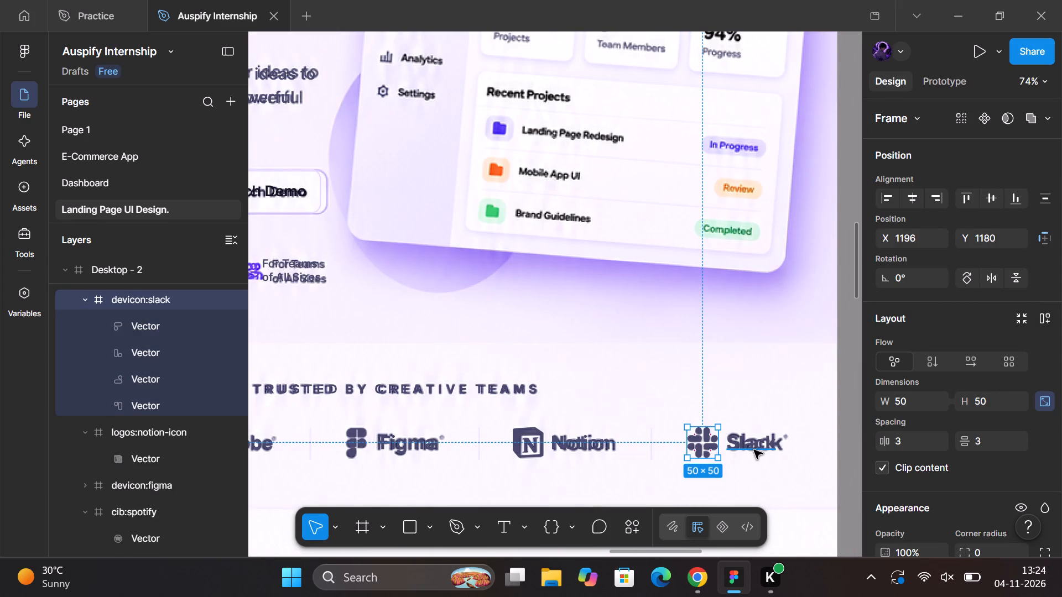
{"action": "scroll", "coordinate": [952, 364], "scroll_direction": "up", "scroll_amount": 2}
{"action": "left_click", "coordinate": [983, 205]}
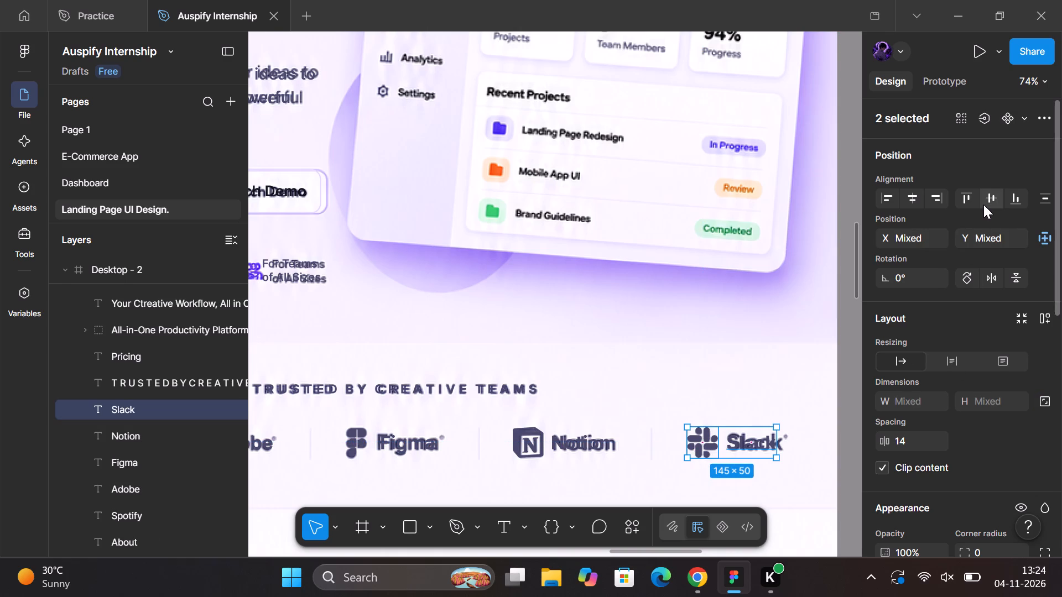
{"action": "left_click", "coordinate": [923, 440]}
{"action": "key", "text": "Down"}
{"action": "key", "text": "Down"}
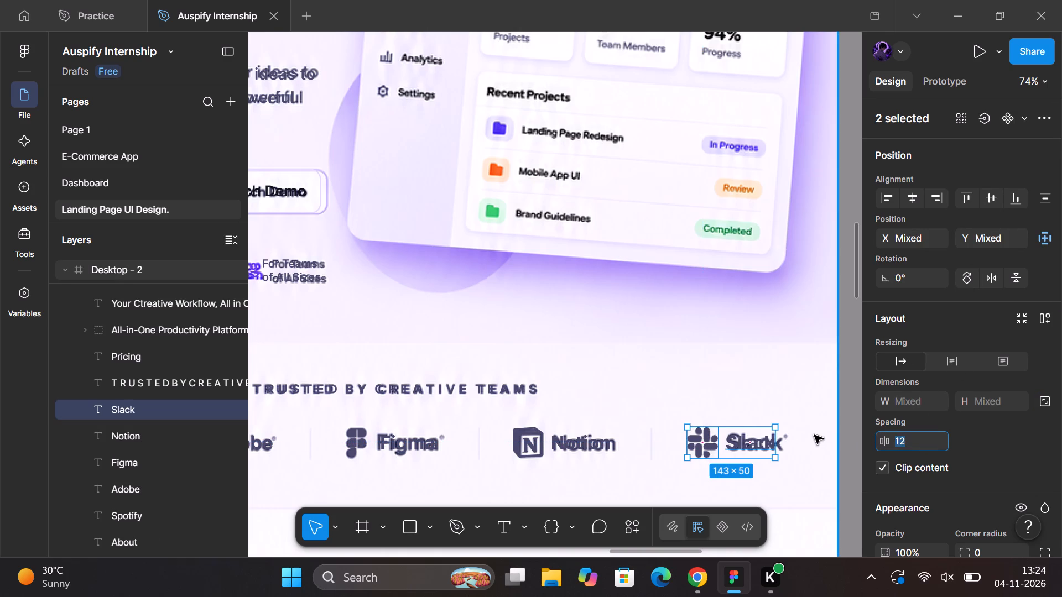
Copy the word Slack from the Slack text.
{"action": "double_click", "coordinate": [756, 442]}
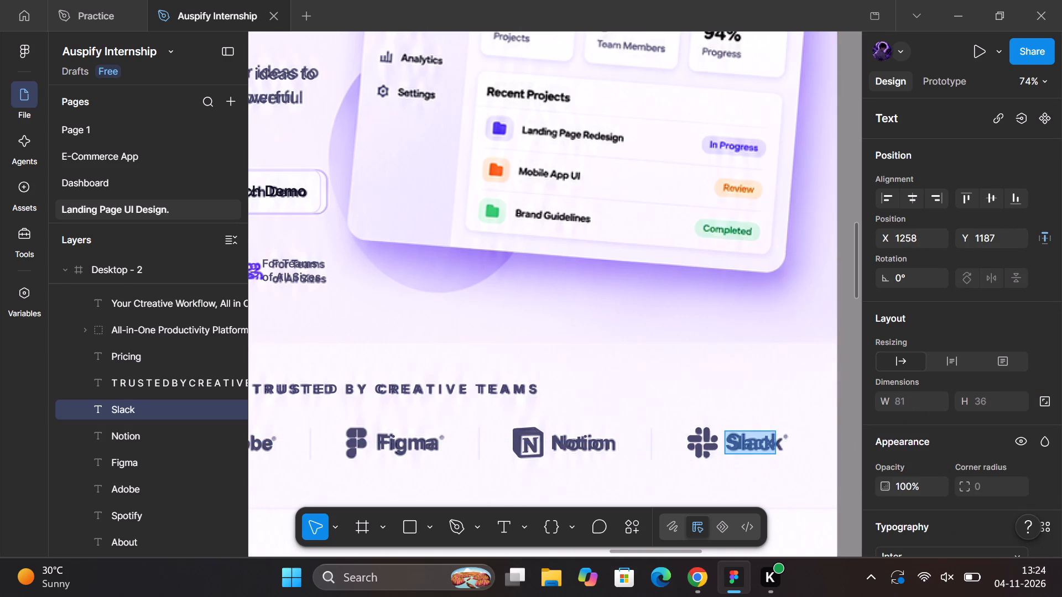
{"action": "key", "text": "ctrl+c"}
{"action": "left_click", "coordinate": [812, 470]}
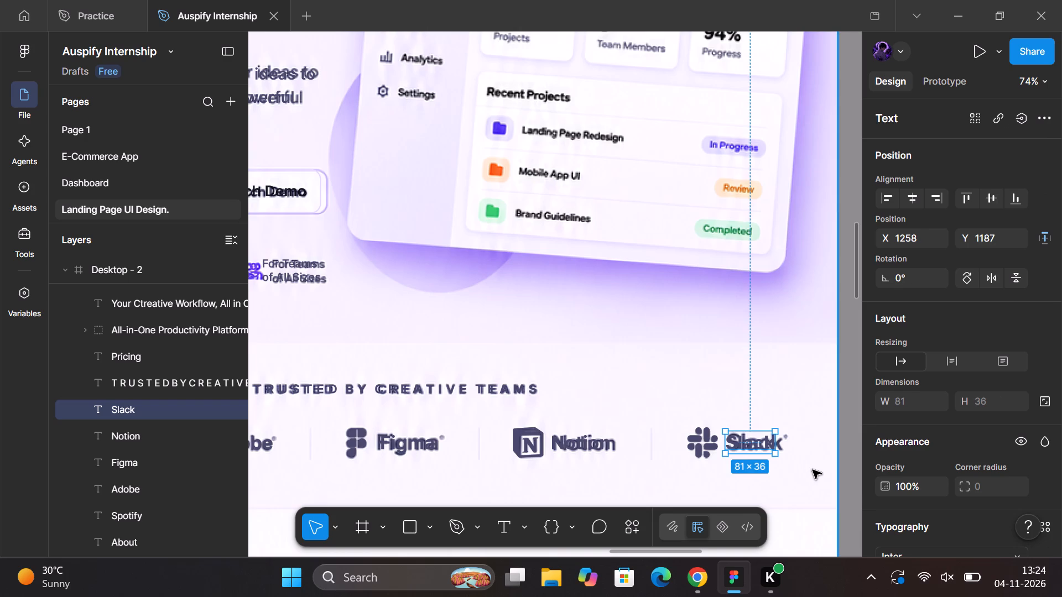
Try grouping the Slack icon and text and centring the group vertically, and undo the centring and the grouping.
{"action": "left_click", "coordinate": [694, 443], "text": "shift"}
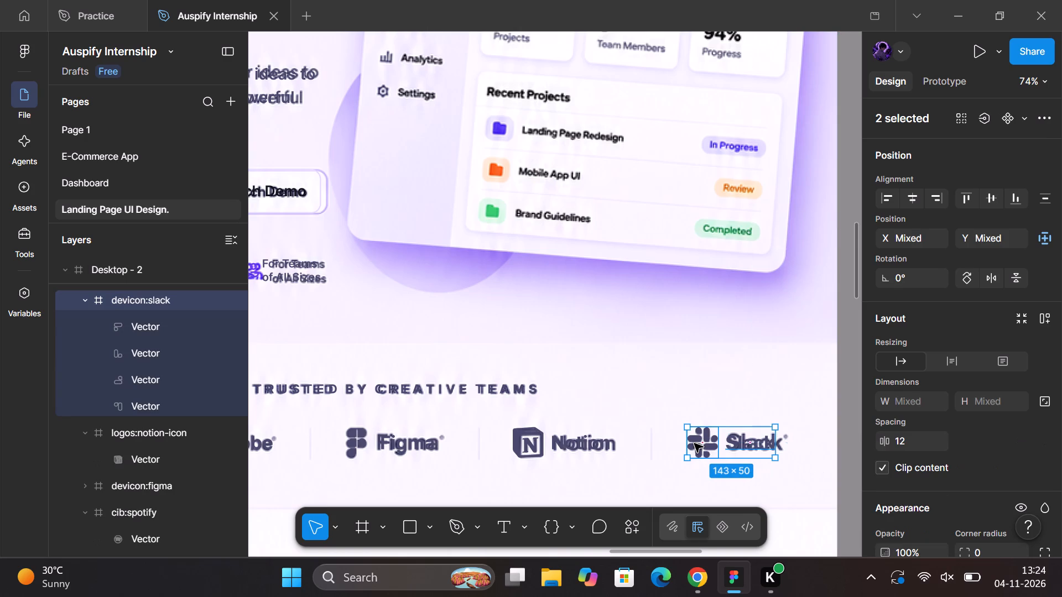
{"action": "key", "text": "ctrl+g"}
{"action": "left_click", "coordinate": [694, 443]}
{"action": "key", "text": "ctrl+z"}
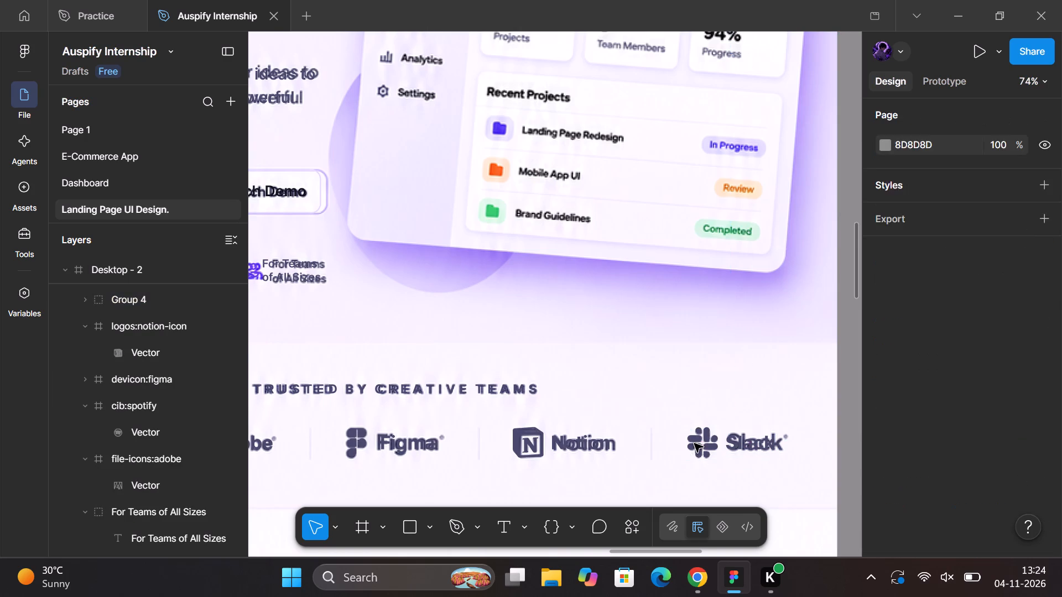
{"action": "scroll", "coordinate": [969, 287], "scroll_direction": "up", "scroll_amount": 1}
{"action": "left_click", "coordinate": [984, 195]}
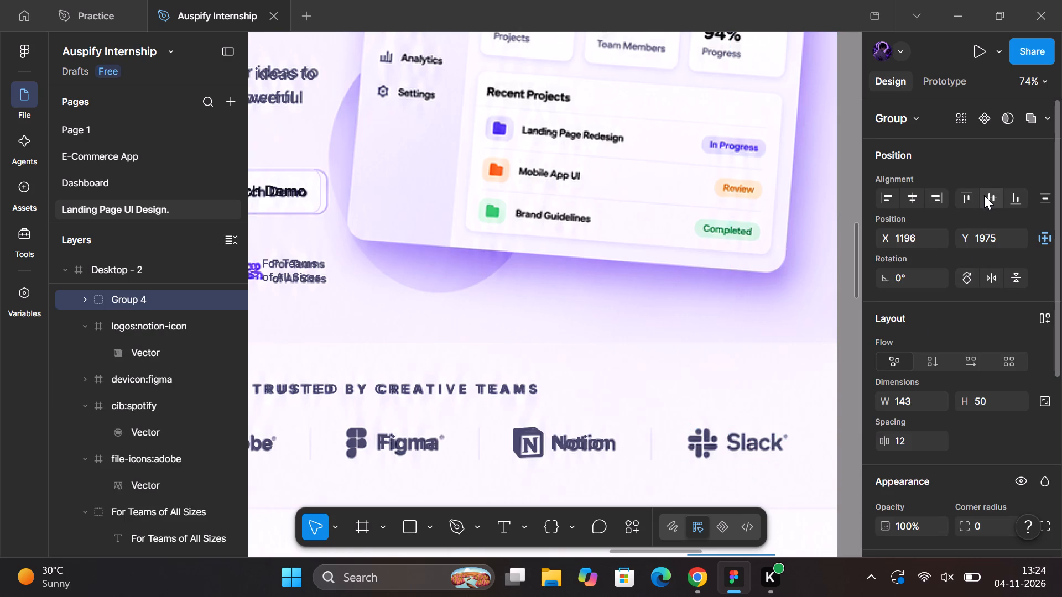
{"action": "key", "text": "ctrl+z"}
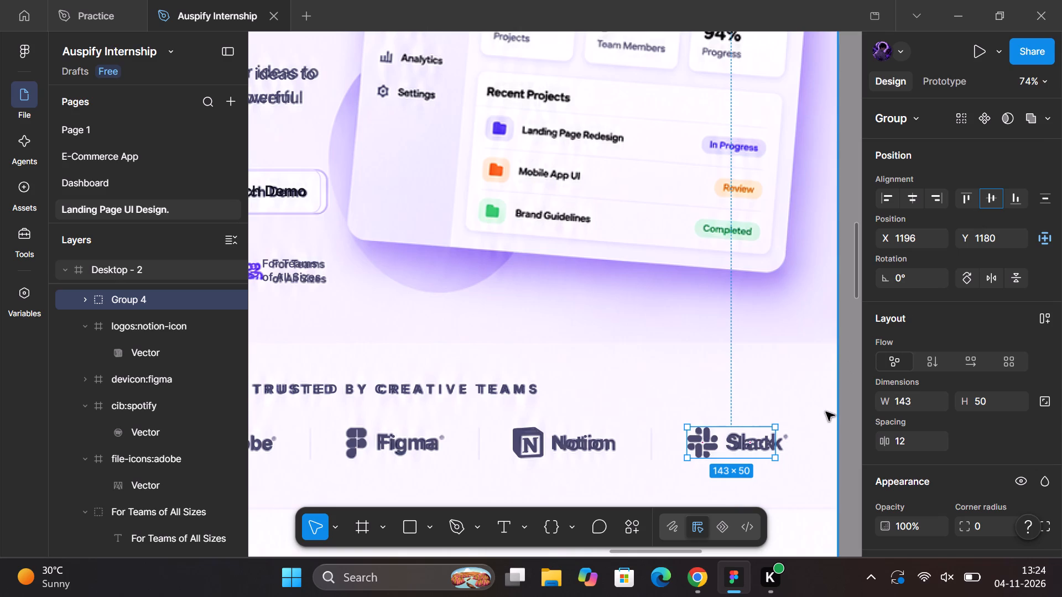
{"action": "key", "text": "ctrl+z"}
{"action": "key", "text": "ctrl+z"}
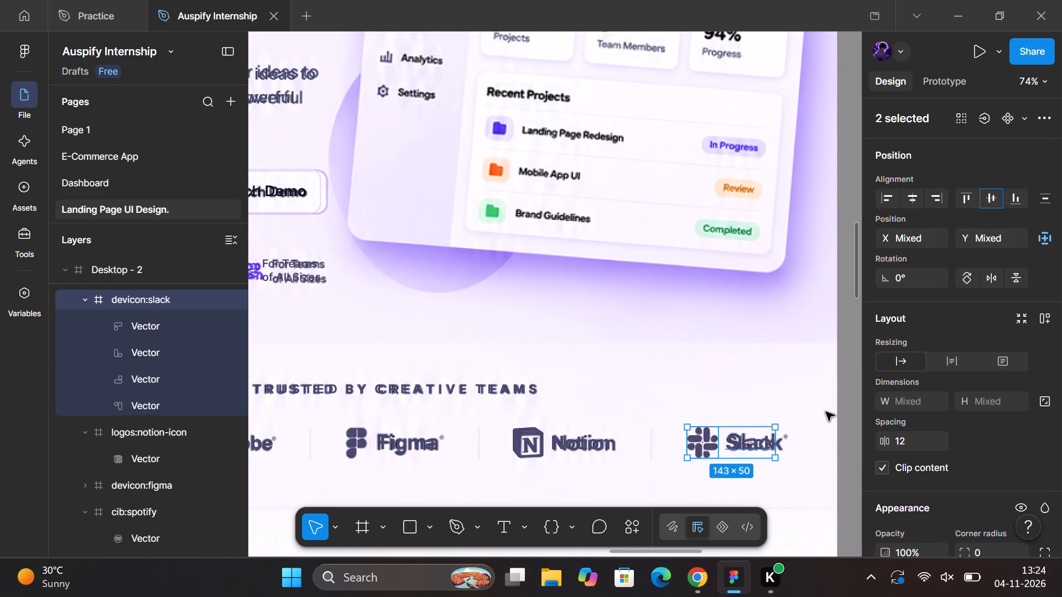
Align the Slack icon and Slack text on their vertical centres again.
{"action": "left_click", "coordinate": [698, 449], "text": "shift"}
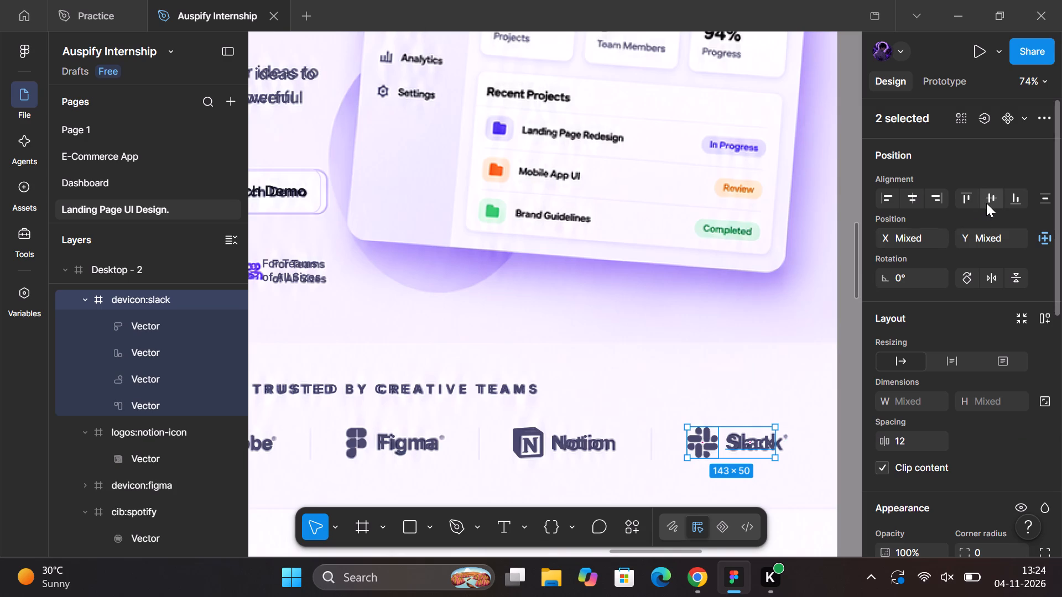
{"action": "left_click", "coordinate": [986, 203]}
{"action": "left_click", "coordinate": [986, 202]}
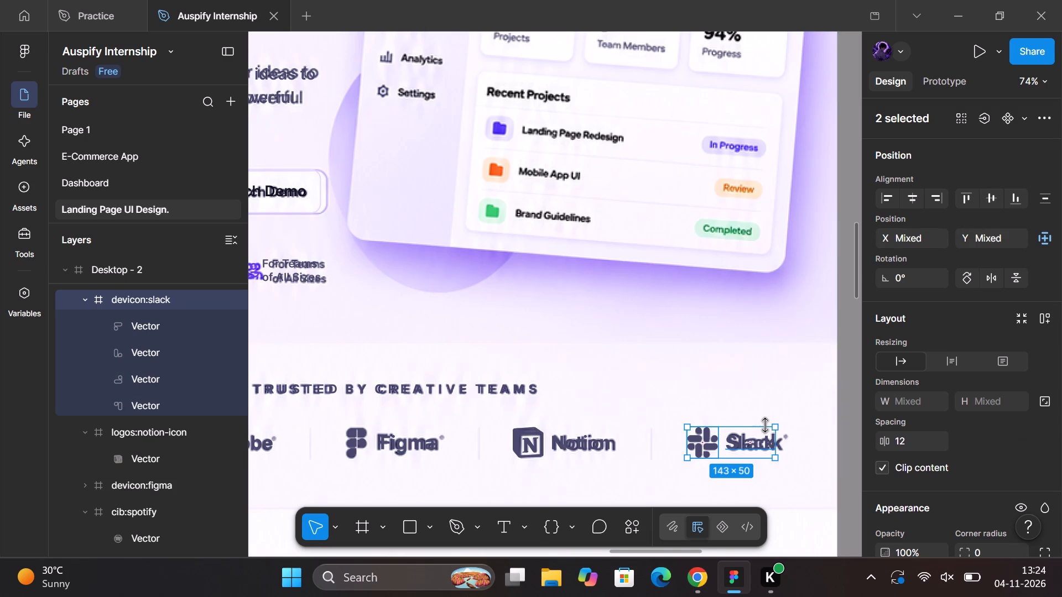
Group the Slack icon and Slack text and name the group Slack.
{"action": "key", "text": "ctrl+g"}
{"action": "double_click", "coordinate": [134, 302]}
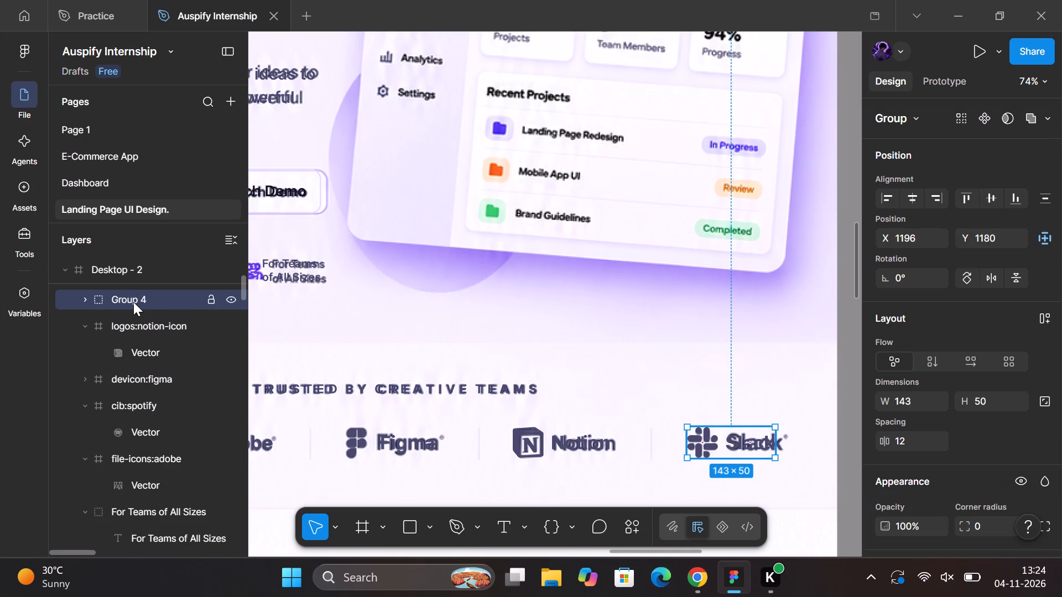
{"action": "key", "text": "ctrl+v"}
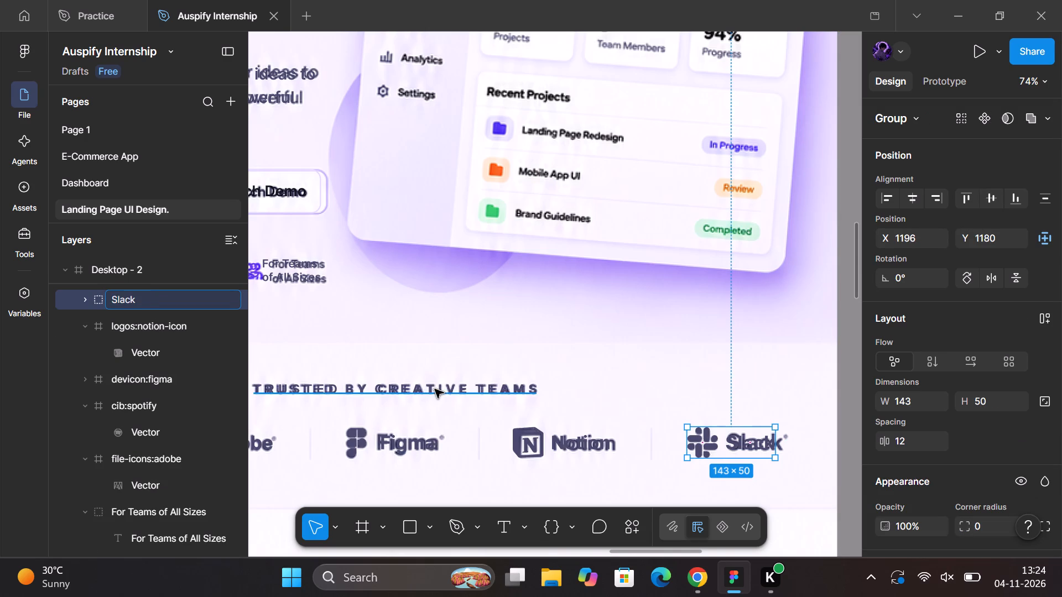
{"action": "left_click", "coordinate": [847, 453]}
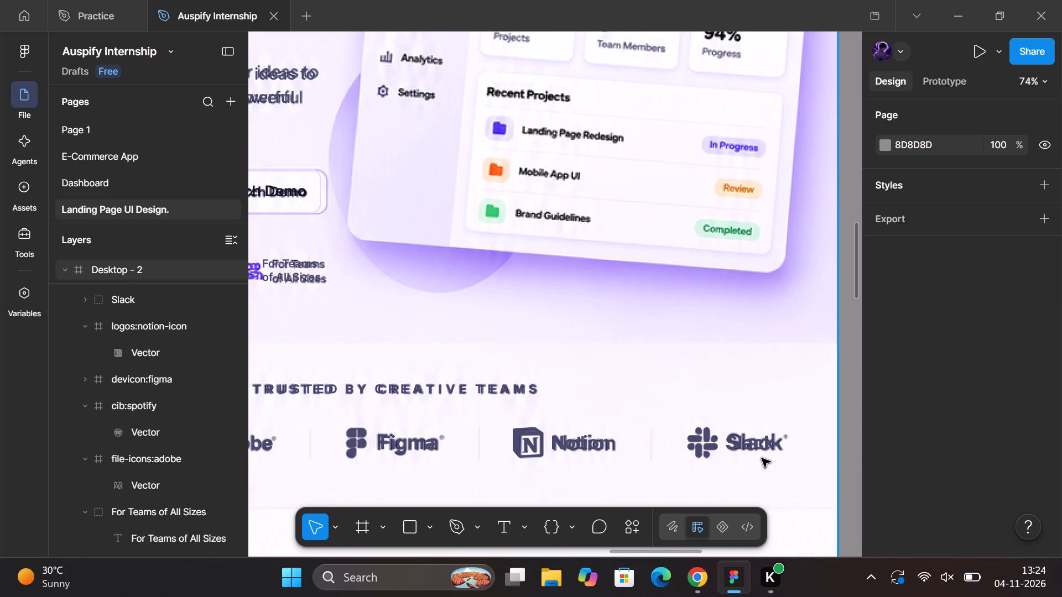
Align the Notion icon and Notion text on their vertical centres and group them.
{"action": "left_click", "coordinate": [575, 448]}
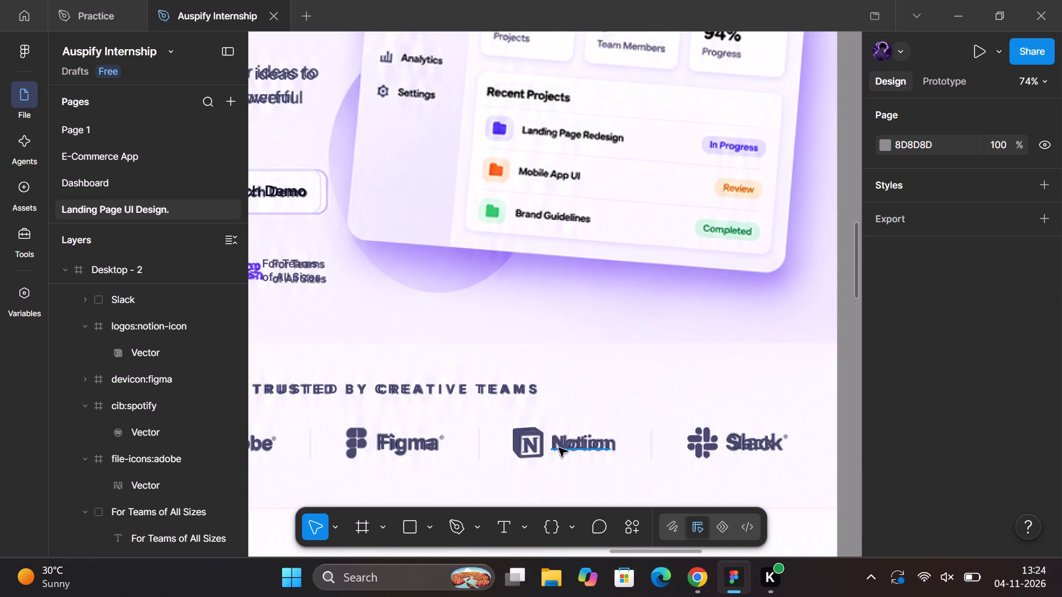
{"action": "left_click", "coordinate": [522, 449], "text": "shift"}
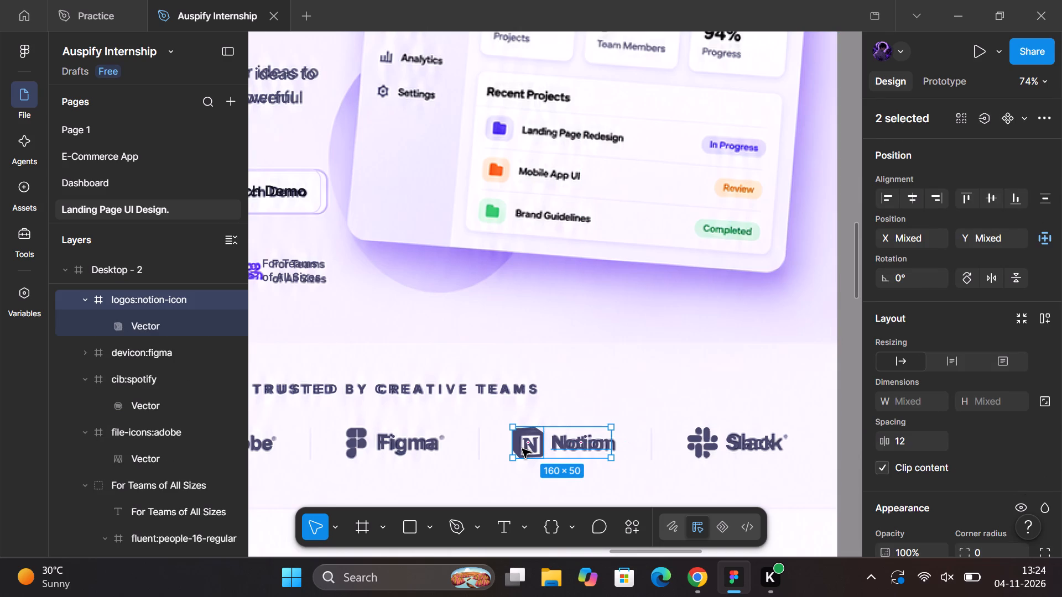
{"action": "left_click", "coordinate": [993, 195]}
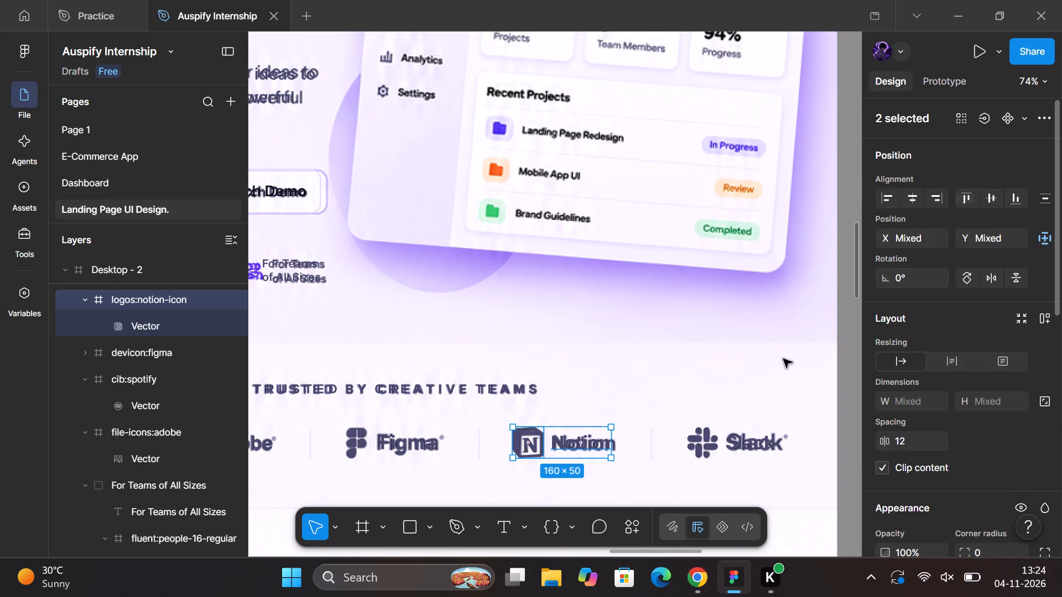
{"action": "key", "text": "ctrl+g"}
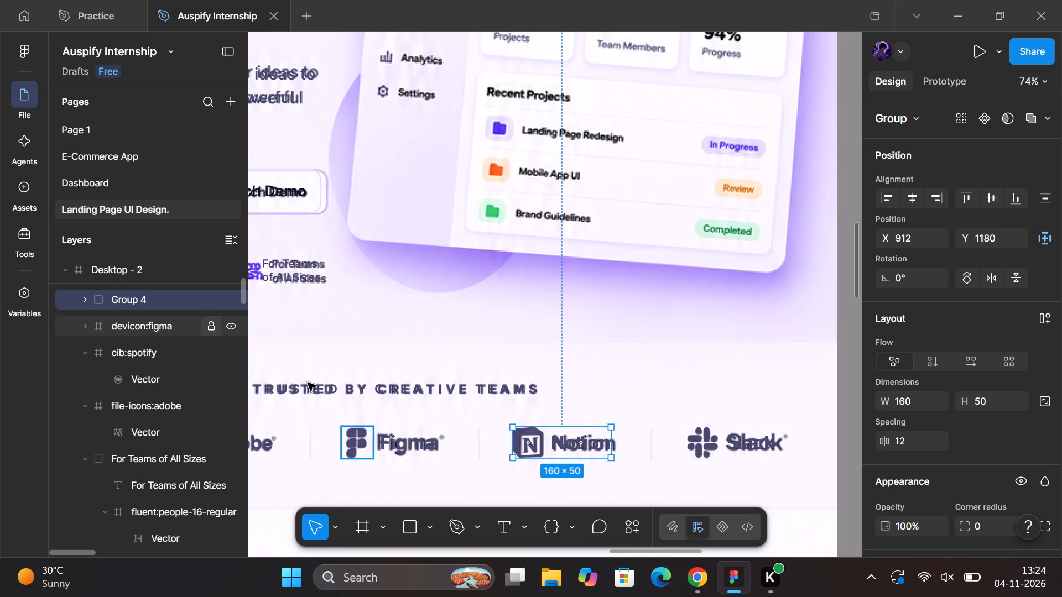
Copy the word Notion from the Notion text and rename the new logo group as Notion.
{"action": "double_click", "coordinate": [585, 447], "text": "ctrl"}
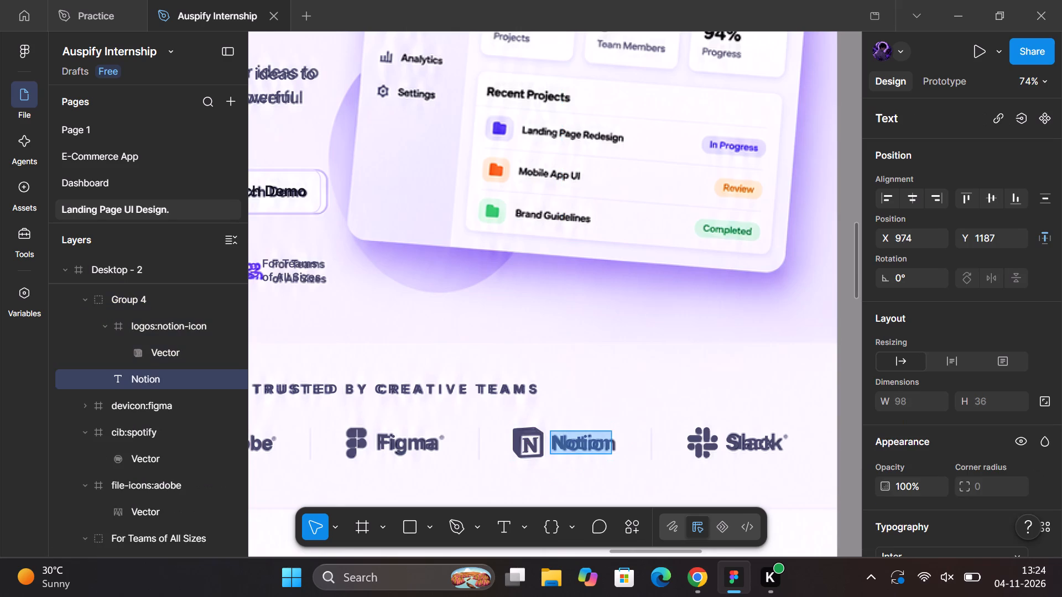
{"action": "key", "text": "ctrl+c"}
{"action": "left_click", "coordinate": [839, 422]}
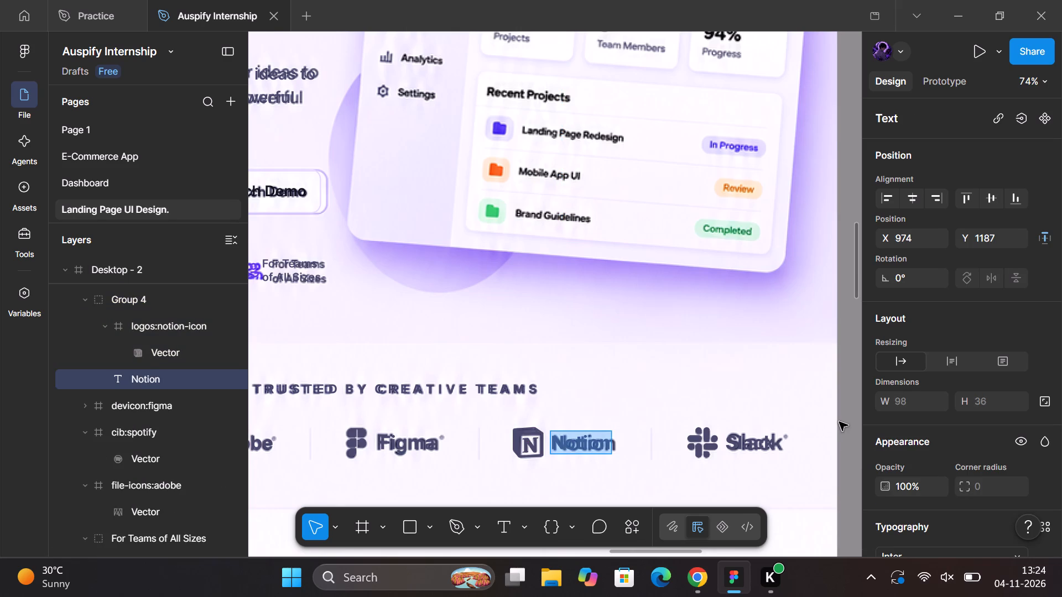
{"action": "left_click", "coordinate": [840, 422]}
{"action": "left_click", "coordinate": [532, 448]}
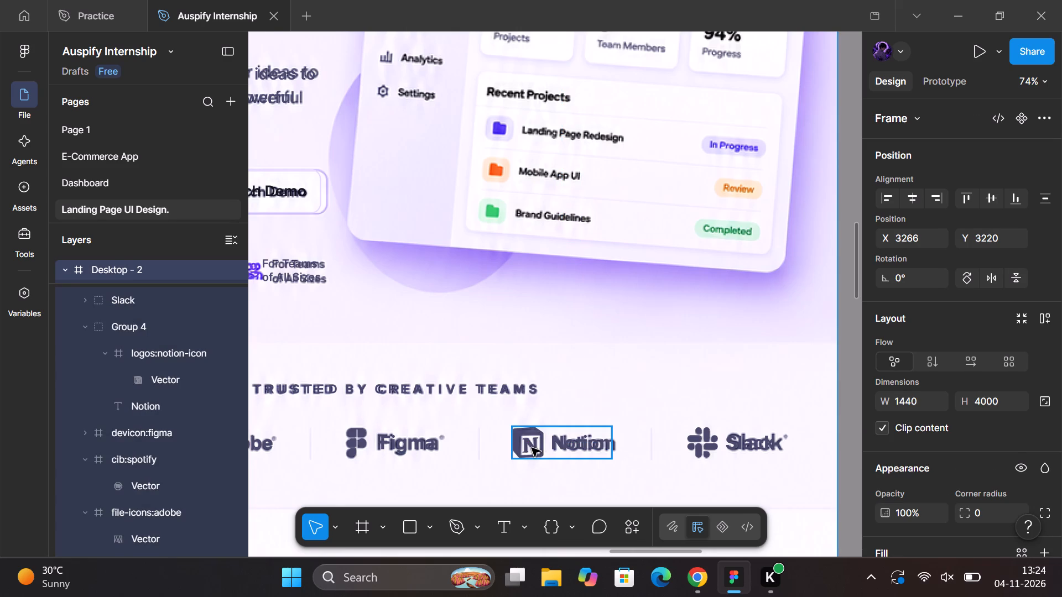
{"action": "left_click", "coordinate": [136, 320]}
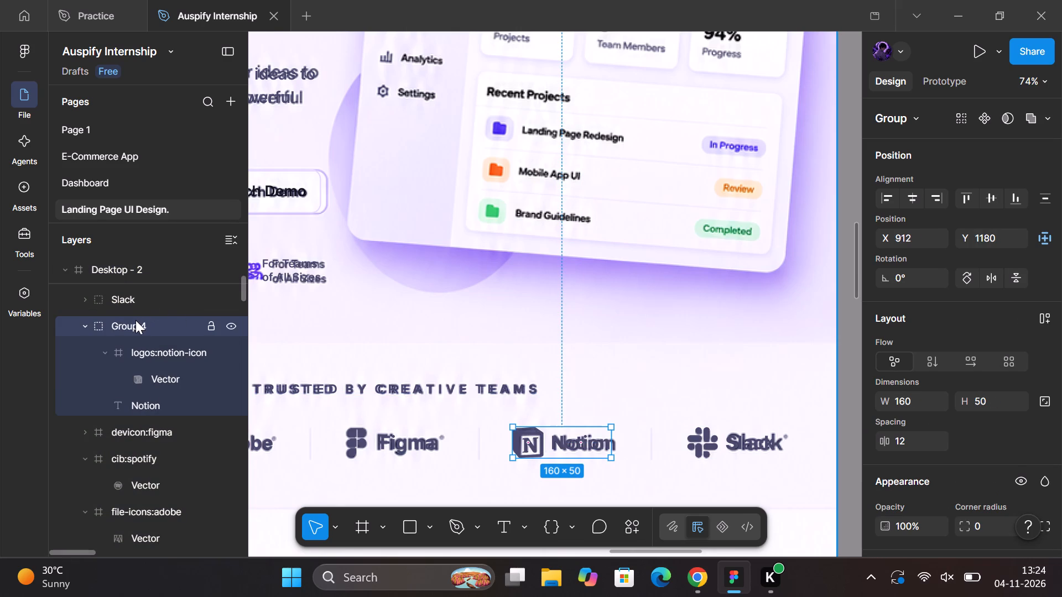
{"action": "double_click", "coordinate": [136, 320], "text": "ctrl"}
{"action": "left_click", "coordinate": [136, 320]}
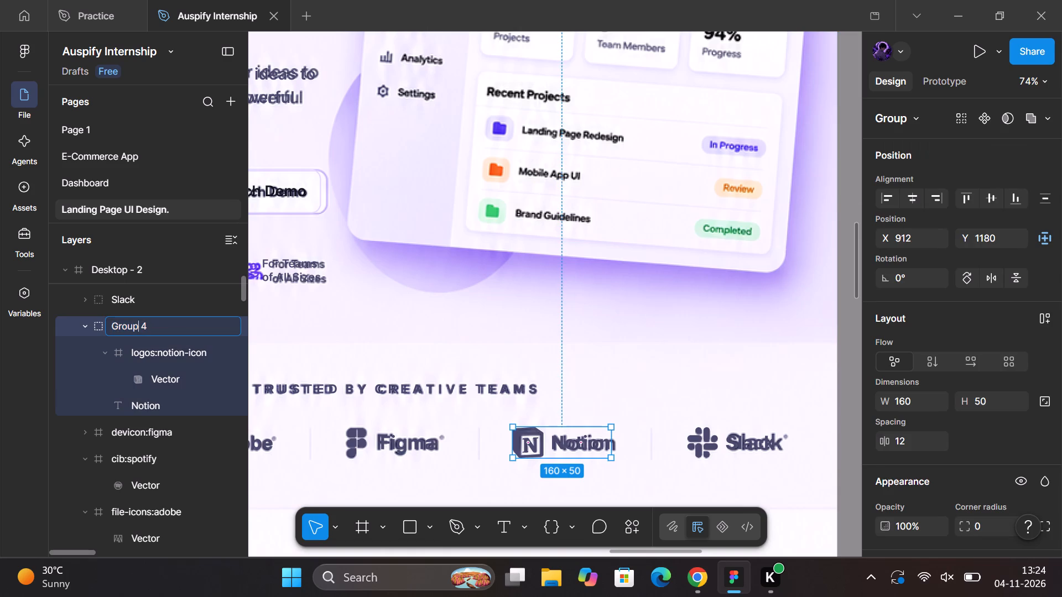
{"action": "double_click", "coordinate": [136, 320]}
{"action": "left_click_drag", "start_coordinate": [166, 325], "coordinate": [111, 325]}
{"action": "key", "text": "ctrl+v"}
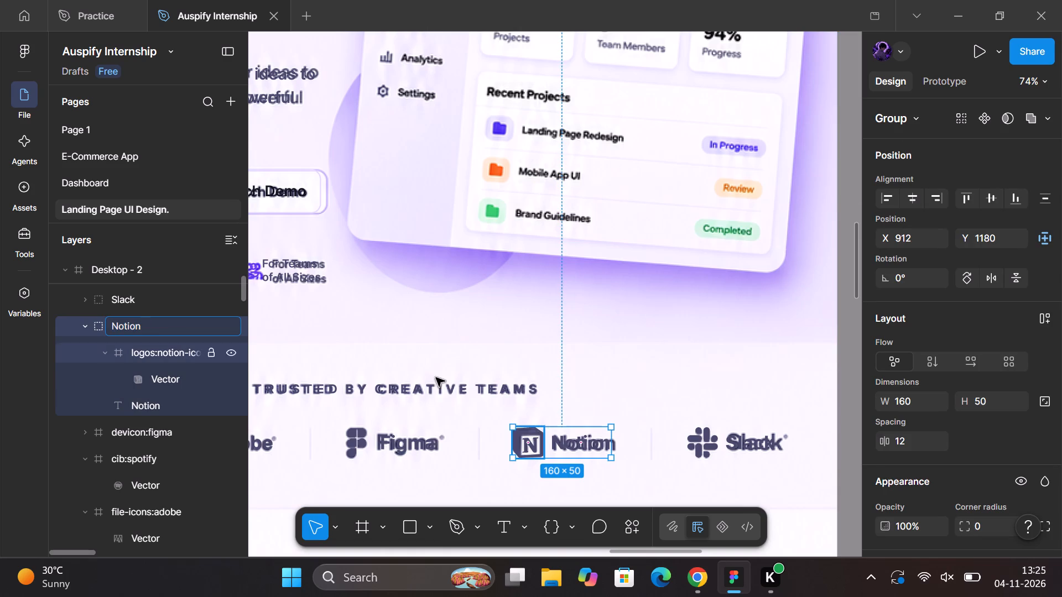
{"action": "left_click", "coordinate": [851, 405]}
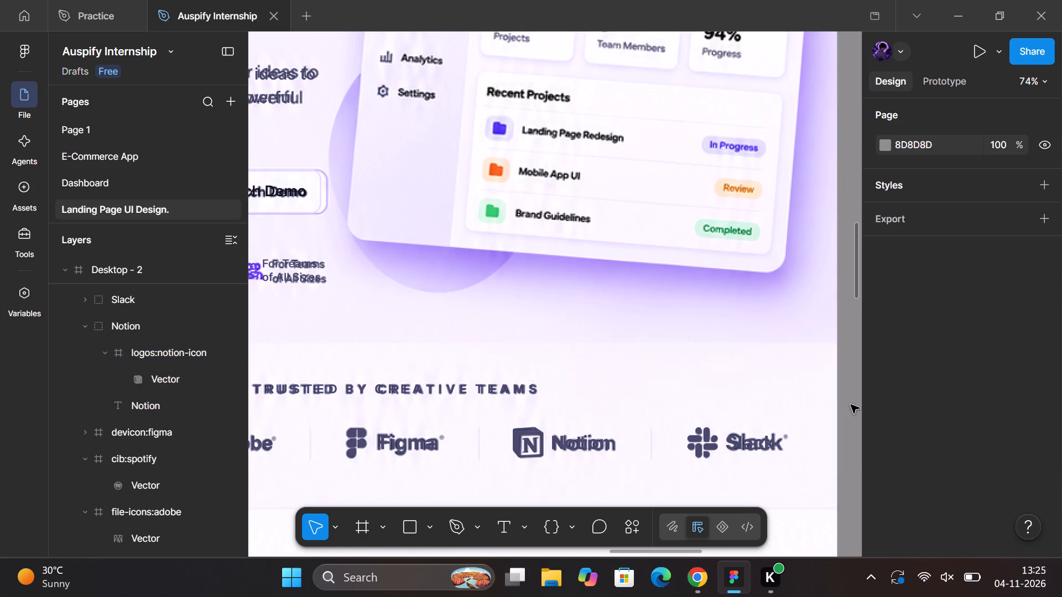
Align the Figma icon and Figma text on their vertical centres and group them under the name Figma.
{"action": "scroll", "coordinate": [590, 448], "scroll_direction": "right", "scroll_amount": 1}
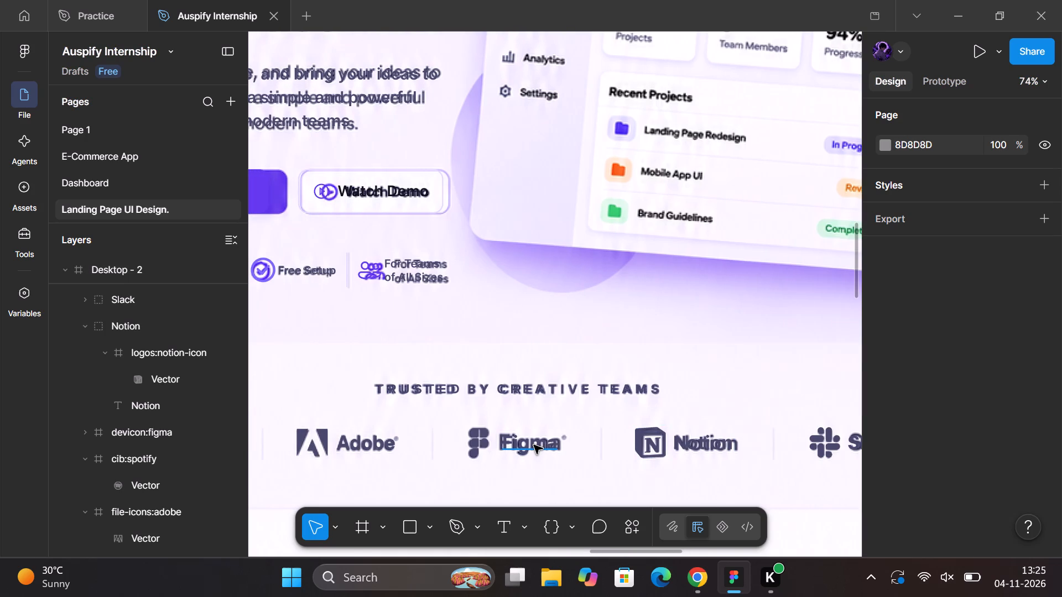
{"action": "left_click", "coordinate": [534, 445]}
{"action": "double_click", "coordinate": [122, 409]}
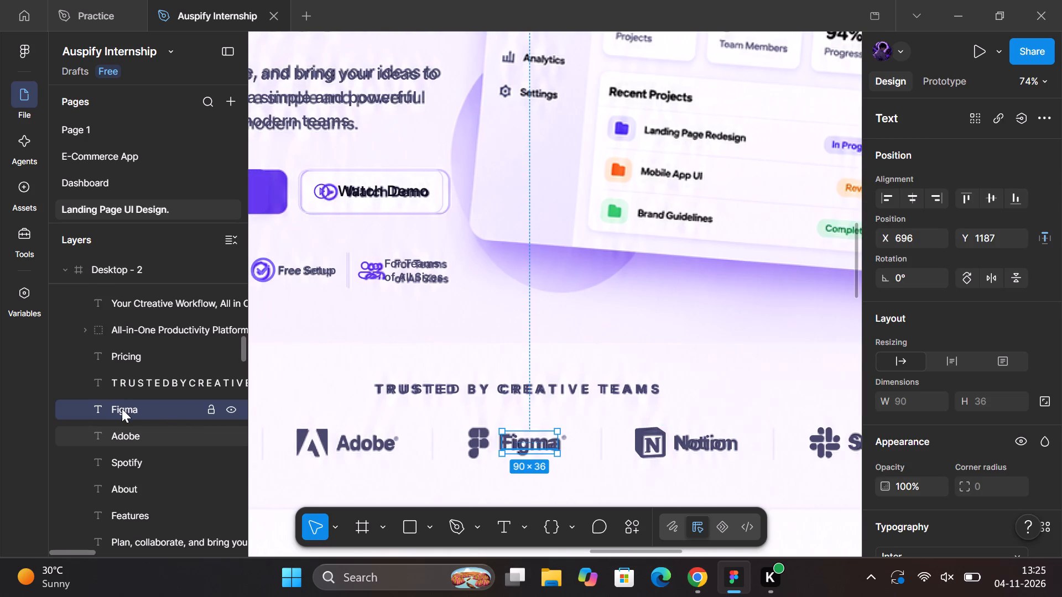
{"action": "key", "text": "ctrl+c"}
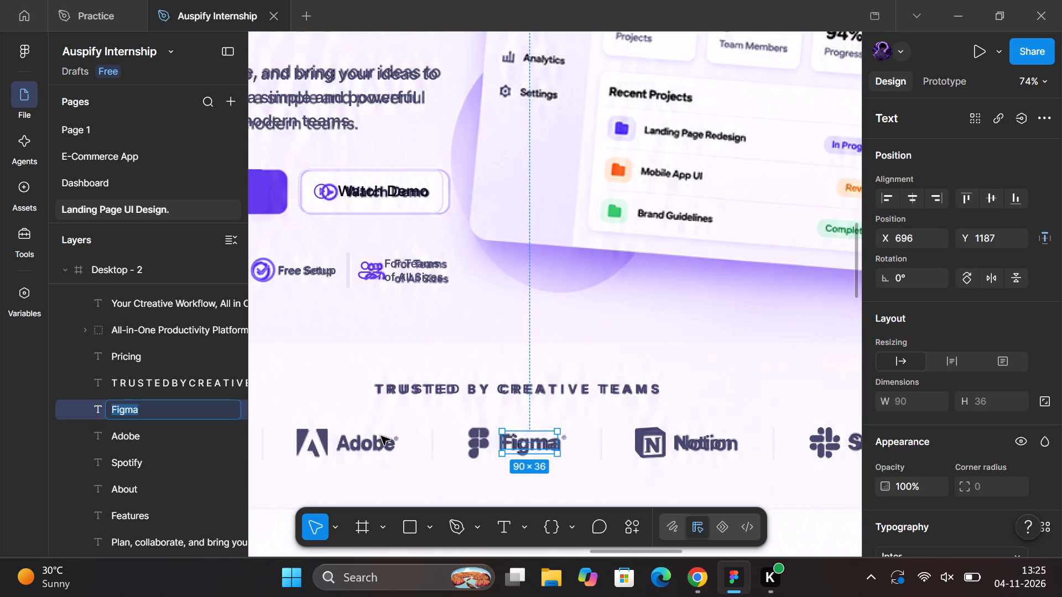
{"action": "left_click", "coordinate": [478, 444], "text": "shift"}
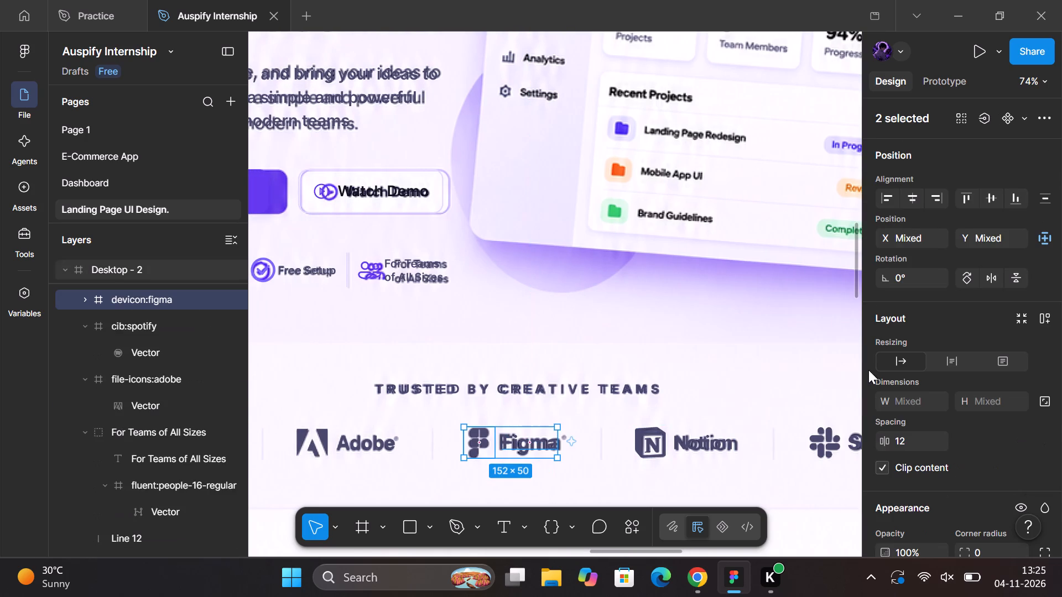
{"action": "left_click", "coordinate": [996, 200]}
{"action": "key", "text": "ctrl+g"}
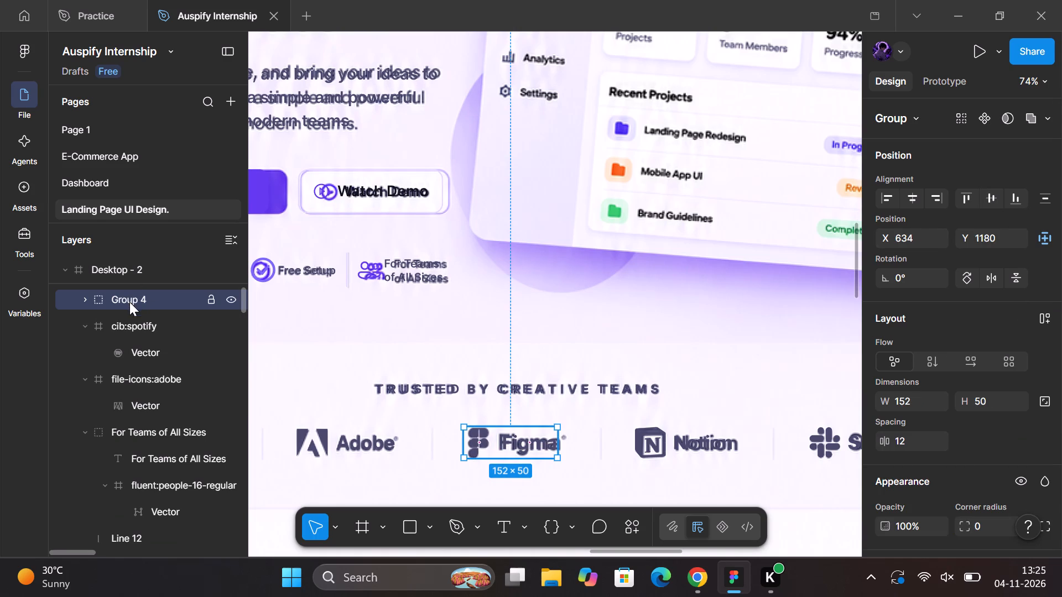
{"action": "double_click", "coordinate": [129, 302]}
{"action": "key", "text": "ctrl+v"}
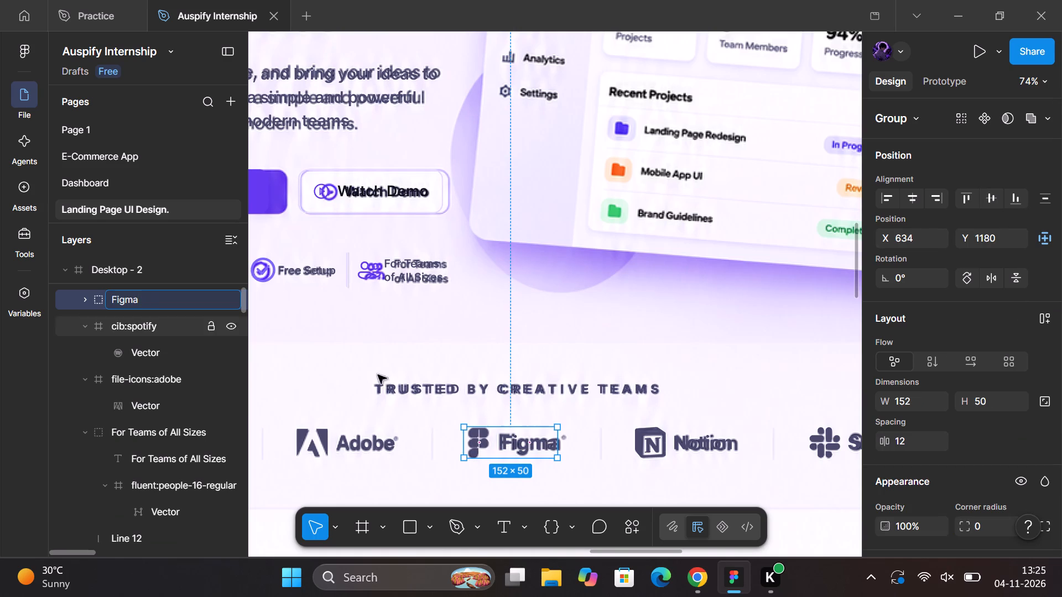
{"action": "left_click", "coordinate": [802, 405]}
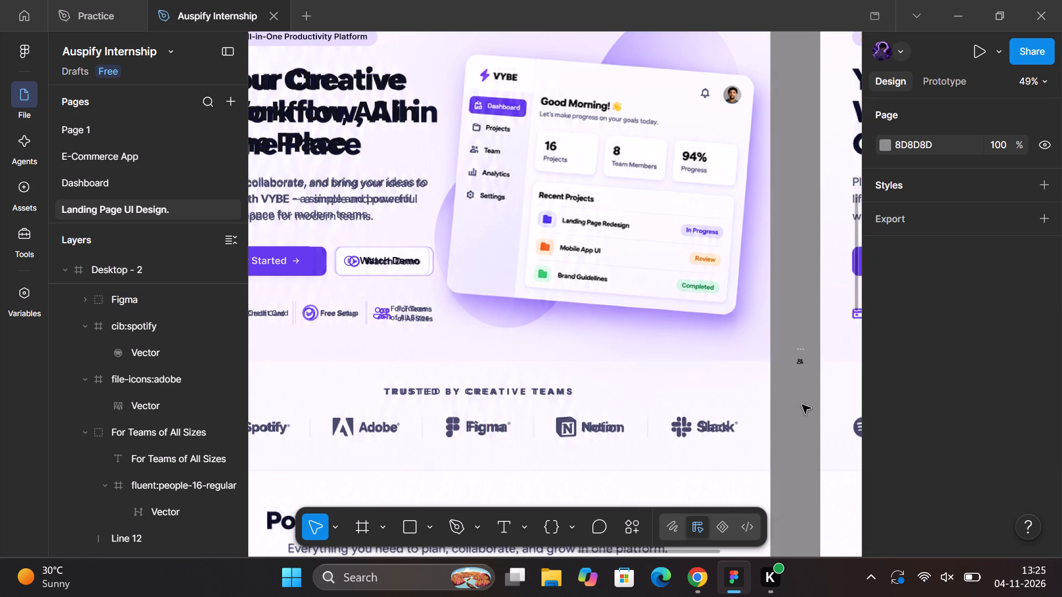
Align the Adobe icon and Adobe text on their vertical centres and group them under the name Adobe.
{"action": "scroll", "coordinate": [490, 477], "scroll_direction": "right", "scroll_amount": 1}
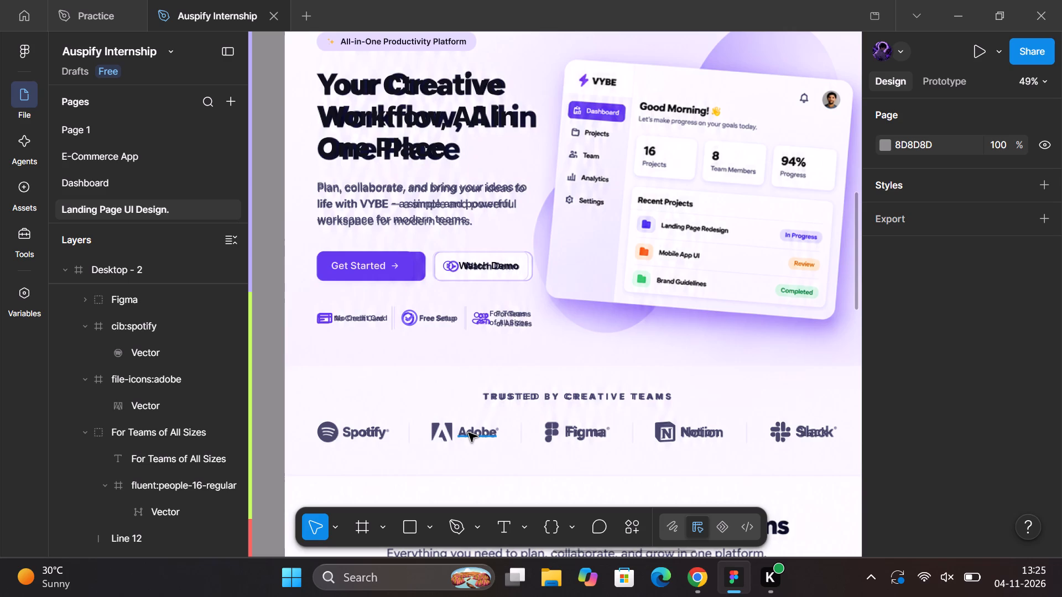
{"action": "left_click", "coordinate": [468, 433]}
{"action": "left_click", "coordinate": [443, 431], "text": "shift"}
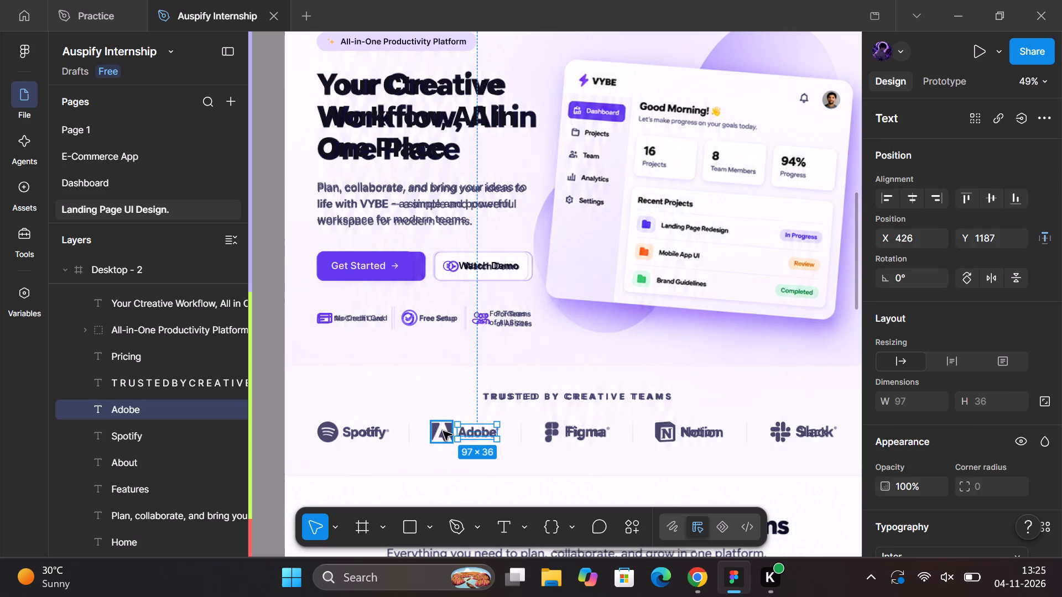
{"action": "left_click", "coordinate": [986, 192]}
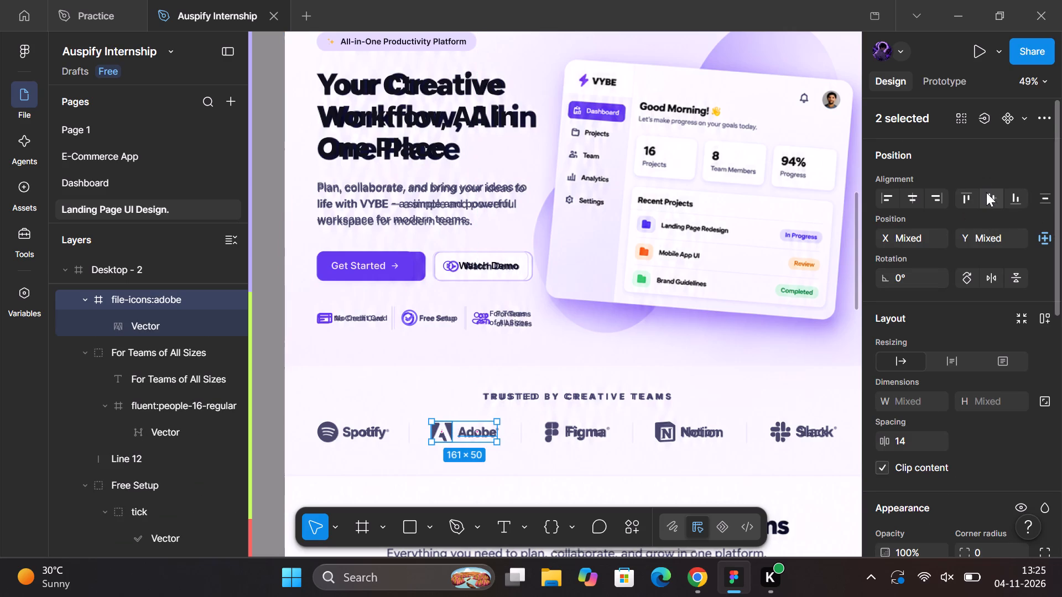
{"action": "left_click", "coordinate": [986, 192]}
{"action": "key", "text": "ctrl+g"}
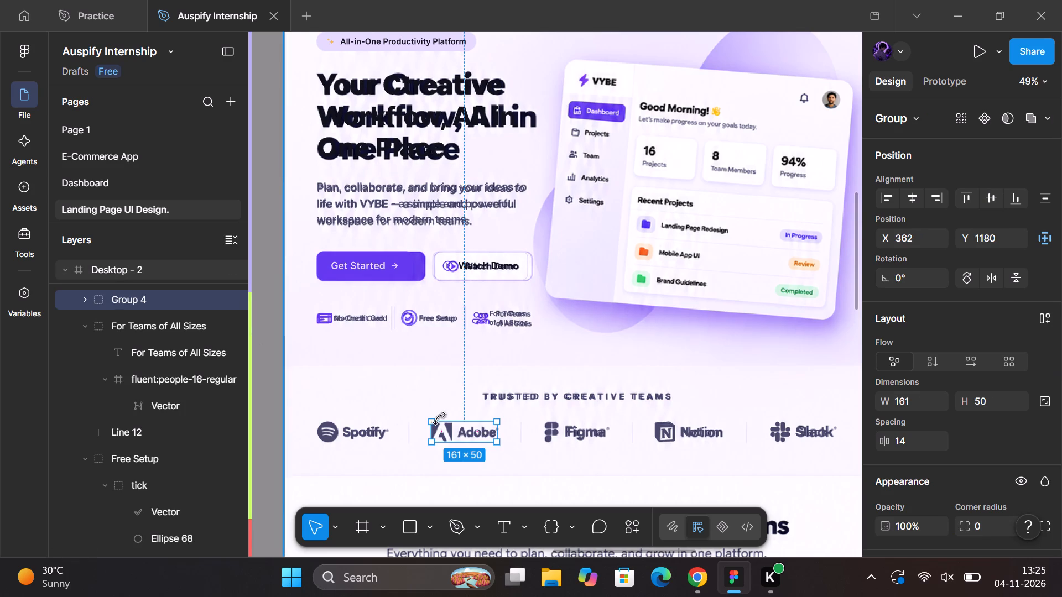
{"action": "double_click", "coordinate": [131, 298]}
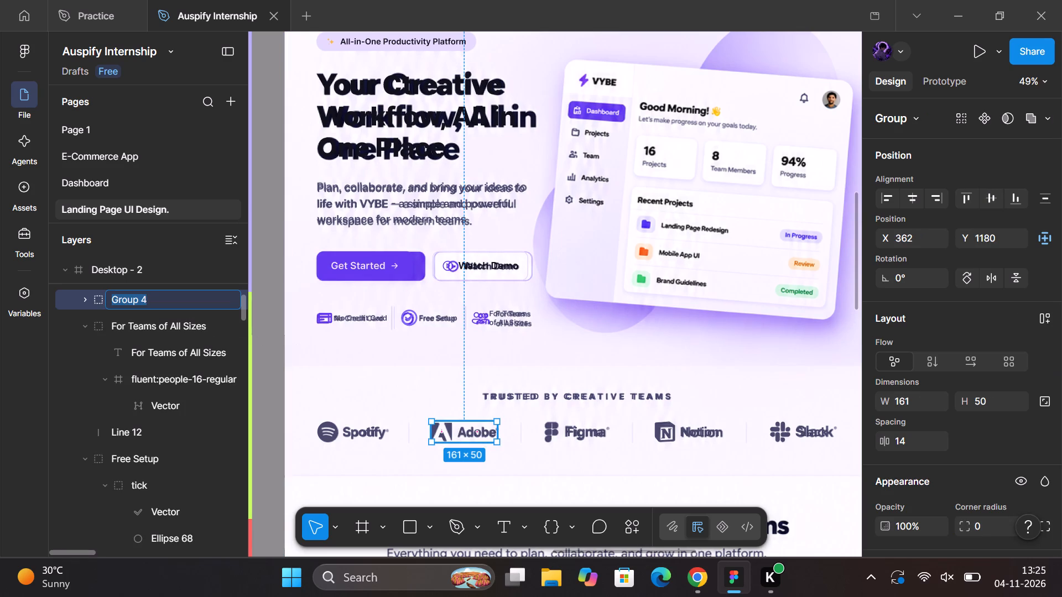
{"action": "key", "text": "d"}
{"action": "type", "text": "obe"}
{"action": "left_click", "coordinate": [263, 429]}
Align the Spotify icon and Spotify text on their vertical centres and group them under the name Spotify.
{"action": "left_click", "coordinate": [320, 439]}
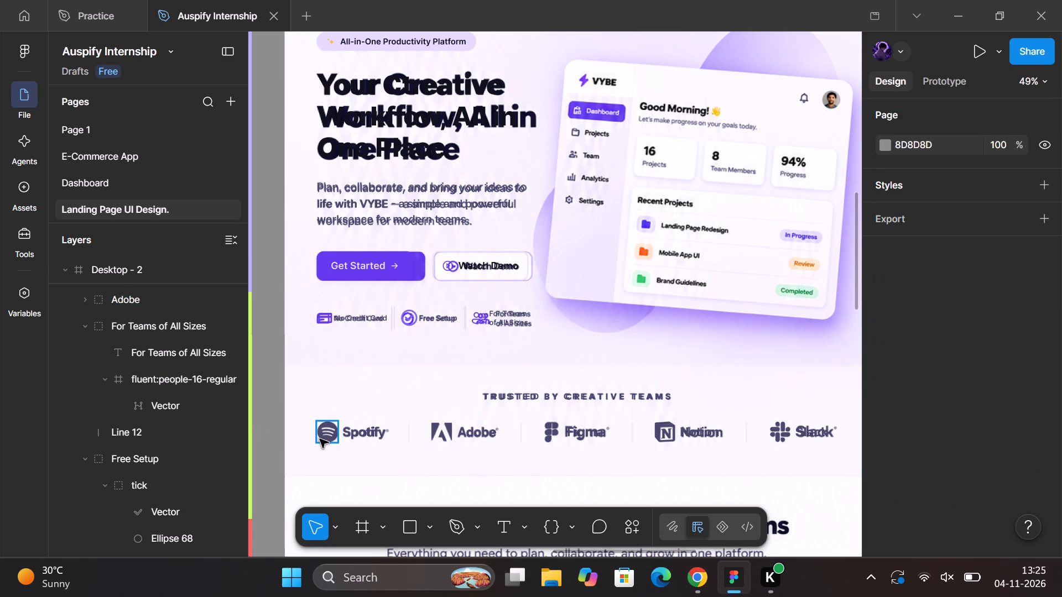
{"action": "left_click", "coordinate": [371, 437], "text": "shift"}
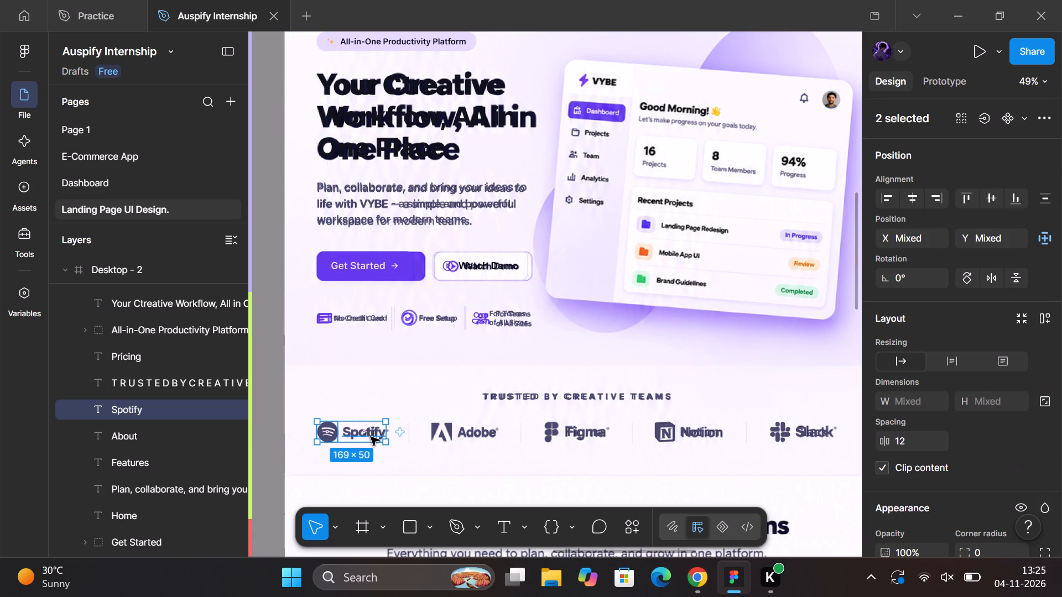
{"action": "left_click", "coordinate": [994, 202]}
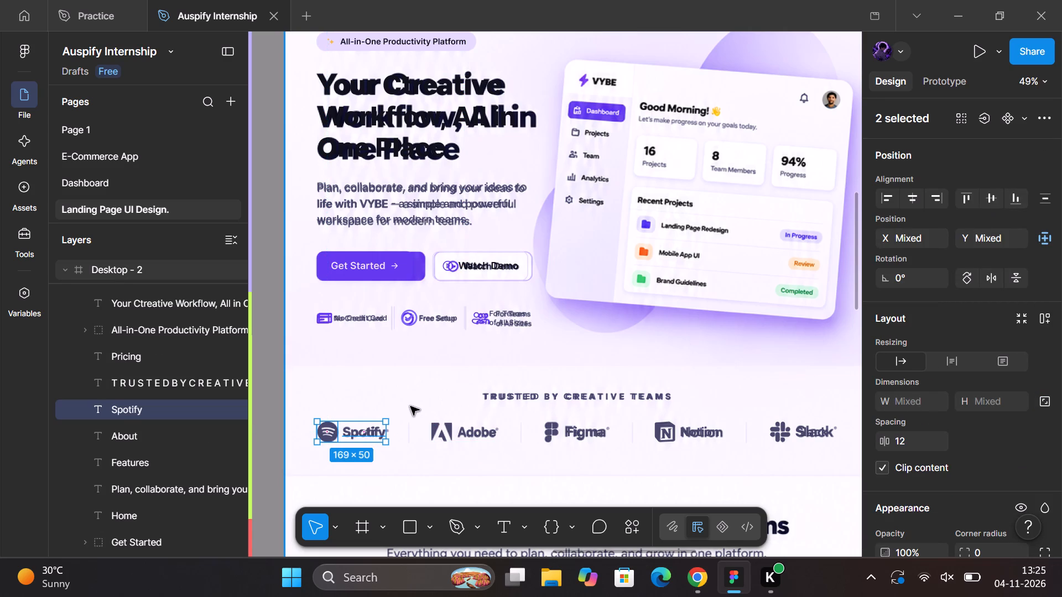
{"action": "key", "text": "ctrl+g"}
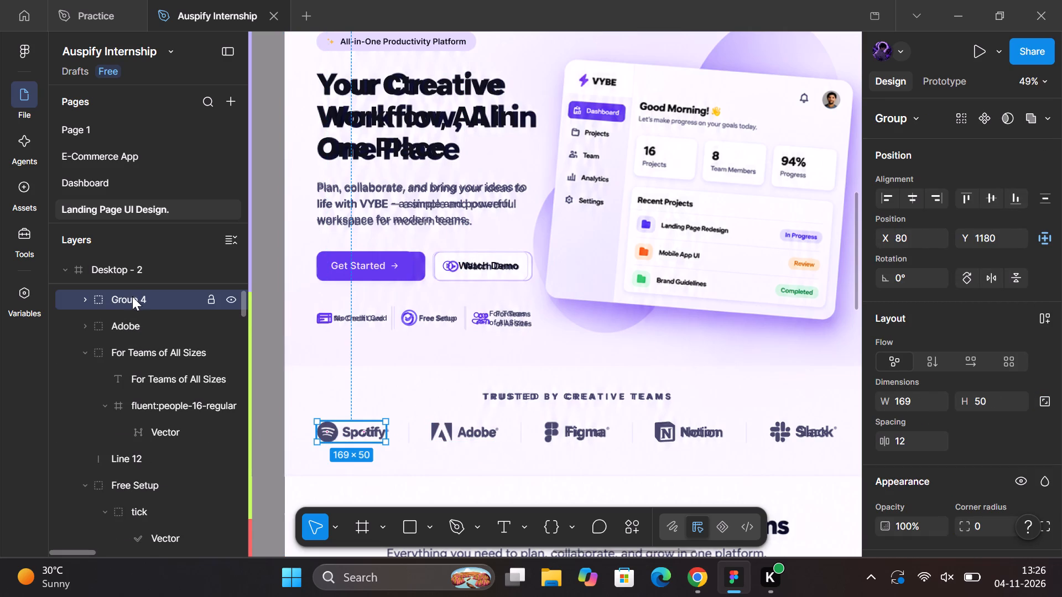
{"action": "double_click", "coordinate": [130, 297]}
{"action": "type", "text": "po"}
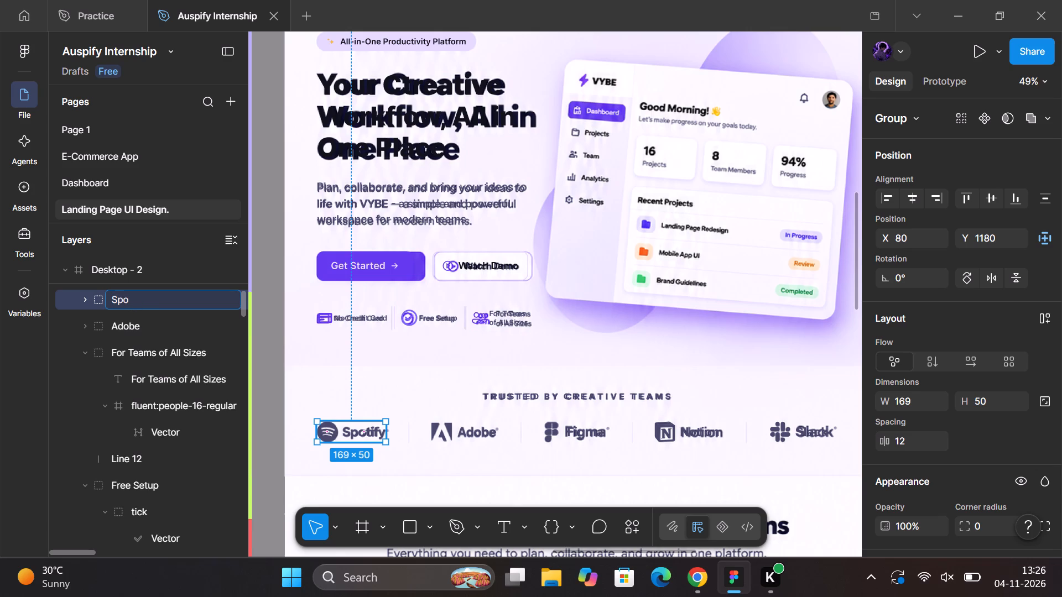
{"action": "key", "text": "t"}
{"action": "type", "text": "ify"}
{"action": "left_click", "coordinate": [265, 447]}
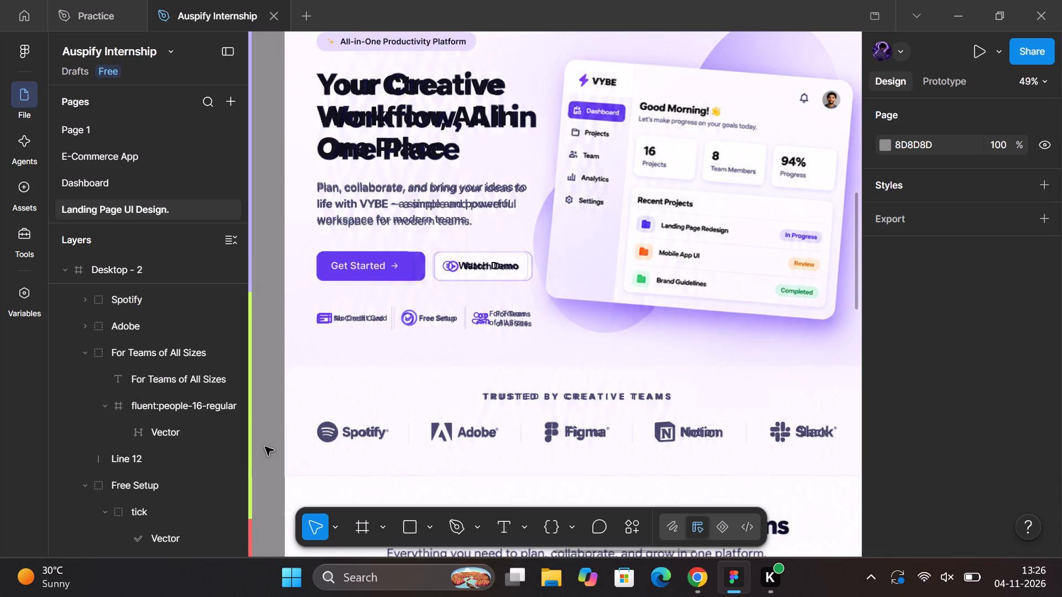
Centre the Figma logo group horizontally within the Desktop - 2 frame.
{"action": "left_click", "coordinate": [561, 430]}
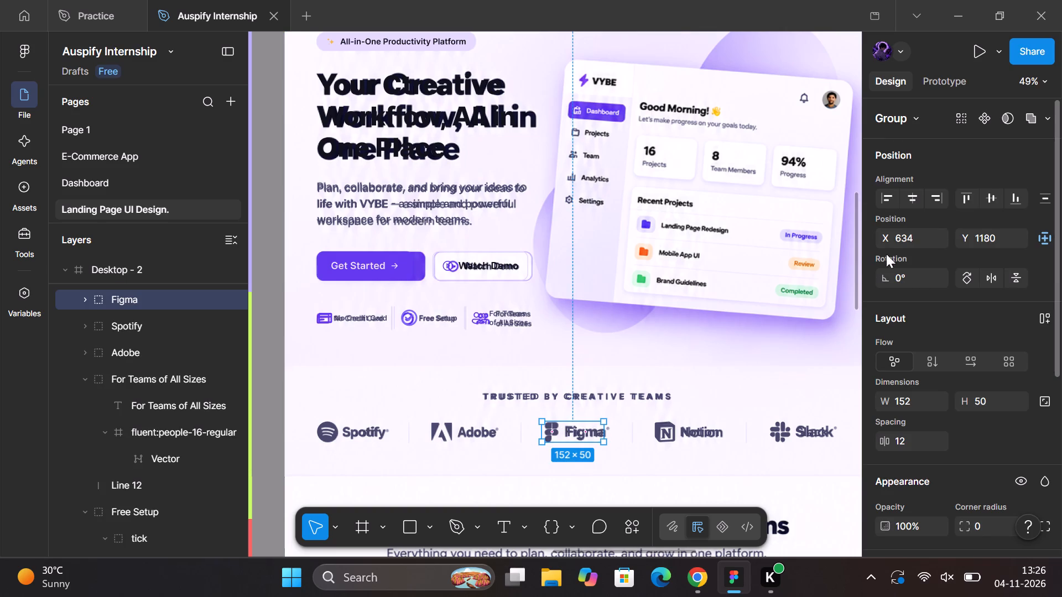
{"action": "left_click", "coordinate": [919, 200]}
{"action": "triple_click", "coordinate": [919, 200]}
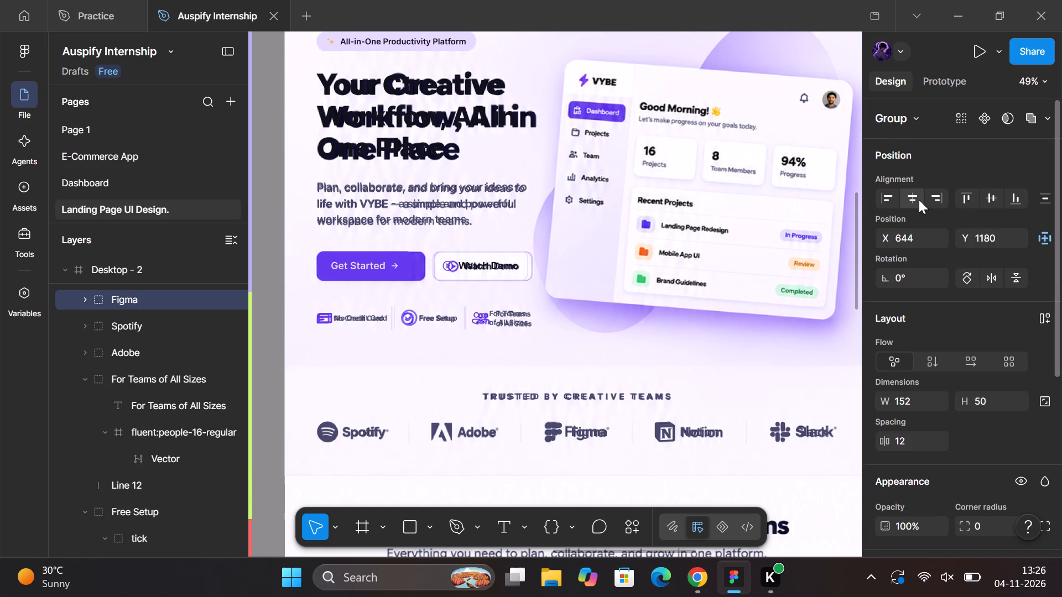
{"action": "left_click", "coordinate": [919, 200]}
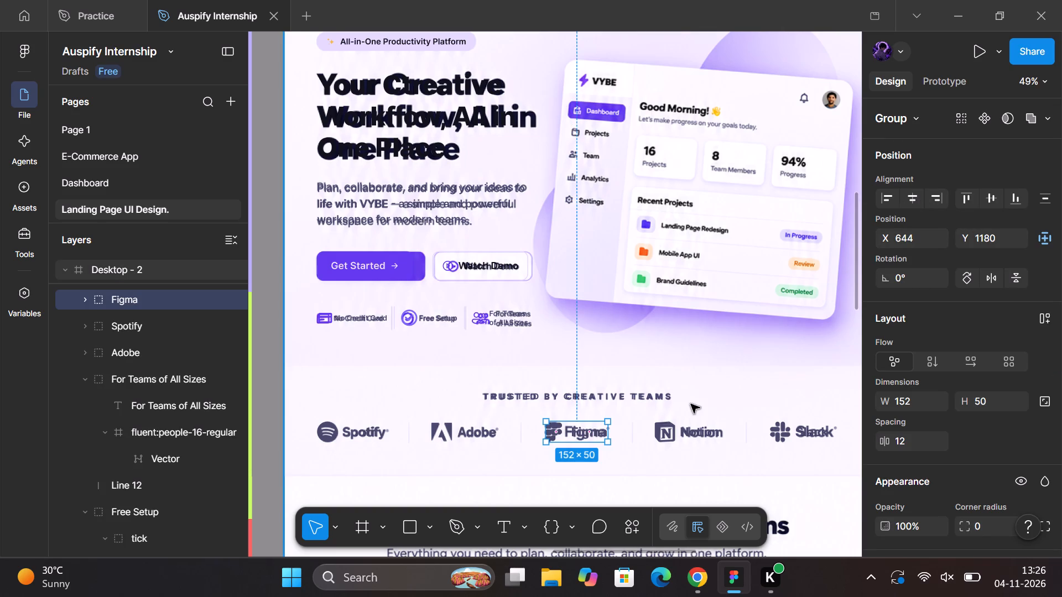
Check the X positions of the Spotify logo, Get Started button, headline, All-in-One Productivity Platform badge and VYBE header logo.
{"action": "left_click", "coordinate": [348, 439]}
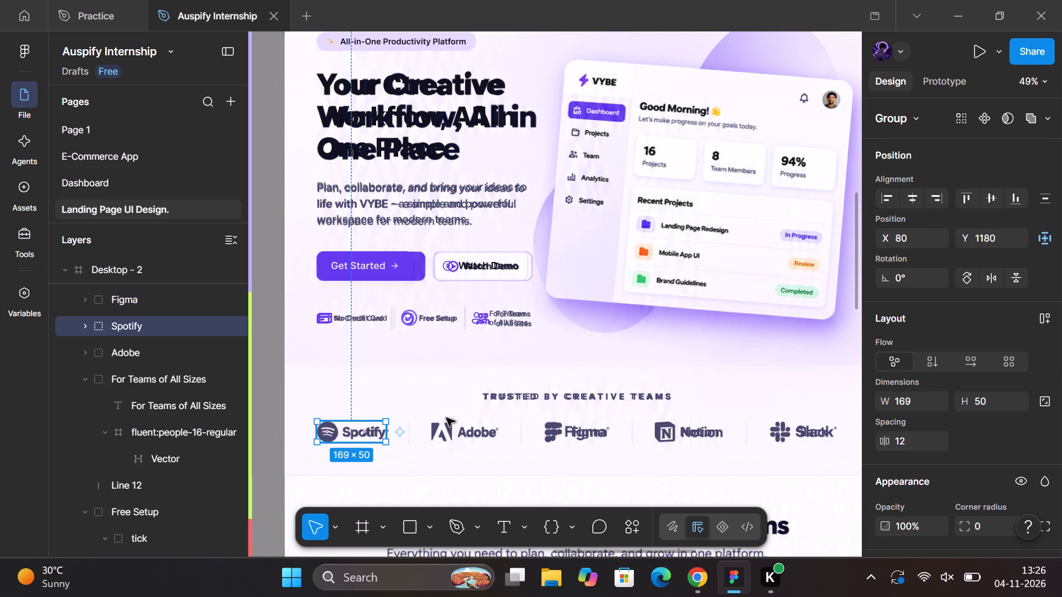
{"action": "left_click", "coordinate": [347, 271]}
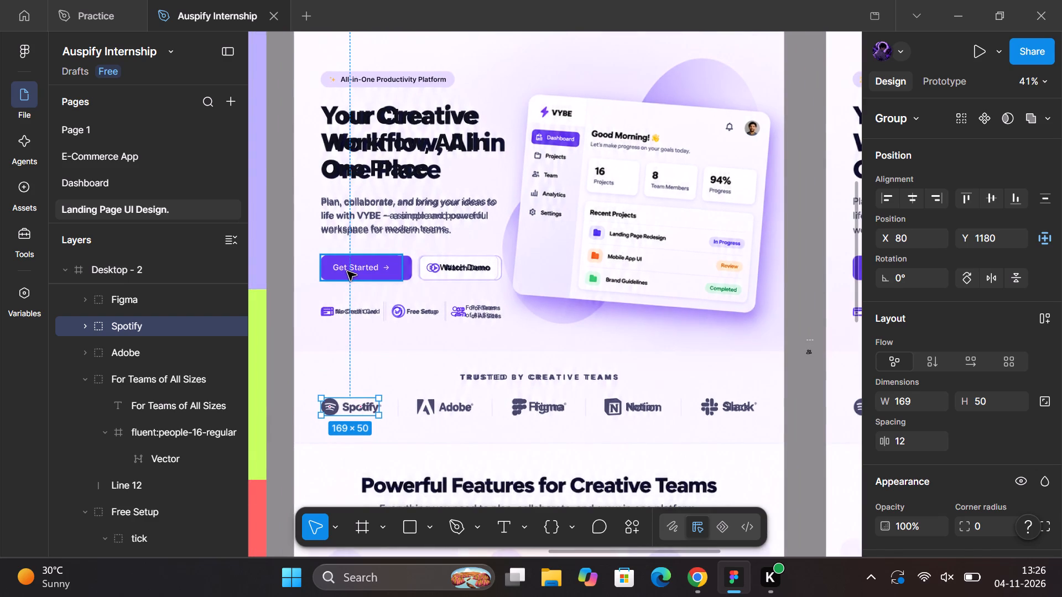
{"action": "left_click", "coordinate": [329, 405]}
{"action": "left_click", "coordinate": [340, 144]}
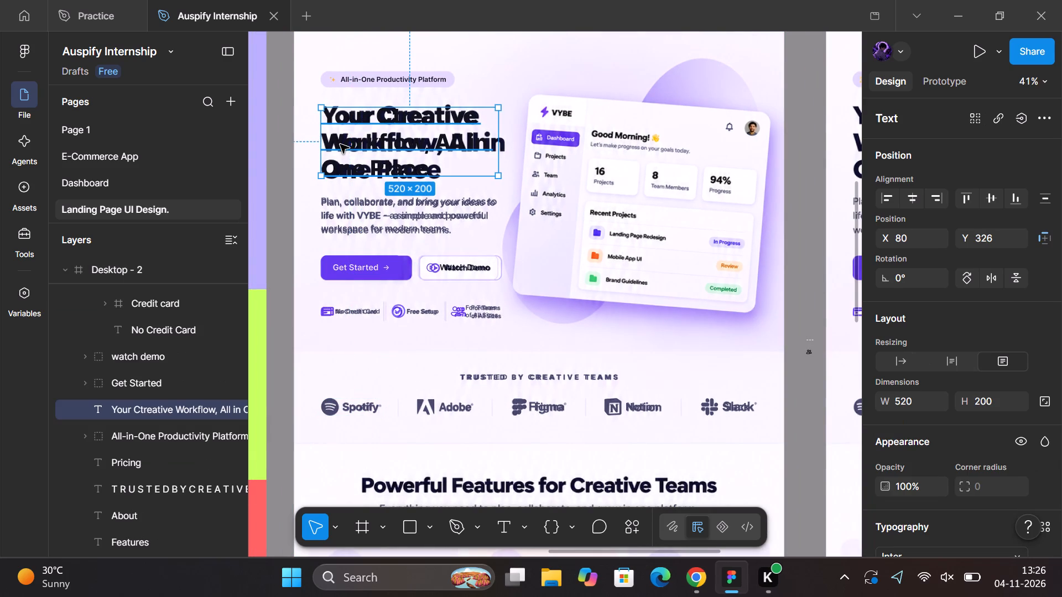
{"action": "left_click", "coordinate": [348, 83]}
{"action": "scroll", "coordinate": [348, 83], "scroll_direction": "up", "scroll_amount": 1}
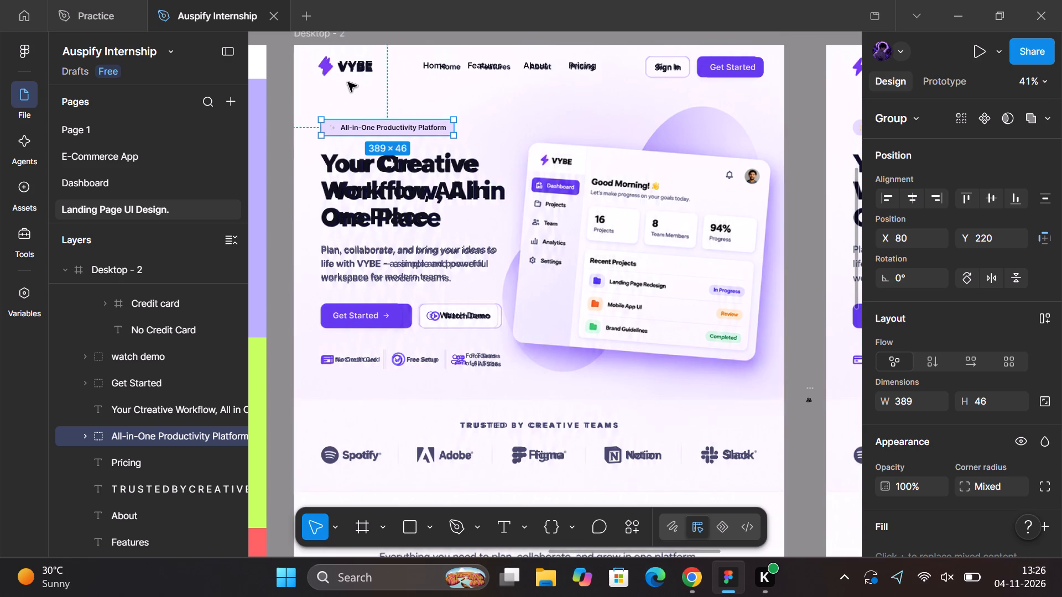
{"action": "left_click", "coordinate": [346, 71]}
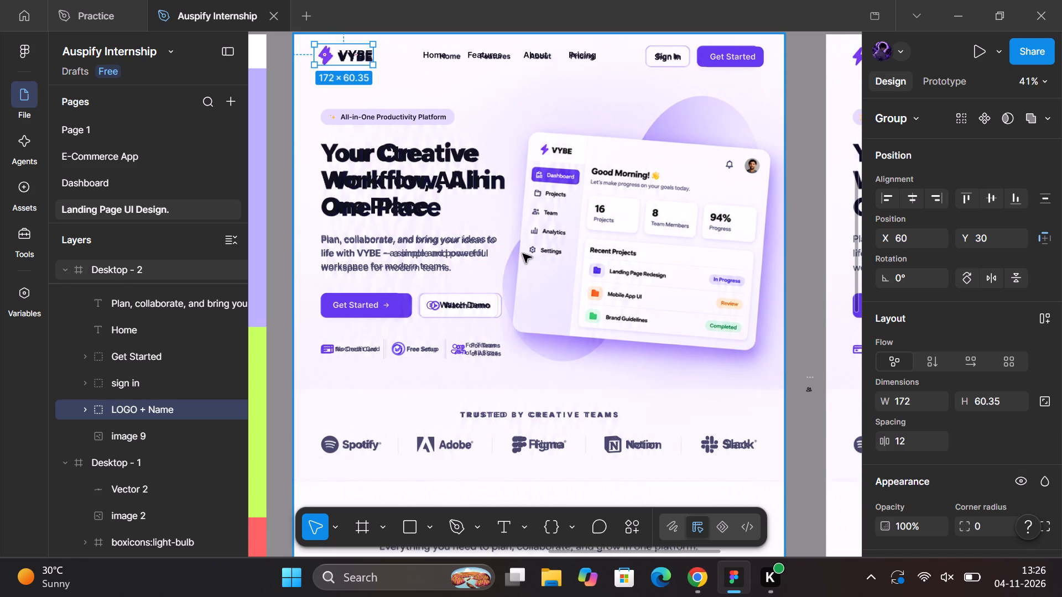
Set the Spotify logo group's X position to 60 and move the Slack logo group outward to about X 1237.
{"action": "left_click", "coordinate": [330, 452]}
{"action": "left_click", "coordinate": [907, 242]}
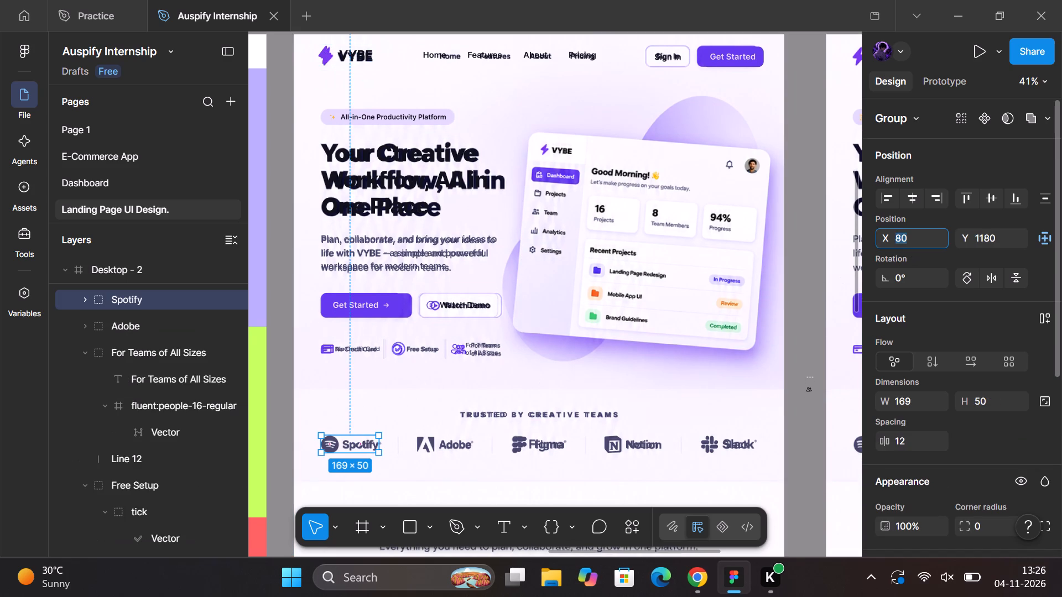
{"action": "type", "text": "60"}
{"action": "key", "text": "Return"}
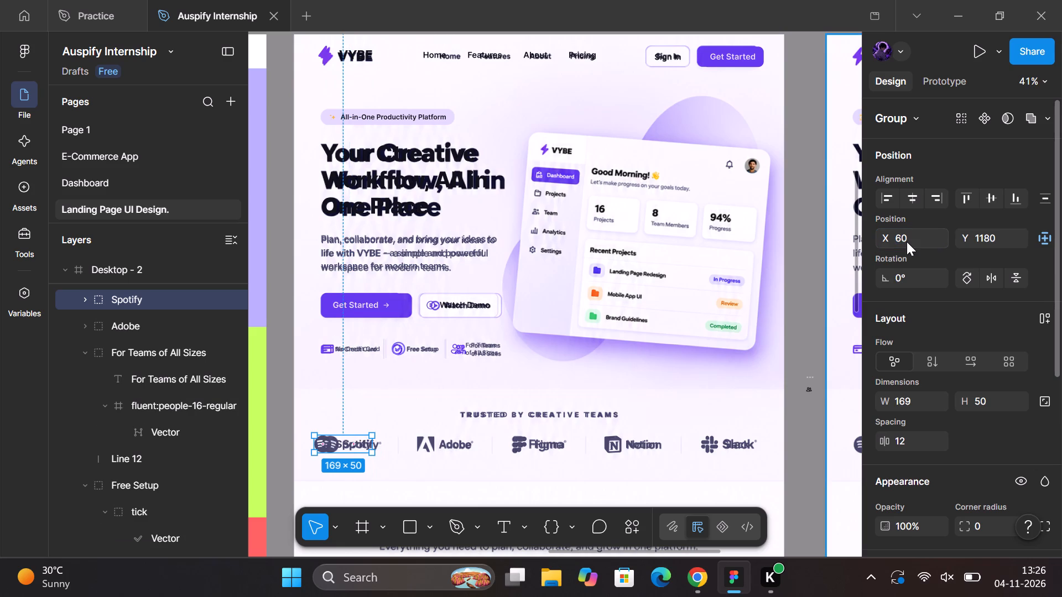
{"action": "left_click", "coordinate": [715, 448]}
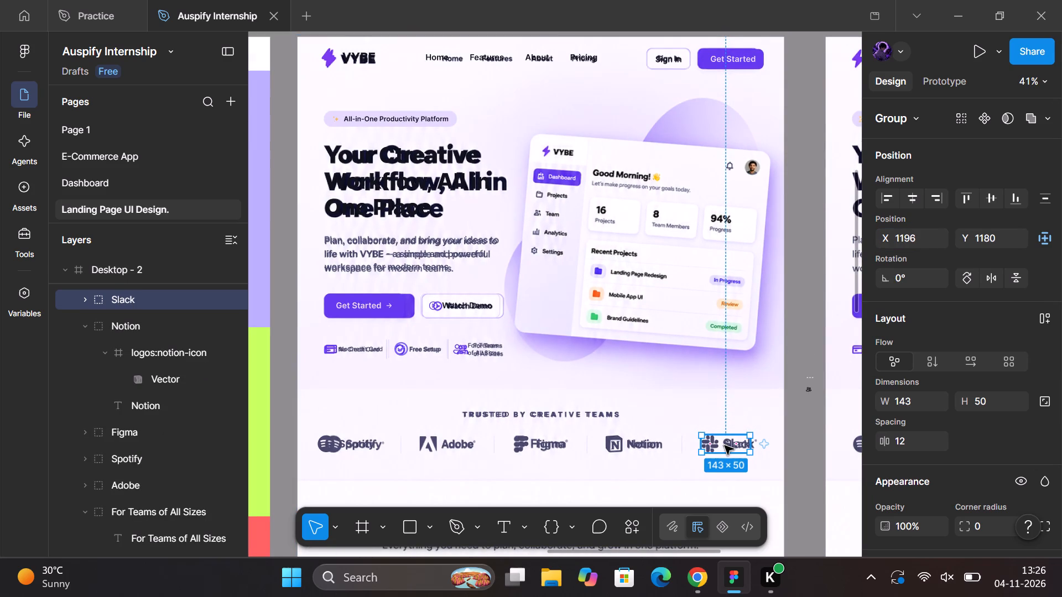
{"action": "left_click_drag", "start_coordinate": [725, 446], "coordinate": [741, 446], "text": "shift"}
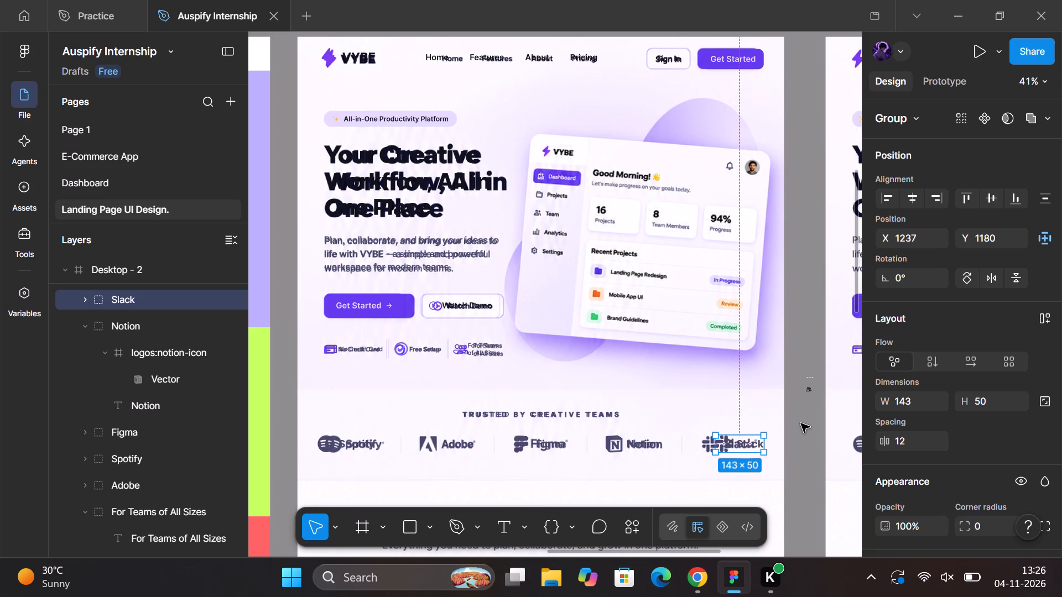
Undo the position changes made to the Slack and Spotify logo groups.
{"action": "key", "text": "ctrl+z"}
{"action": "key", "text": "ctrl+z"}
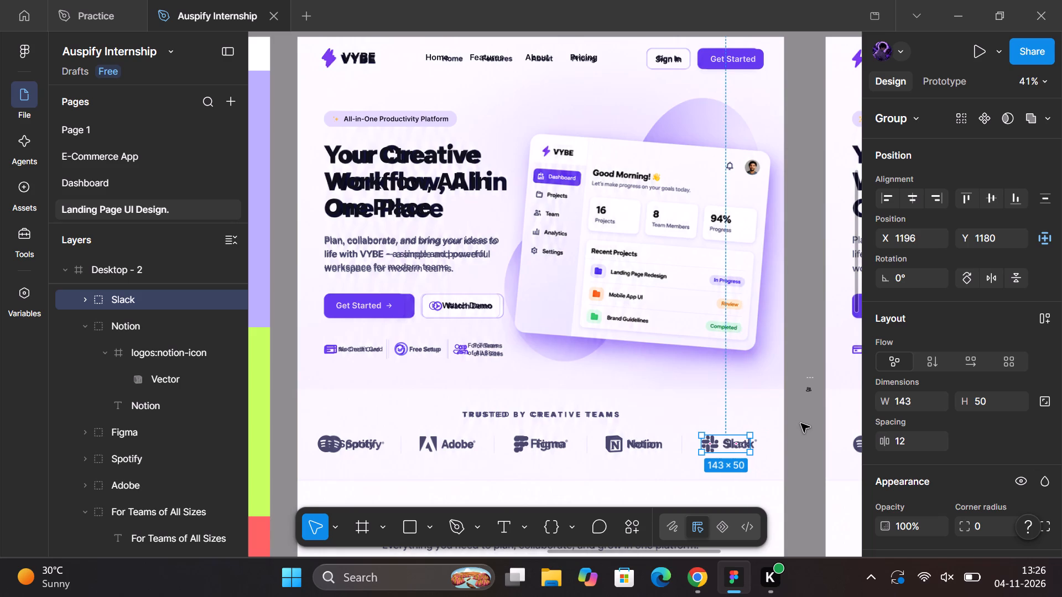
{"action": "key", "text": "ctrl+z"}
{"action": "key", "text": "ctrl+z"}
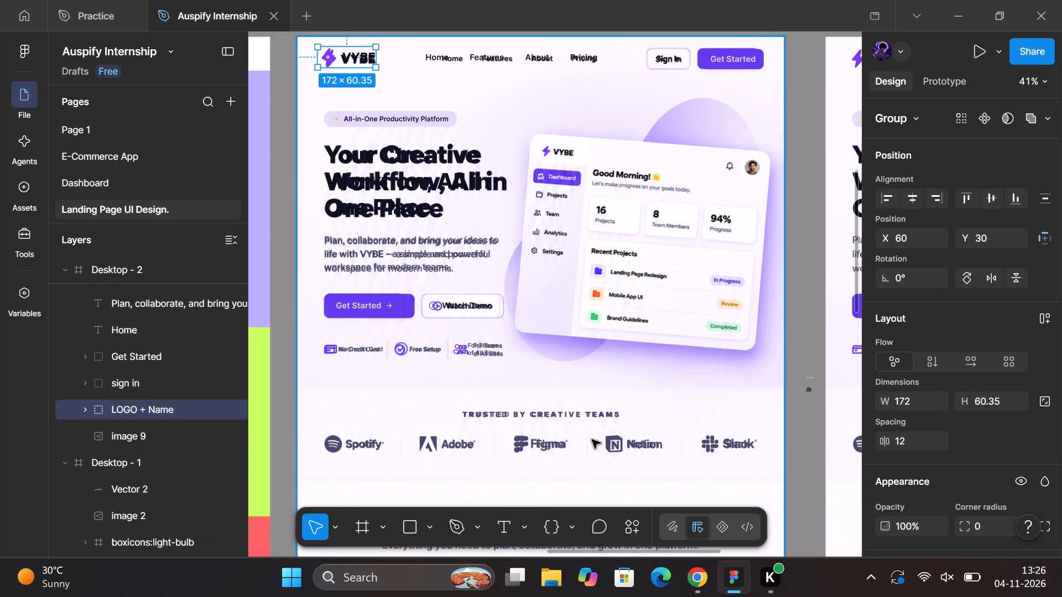
Draw a horizontal line about 62 wide on the canvas beside the Slack logo and set its width to 80.
{"action": "left_click", "coordinate": [357, 446]}
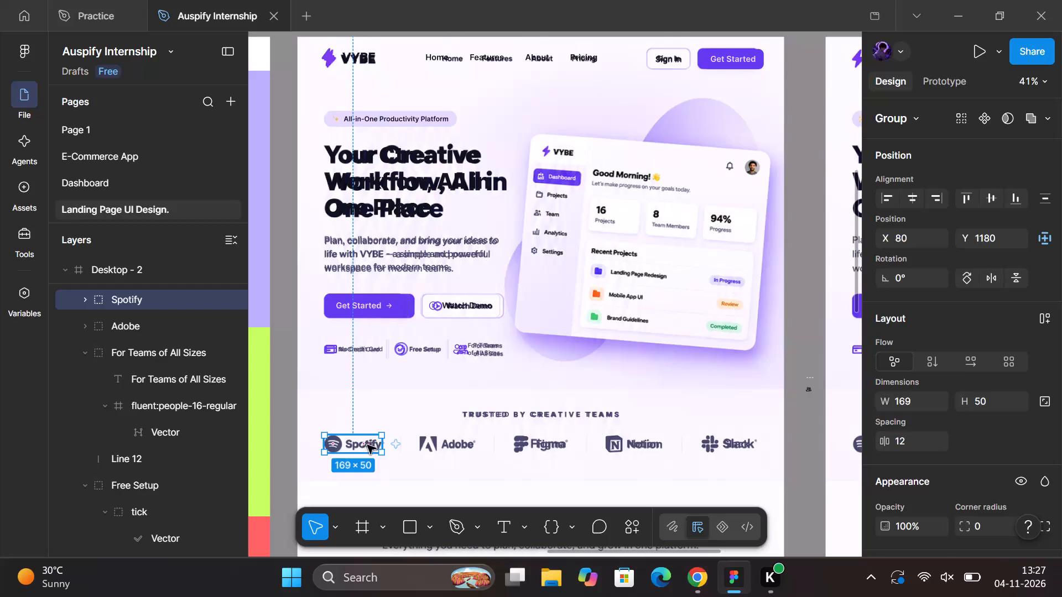
{"action": "left_click", "coordinate": [723, 446]}
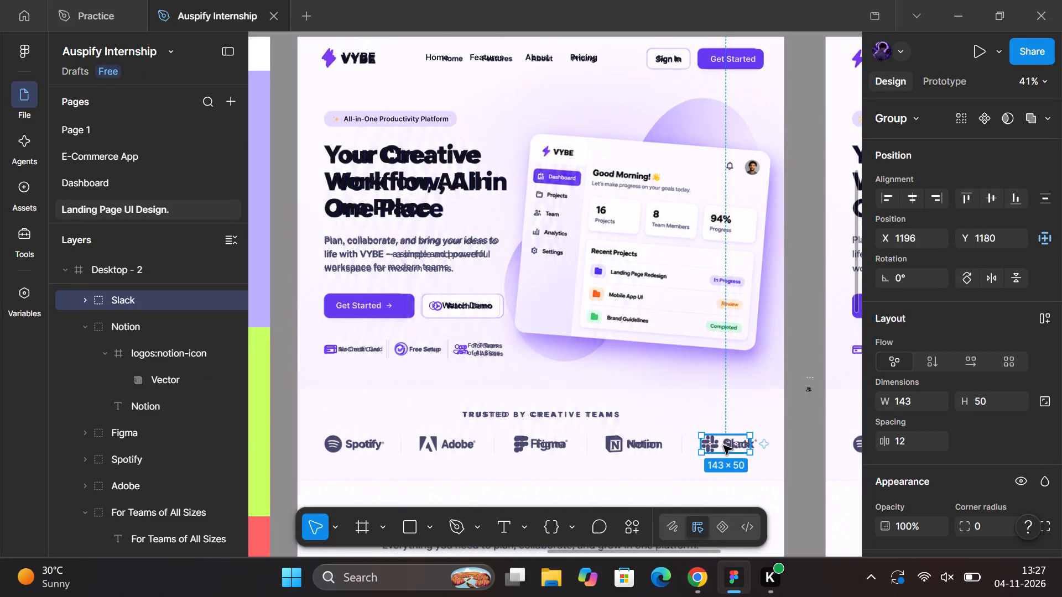
{"action": "scroll", "coordinate": [779, 443], "scroll_direction": "left", "scroll_amount": 1}
{"action": "double_click", "coordinate": [779, 443]}
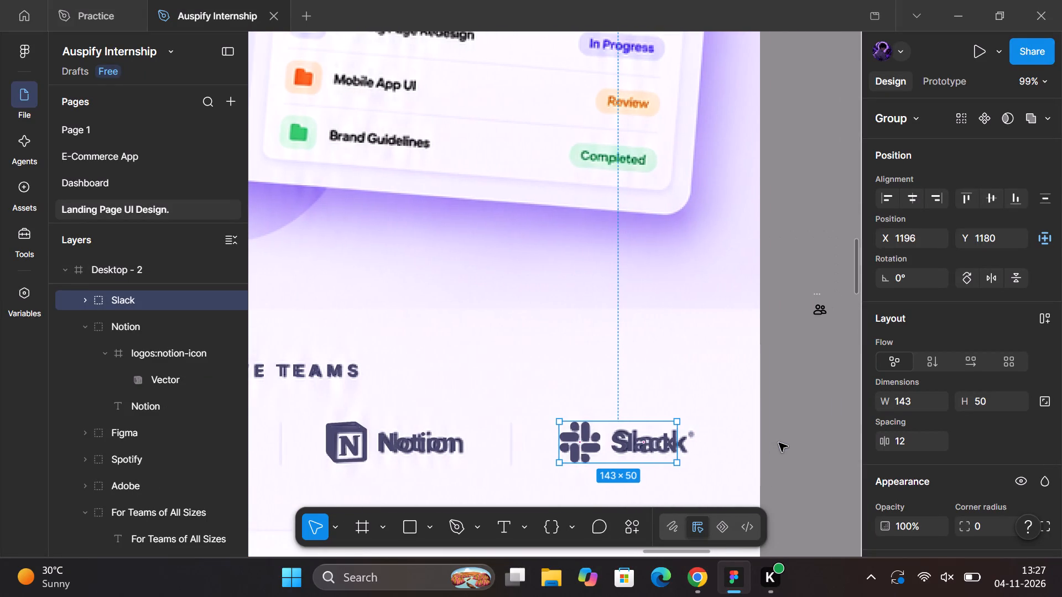
{"action": "key", "text": "l"}
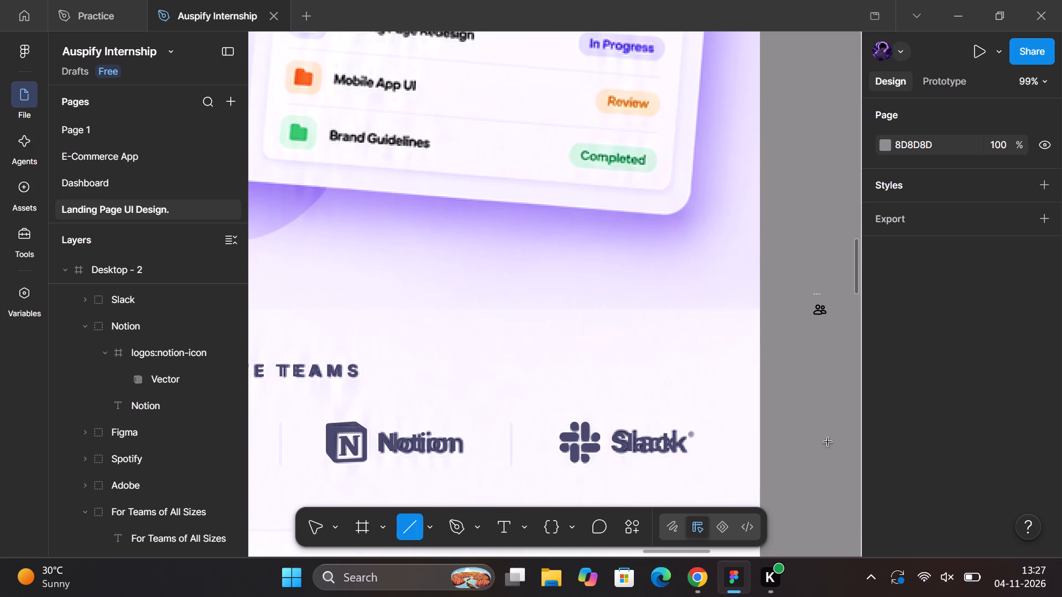
{"action": "left_click_drag", "start_coordinate": [781, 445], "coordinate": [811, 445]}
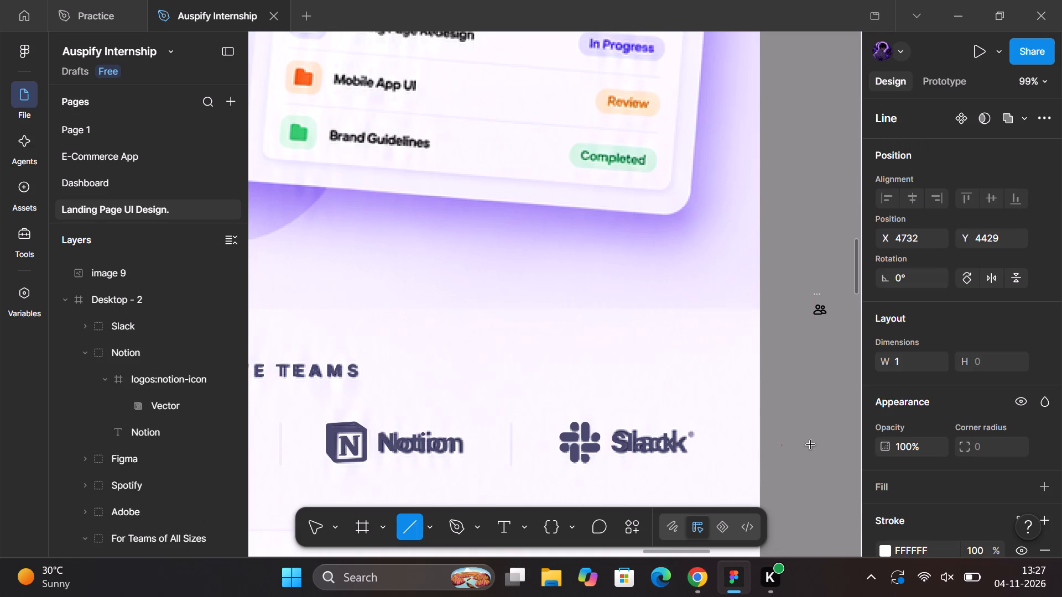
{"action": "left_click_drag", "start_coordinate": [811, 445], "coordinate": [832, 443]}
{"action": "left_click", "coordinate": [904, 358]}
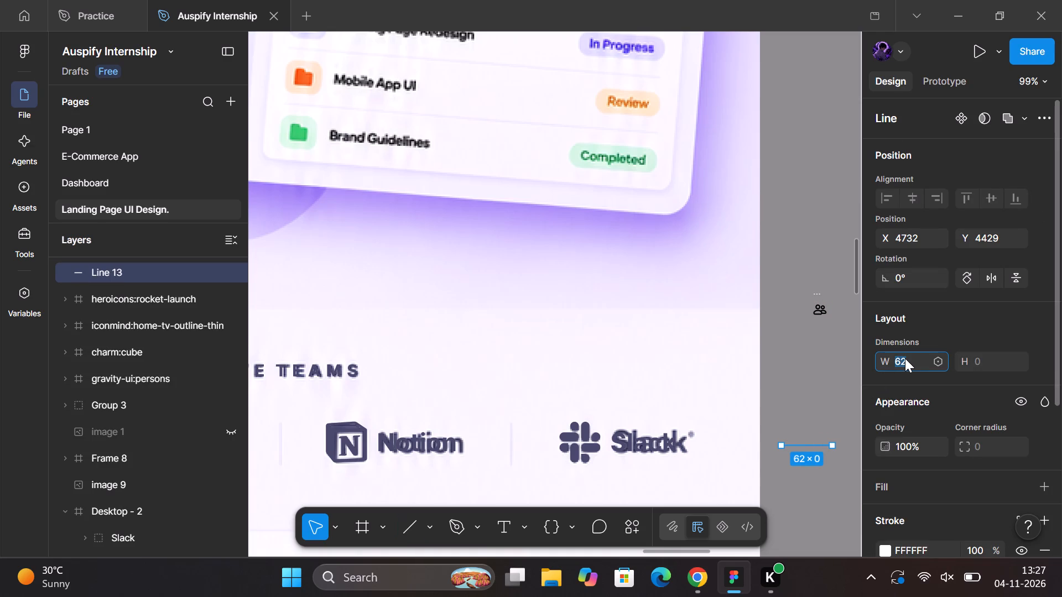
{"action": "type", "text": "80"}
{"action": "key", "text": "Return"}
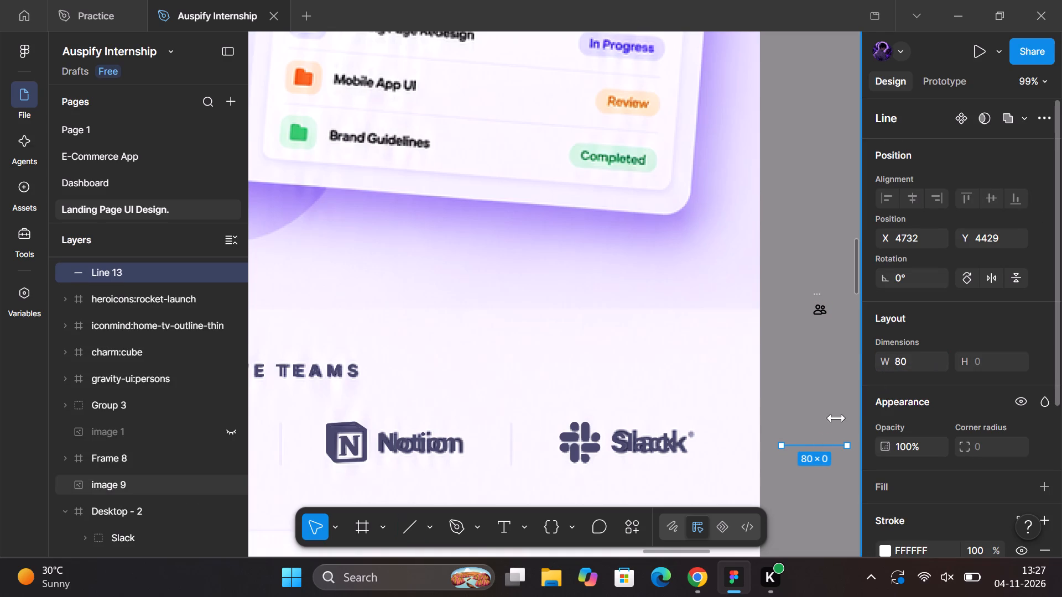
Move the 80-wide line into the Desktop - 2 frame at the Slack logo's height, aligned to the frame's right edge at X 1360.
{"action": "left_click_drag", "start_coordinate": [825, 446], "coordinate": [819, 445]}
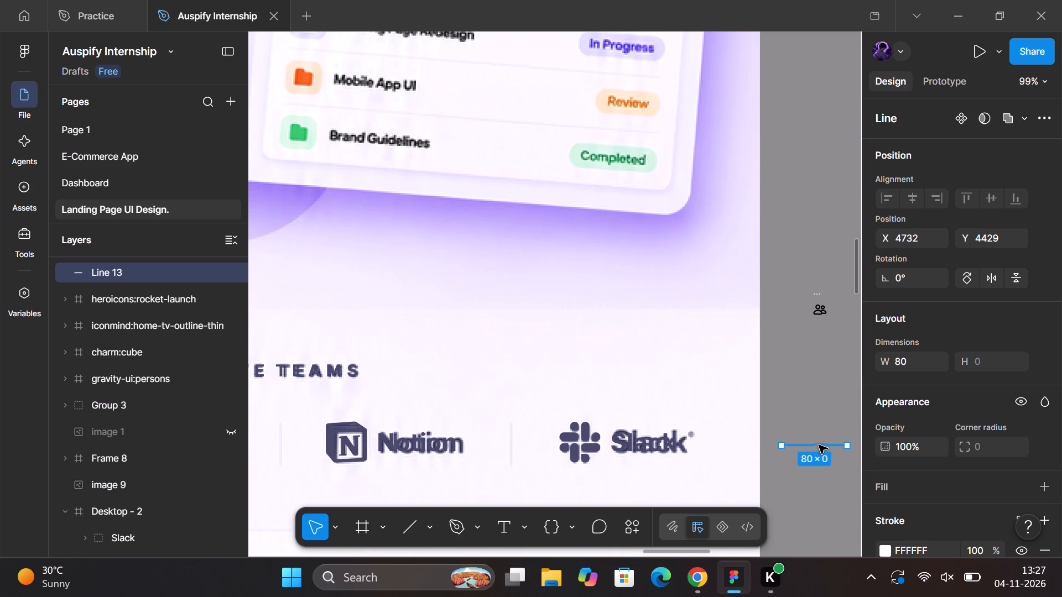
{"action": "left_click_drag", "start_coordinate": [819, 445], "coordinate": [731, 400]}
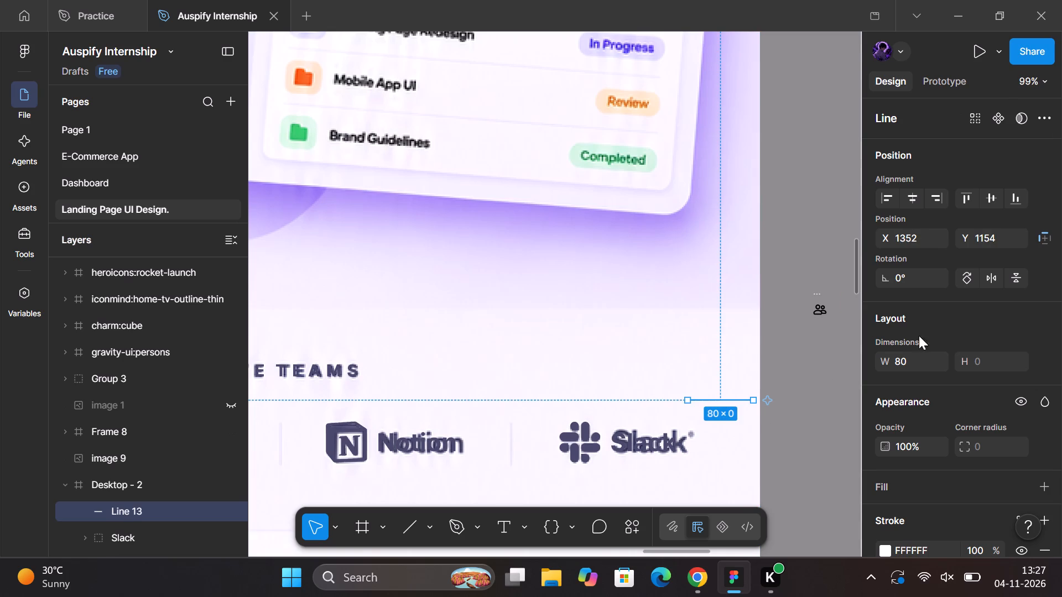
{"action": "left_click", "coordinate": [940, 189]}
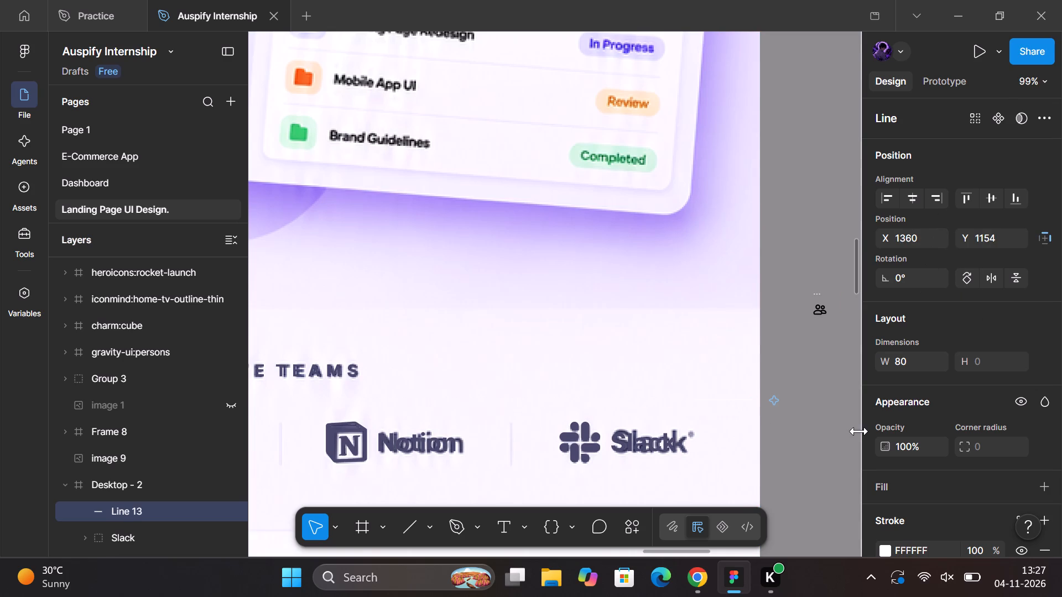
{"action": "left_click_drag", "start_coordinate": [725, 401], "coordinate": [725, 404]}
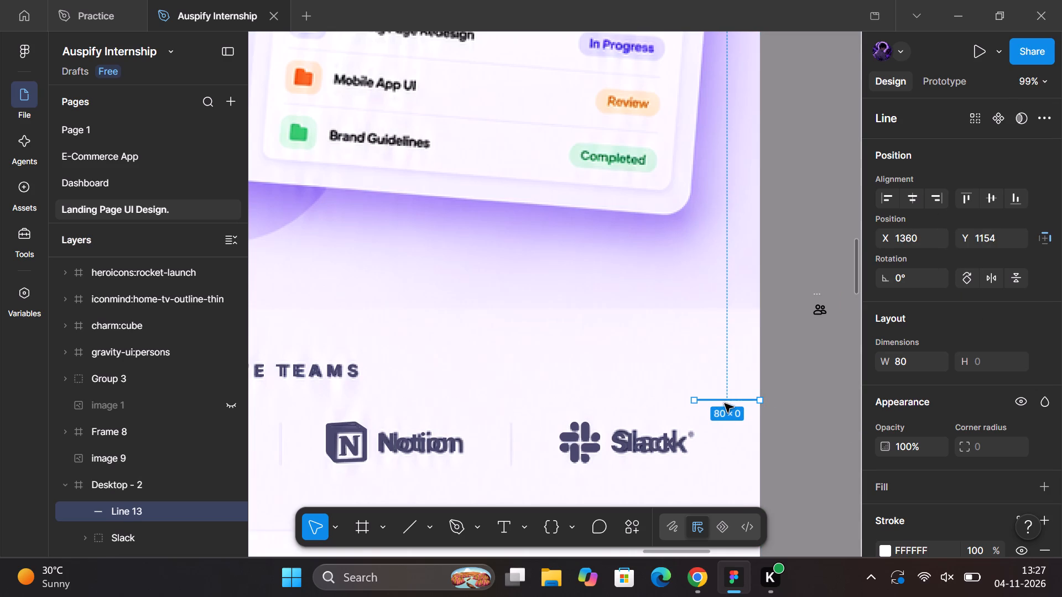
{"action": "left_click_drag", "start_coordinate": [725, 404], "coordinate": [728, 445]}
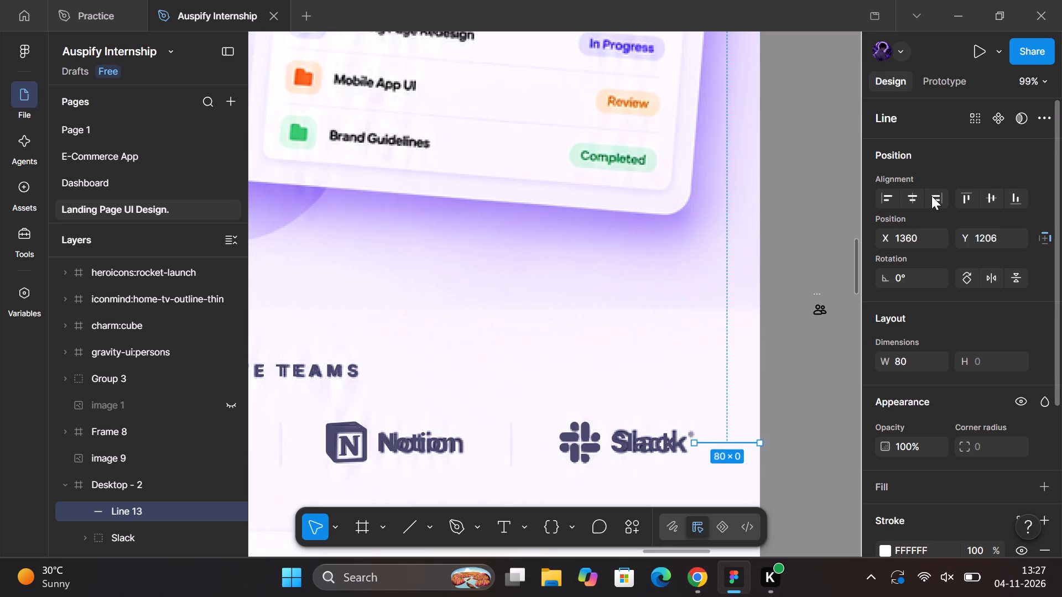
{"action": "left_click", "coordinate": [931, 196]}
{"action": "left_click", "coordinate": [778, 469]}
Nudge the Slack logo group along the row to X 1217 so it meets the start of the 80-wide spacer line.
{"action": "left_click", "coordinate": [638, 447]}
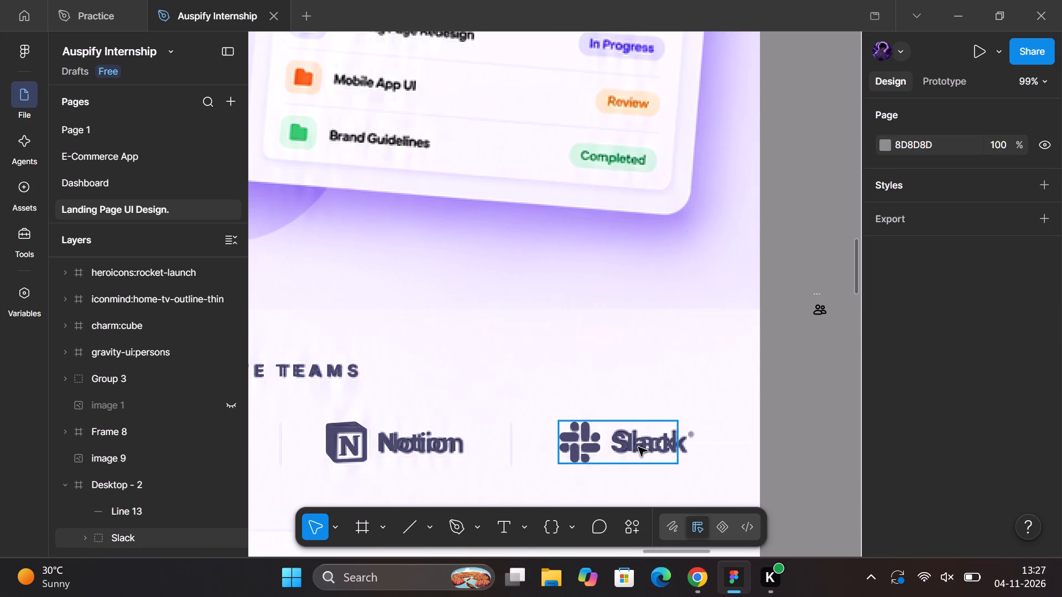
{"action": "key", "text": "Right"}
{"action": "key", "text": "Right"}
{"action": "key", "text": "Right"}
{"action": "key", "text": "Right"}
{"action": "key", "text": "Right"}
{"action": "key", "text": "Right"}
{"action": "key", "text": "Right"}
{"action": "key", "text": "Right"}
{"action": "key", "text": "Right"}
{"action": "key", "text": "Right"}
{"action": "key", "text": "Right"}
{"action": "key", "text": "Right"}
{"action": "key", "text": "Right"}
{"action": "key", "text": "Right"}
{"action": "key", "text": "Right"}
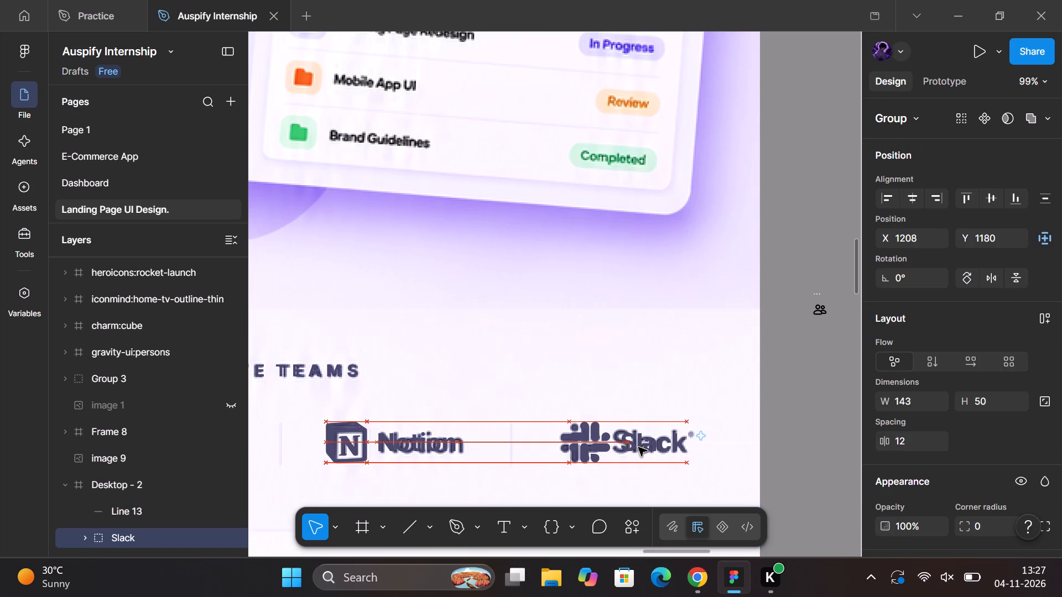
{"action": "key", "text": "Right"}
{"action": "key", "text": "Right"}
{"action": "key", "text": "Right"}
{"action": "key", "text": "Right"}
{"action": "key", "text": "Right"}
{"action": "key", "text": "Right"}
{"action": "key", "text": "Right"}
{"action": "key", "text": "Right"}
{"action": "key", "text": "Right"}
{"action": "key", "text": "Right"}
{"action": "key", "text": "Right"}
{"action": "key", "text": "Right"}
{"action": "key", "text": "Right"}
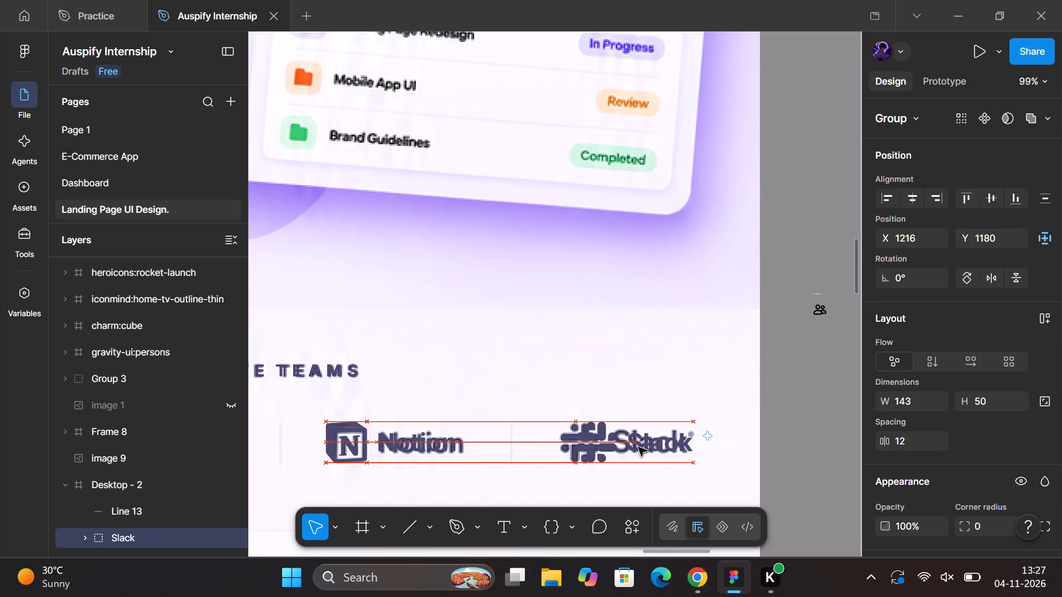
{"action": "key", "text": "Left"}
{"action": "key", "text": "Left"}
{"action": "key", "text": "Left"}
{"action": "key", "text": "Left"}
{"action": "key", "text": "Left"}
{"action": "key", "text": "Left"}
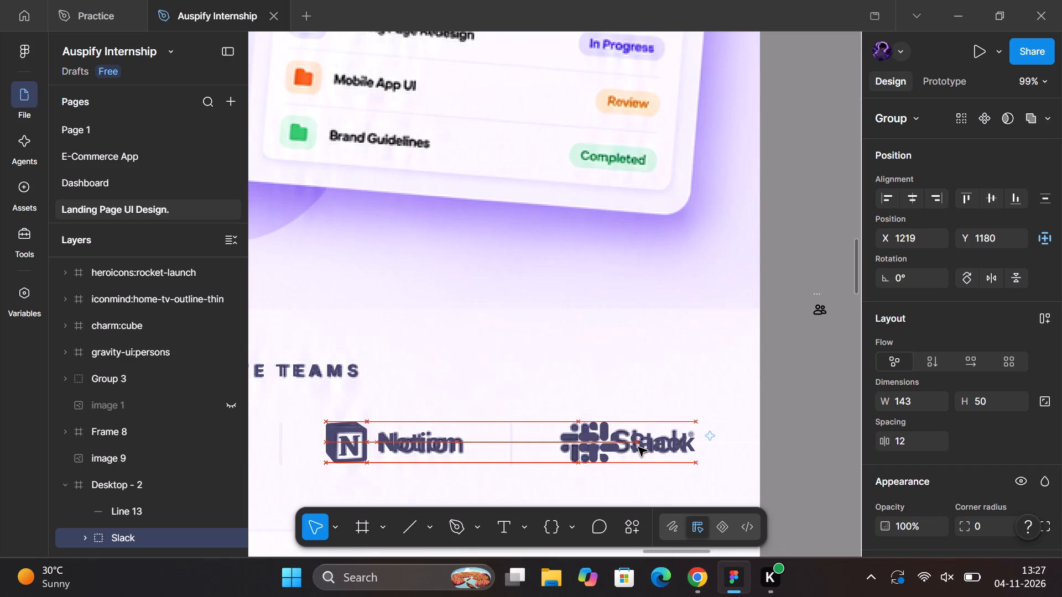
{"action": "key", "text": "Left"}
{"action": "key", "text": "Left"}
{"action": "key", "text": "Right"}
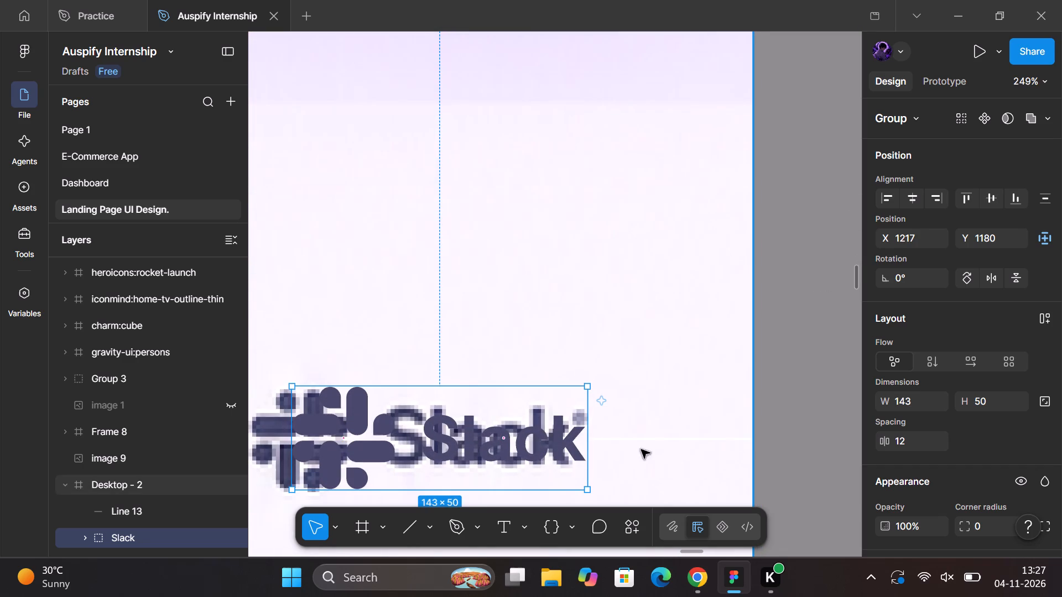
Delete the 80-wide spacer line beside the Slack logo.
{"action": "left_click", "coordinate": [669, 441]}
{"action": "key", "text": "BackSpace"}
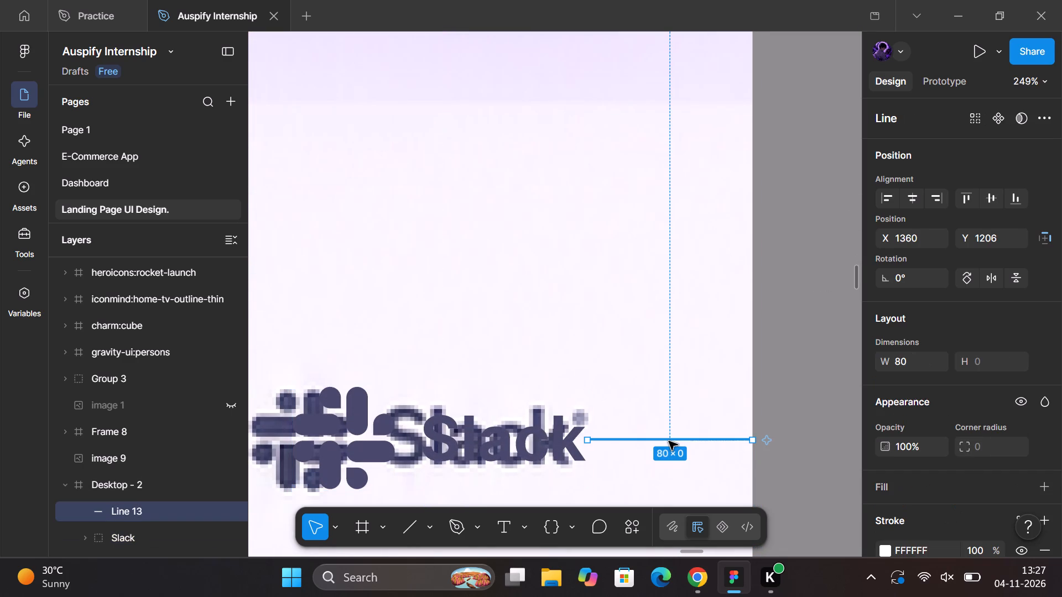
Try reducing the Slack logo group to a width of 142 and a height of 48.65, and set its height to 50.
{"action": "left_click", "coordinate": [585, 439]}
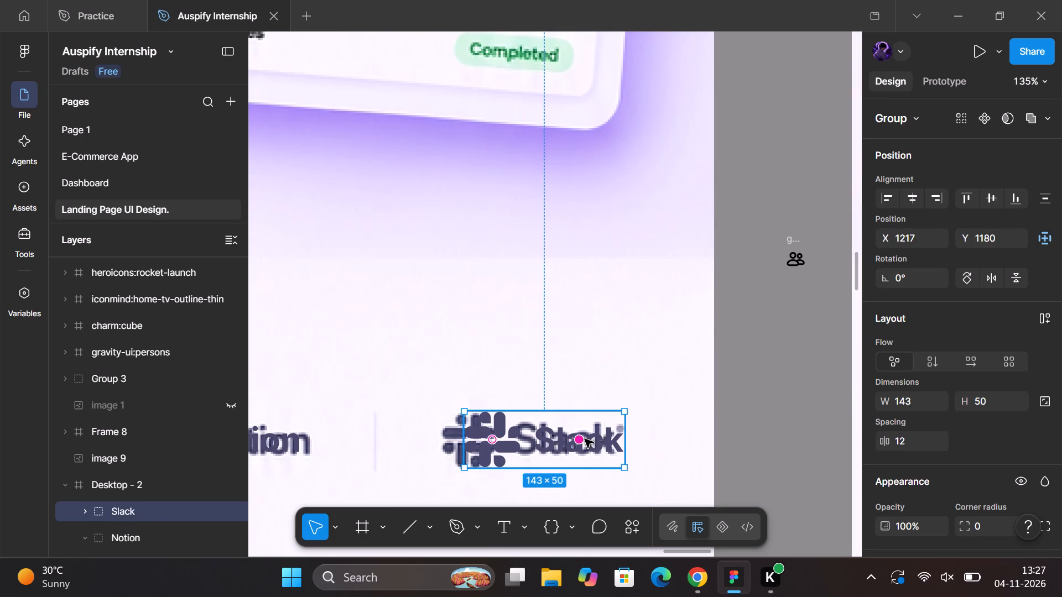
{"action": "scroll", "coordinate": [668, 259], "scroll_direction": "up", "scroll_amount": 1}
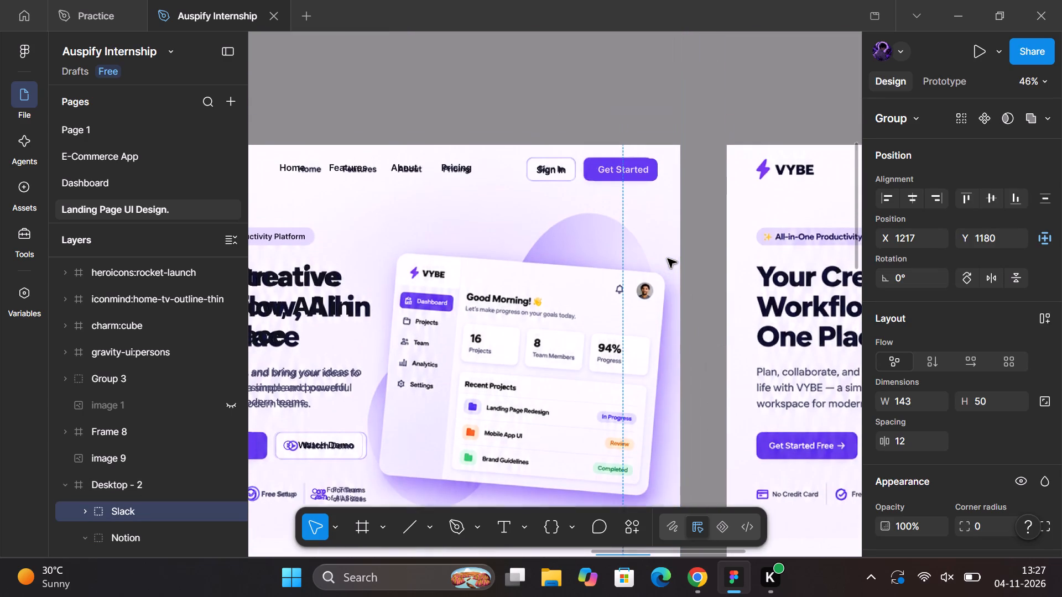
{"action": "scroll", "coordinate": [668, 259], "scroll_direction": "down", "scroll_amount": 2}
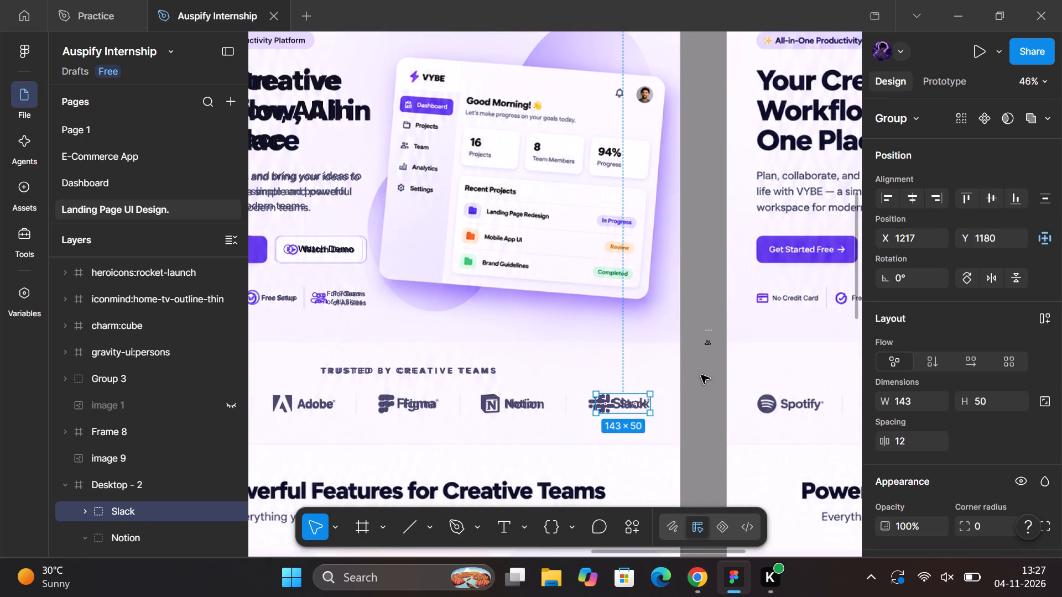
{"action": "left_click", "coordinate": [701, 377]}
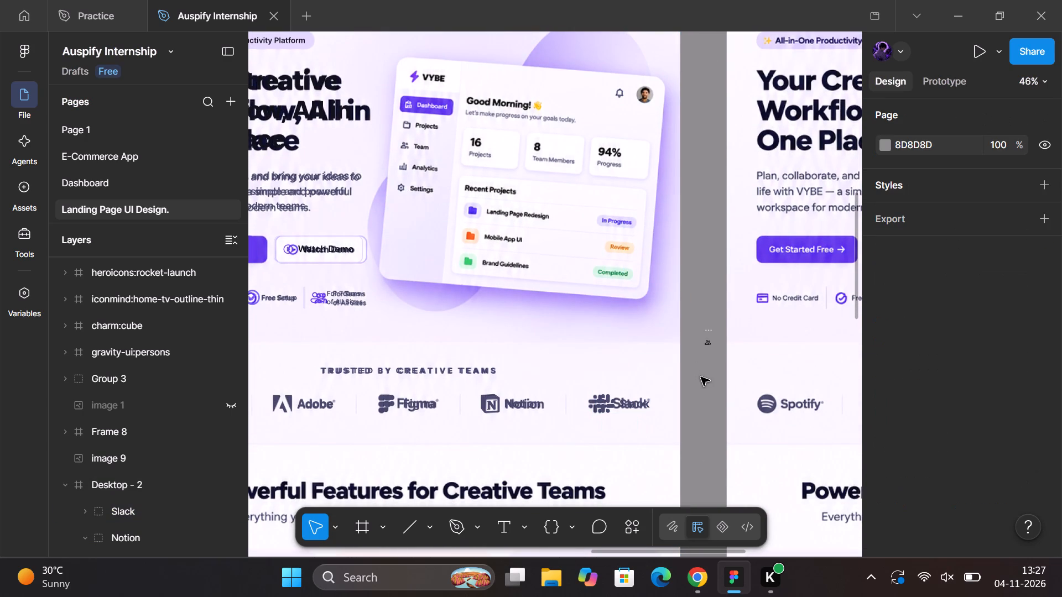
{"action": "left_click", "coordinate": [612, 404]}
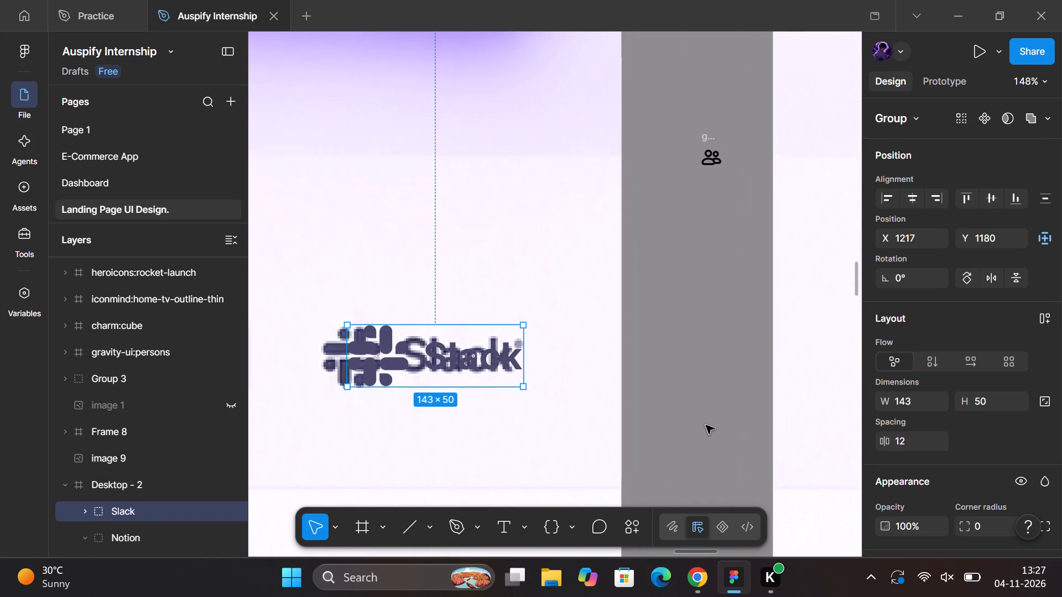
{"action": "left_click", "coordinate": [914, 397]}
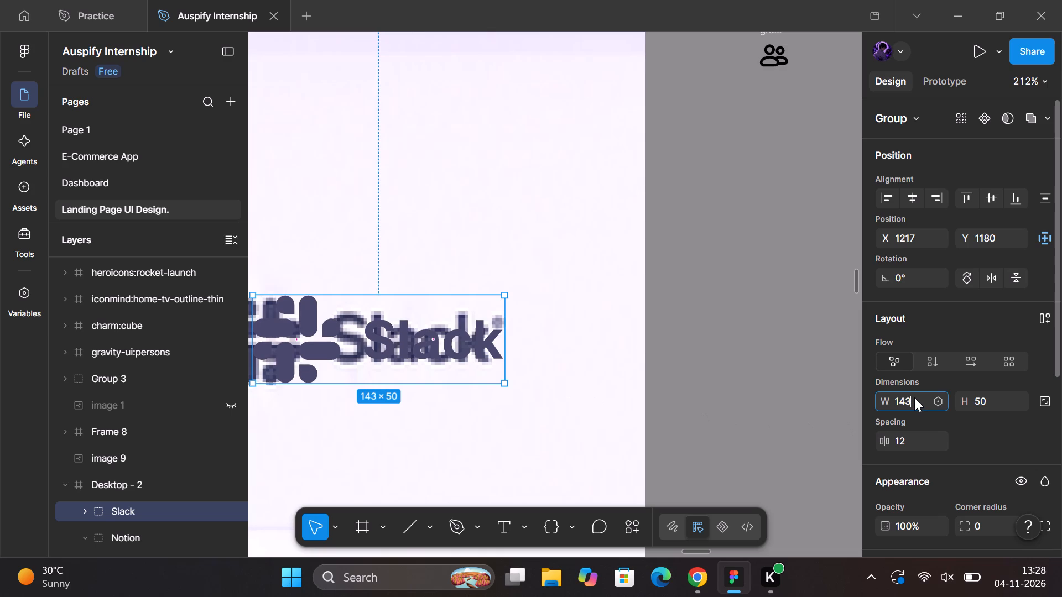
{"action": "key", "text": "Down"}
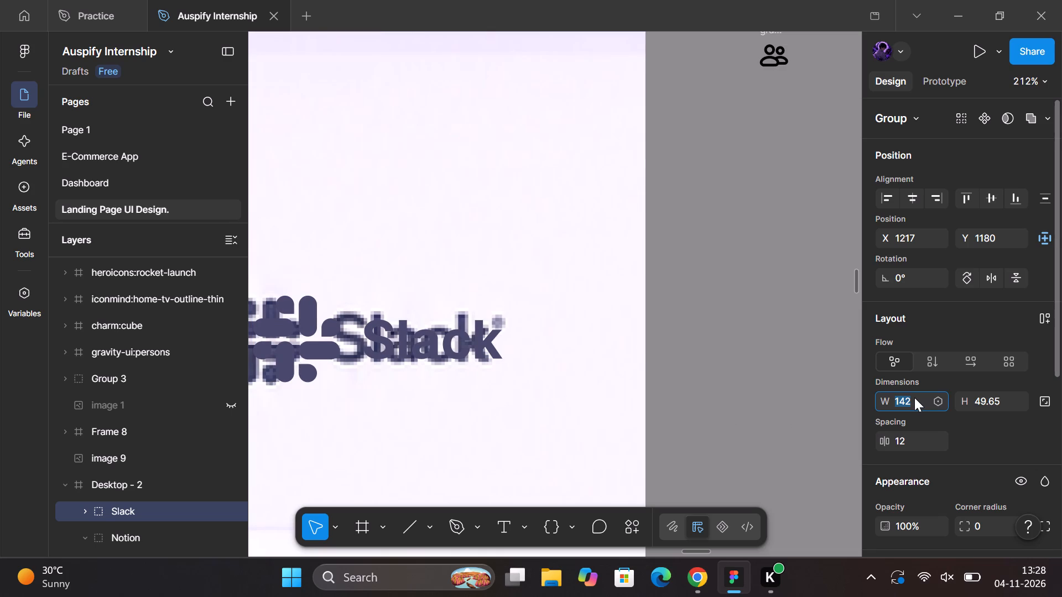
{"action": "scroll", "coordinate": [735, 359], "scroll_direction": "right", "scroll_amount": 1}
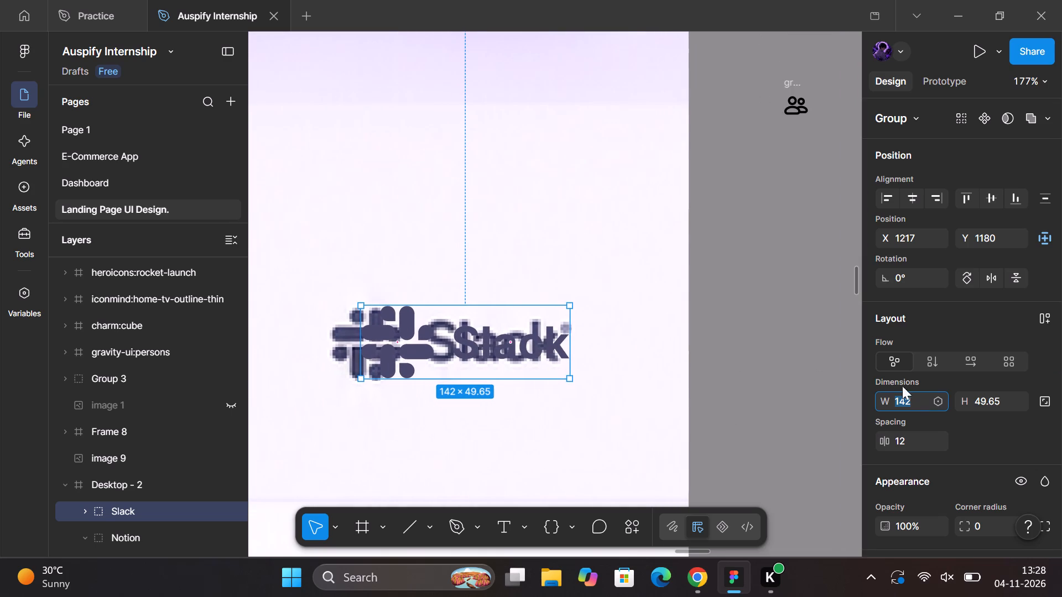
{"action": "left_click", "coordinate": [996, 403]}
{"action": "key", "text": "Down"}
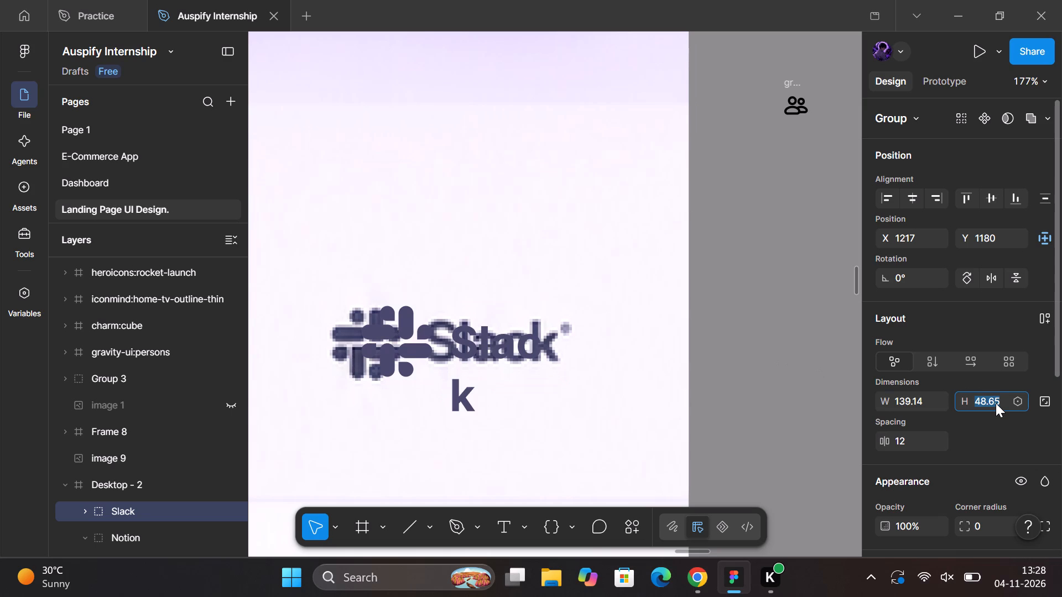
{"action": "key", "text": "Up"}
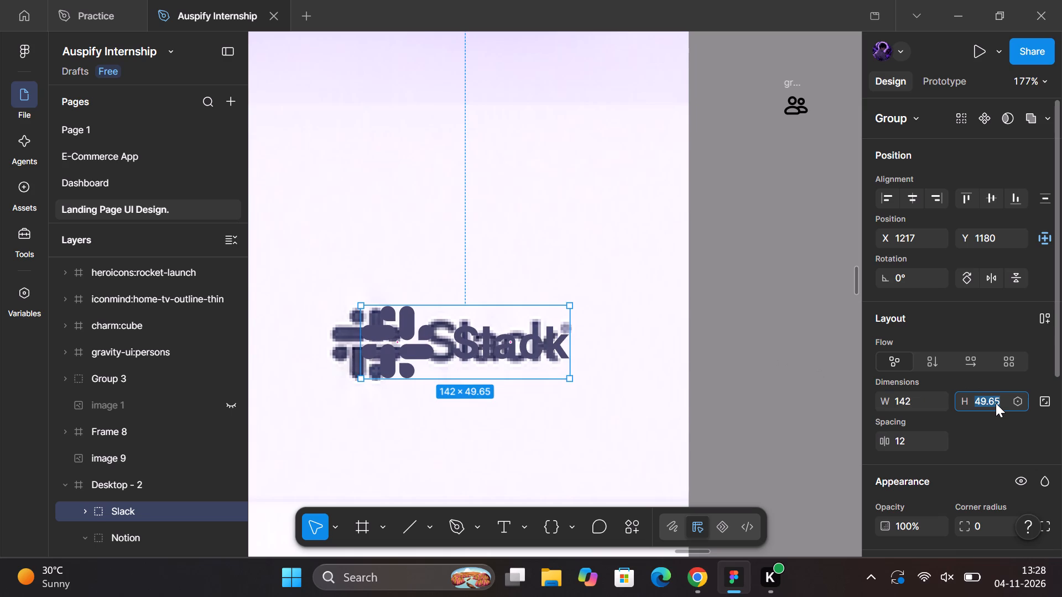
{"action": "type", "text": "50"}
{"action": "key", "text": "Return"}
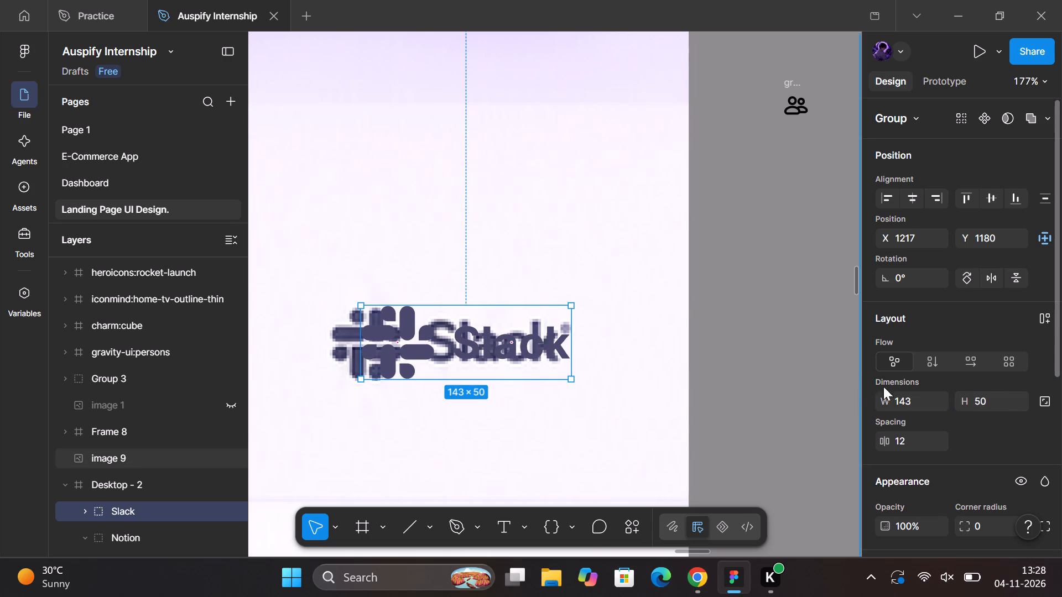
Set the Slack logo group's width to 144, keeping its proportions.
{"action": "left_click", "coordinate": [910, 401]}
{"action": "key", "text": "Up"}
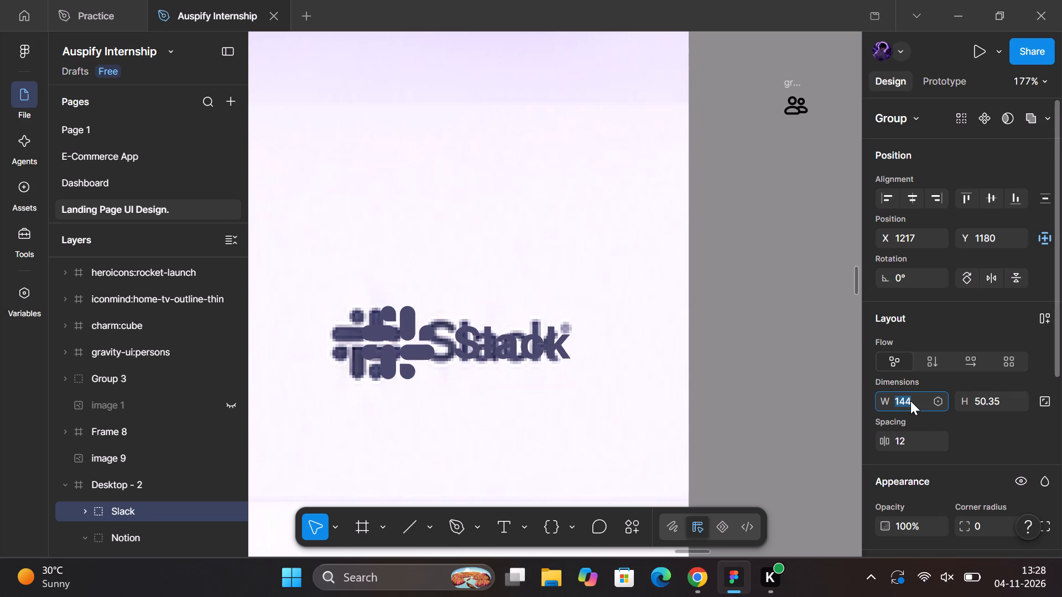
{"action": "key", "text": "Down"}
{"action": "key", "text": "Up"}
{"action": "left_click", "coordinate": [733, 350]}
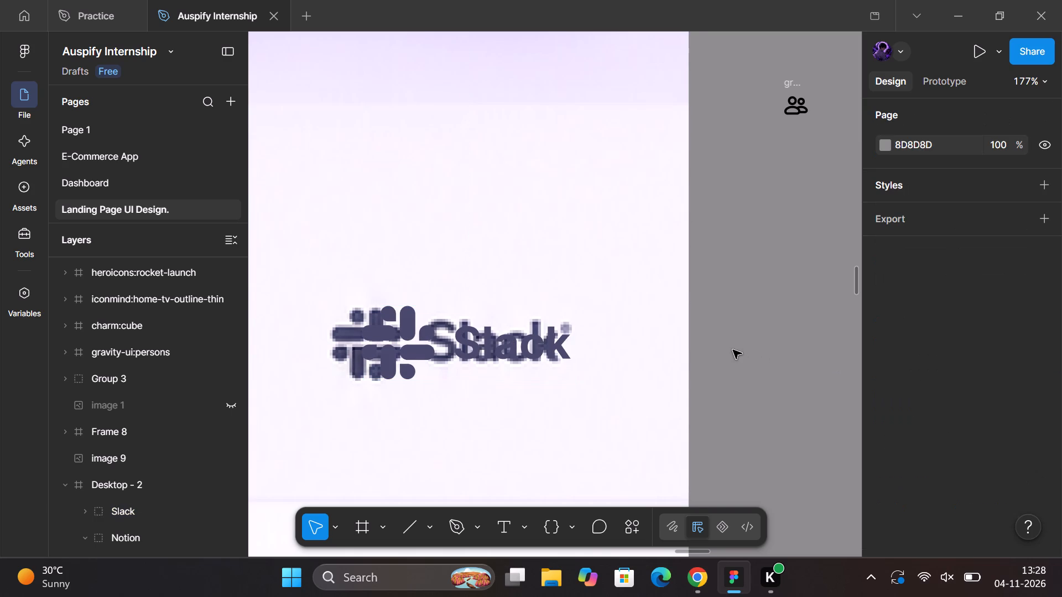
{"action": "left_click", "coordinate": [595, 341]}
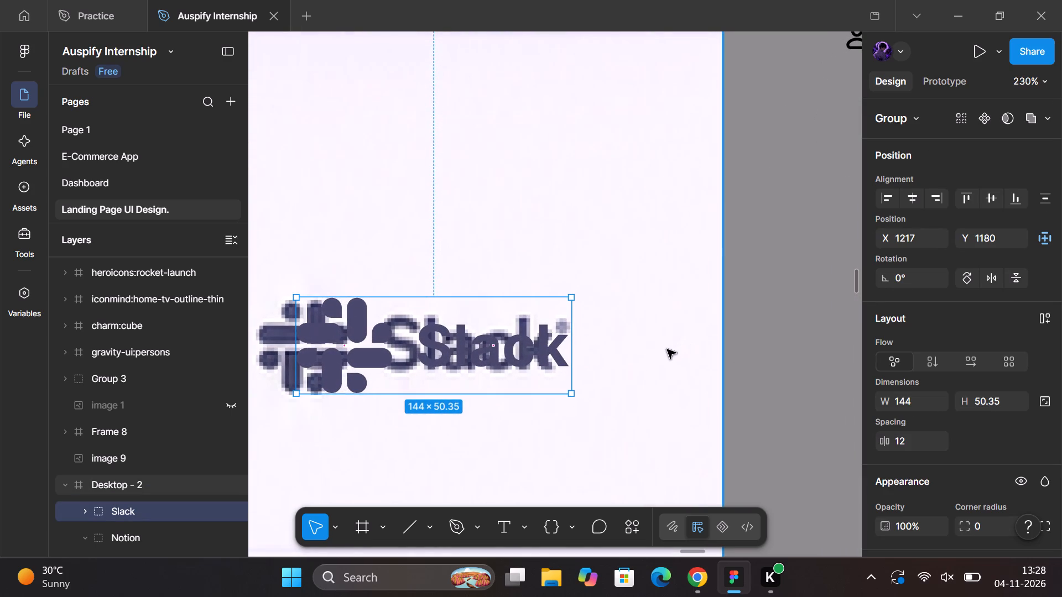
Draw a horizontal line on the empty canvas beside the Desktop - 2 frame and set its width to 80.
{"action": "left_click", "coordinate": [745, 368]}
{"action": "key", "text": "l"}
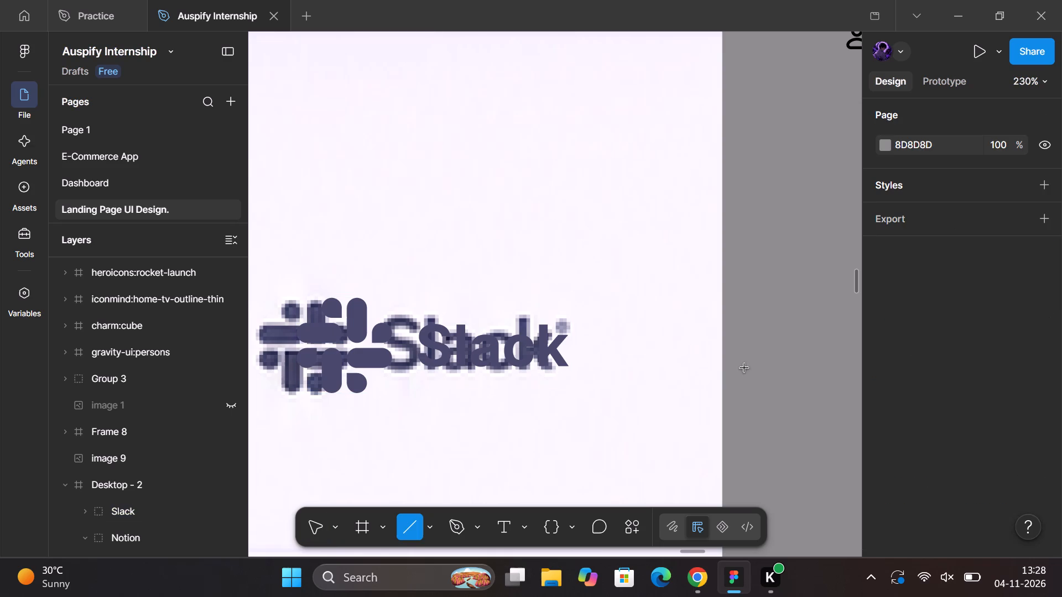
{"action": "left_click_drag", "start_coordinate": [745, 368], "coordinate": [840, 358]}
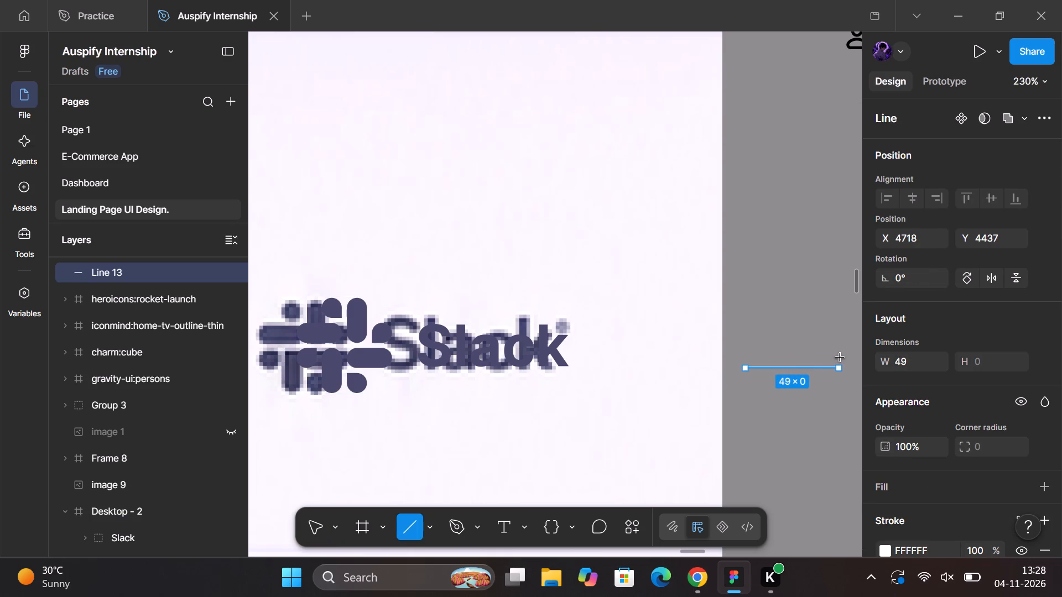
{"action": "left_click_drag", "start_coordinate": [840, 358], "coordinate": [847, 358]}
{"action": "left_click", "coordinate": [923, 360]}
{"action": "type", "text": "80"}
{"action": "key", "text": "Return"}
Give the 80-wide line a stroke weight of 5 and the colour 000000.
{"action": "scroll", "coordinate": [904, 481], "scroll_direction": "down", "scroll_amount": 1}
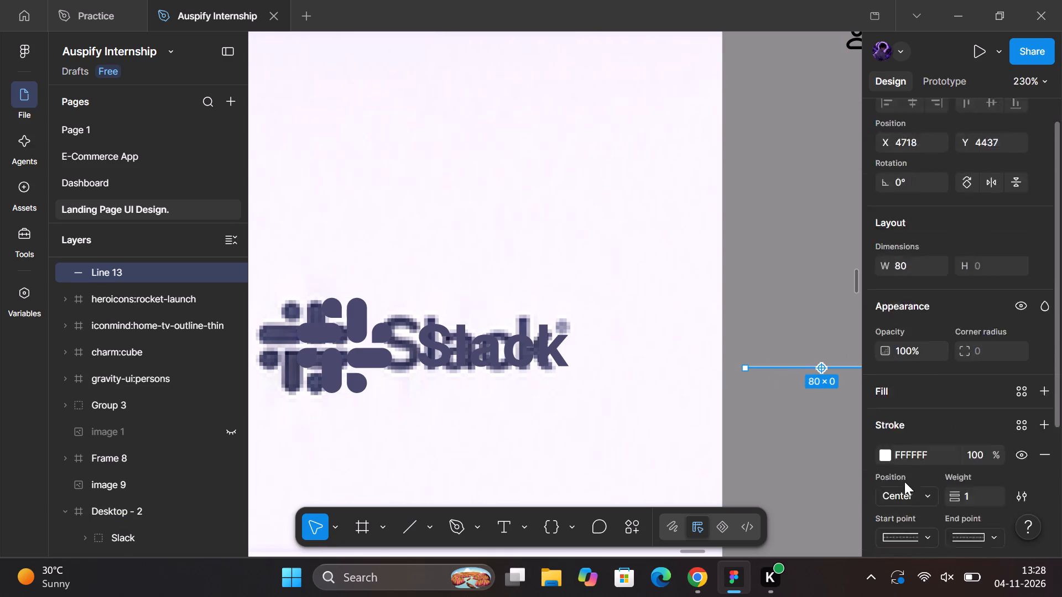
{"action": "left_click", "coordinate": [976, 409]}
{"action": "key", "text": "Up"}
{"action": "key", "text": "Up"}
{"action": "key", "text": "Up"}
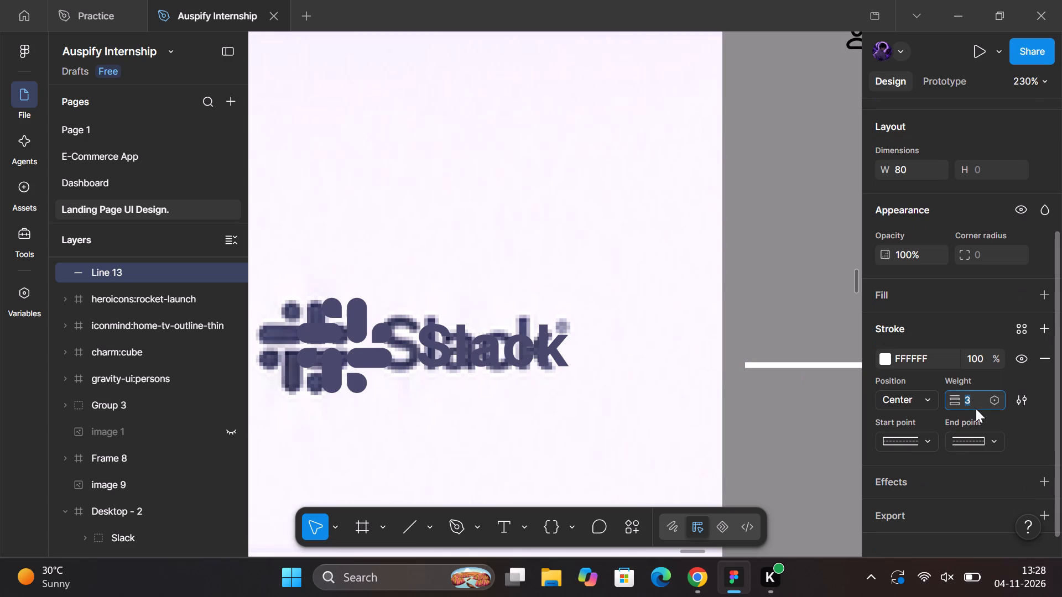
{"action": "key", "text": "Up"}
{"action": "left_click", "coordinate": [876, 363]}
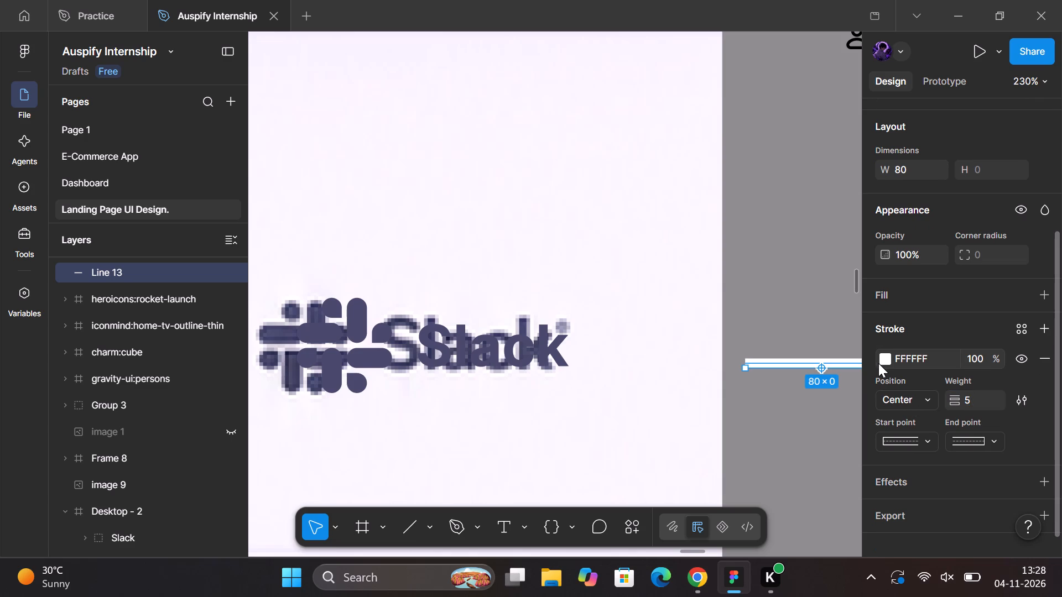
{"action": "left_click", "coordinate": [878, 363]}
{"action": "left_click", "coordinate": [881, 361]}
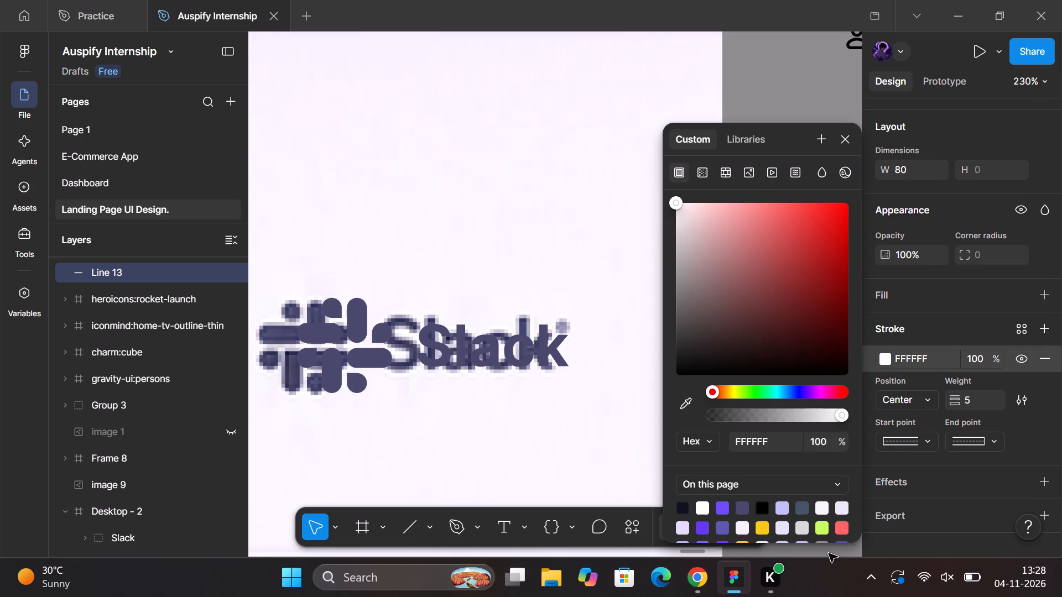
{"action": "left_click", "coordinate": [782, 507]}
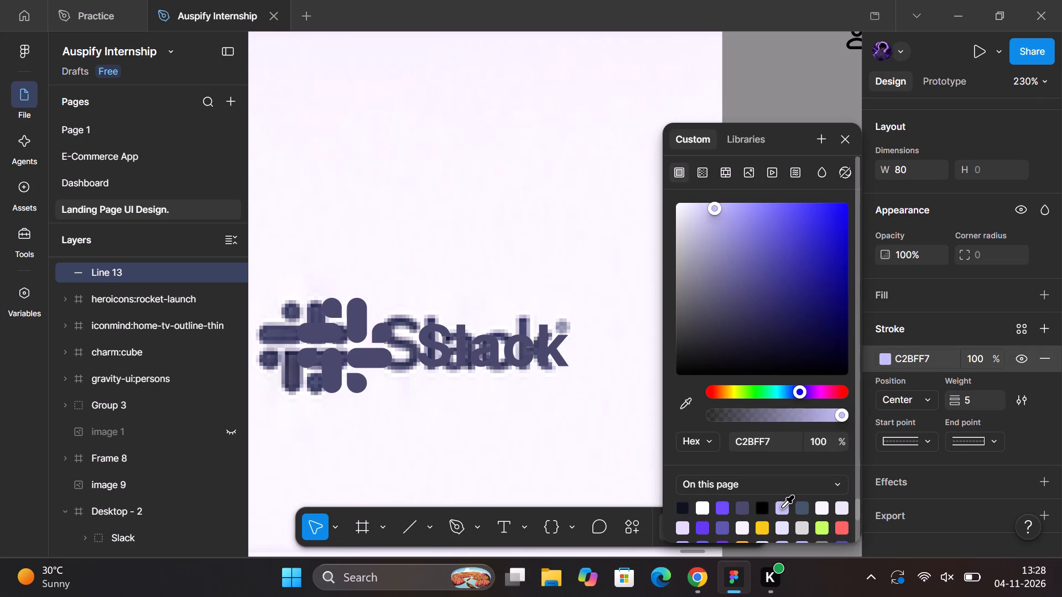
{"action": "left_click", "coordinate": [761, 507]}
{"action": "left_click", "coordinate": [772, 106]}
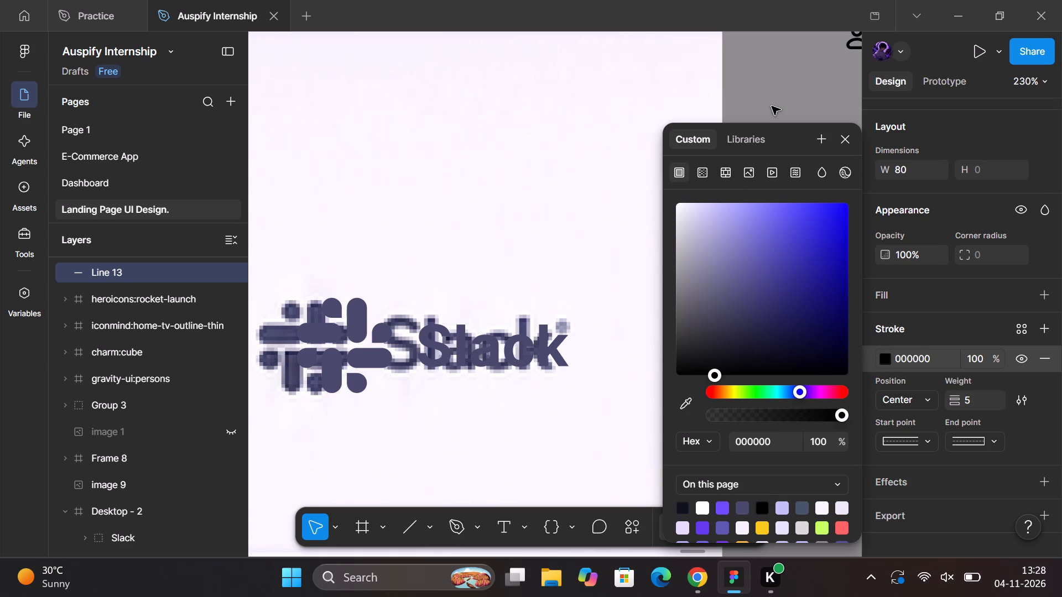
Move the black line into the Desktop - 2 frame beside the Slack logo at Y 1213, aligned to the frame's right edge at X 1360.
{"action": "left_click_drag", "start_coordinate": [776, 362], "coordinate": [603, 347]}
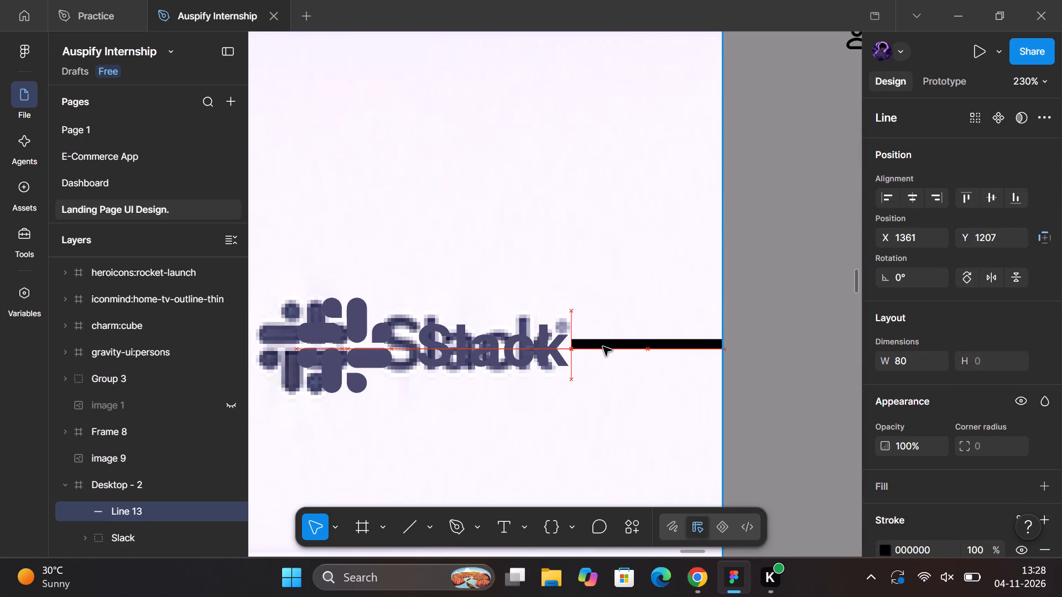
{"action": "left_click_drag", "start_coordinate": [603, 347], "coordinate": [602, 354]}
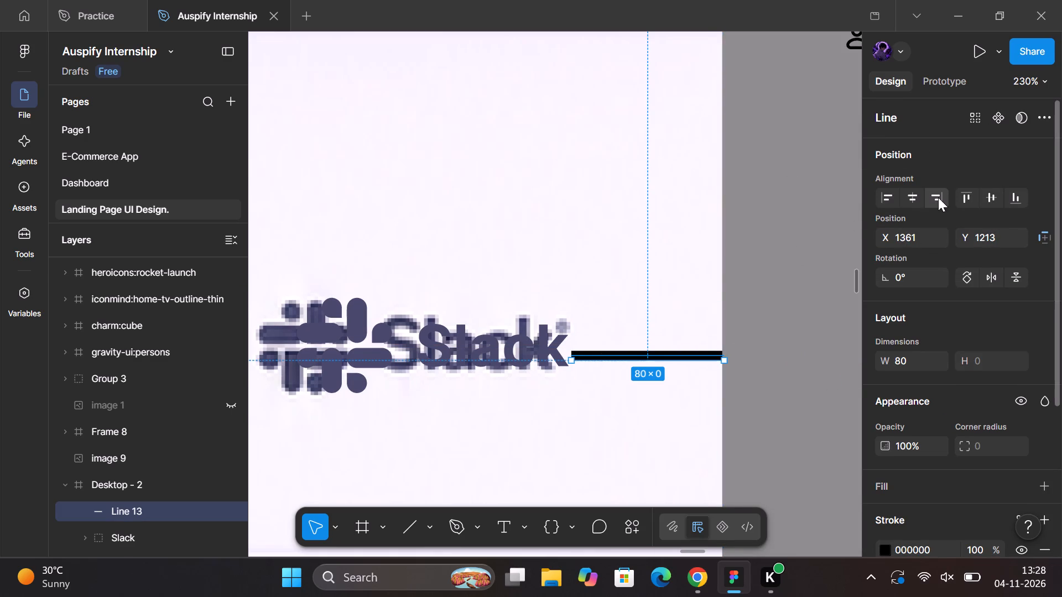
{"action": "left_click", "coordinate": [939, 197]}
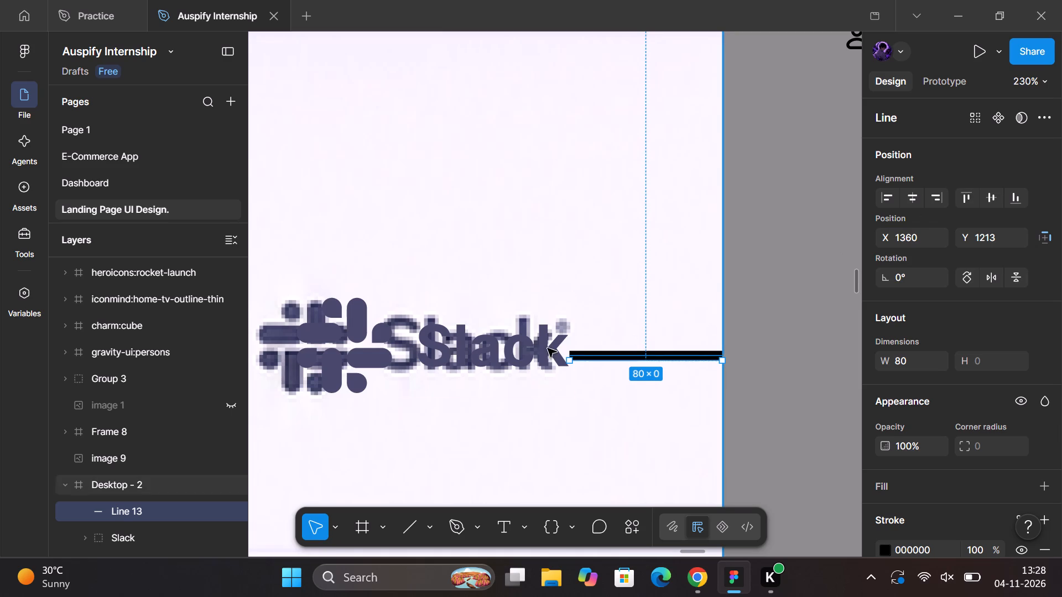
Nudge the Slack logo group to X 1216 so its bounding box ends where the black 80-wide line begins.
{"action": "left_click", "coordinate": [533, 352]}
{"action": "key", "text": "Left"}
{"action": "key", "text": "Left"}
{"action": "key", "text": "Right"}
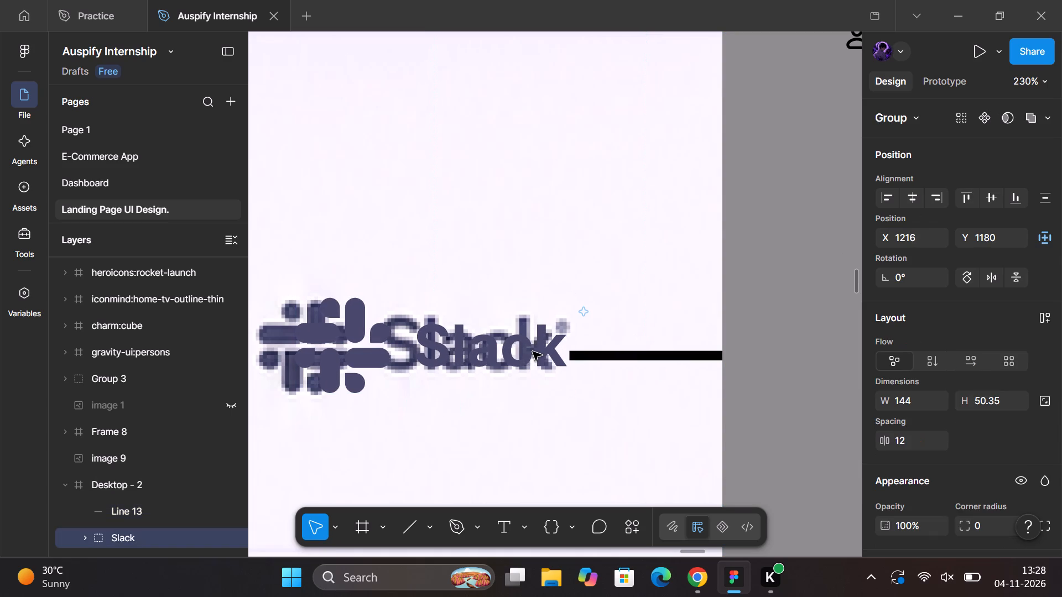
{"action": "key", "text": "Right"}
{"action": "key", "text": "Right"}
{"action": "key", "text": "Left"}
{"action": "key", "text": "Left"}
{"action": "key", "text": "Left"}
{"action": "key", "text": "Left"}
{"action": "key", "text": "Left"}
{"action": "key", "text": "Left"}
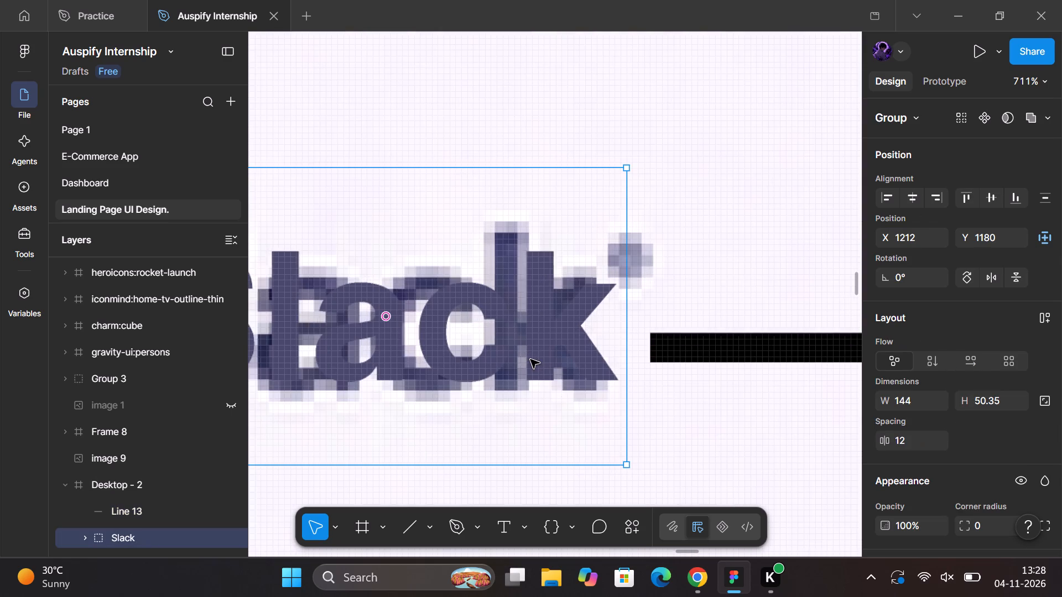
{"action": "key", "text": "Right"}
{"action": "key", "text": "Right"}
{"action": "key", "text": "Right"}
{"action": "key", "text": "Right"}
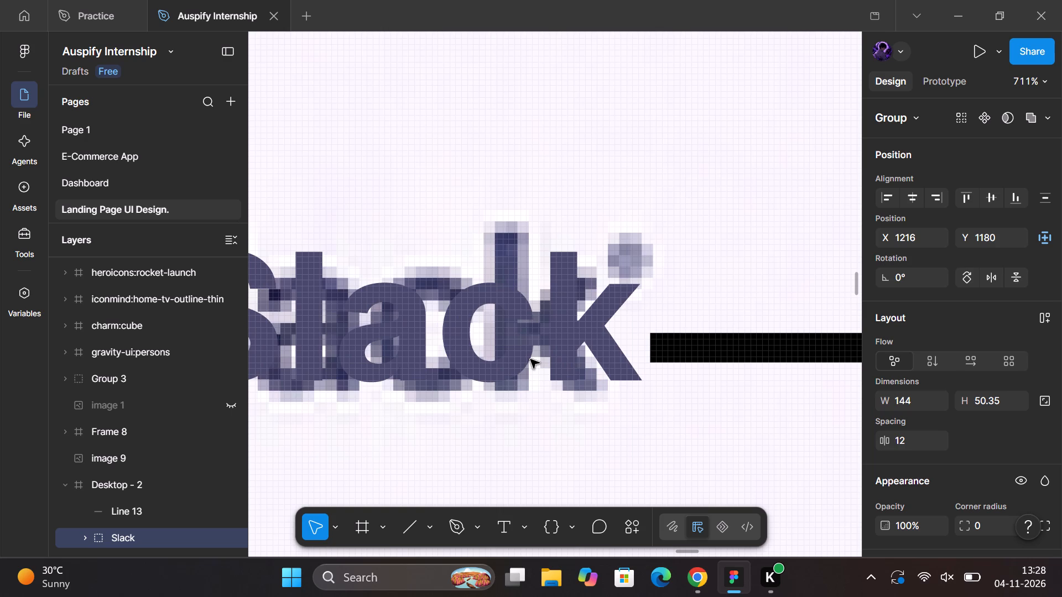
Delete the black 80-wide line beside the Slack logo.
{"action": "left_click", "coordinate": [725, 342]}
{"action": "key", "text": "BackSpace"}
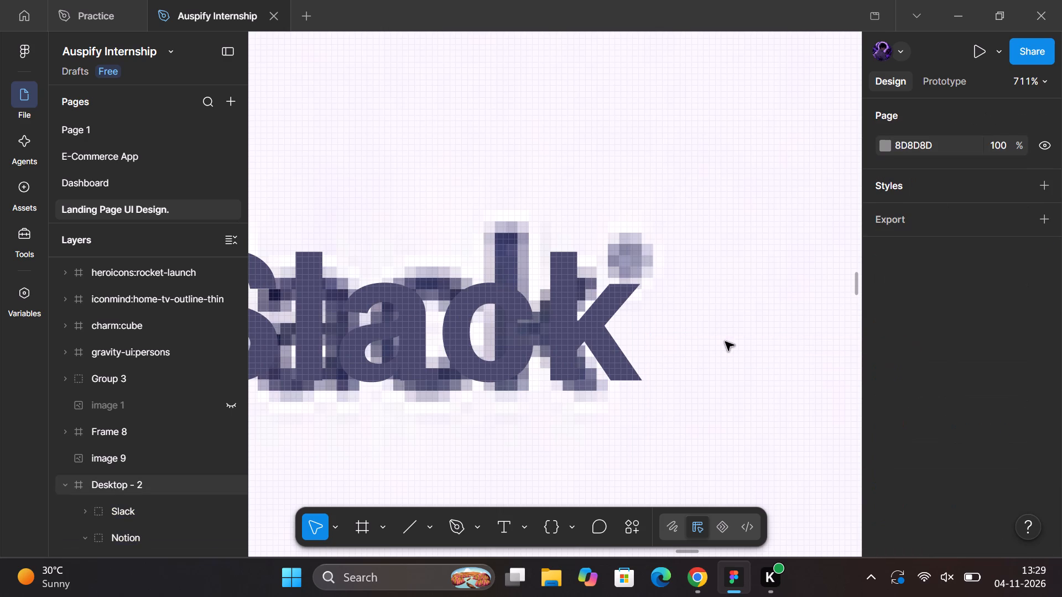
Check the Slack and Spotify logo groups' positions and centre the Figma logo group horizontally in the Desktop - 2 frame.
{"action": "left_click", "coordinate": [655, 342]}
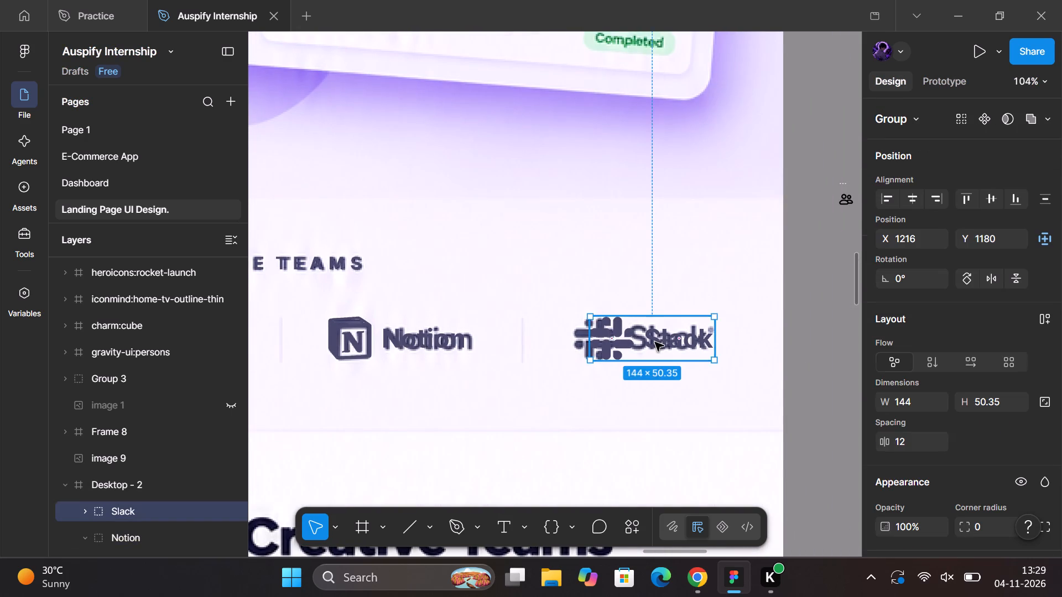
{"action": "scroll", "coordinate": [655, 342], "scroll_direction": "right", "scroll_amount": 1}
{"action": "scroll", "coordinate": [561, 343], "scroll_direction": "right", "scroll_amount": 3}
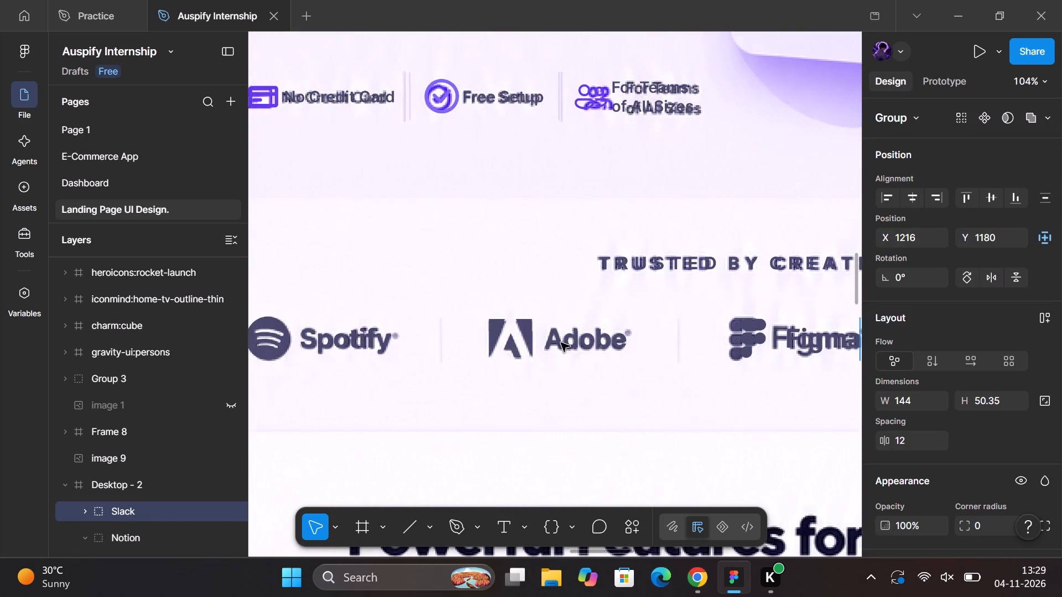
{"action": "scroll", "coordinate": [561, 343], "scroll_direction": "right", "scroll_amount": 1}
{"action": "left_click", "coordinate": [451, 345]}
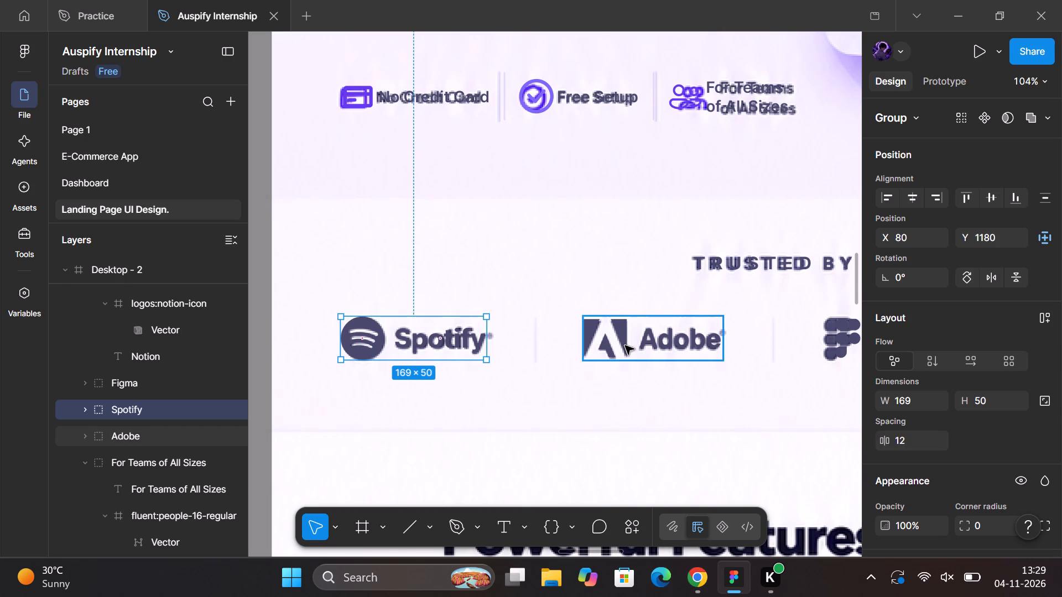
{"action": "scroll", "coordinate": [625, 345], "scroll_direction": "left", "scroll_amount": 1}
{"action": "left_click", "coordinate": [644, 342]}
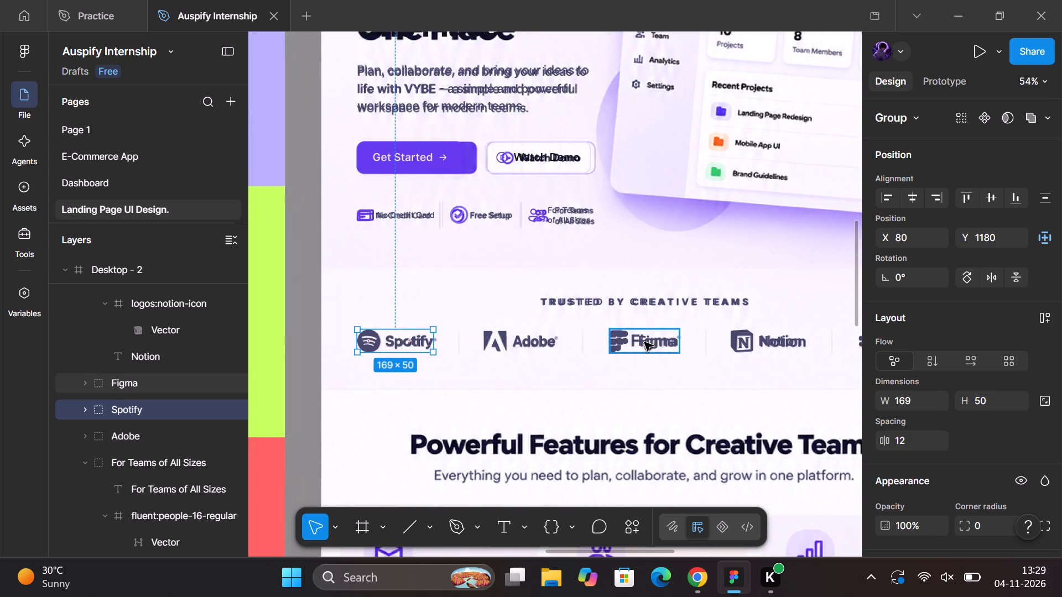
{"action": "double_click", "coordinate": [915, 195]}
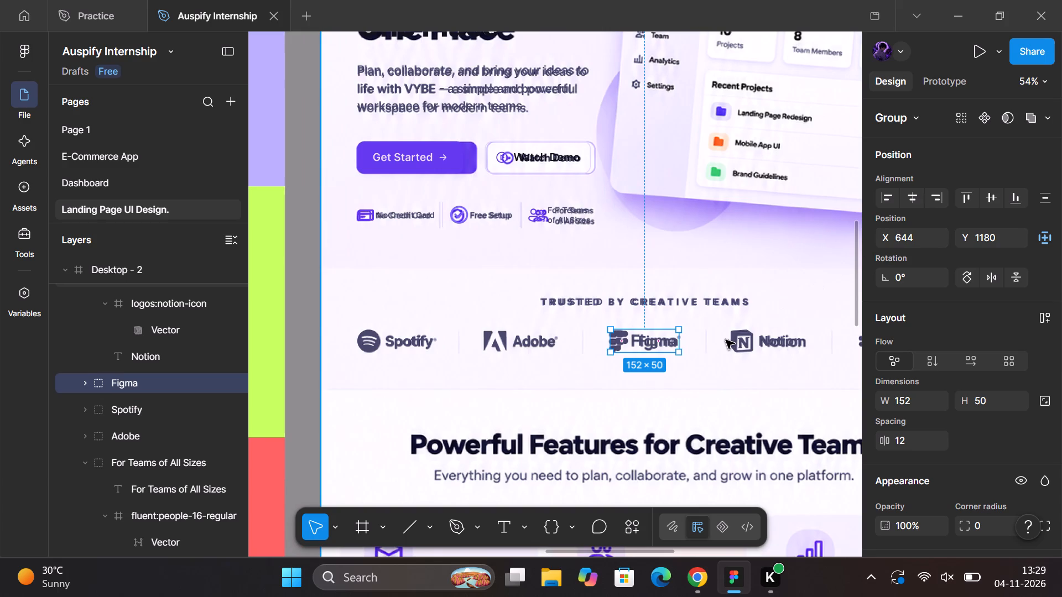
Move the Notion logo group to X 926, Y 1183, with equal 130 gaps to the Figma and Slack logos.
{"action": "scroll", "coordinate": [726, 340], "scroll_direction": "left", "scroll_amount": 1}
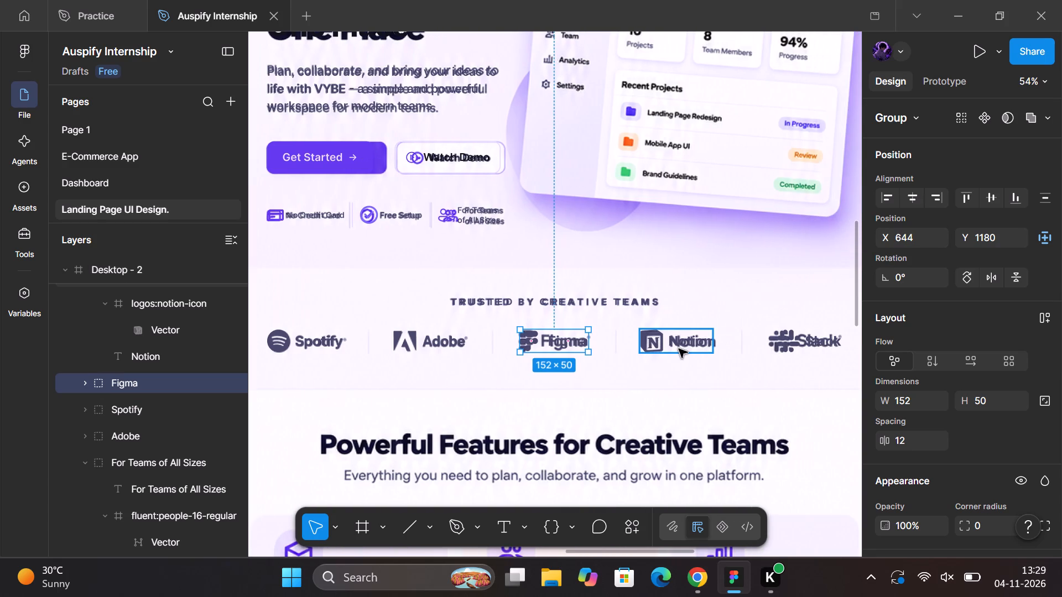
{"action": "left_click", "coordinate": [679, 349]}
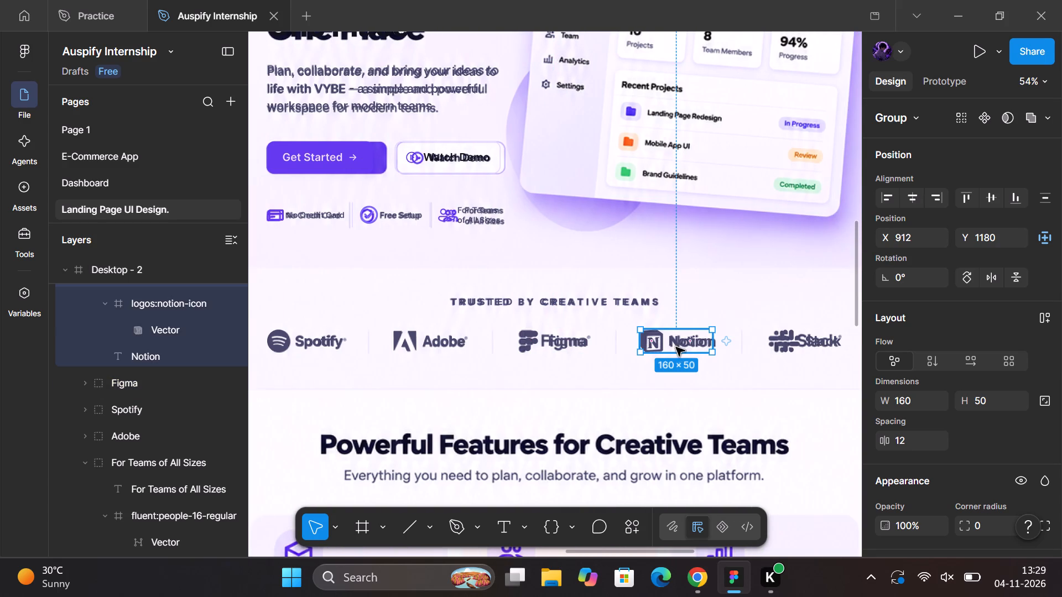
{"action": "left_click_drag", "start_coordinate": [676, 343], "coordinate": [684, 343]}
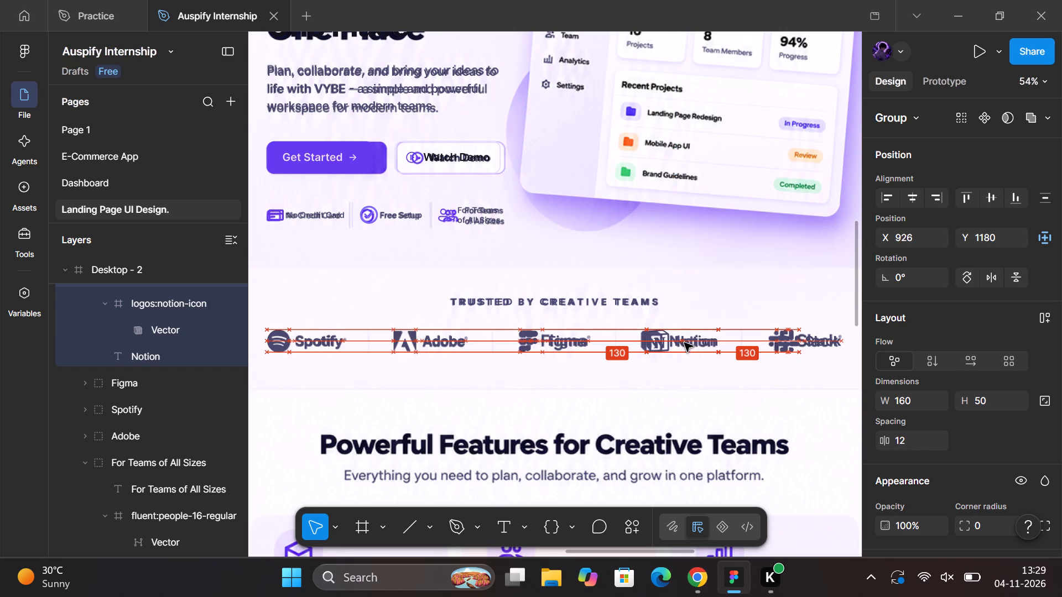
{"action": "left_click_drag", "start_coordinate": [684, 343], "coordinate": [681, 343]}
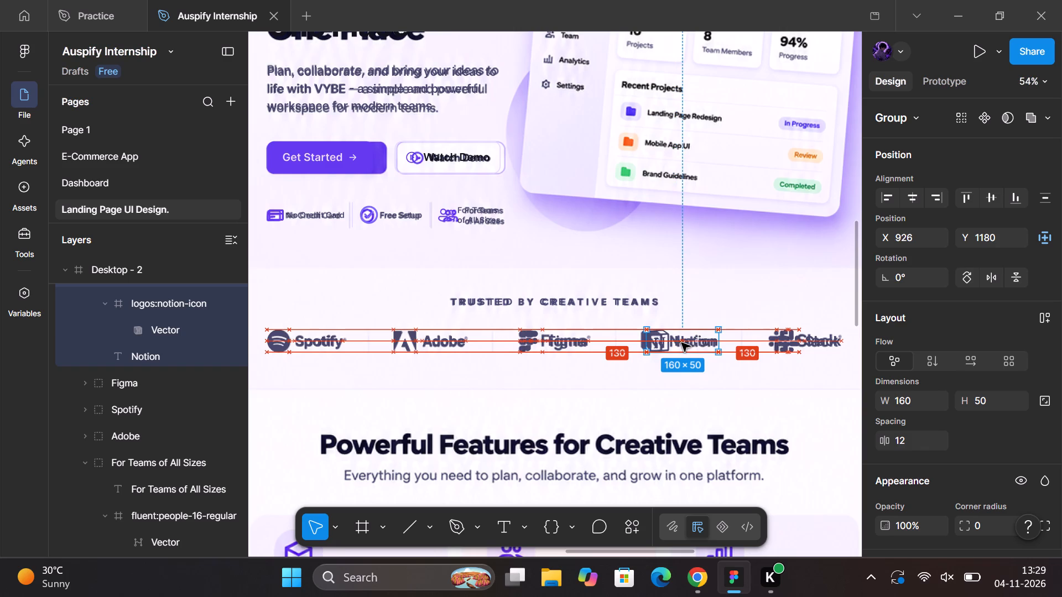
{"action": "left_click_drag", "start_coordinate": [681, 343], "coordinate": [681, 343]}
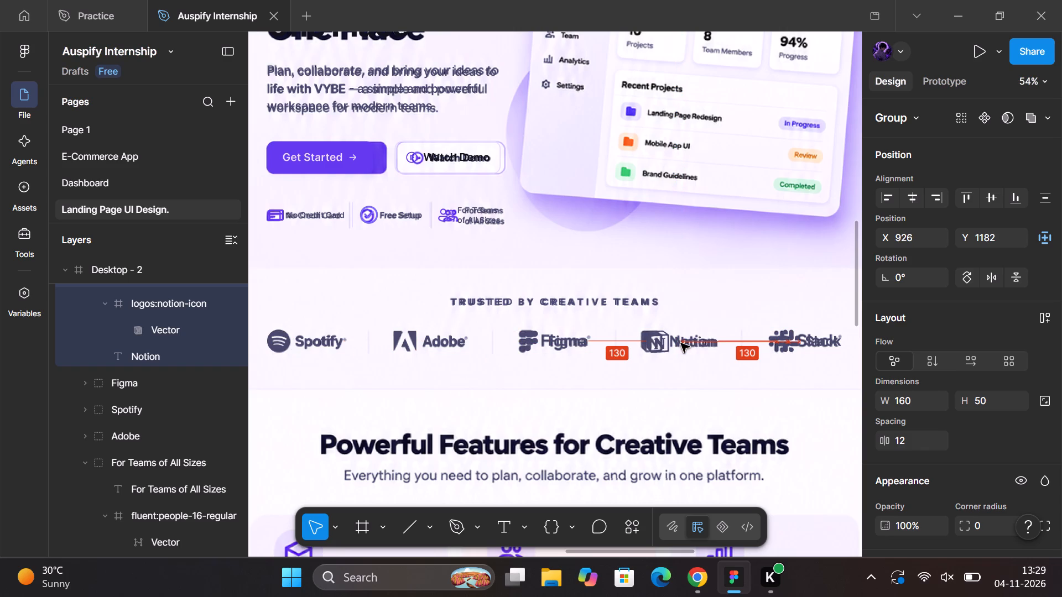
{"action": "left_click_drag", "start_coordinate": [681, 343], "coordinate": [681, 344]}
Shift the Adobe logo group to X 366, Y 1183.
{"action": "scroll", "coordinate": [681, 344], "scroll_direction": "right", "scroll_amount": 1}
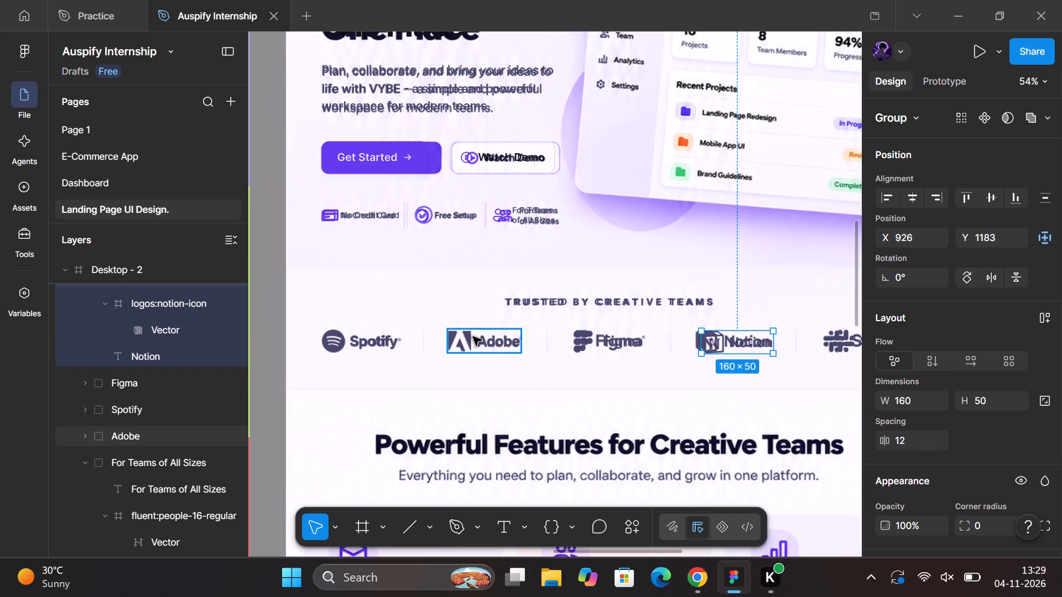
{"action": "left_click", "coordinate": [471, 336]}
{"action": "left_click", "coordinate": [471, 336]}
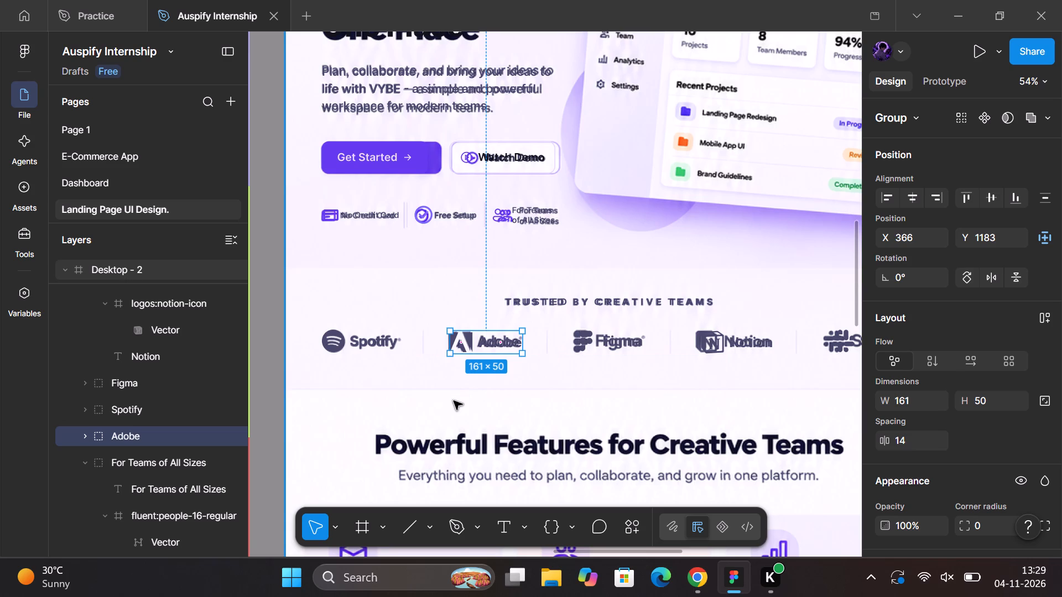
Align the vertical centres of the Spotify, Adobe, Figma, Notion and Slack logo groups and check their individual positions.
{"action": "left_click", "coordinate": [372, 343]}
{"action": "left_click", "coordinate": [463, 345], "text": "shift"}
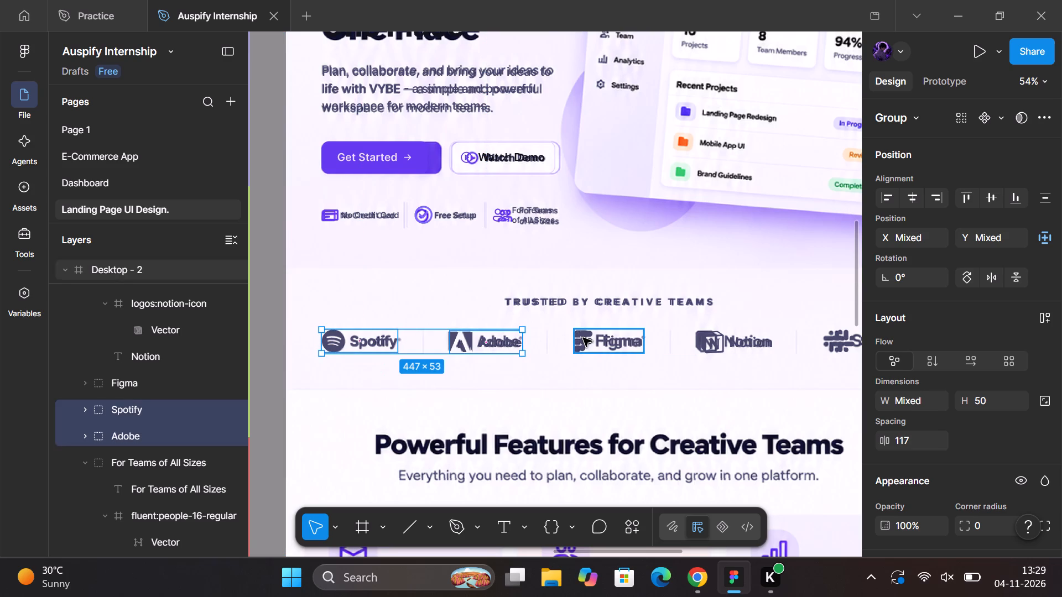
{"action": "left_click", "coordinate": [583, 338], "text": "shift"}
{"action": "left_click", "coordinate": [718, 336], "text": "shift"}
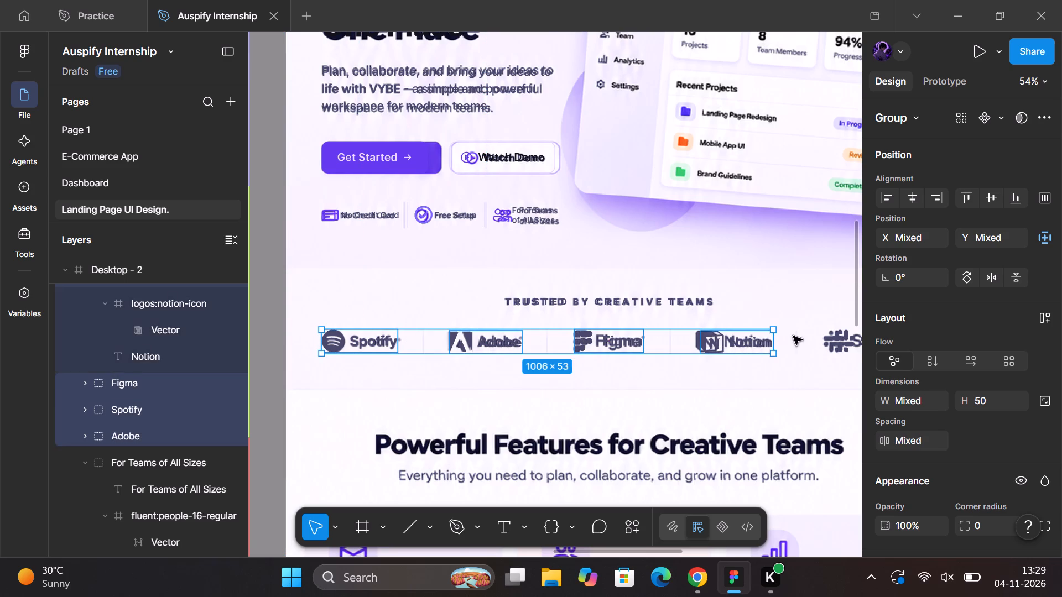
{"action": "left_click", "coordinate": [835, 338], "text": "shift"}
{"action": "left_click", "coordinate": [986, 189]}
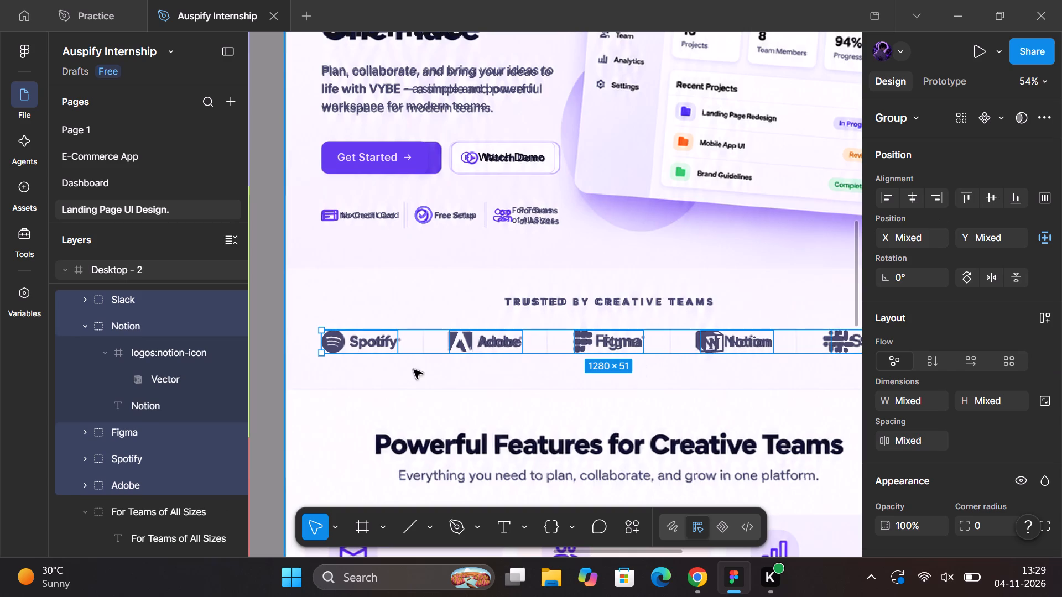
{"action": "left_click", "coordinate": [278, 366]}
{"action": "left_click", "coordinate": [359, 337]}
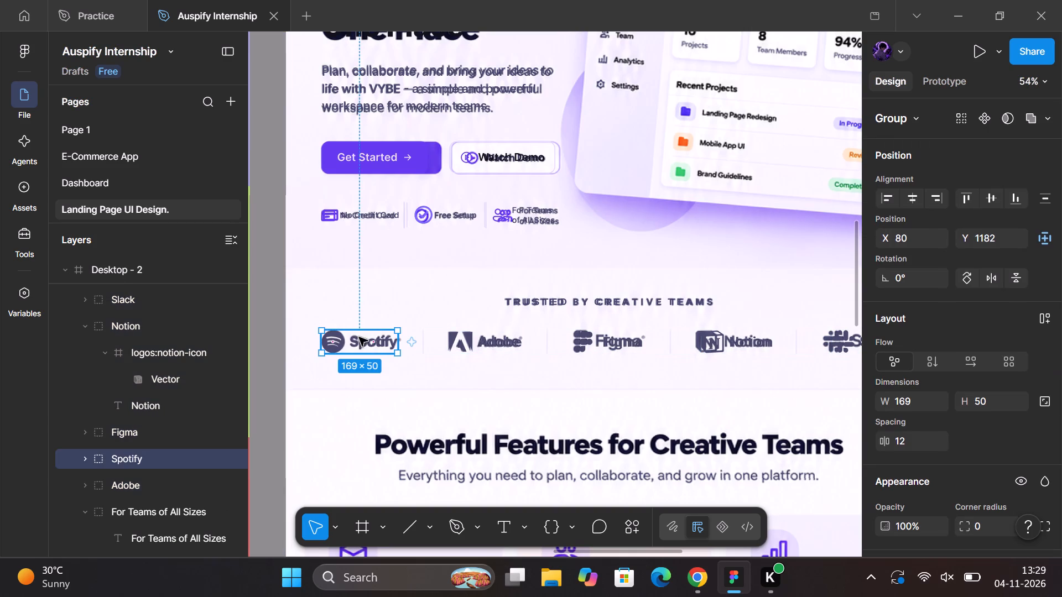
{"action": "left_click", "coordinate": [494, 349]}
{"action": "left_click", "coordinate": [595, 348]}
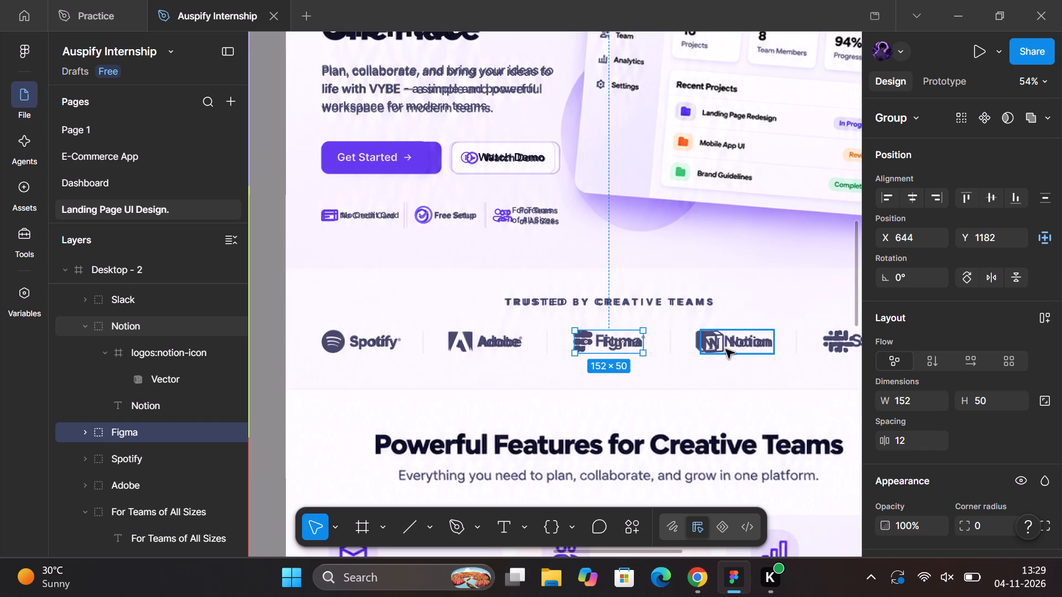
{"action": "left_click", "coordinate": [726, 349]}
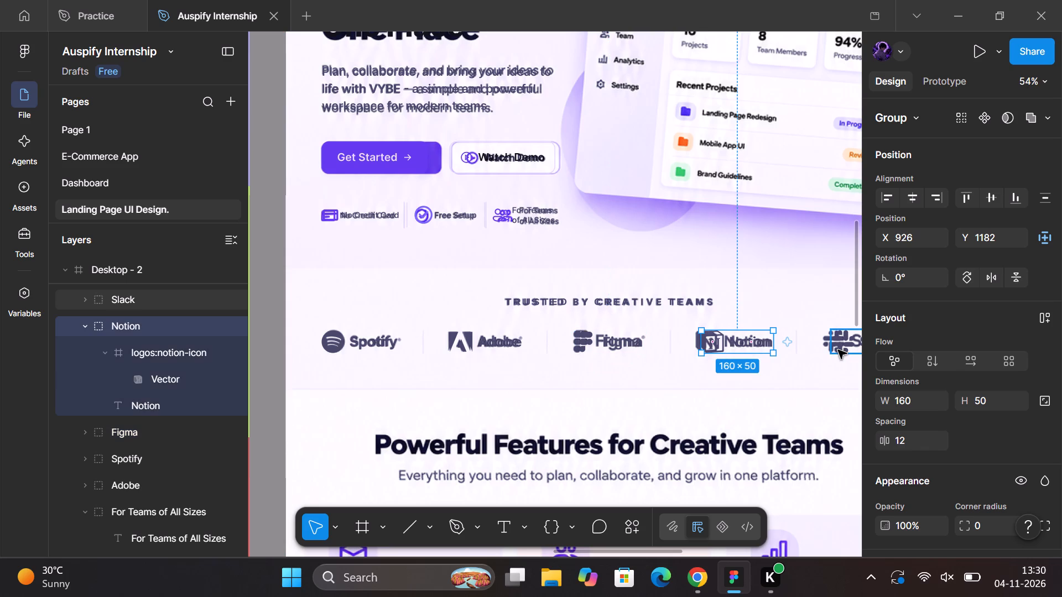
Wrap the Slack, Notion, Figma, Adobe and Spotify logo groups in one horizontal auto layout frame.
{"action": "left_click", "coordinate": [838, 350]}
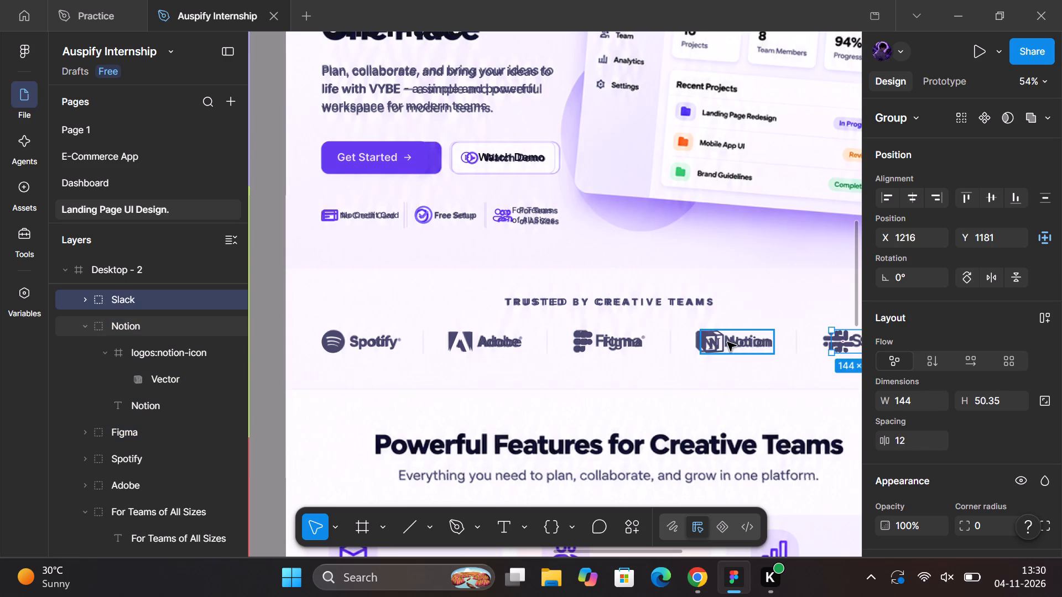
{"action": "left_click", "coordinate": [727, 342], "text": "shift"}
{"action": "left_click", "coordinate": [620, 339], "text": "shift"}
{"action": "left_click", "coordinate": [501, 349], "text": "shift"}
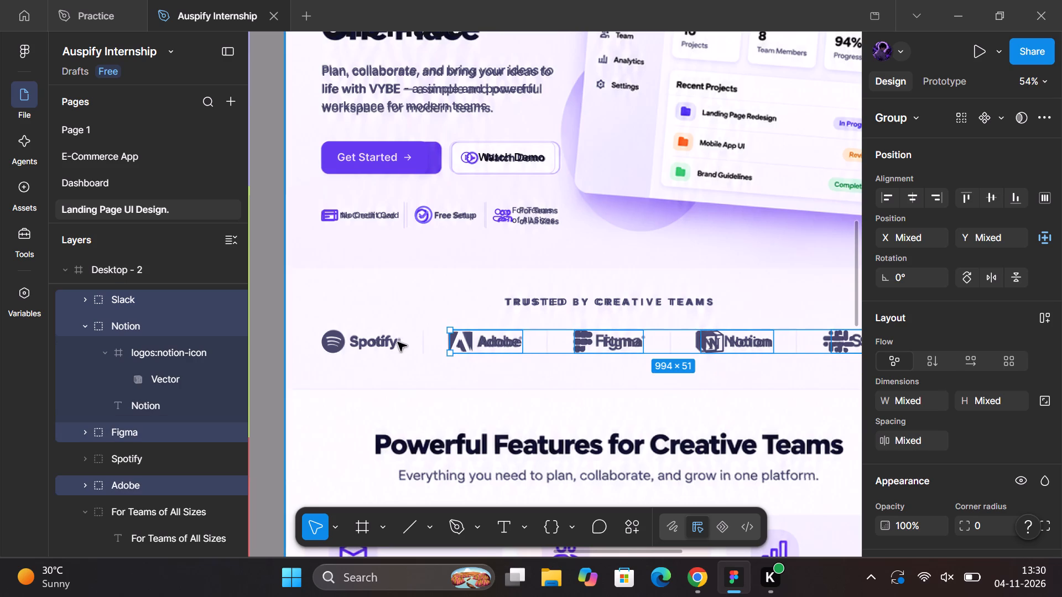
{"action": "left_click", "coordinate": [384, 342], "text": "shift"}
{"action": "key", "text": "shift+a"}
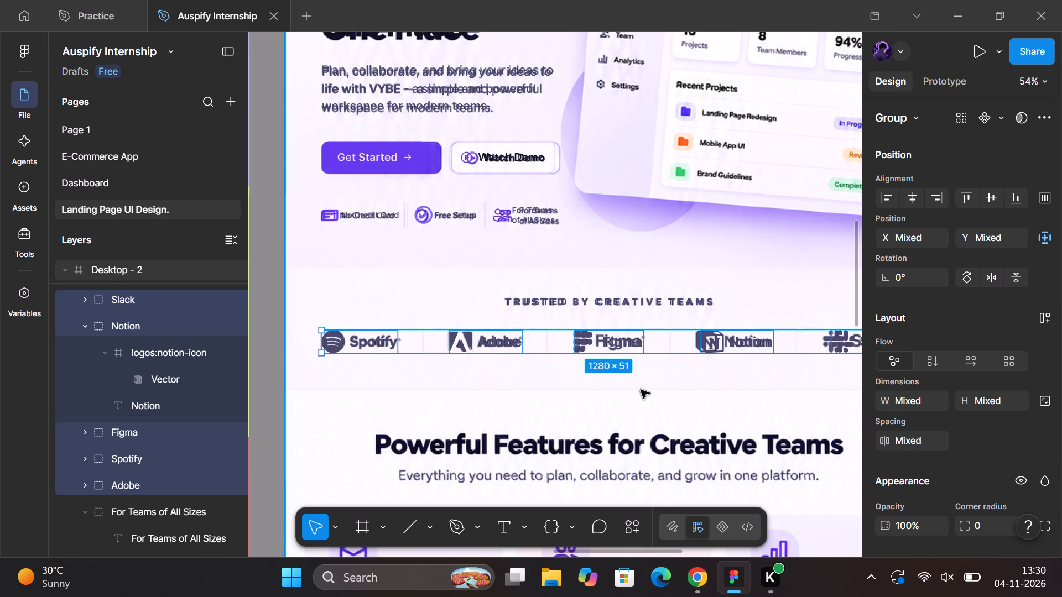
Centre the auto layout frame of logos horizontally in the Desktop - 2 frame.
{"action": "scroll", "coordinate": [641, 390], "scroll_direction": "left", "scroll_amount": 1}
{"action": "scroll", "coordinate": [707, 380], "scroll_direction": "left", "scroll_amount": 1}
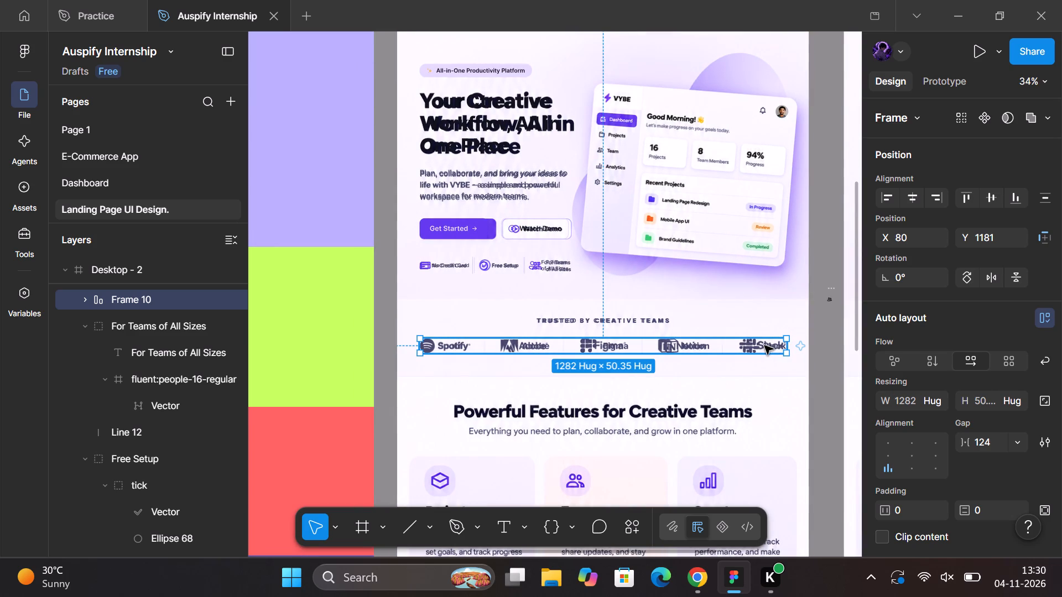
{"action": "left_click", "coordinate": [908, 201]}
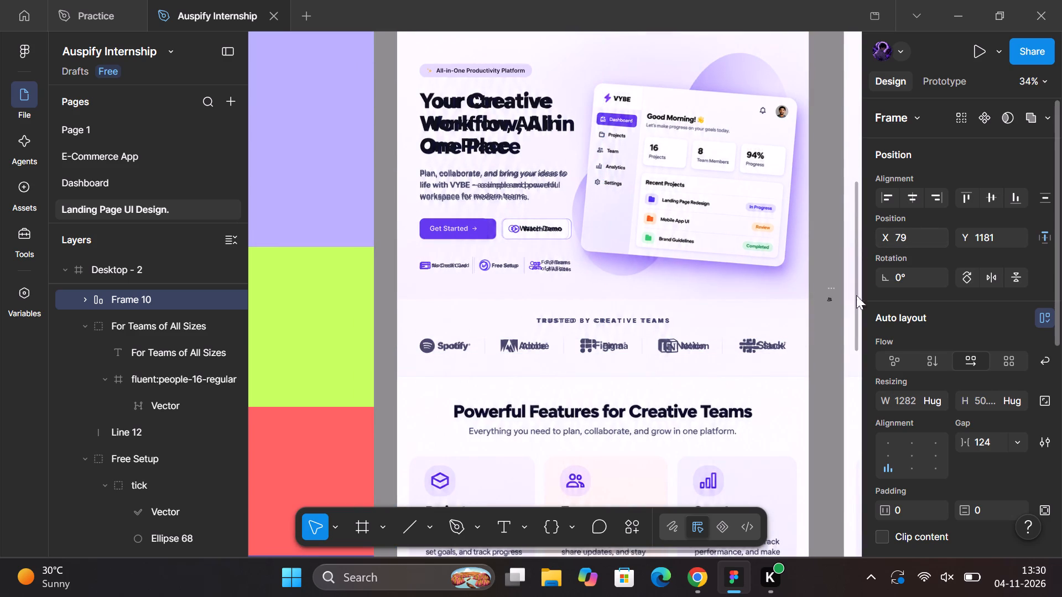
{"action": "left_click", "coordinate": [824, 366]}
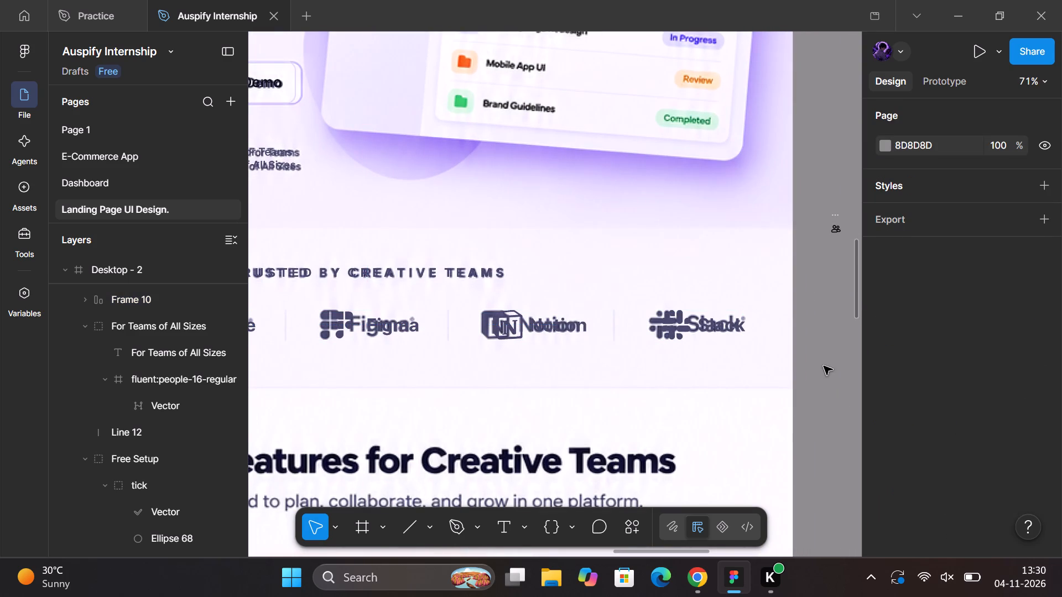
Add a rectangle on the empty canvas beside the Desktop - 2 frame and set its size to 80 × 6.
{"action": "key", "text": "r"}
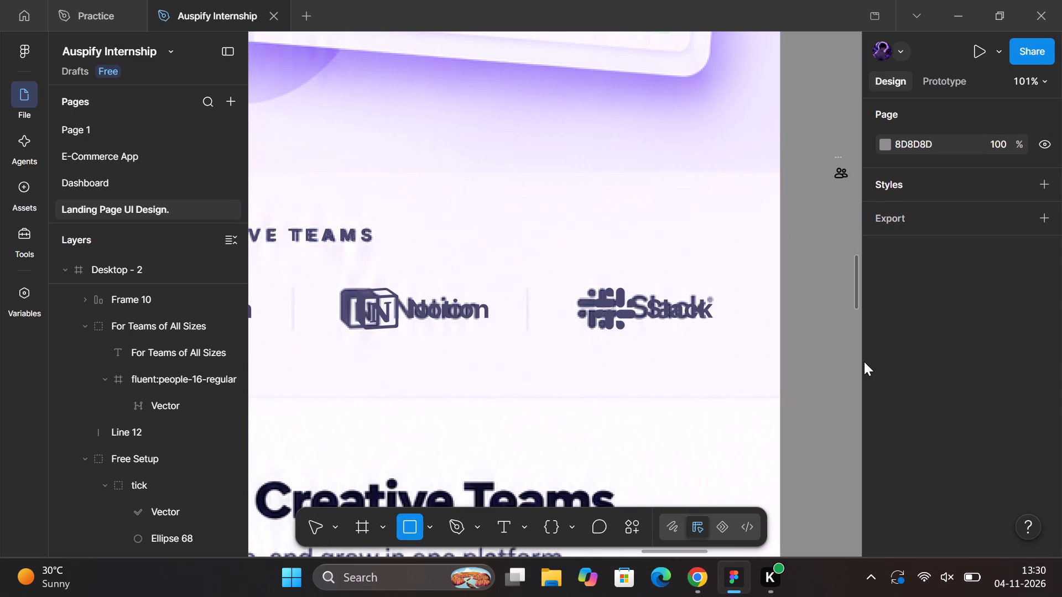
{"action": "left_click", "coordinate": [829, 379]}
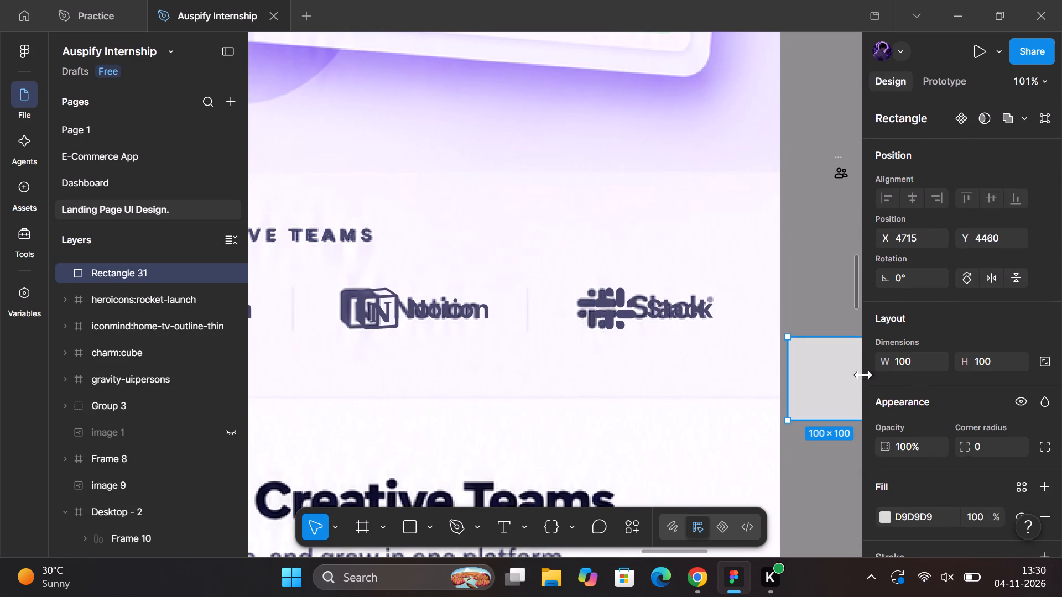
{"action": "left_click", "coordinate": [907, 362]}
{"action": "type", "text": "80"}
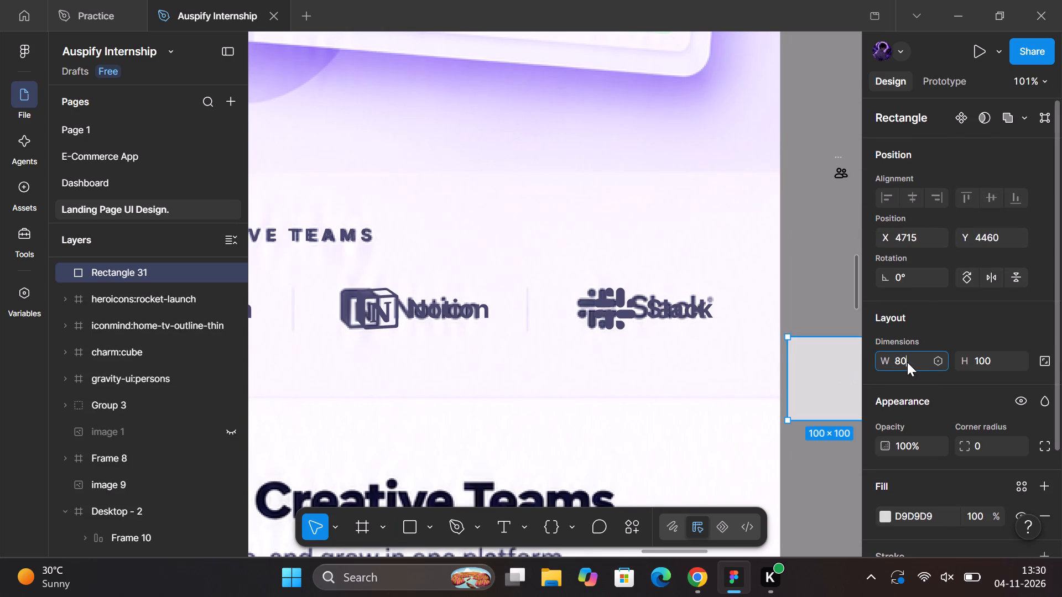
{"action": "key", "text": "Return"}
{"action": "left_click", "coordinate": [1002, 358]}
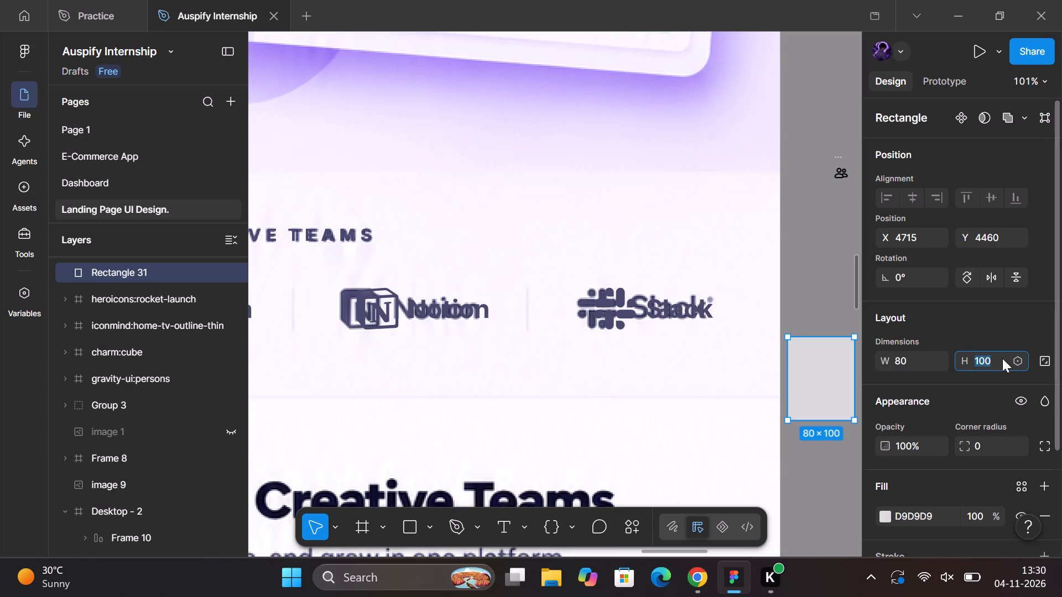
{"action": "key", "text": "6"}
{"action": "key", "text": "Return"}
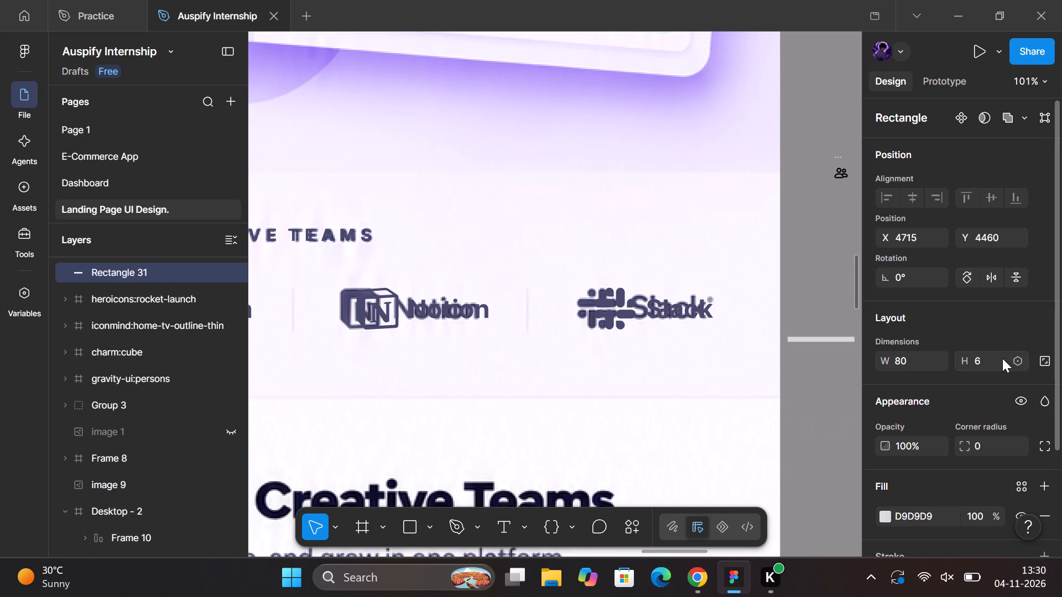
Move the 80 × 6 rectangle into the Desktop - 2 frame beside the Slack logo at Y 1208, aligned to the frame's right edge.
{"action": "left_click_drag", "start_coordinate": [827, 340], "coordinate": [771, 315]}
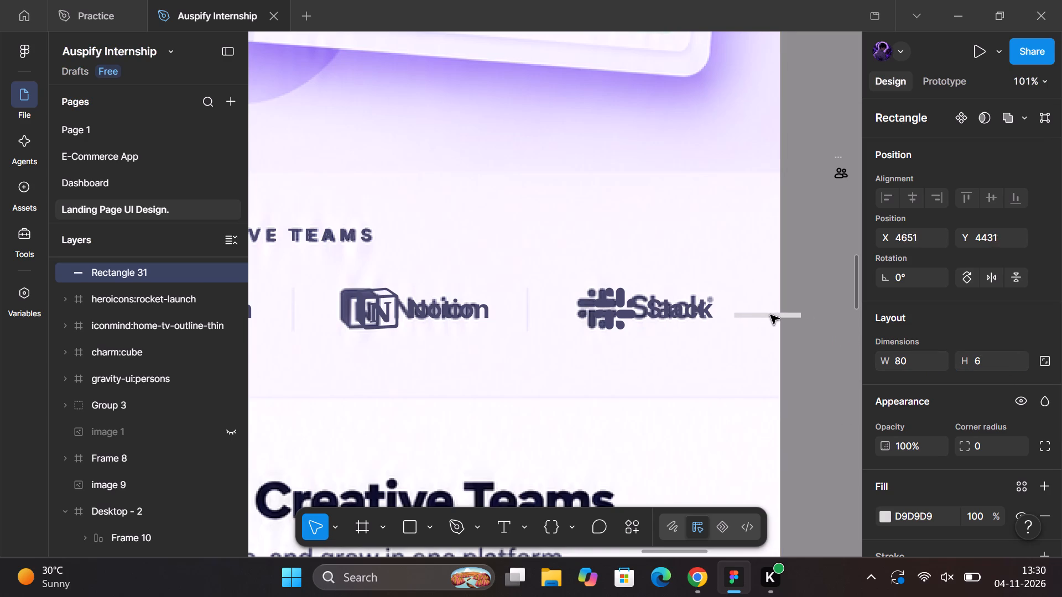
{"action": "left_click_drag", "start_coordinate": [771, 315], "coordinate": [754, 314]}
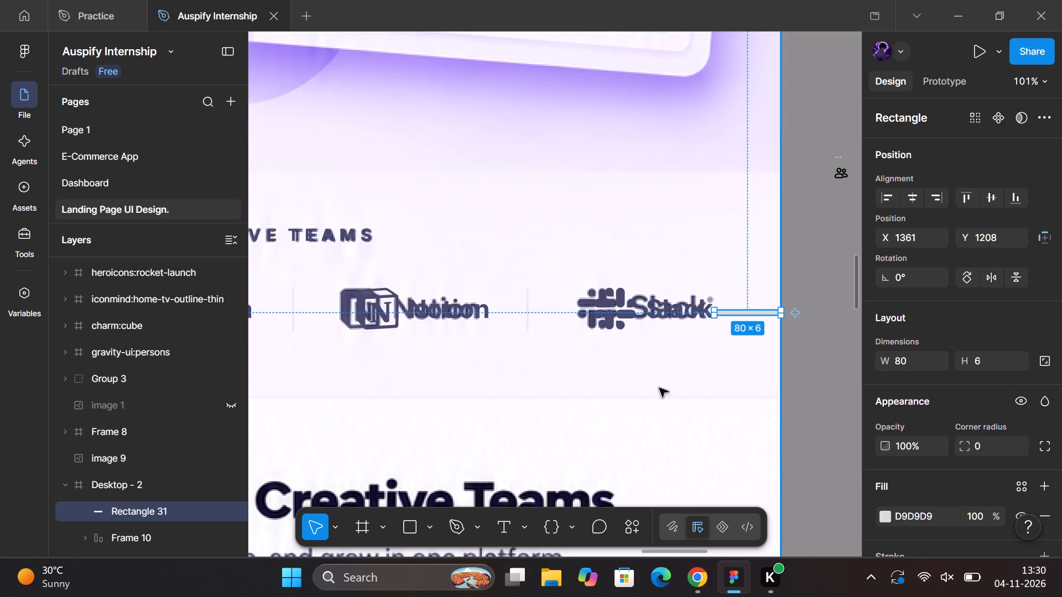
{"action": "left_click", "coordinate": [932, 195]}
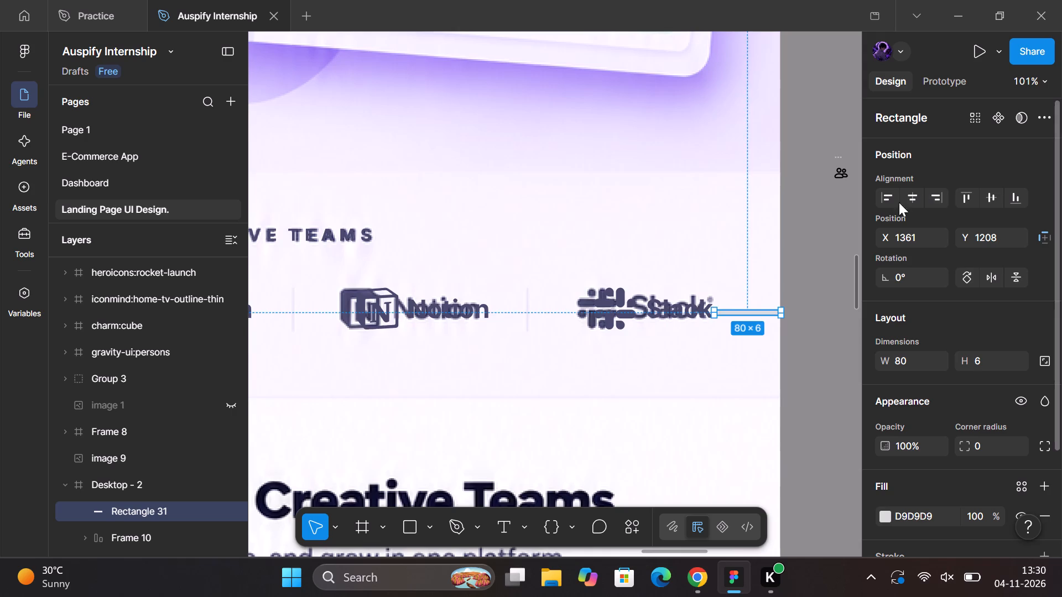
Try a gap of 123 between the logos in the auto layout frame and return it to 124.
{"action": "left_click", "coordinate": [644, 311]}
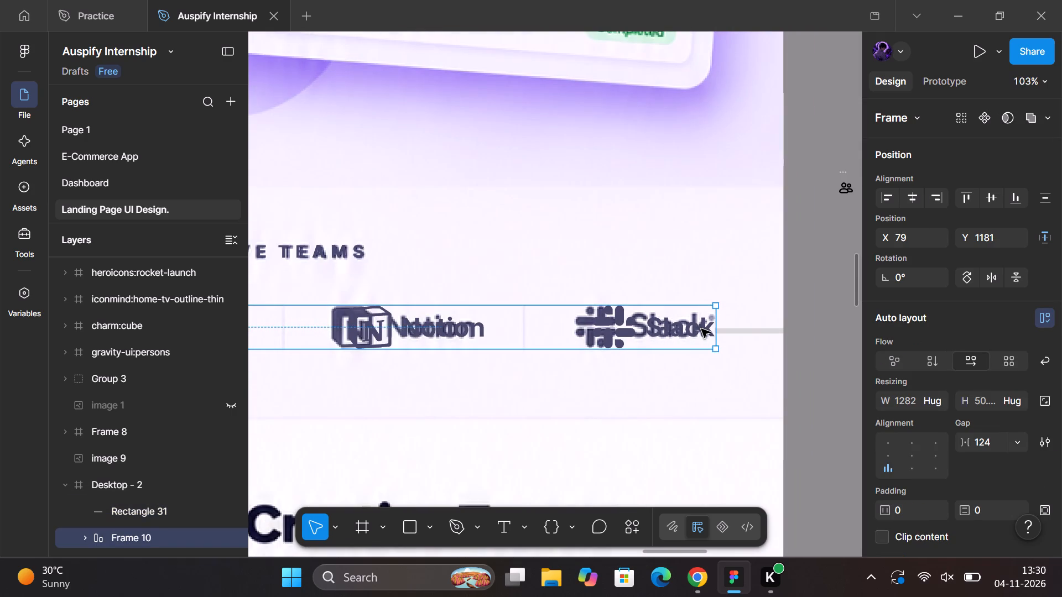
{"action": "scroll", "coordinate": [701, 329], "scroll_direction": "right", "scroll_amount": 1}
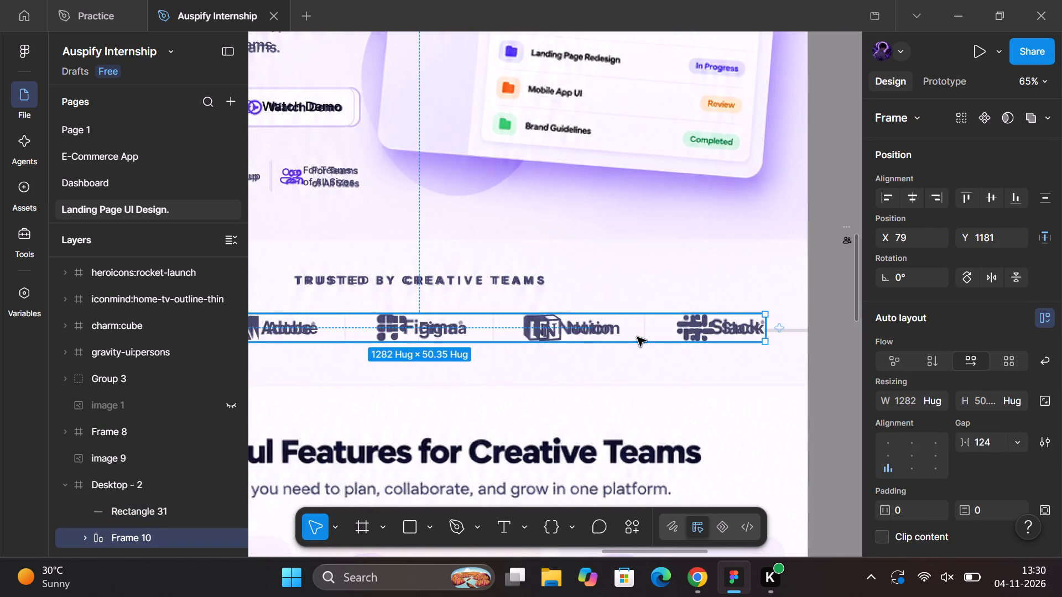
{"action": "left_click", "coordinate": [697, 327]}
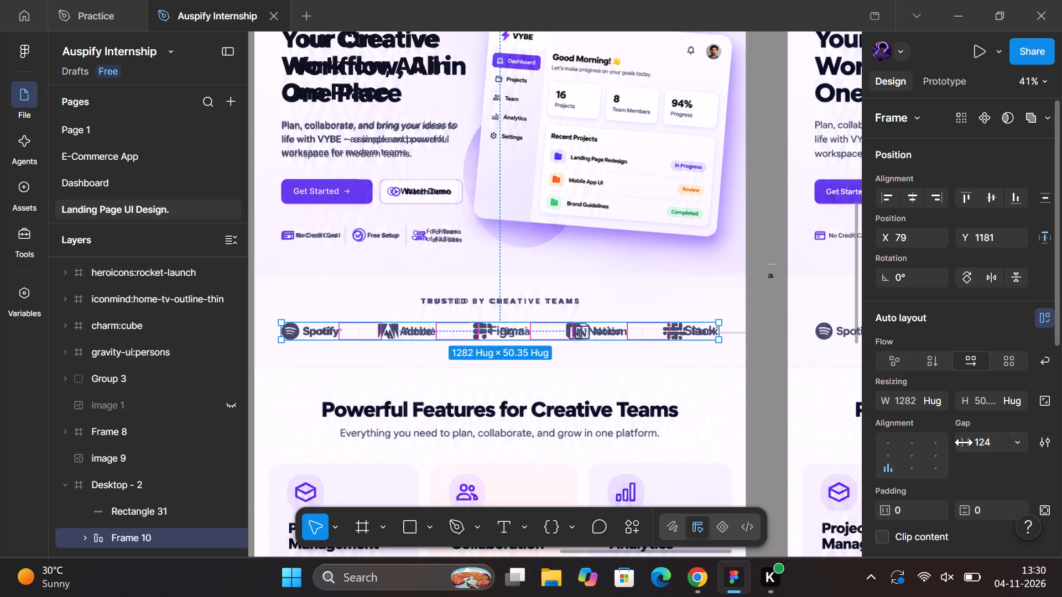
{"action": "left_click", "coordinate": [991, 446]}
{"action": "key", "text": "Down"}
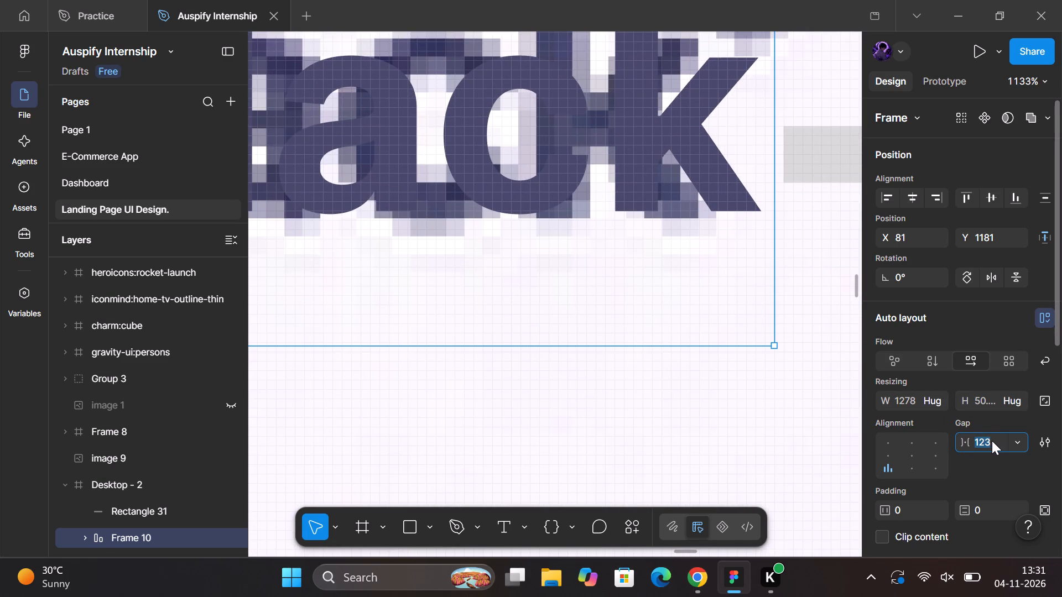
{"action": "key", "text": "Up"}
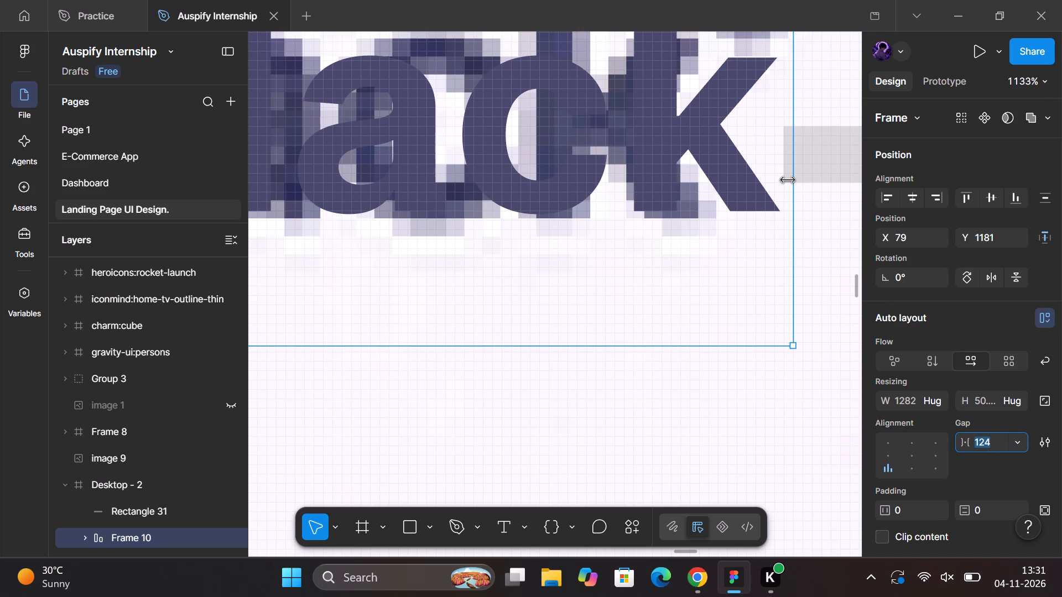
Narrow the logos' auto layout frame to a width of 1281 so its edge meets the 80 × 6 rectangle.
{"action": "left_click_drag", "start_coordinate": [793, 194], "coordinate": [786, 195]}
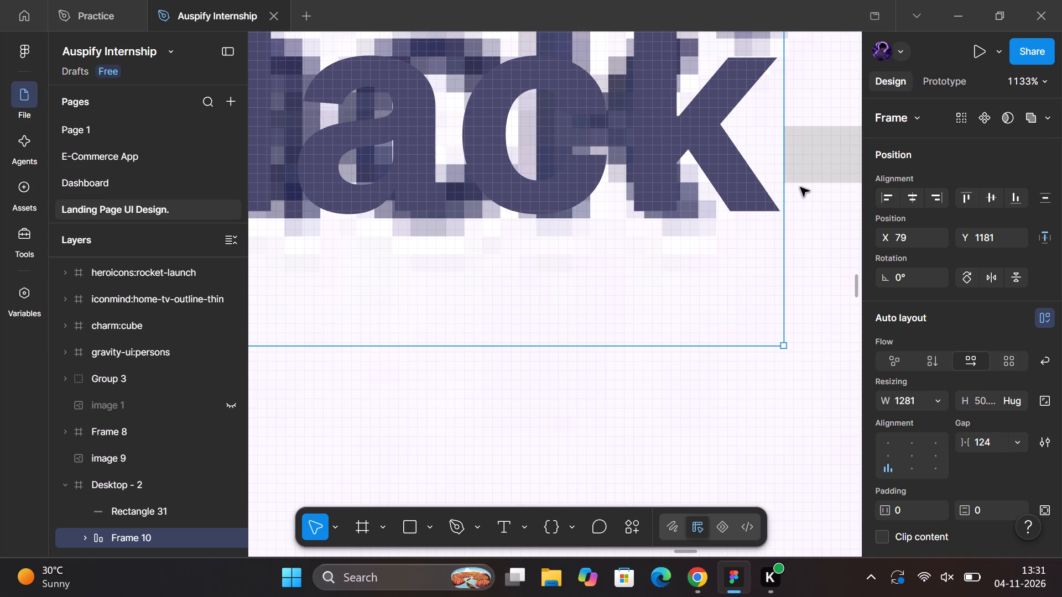
Delete the 80 × 6 spacer rectangle beside the Slack logo.
{"action": "left_click", "coordinate": [811, 179]}
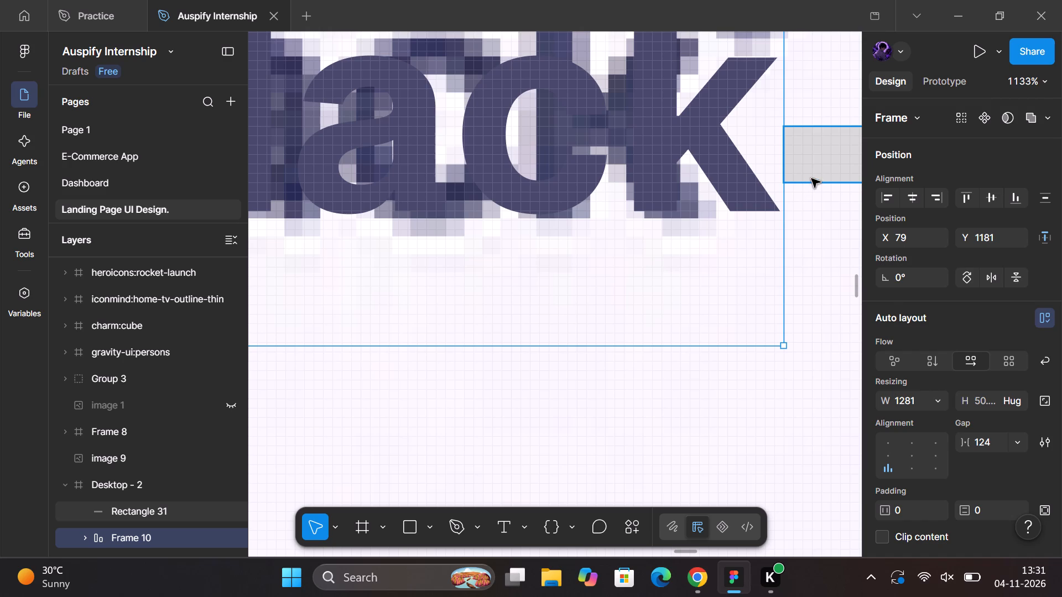
{"action": "key", "text": "BackSpace"}
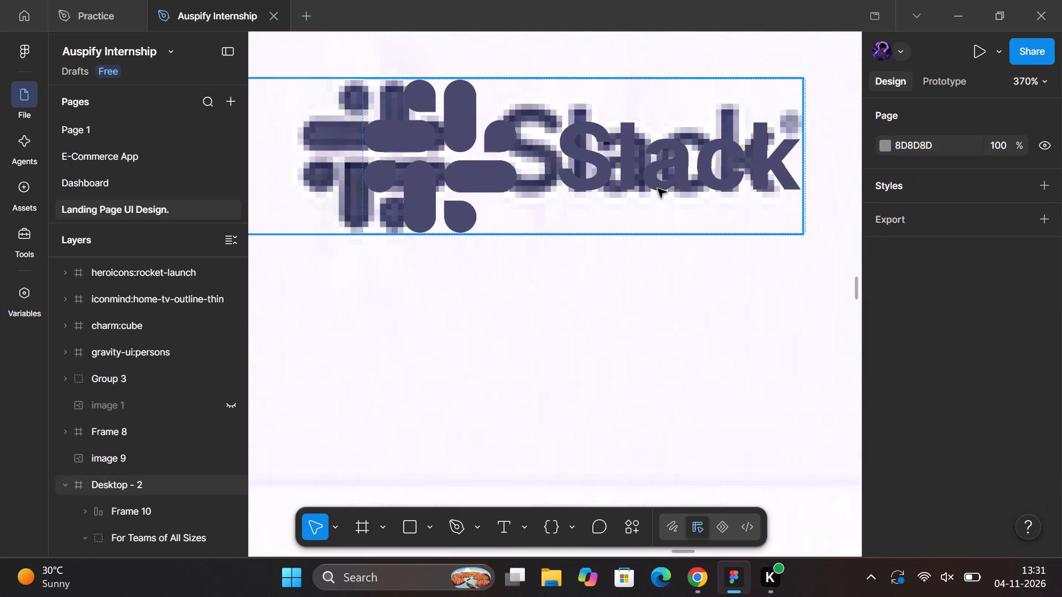
Set the X position of the logos' auto layout frame to 80.
{"action": "left_click", "coordinate": [657, 188]}
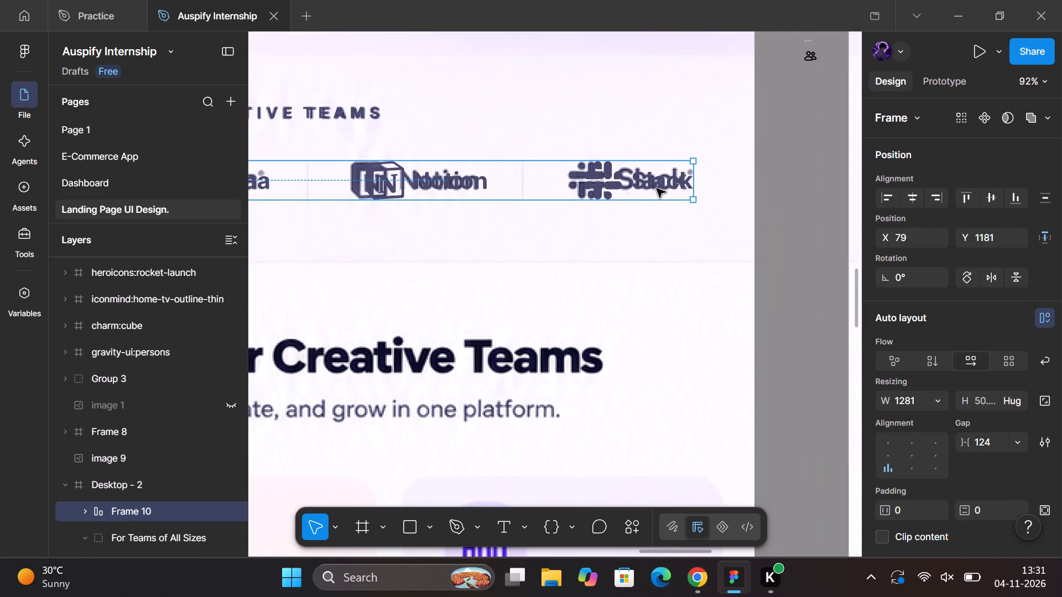
{"action": "left_click", "coordinate": [918, 235]}
{"action": "key", "text": "Up"}
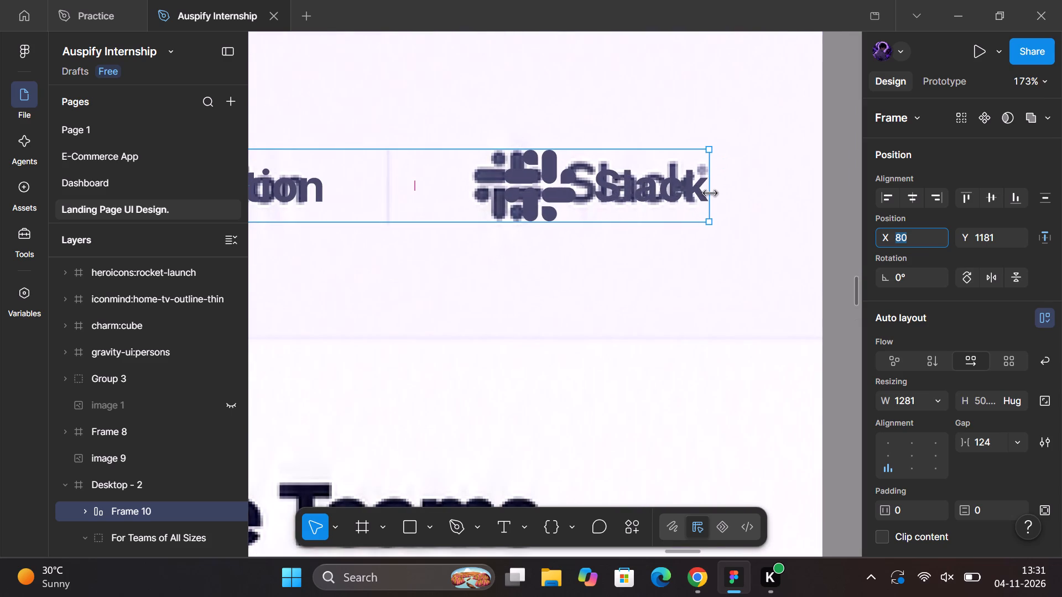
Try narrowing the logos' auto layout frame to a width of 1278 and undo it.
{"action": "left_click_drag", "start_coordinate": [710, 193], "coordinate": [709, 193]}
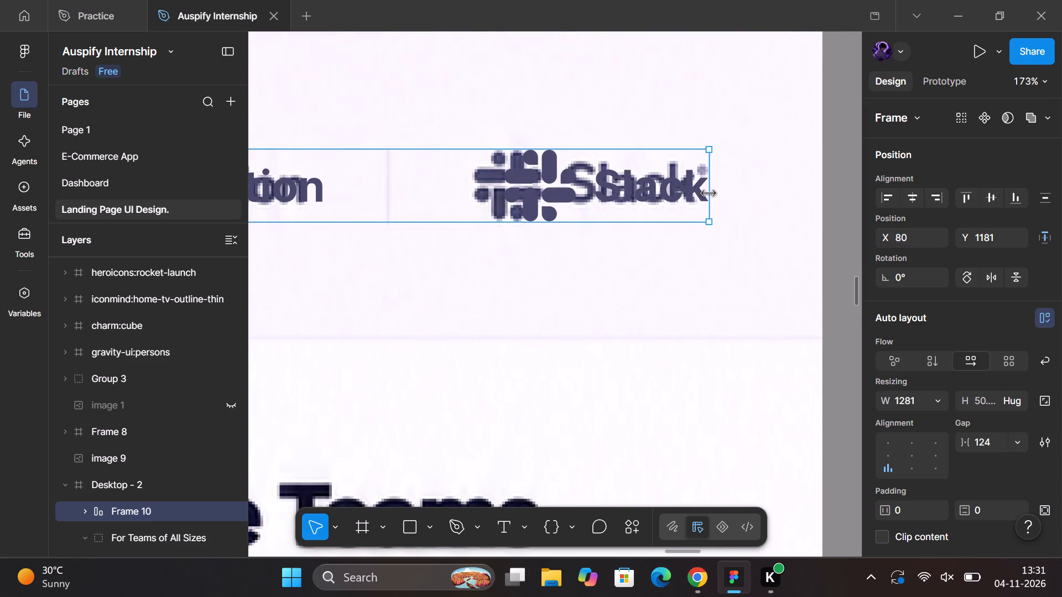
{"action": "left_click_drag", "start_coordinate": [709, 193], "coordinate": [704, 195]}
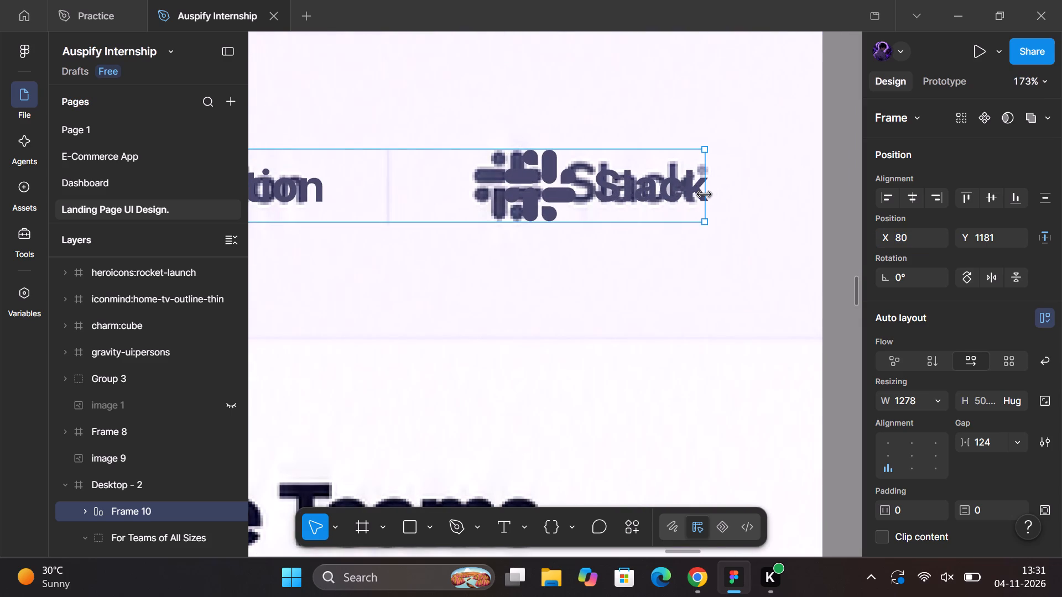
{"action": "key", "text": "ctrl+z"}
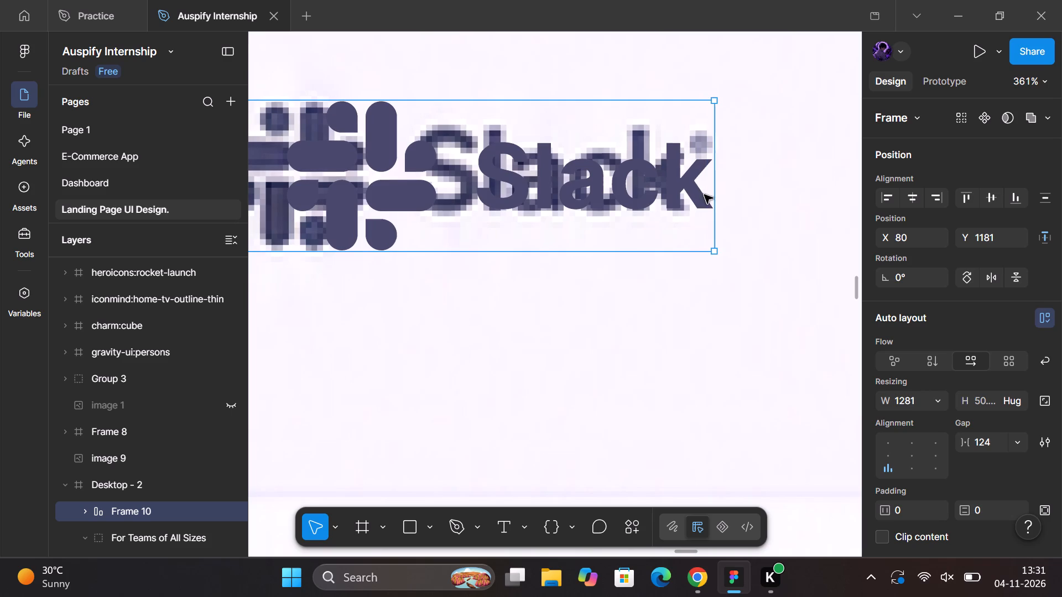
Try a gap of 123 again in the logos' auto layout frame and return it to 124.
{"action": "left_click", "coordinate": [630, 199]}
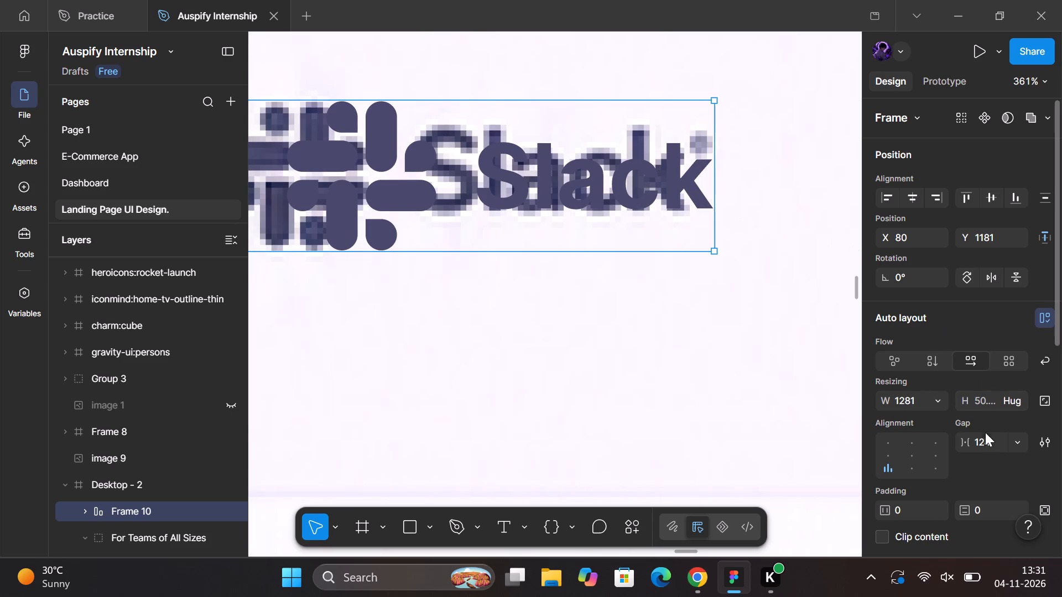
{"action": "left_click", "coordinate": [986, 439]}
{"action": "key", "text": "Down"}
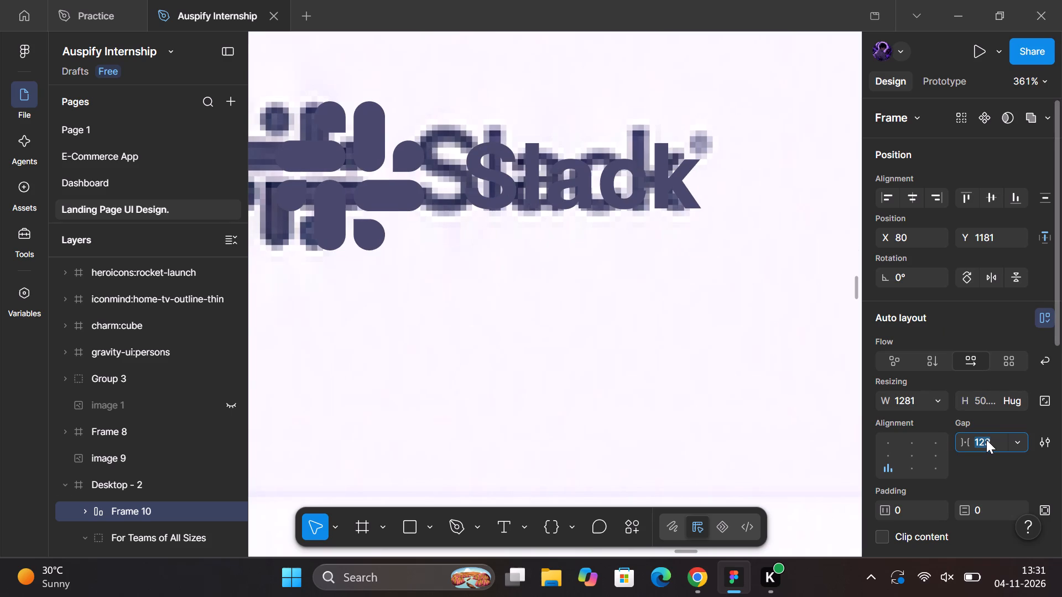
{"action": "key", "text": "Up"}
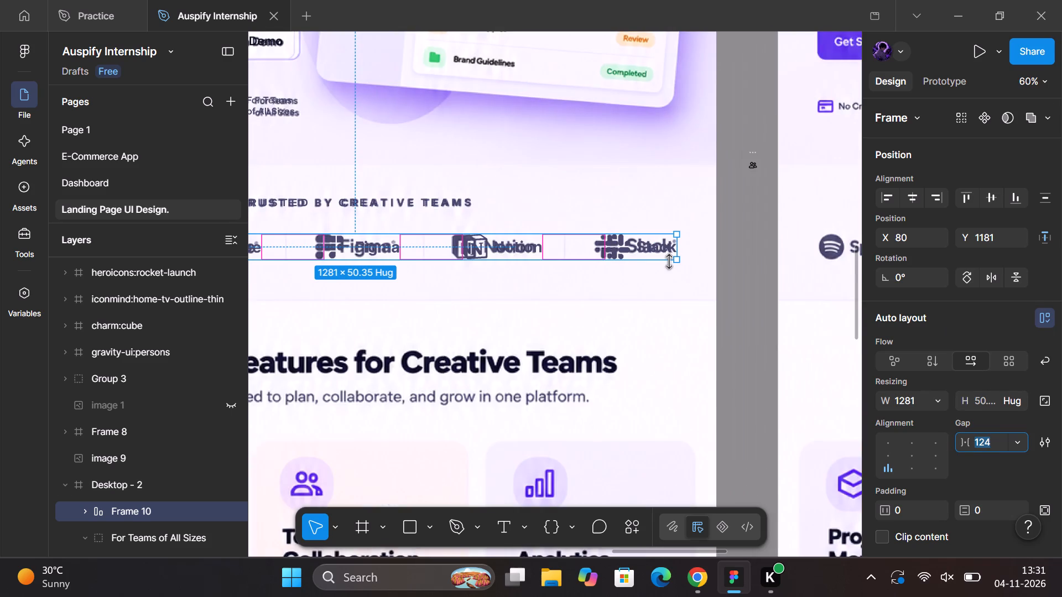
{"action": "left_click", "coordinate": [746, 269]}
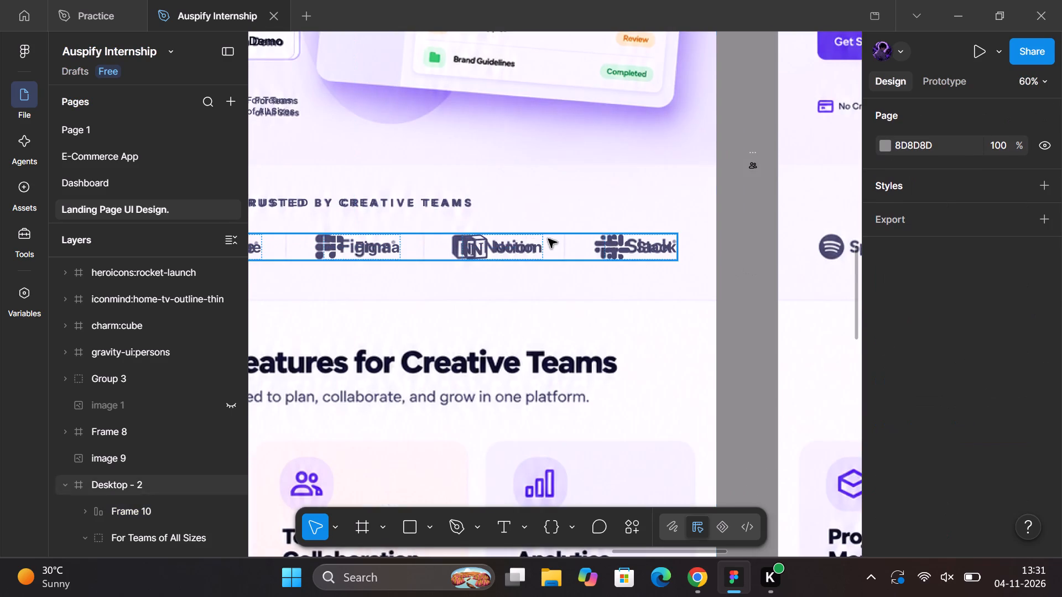
Move the Spotify, Adobe, Figma, Notion and Slack groups out of Frame 10 so they sit directly inside Desktop - 2.
{"action": "scroll", "coordinate": [526, 238], "scroll_direction": "right", "scroll_amount": 1}
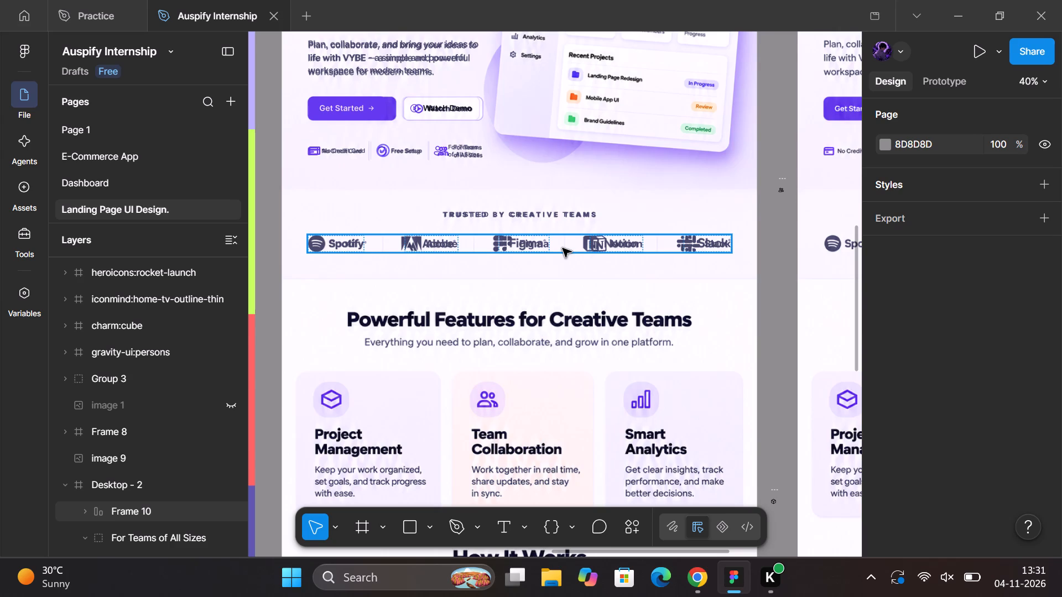
{"action": "left_click", "coordinate": [541, 245]}
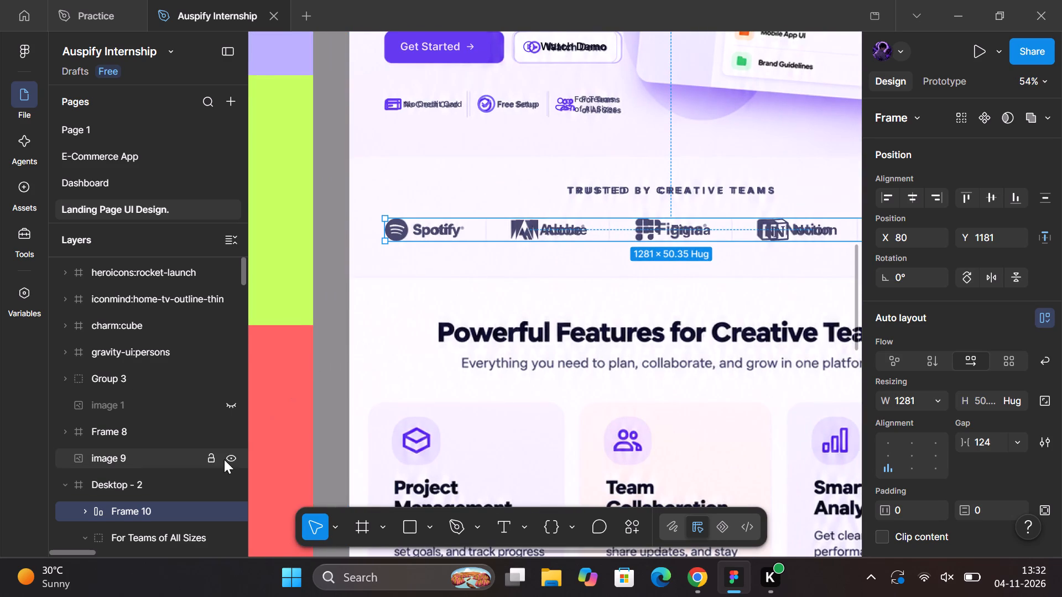
{"action": "left_click", "coordinate": [87, 512]}
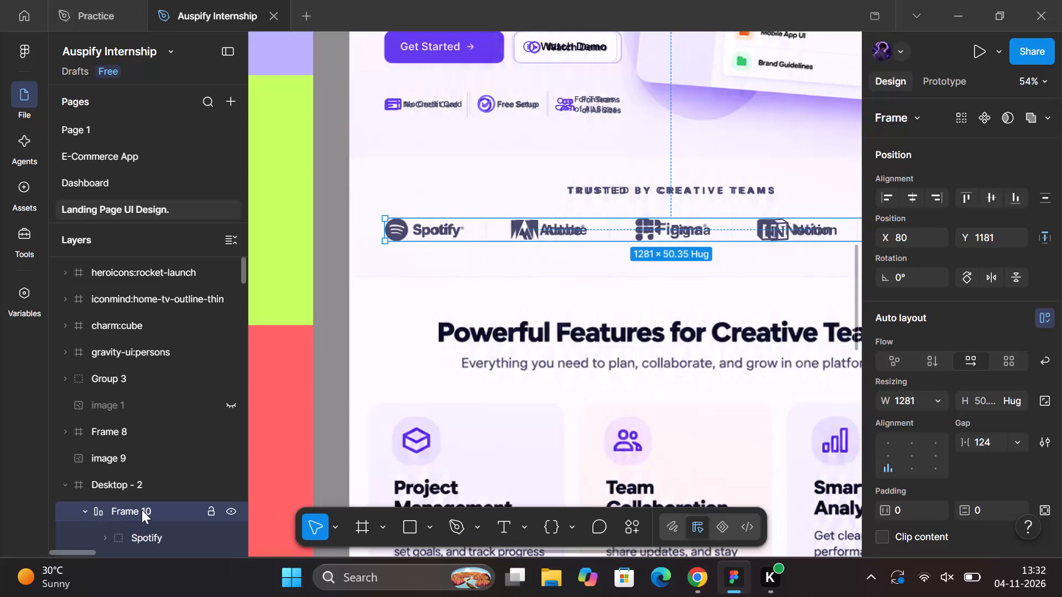
{"action": "scroll", "coordinate": [142, 510], "scroll_direction": "down", "scroll_amount": 1}
{"action": "left_click", "coordinate": [140, 528]}
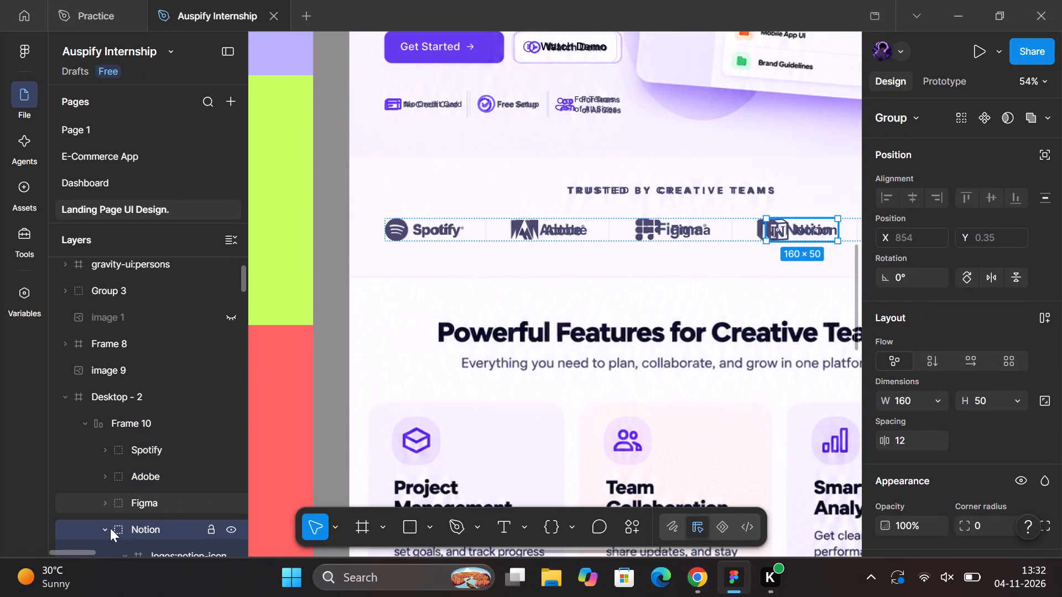
{"action": "left_click", "coordinate": [105, 528]}
{"action": "left_click", "coordinate": [158, 448], "text": "shift"}
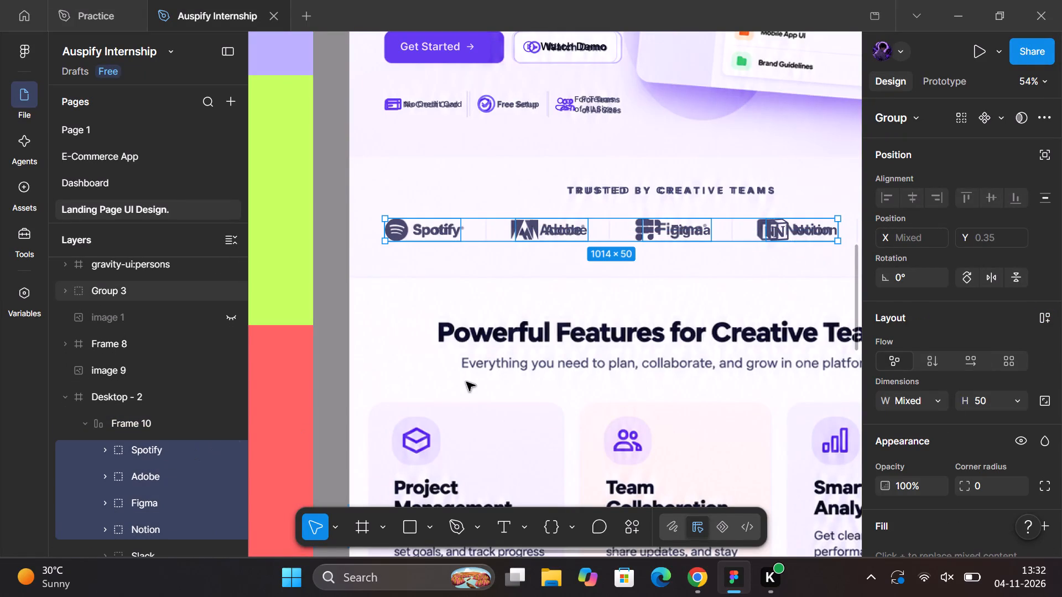
{"action": "scroll", "coordinate": [465, 382], "scroll_direction": "left", "scroll_amount": 1}
{"action": "scroll", "coordinate": [195, 442], "scroll_direction": "down", "scroll_amount": 1}
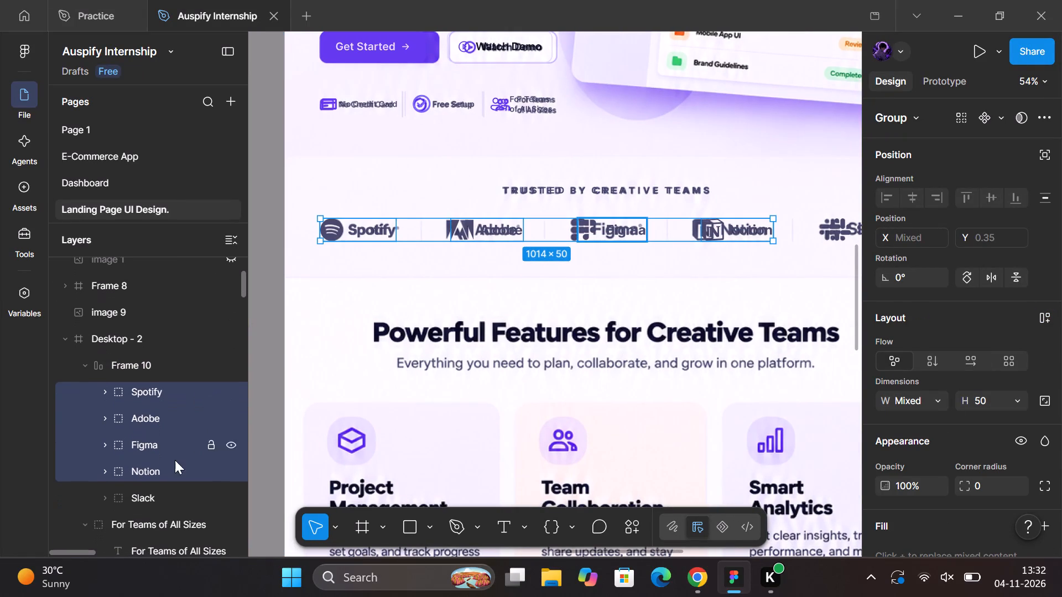
{"action": "left_click", "coordinate": [132, 496], "text": "shift"}
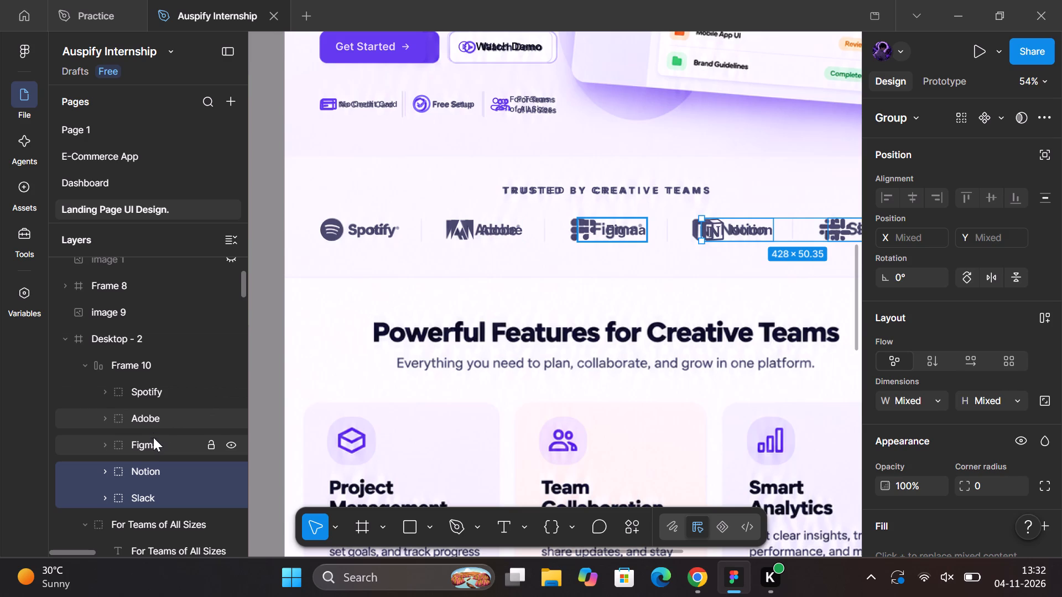
{"action": "left_click", "coordinate": [153, 439]}
{"action": "left_click", "coordinate": [140, 488]}
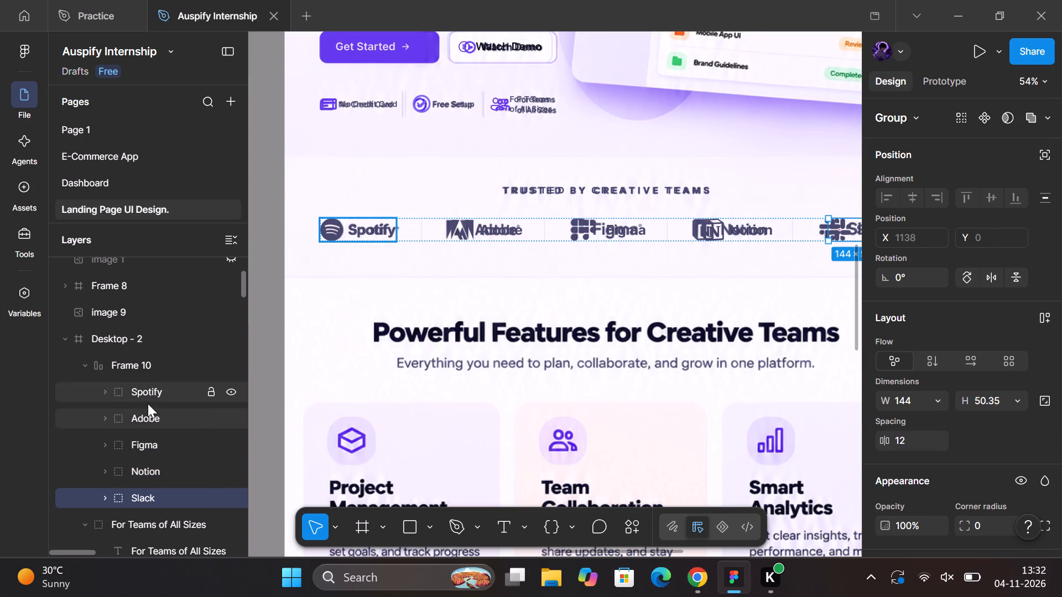
{"action": "left_click", "coordinate": [160, 393], "text": "shift"}
{"action": "left_click_drag", "start_coordinate": [145, 410], "coordinate": [144, 373]}
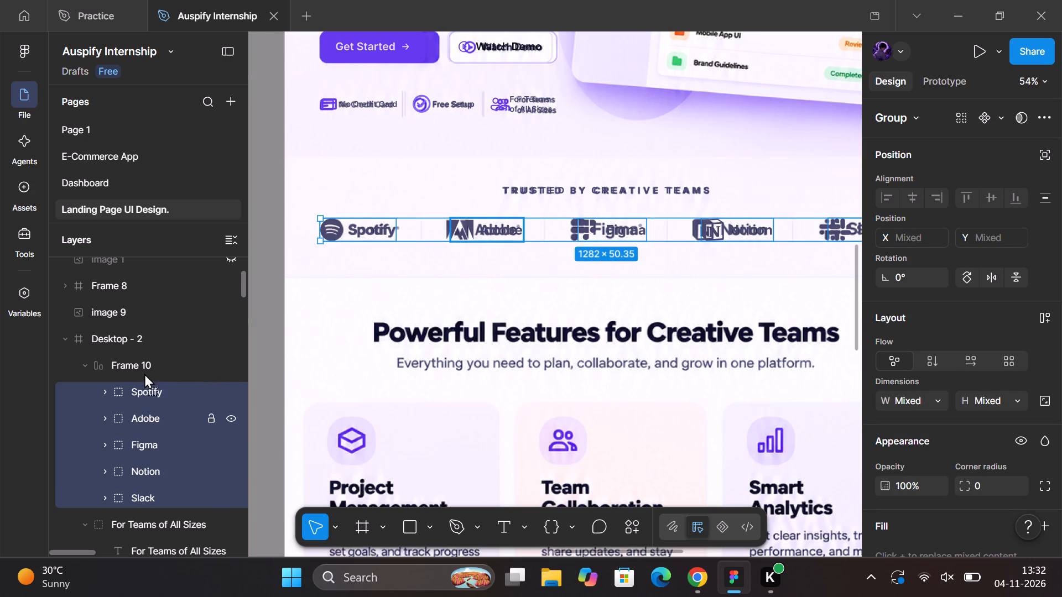
{"action": "left_click_drag", "start_coordinate": [144, 373], "coordinate": [144, 356]}
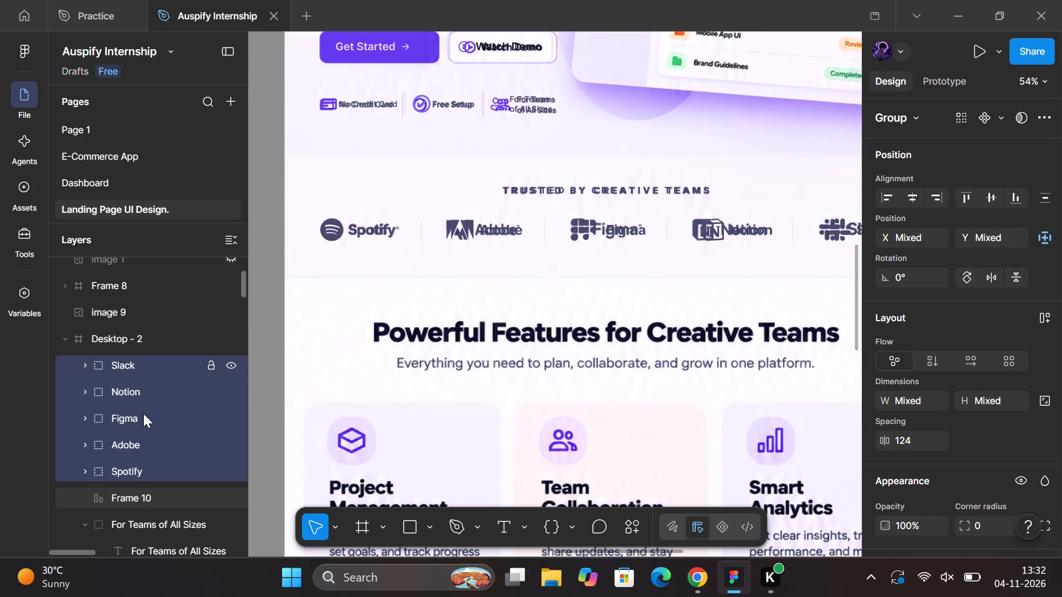
Delete the emptied Frame 10 from Desktop - 2.
{"action": "left_click", "coordinate": [137, 496]}
{"action": "key", "text": "BackSpace"}
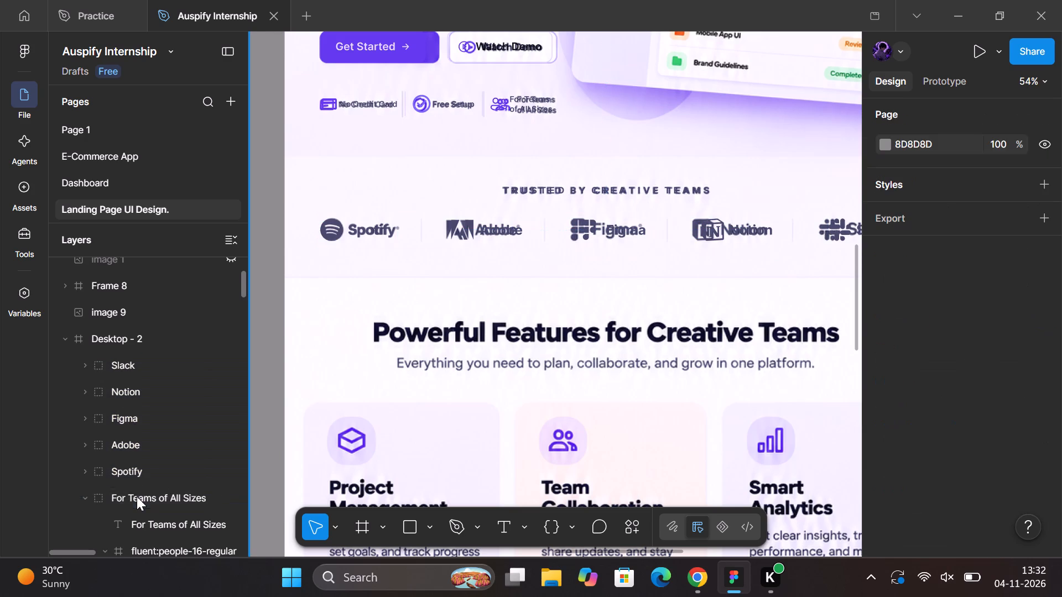
Select the Spotify, Adobe, Figma, Notion and Slack groups together and examine their spacing and the margin beside the Slack logo.
{"action": "scroll", "coordinate": [331, 344], "scroll_direction": "left", "scroll_amount": 1}
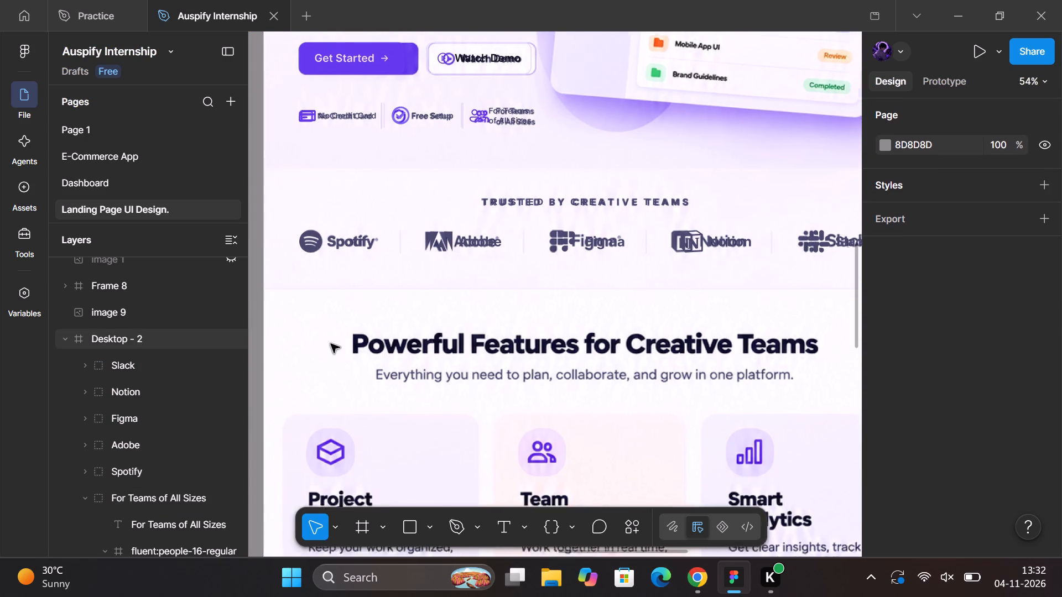
{"action": "scroll", "coordinate": [331, 344], "scroll_direction": "left", "scroll_amount": 1}
{"action": "left_click", "coordinate": [299, 269]}
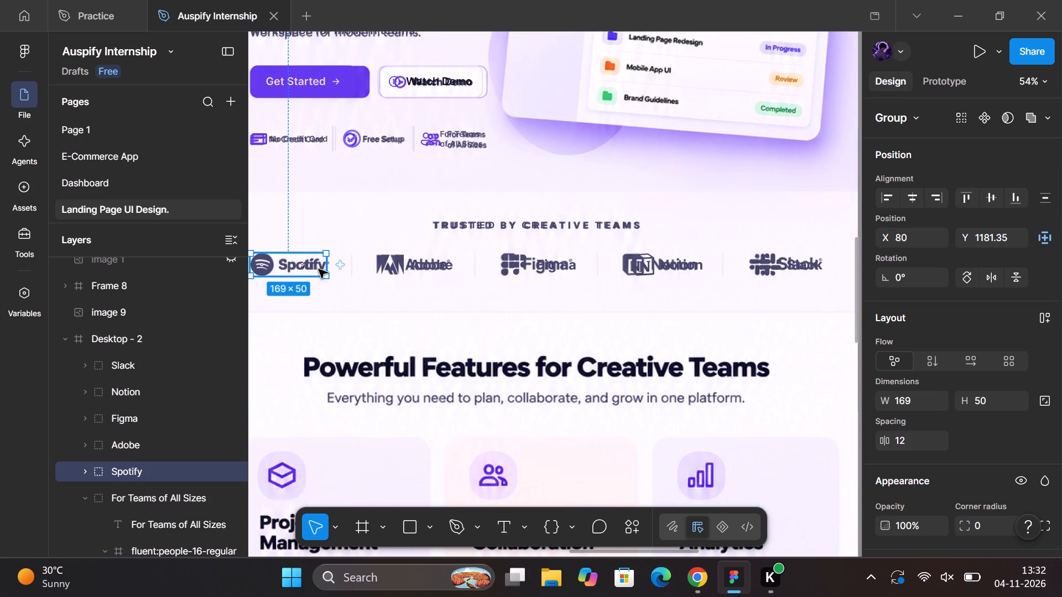
{"action": "left_click", "coordinate": [461, 272], "text": "shift"}
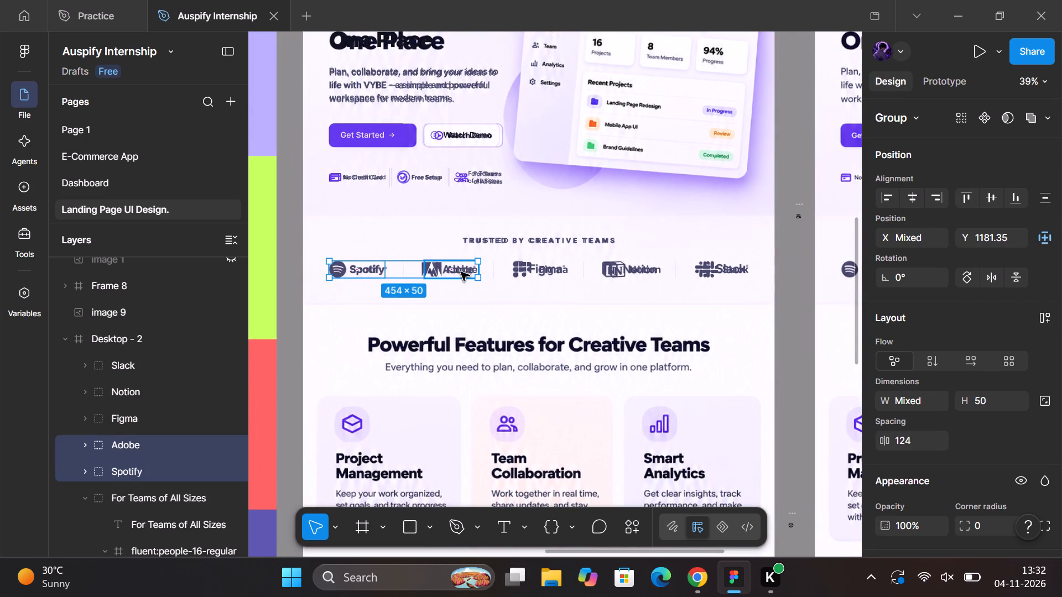
{"action": "left_click", "coordinate": [562, 275], "text": "shift"}
{"action": "left_click", "coordinate": [618, 275], "text": "shift"}
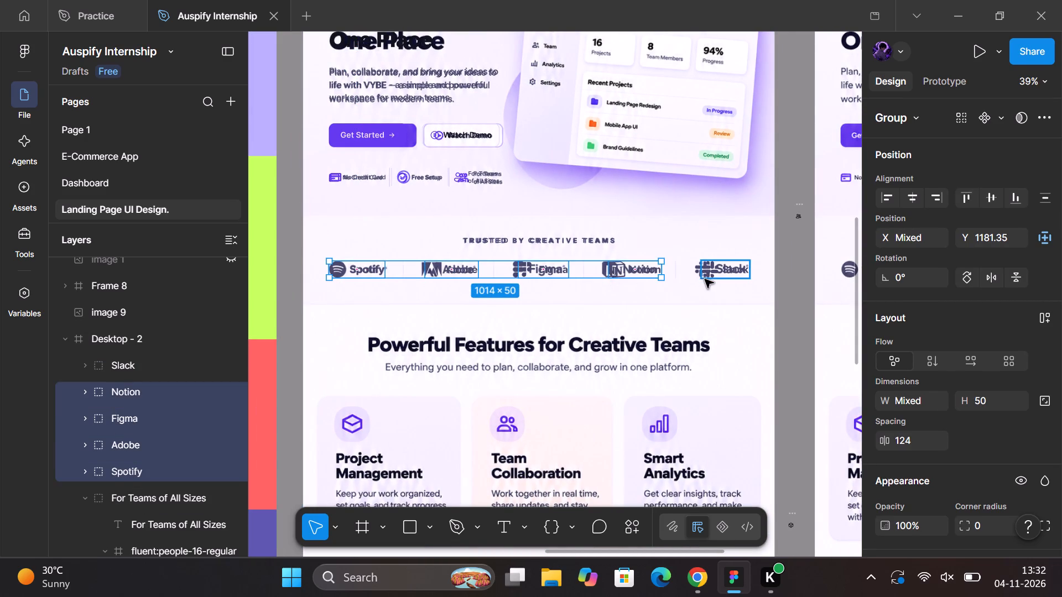
{"action": "left_click", "coordinate": [712, 279], "text": "shift"}
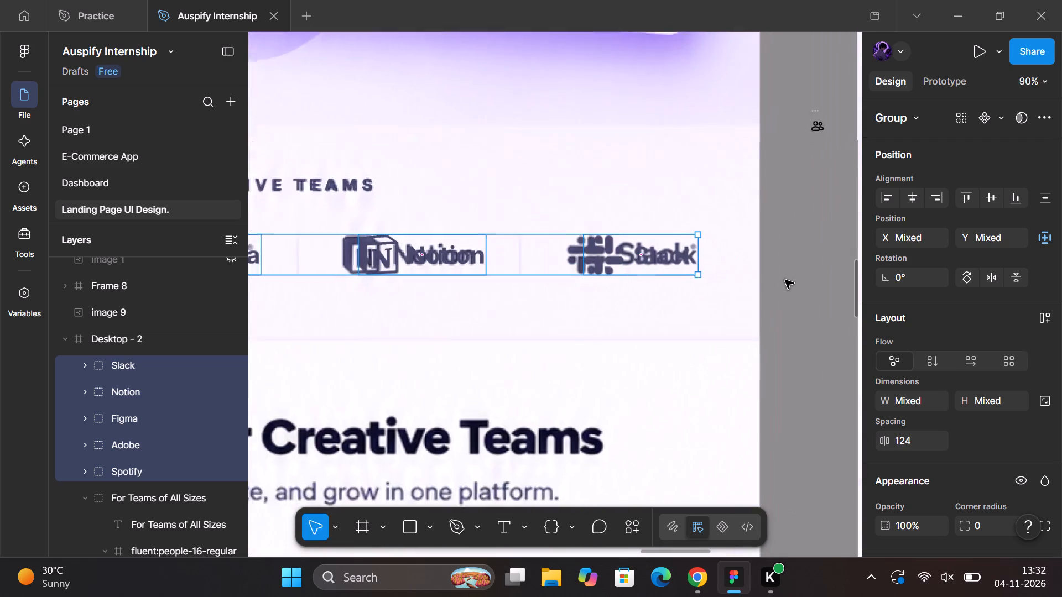
{"action": "left_click", "coordinate": [795, 248]}
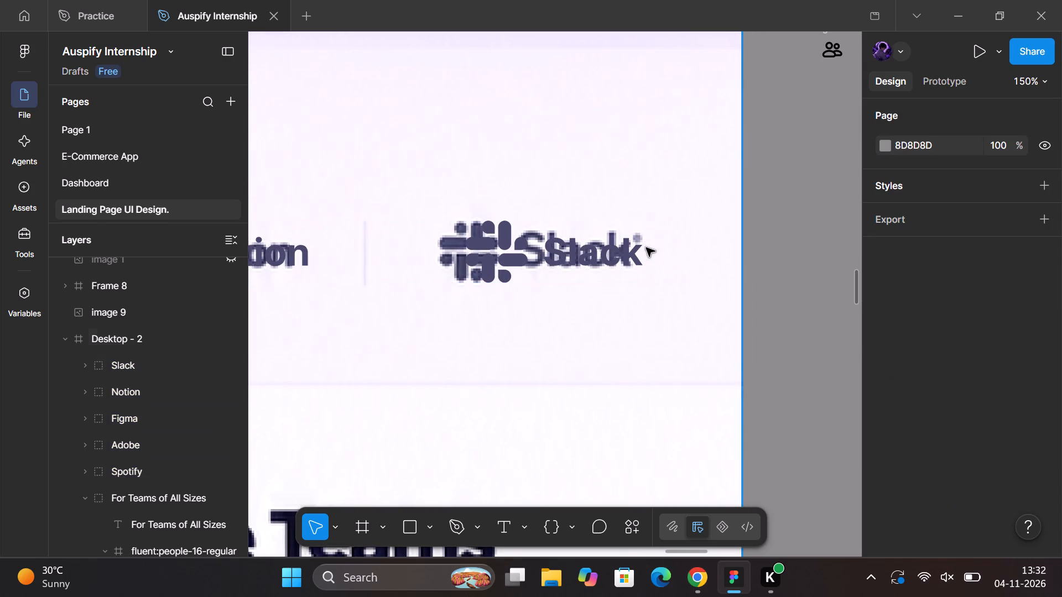
Draw a rectangle at the edge of Desktop - 2 beside the Slack logo and size it 80 × 8 as a margin gauge.
{"action": "left_click", "coordinate": [555, 249]}
{"action": "left_click", "coordinate": [765, 256]}
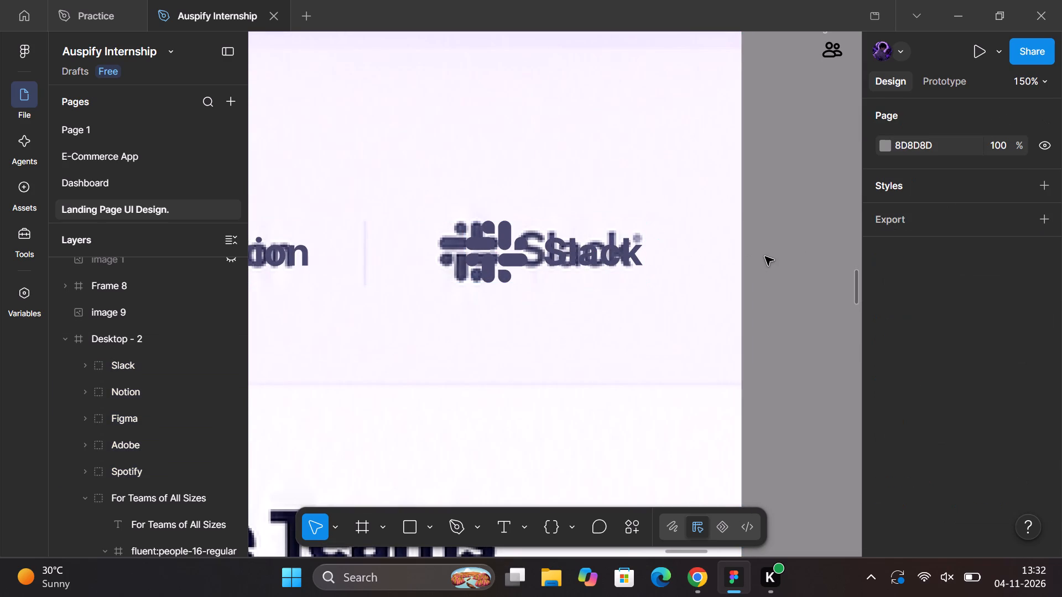
{"action": "key", "text": "l"}
{"action": "key", "text": "r"}
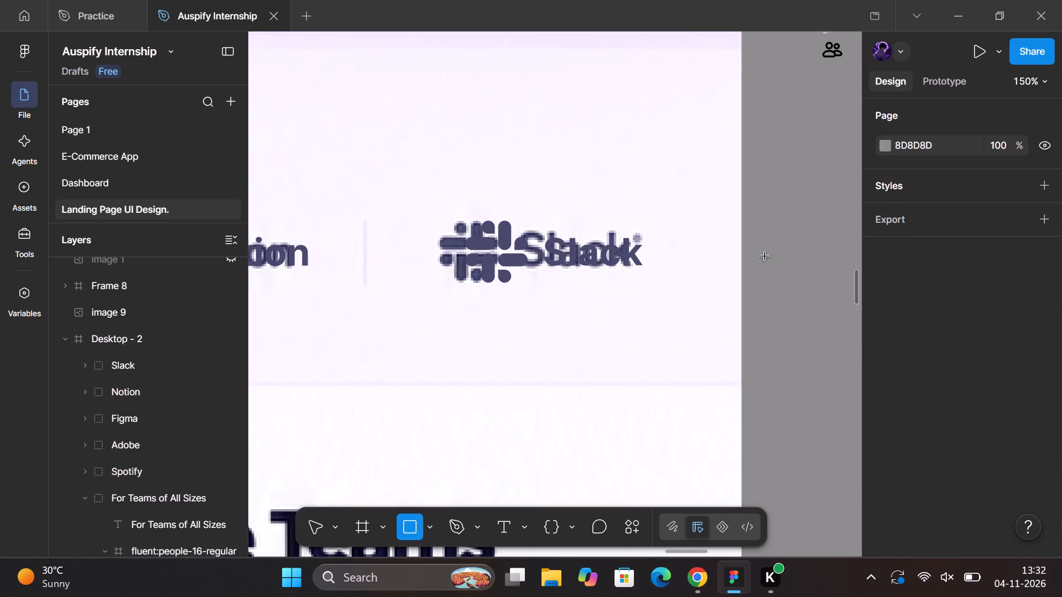
{"action": "left_click", "coordinate": [765, 256]}
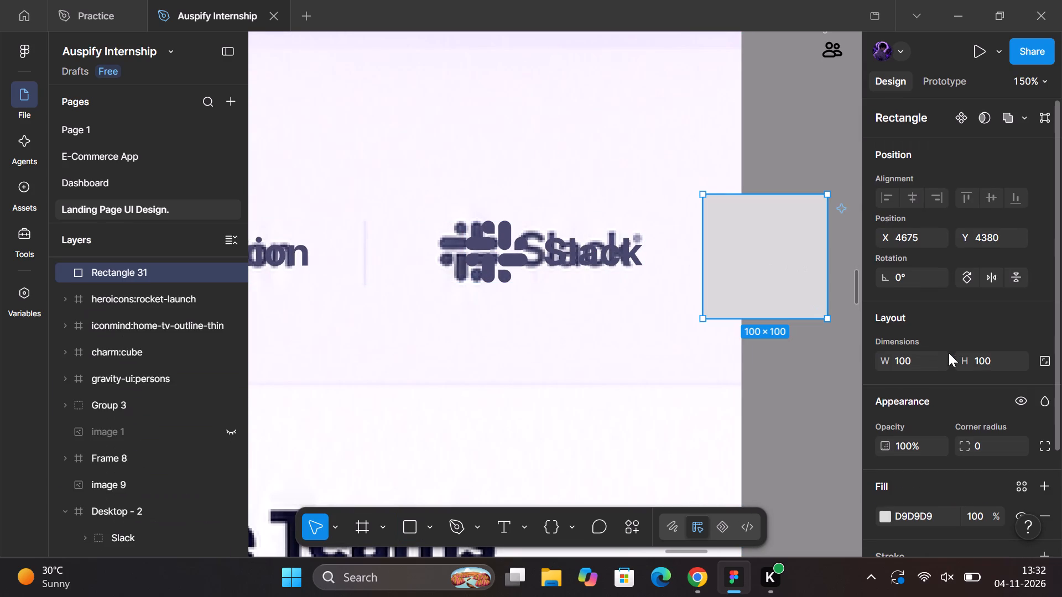
{"action": "left_click", "coordinate": [982, 358]}
{"action": "key", "text": "8"}
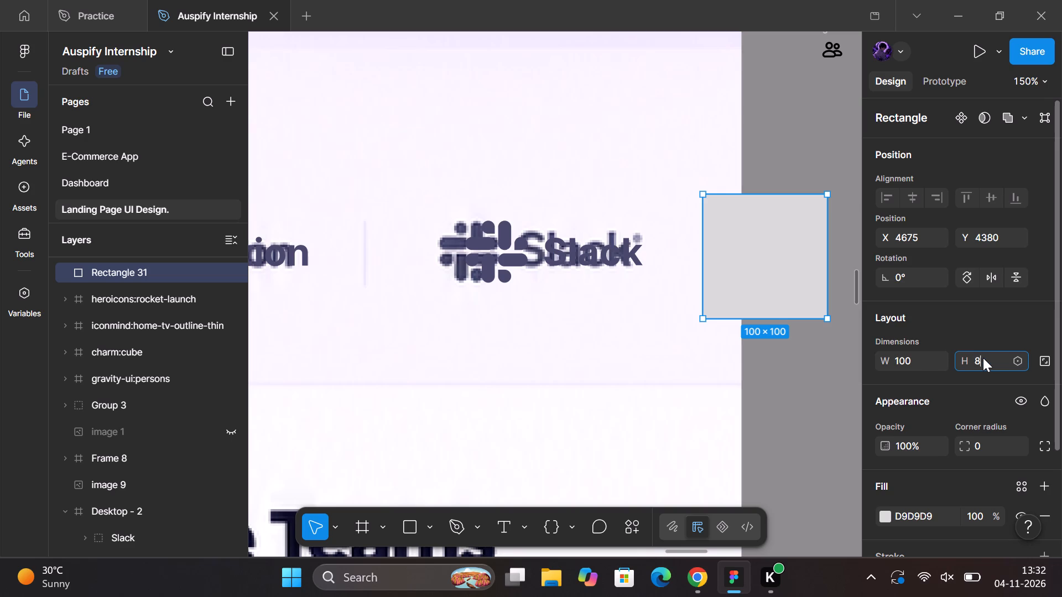
{"action": "key", "text": "Return"}
{"action": "left_click", "coordinate": [925, 362]}
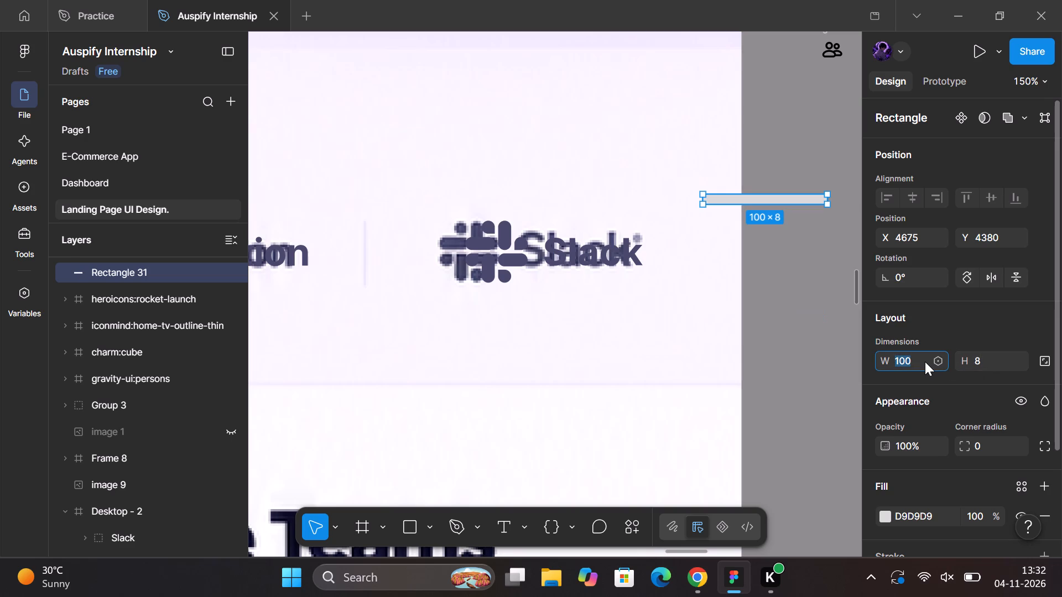
{"action": "type", "text": "80"}
{"action": "key", "text": "Return"}
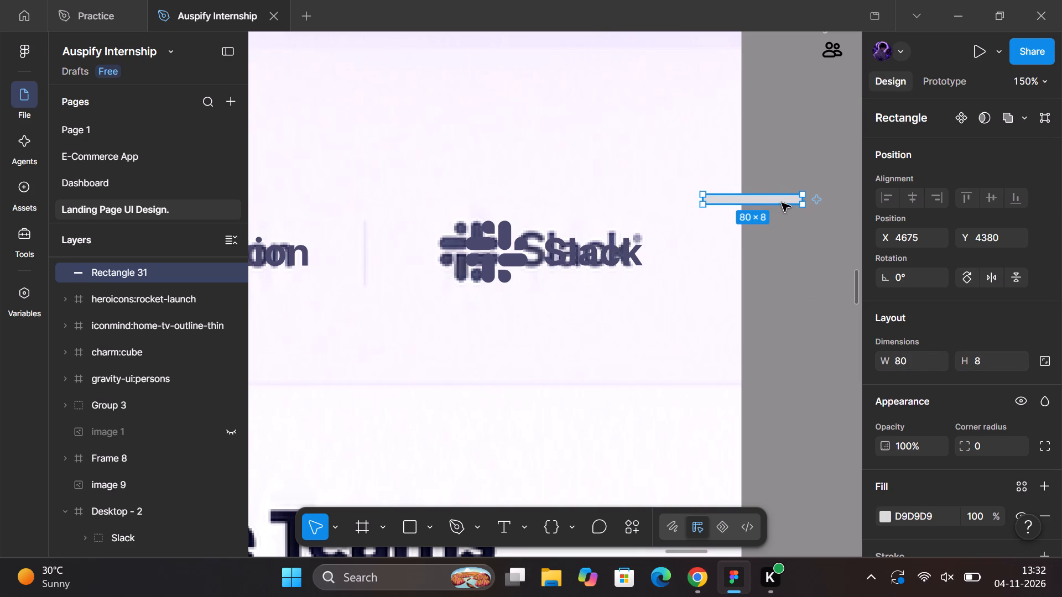
Move the 80 × 8 rectangle into Desktop - 2, align it to the frame's right edge and lower it beside the Slack wordmark at Y 1211.
{"action": "left_click_drag", "start_coordinate": [782, 203], "coordinate": [724, 202]}
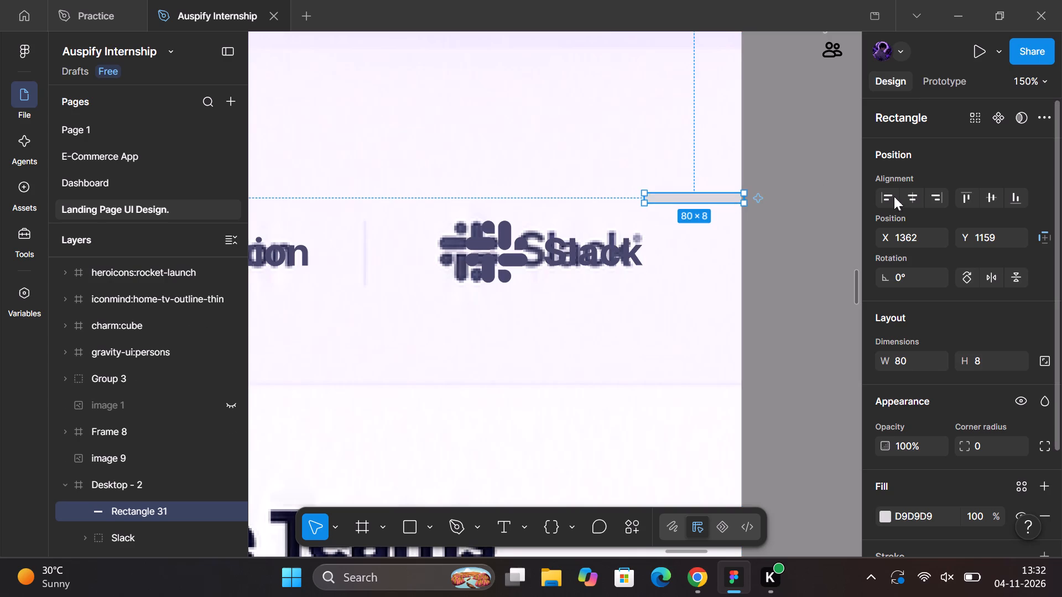
{"action": "left_click", "coordinate": [934, 197]}
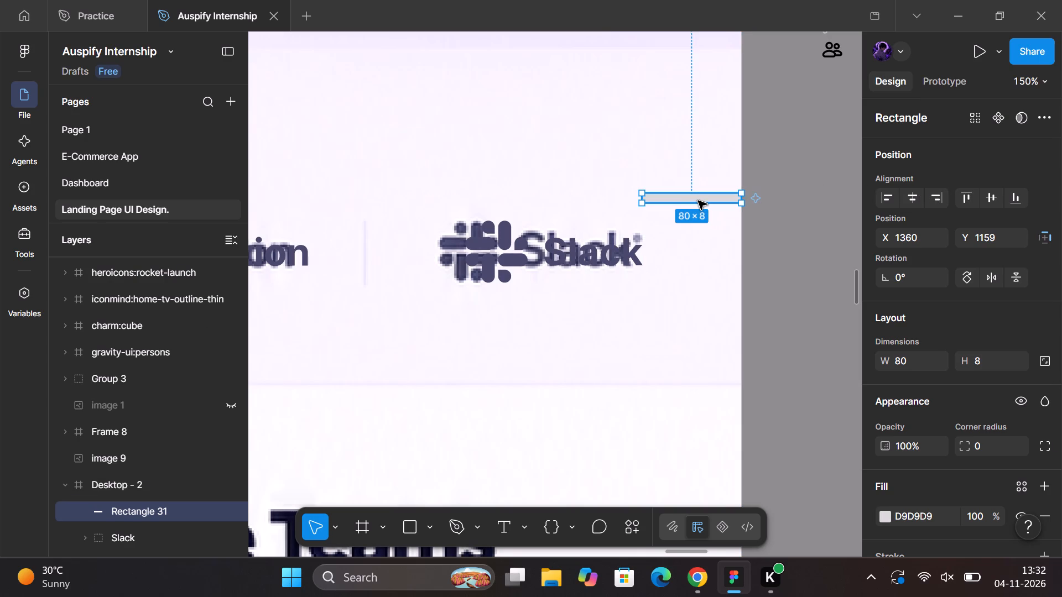
{"action": "left_click_drag", "start_coordinate": [698, 200], "coordinate": [697, 253]}
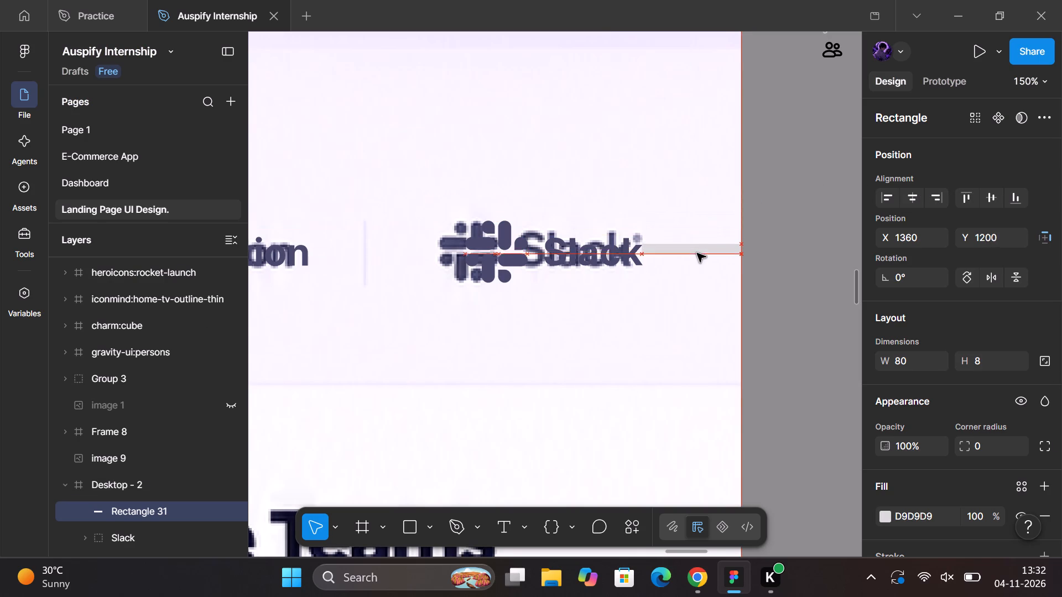
{"action": "left_click_drag", "start_coordinate": [697, 253], "coordinate": [697, 265]}
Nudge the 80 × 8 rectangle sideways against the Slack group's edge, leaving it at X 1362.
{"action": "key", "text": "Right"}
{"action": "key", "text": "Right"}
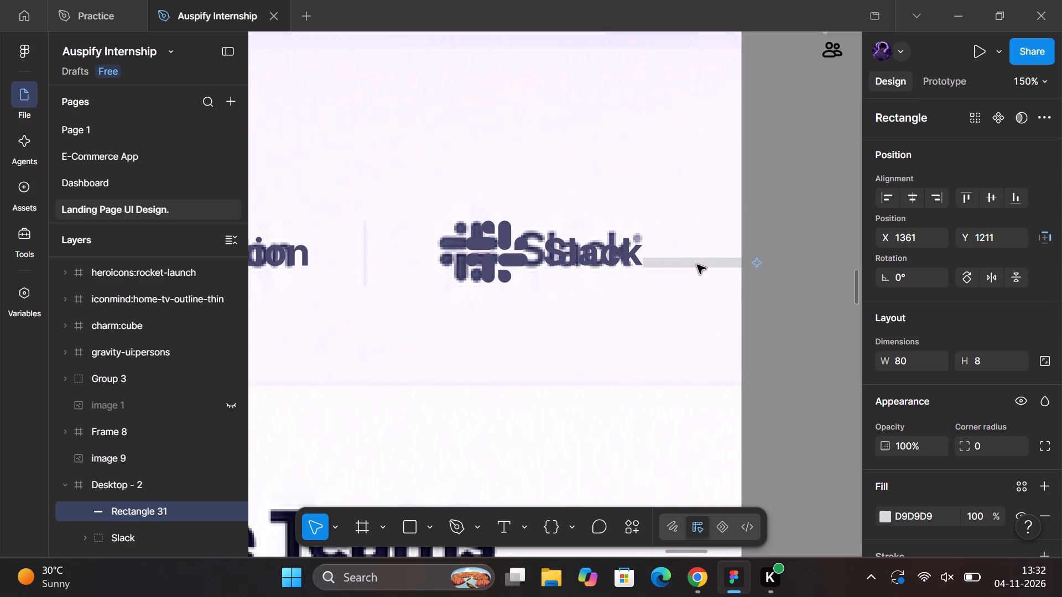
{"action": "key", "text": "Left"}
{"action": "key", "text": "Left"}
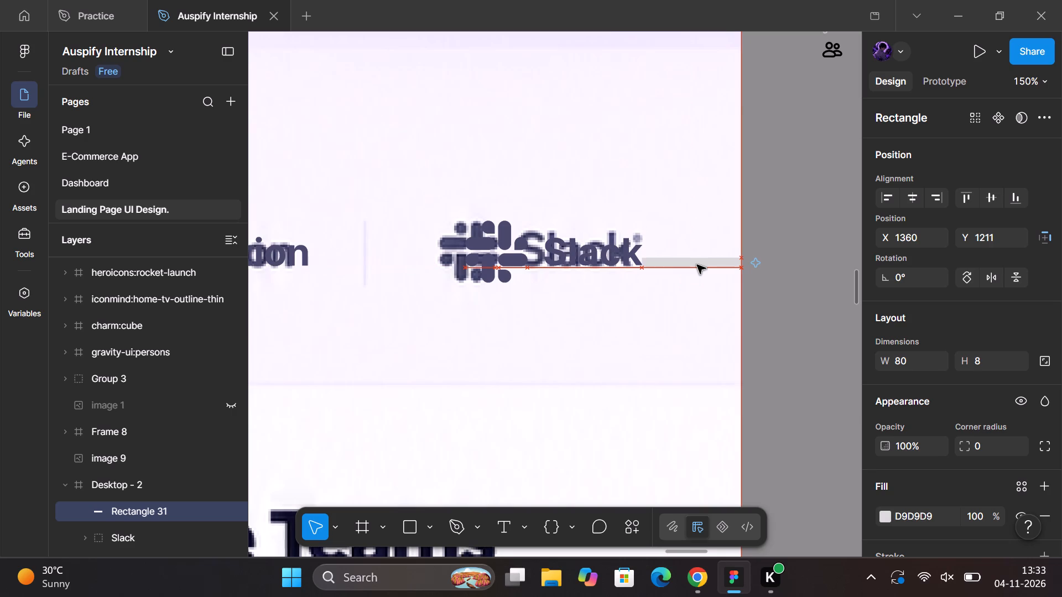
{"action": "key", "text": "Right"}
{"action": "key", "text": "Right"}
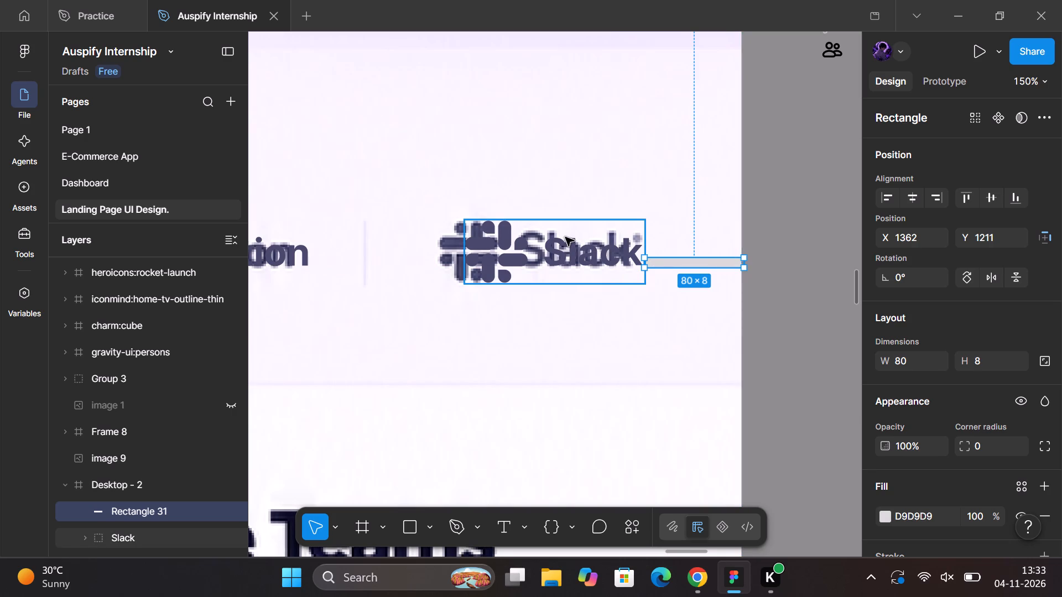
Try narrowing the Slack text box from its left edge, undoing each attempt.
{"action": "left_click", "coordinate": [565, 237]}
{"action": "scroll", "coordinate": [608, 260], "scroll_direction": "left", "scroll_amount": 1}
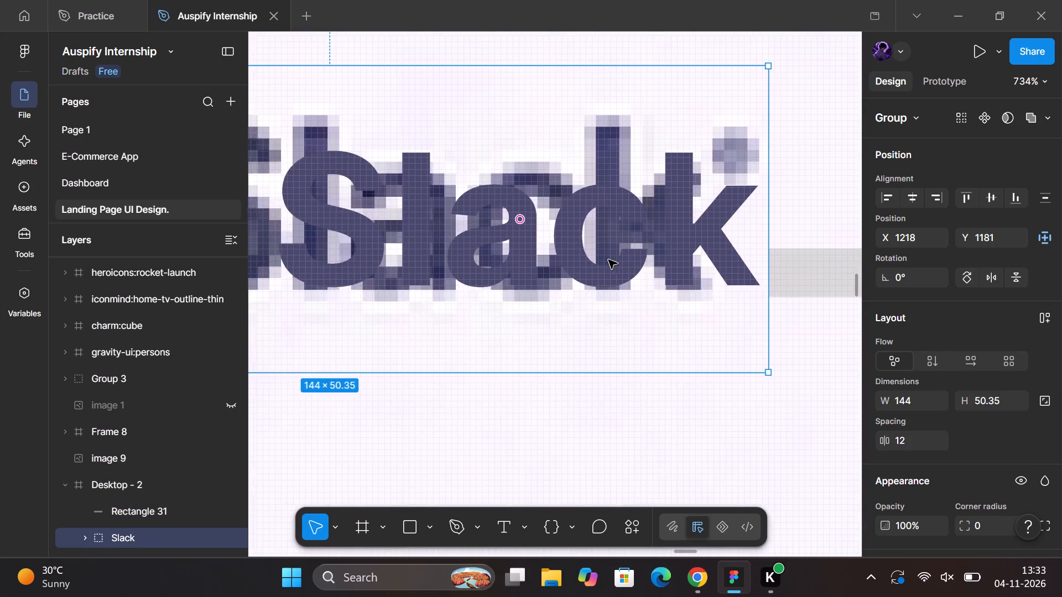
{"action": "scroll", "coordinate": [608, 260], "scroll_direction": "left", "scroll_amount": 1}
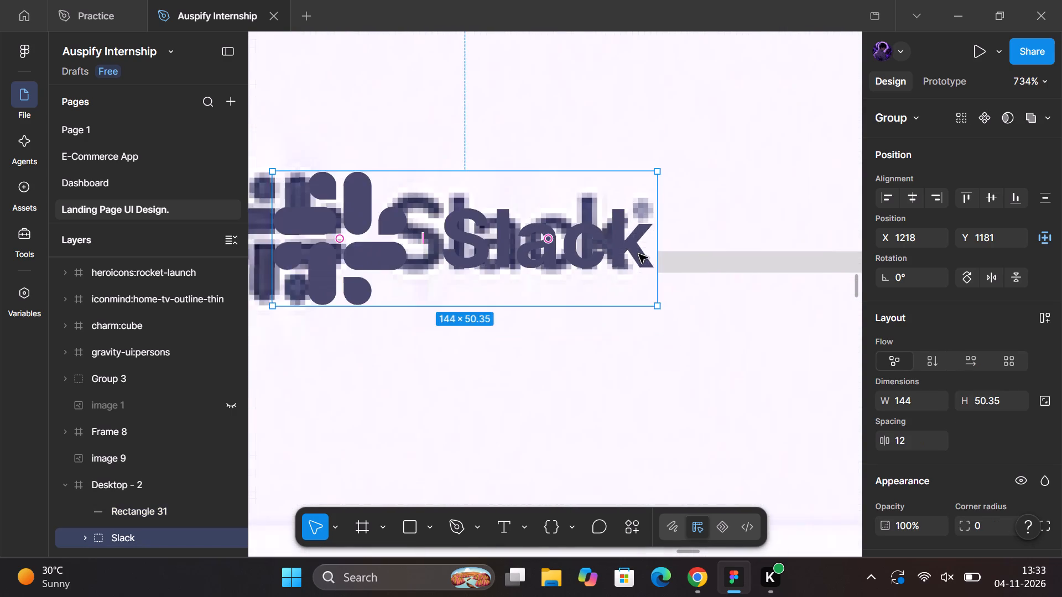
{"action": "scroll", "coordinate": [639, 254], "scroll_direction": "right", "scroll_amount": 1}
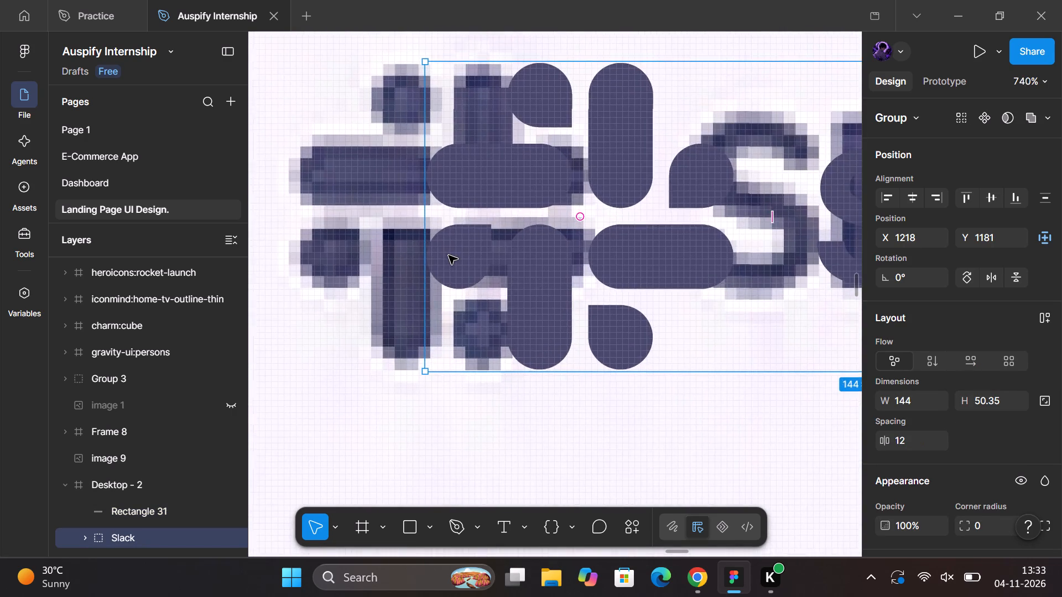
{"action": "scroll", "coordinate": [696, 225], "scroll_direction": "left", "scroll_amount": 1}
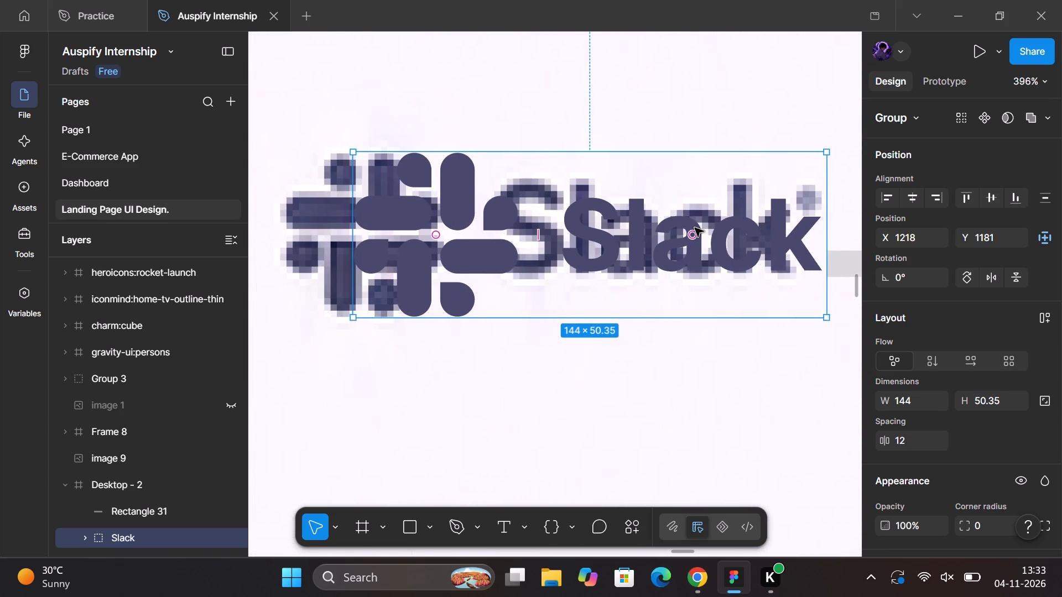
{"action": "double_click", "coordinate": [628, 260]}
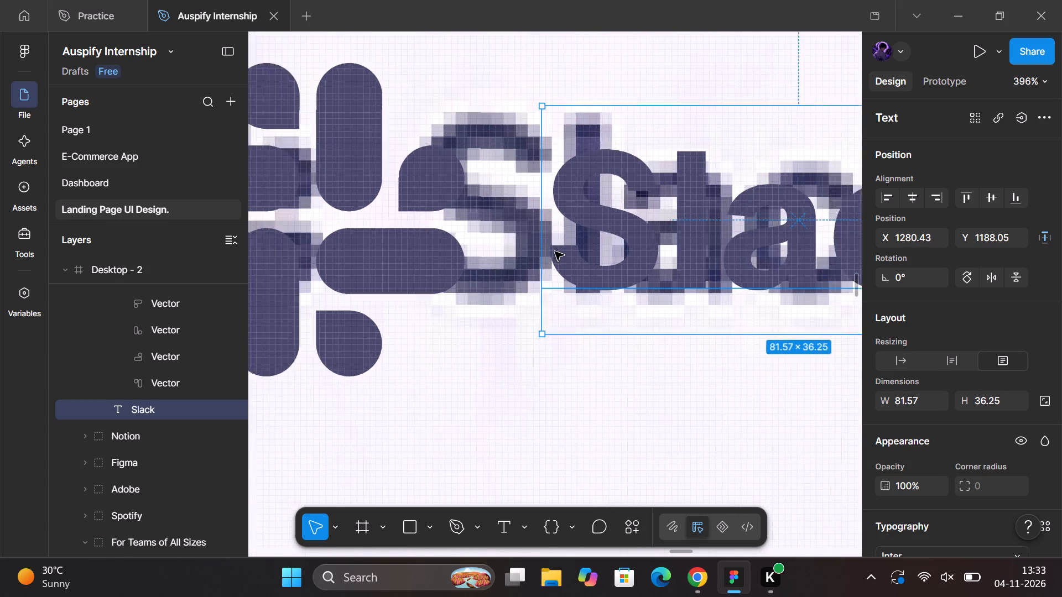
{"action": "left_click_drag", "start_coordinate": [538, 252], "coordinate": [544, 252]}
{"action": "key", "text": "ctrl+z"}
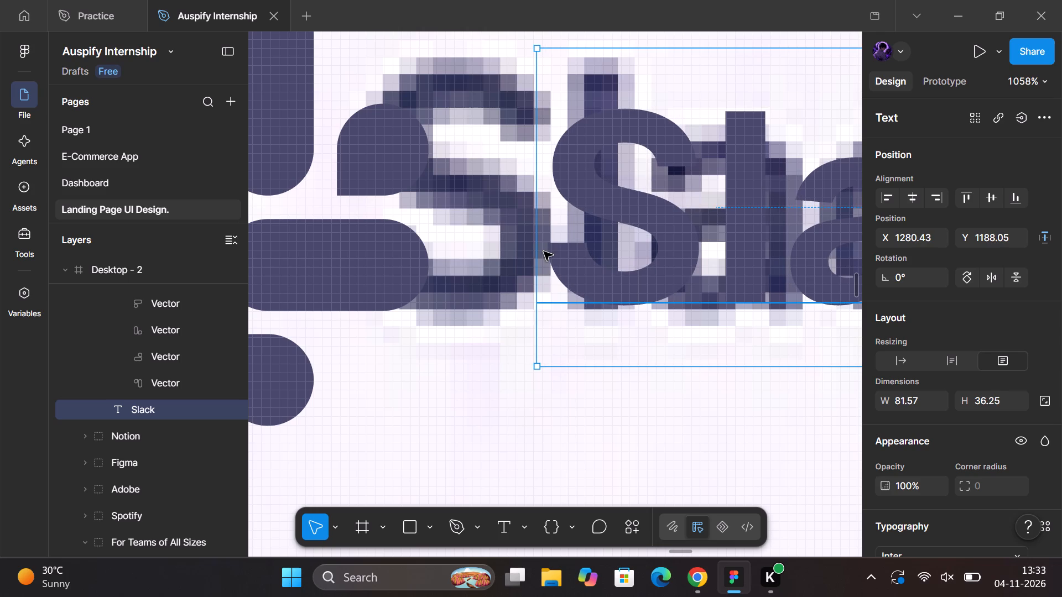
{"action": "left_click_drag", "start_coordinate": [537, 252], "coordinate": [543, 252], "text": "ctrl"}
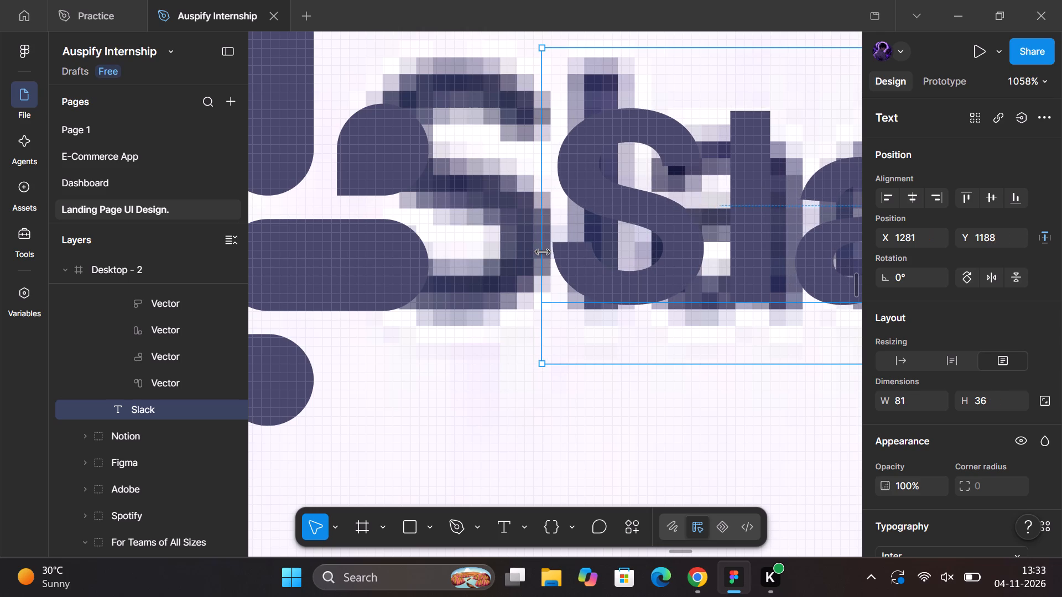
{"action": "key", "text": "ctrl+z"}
Set the Slack text's resizing to auto width.
{"action": "scroll", "coordinate": [758, 284], "scroll_direction": "left", "scroll_amount": 3}
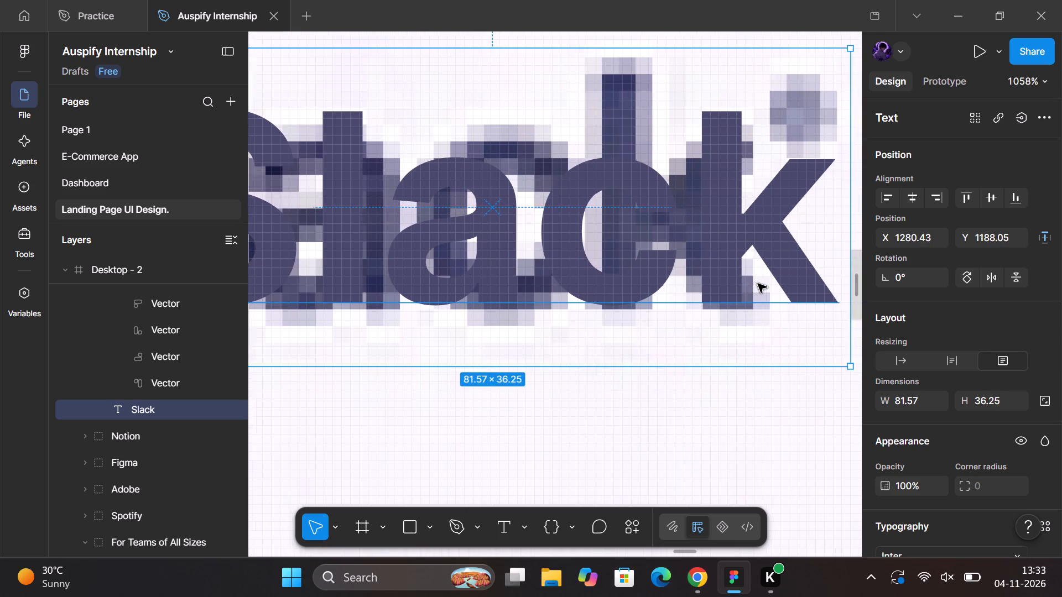
{"action": "scroll", "coordinate": [758, 284], "scroll_direction": "left", "scroll_amount": 1}
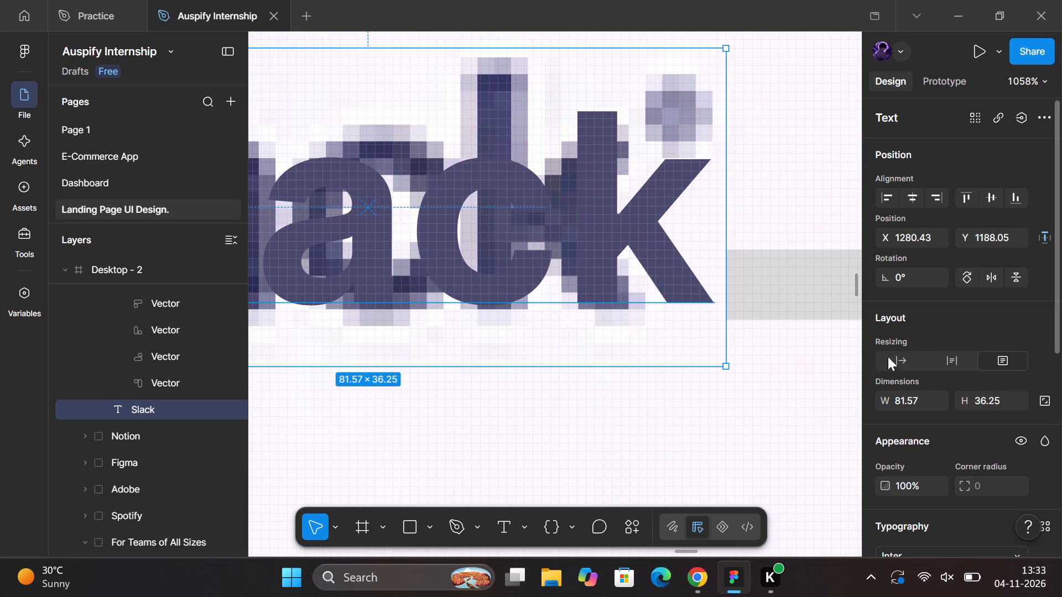
{"action": "left_click", "coordinate": [903, 363]}
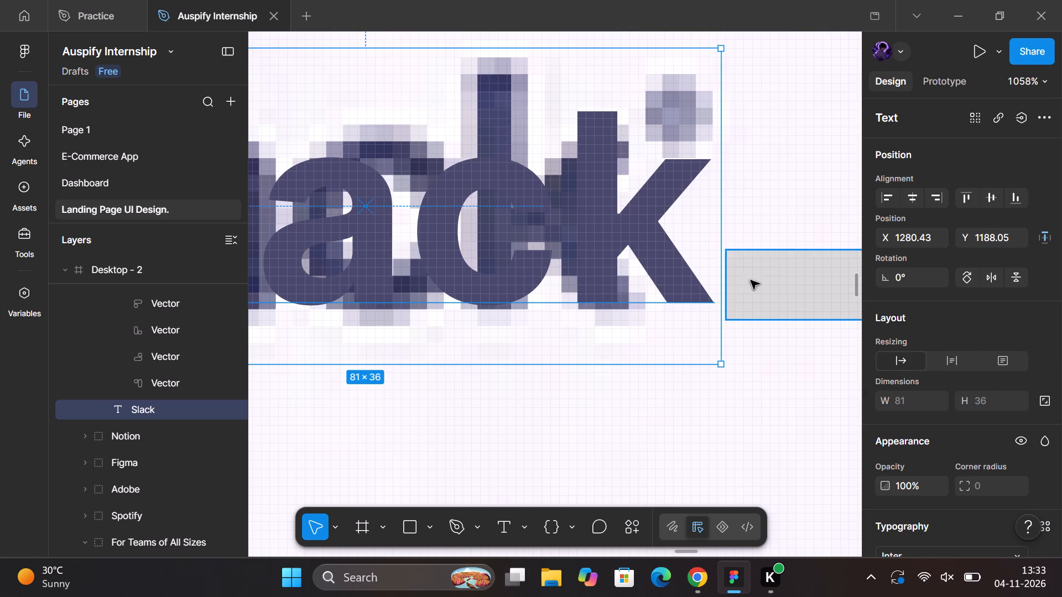
Try pulling the Slack text box's right edge in toward the letter k, leaving the text at X 1280, Y 1188.
{"action": "left_click_drag", "start_coordinate": [720, 260], "coordinate": [716, 260]}
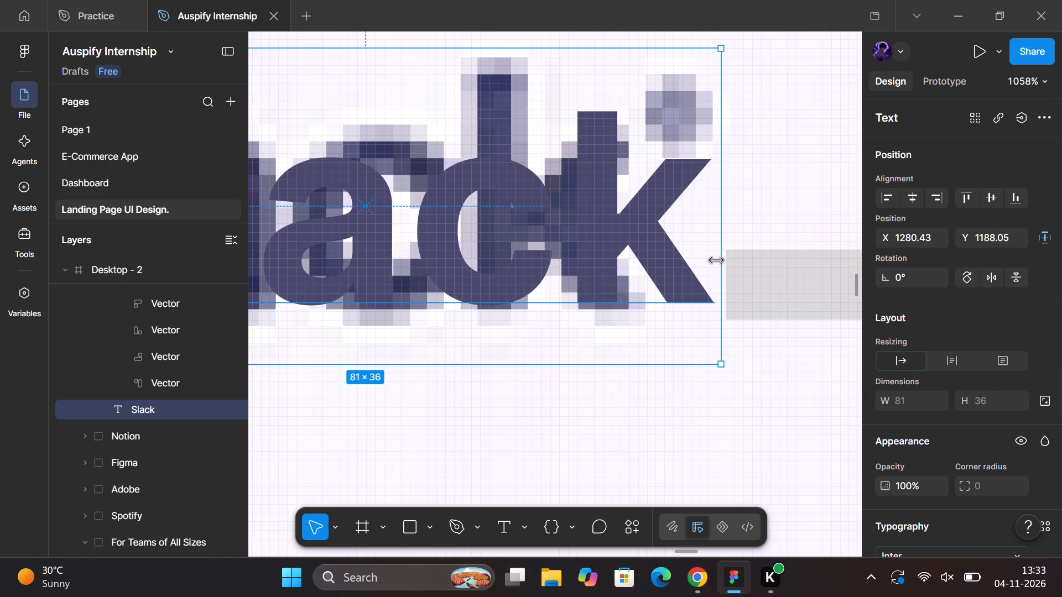
{"action": "left_click_drag", "start_coordinate": [716, 260], "coordinate": [712, 260]}
{"action": "key", "text": "ctrl+z"}
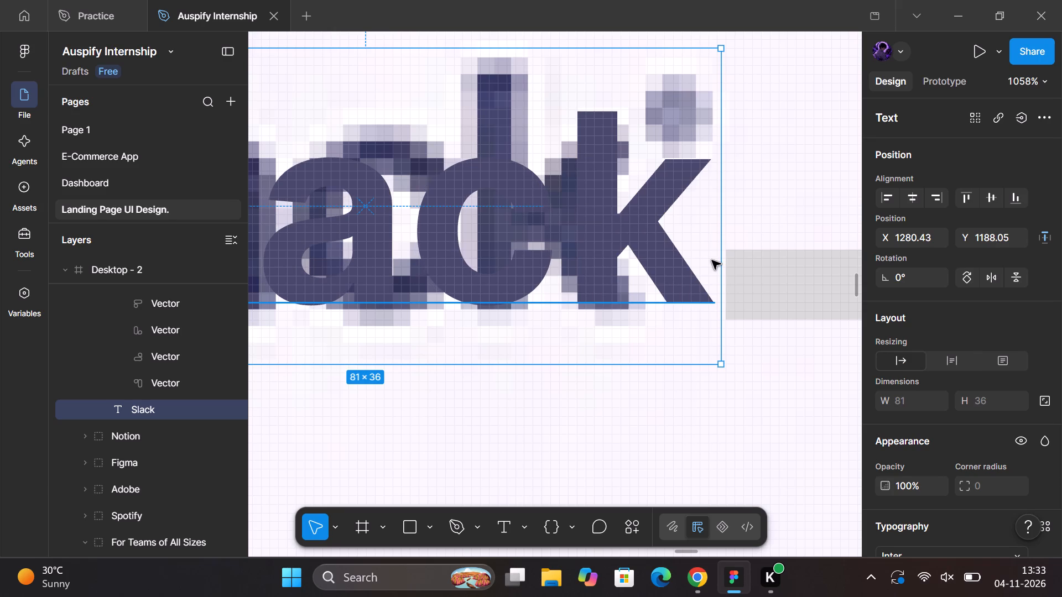
{"action": "left_click_drag", "start_coordinate": [720, 260], "coordinate": [715, 260]}
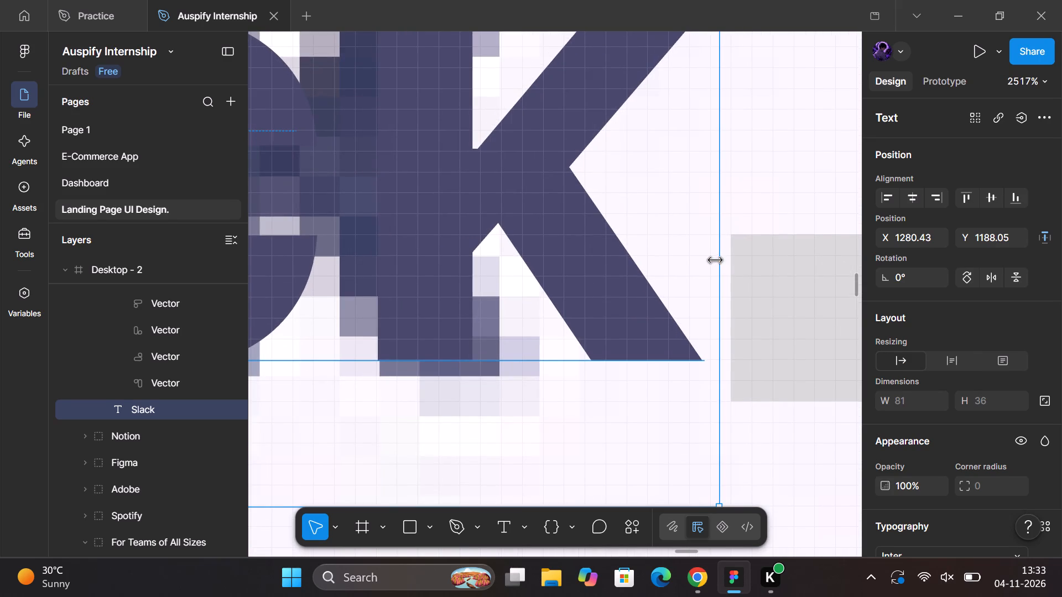
{"action": "left_click_drag", "start_coordinate": [715, 260], "coordinate": [713, 260]}
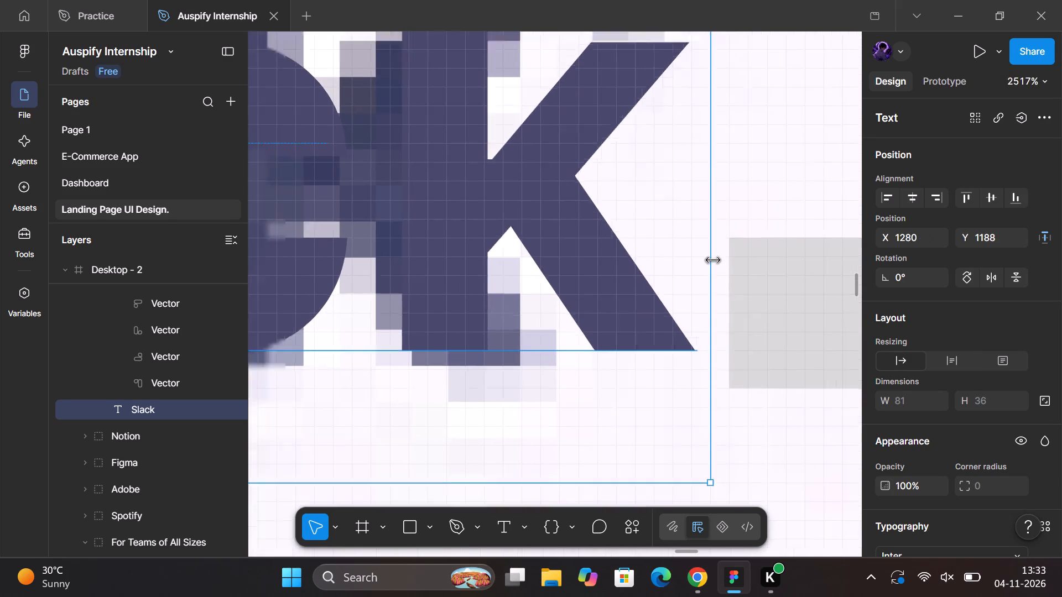
Realign the 80 × 8 rectangle to the right edge of Desktop - 2 at X 1360.
{"action": "left_click", "coordinate": [763, 277]}
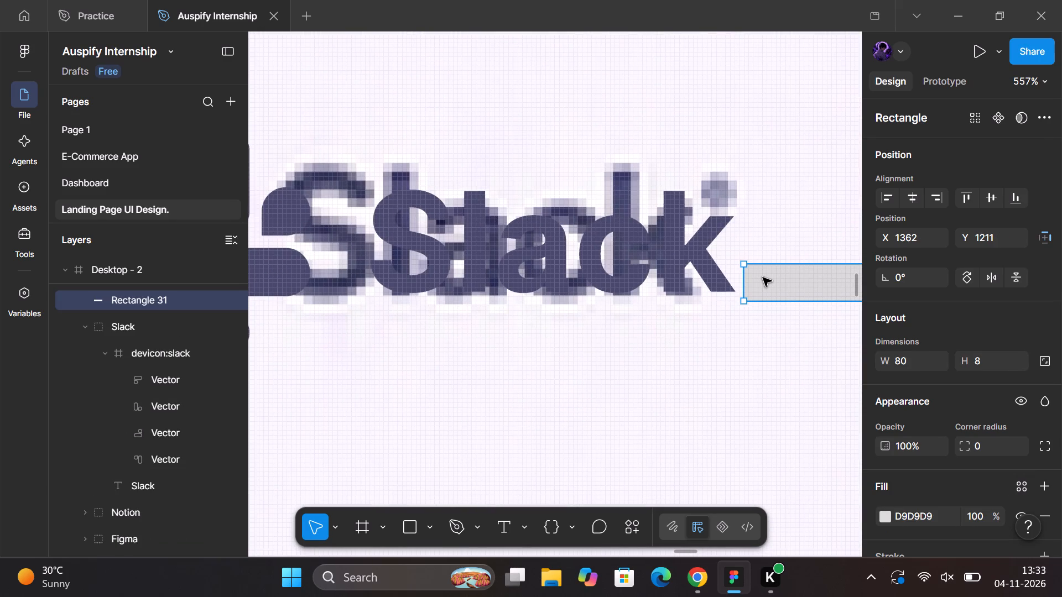
{"action": "scroll", "coordinate": [763, 277], "scroll_direction": "left", "scroll_amount": 3}
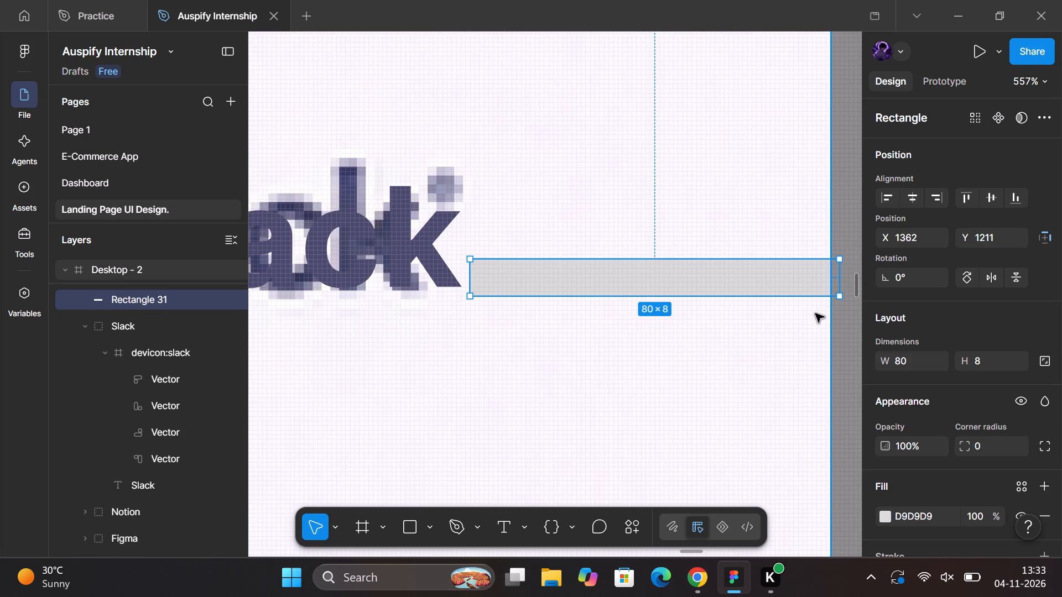
{"action": "left_click", "coordinate": [935, 195]}
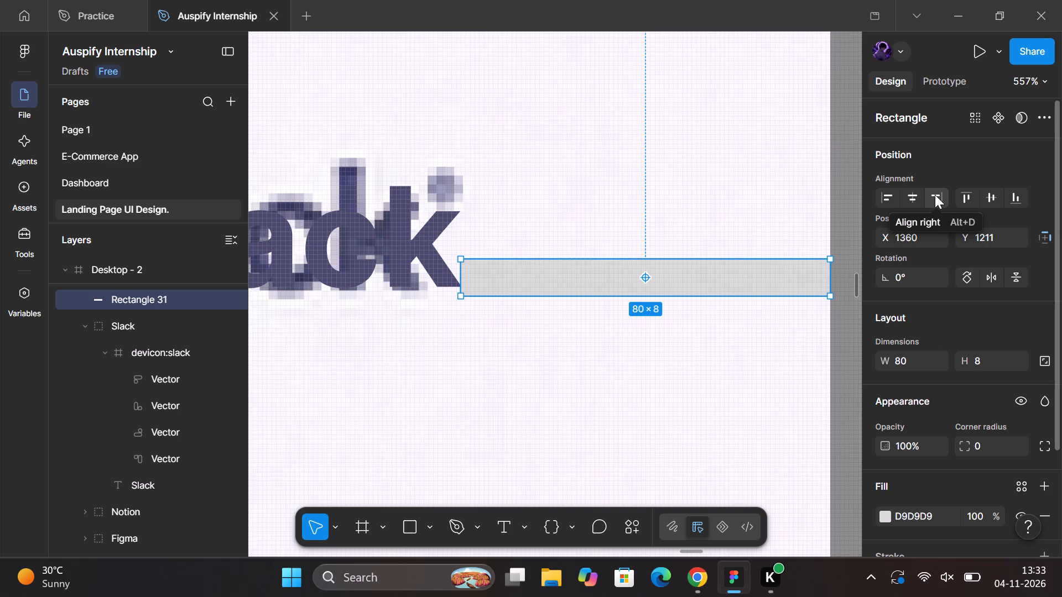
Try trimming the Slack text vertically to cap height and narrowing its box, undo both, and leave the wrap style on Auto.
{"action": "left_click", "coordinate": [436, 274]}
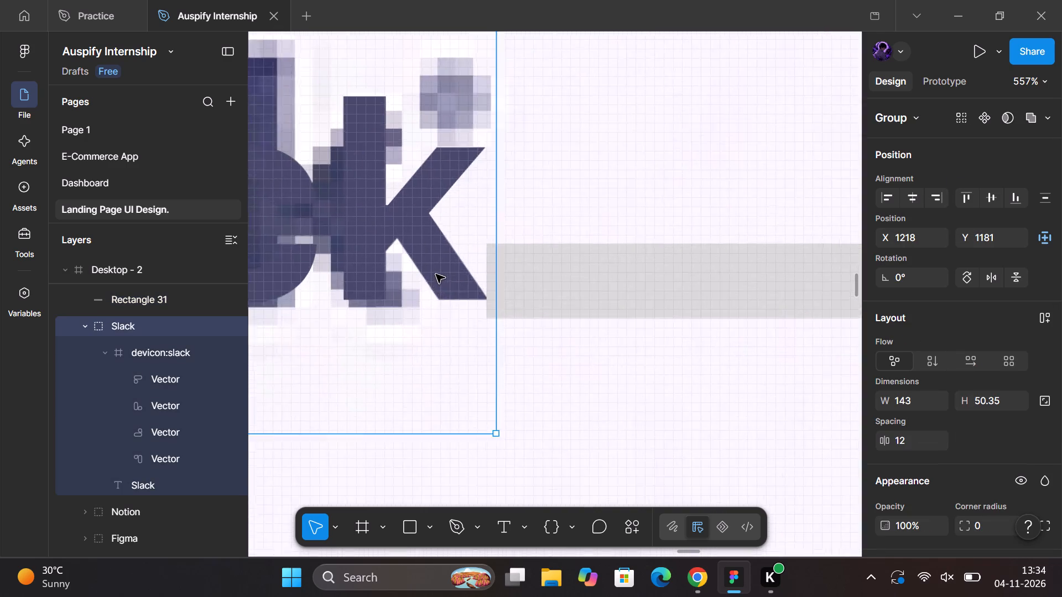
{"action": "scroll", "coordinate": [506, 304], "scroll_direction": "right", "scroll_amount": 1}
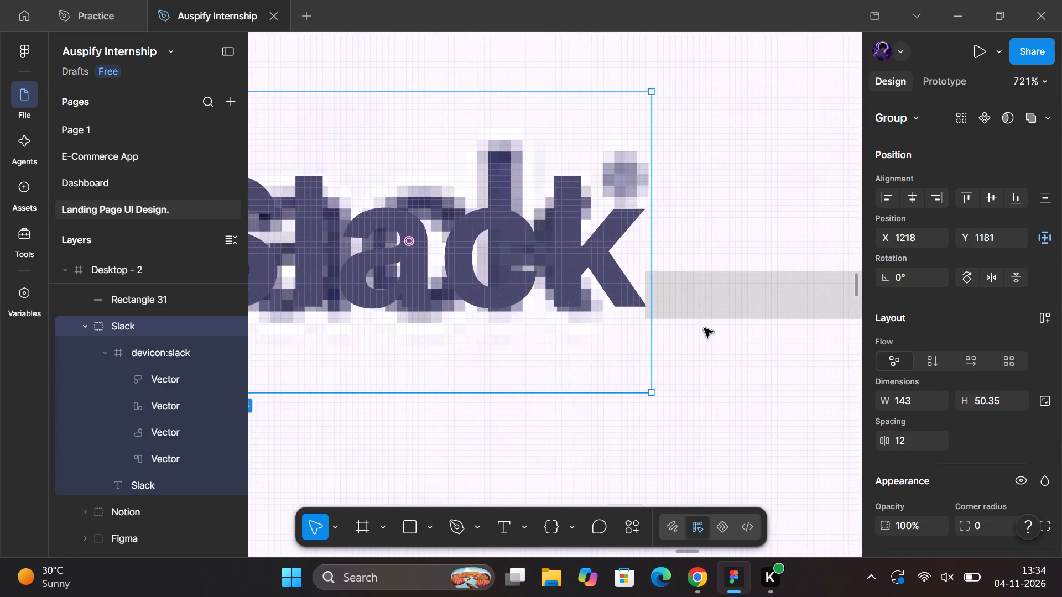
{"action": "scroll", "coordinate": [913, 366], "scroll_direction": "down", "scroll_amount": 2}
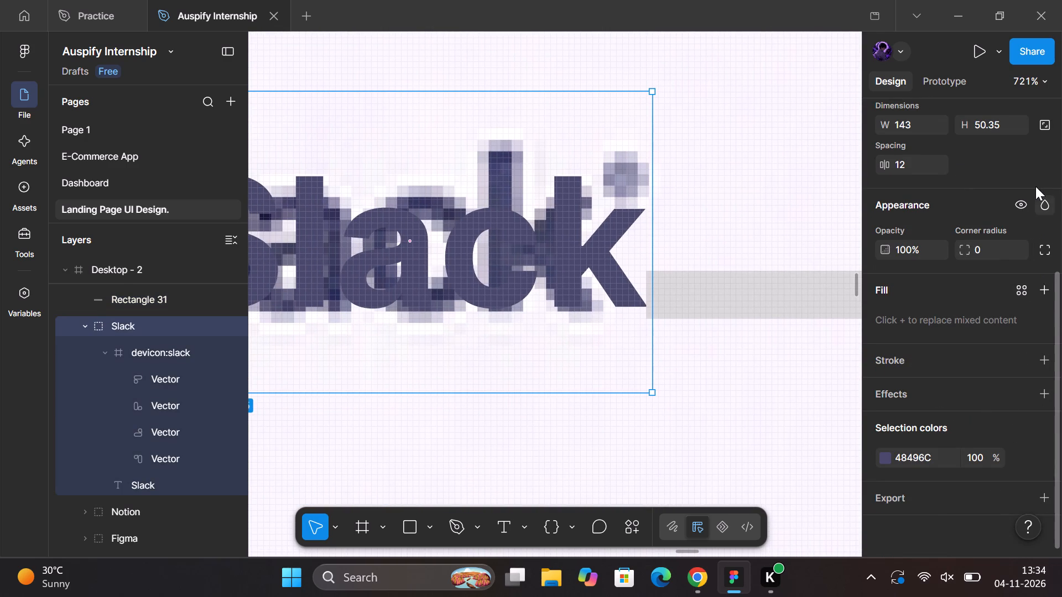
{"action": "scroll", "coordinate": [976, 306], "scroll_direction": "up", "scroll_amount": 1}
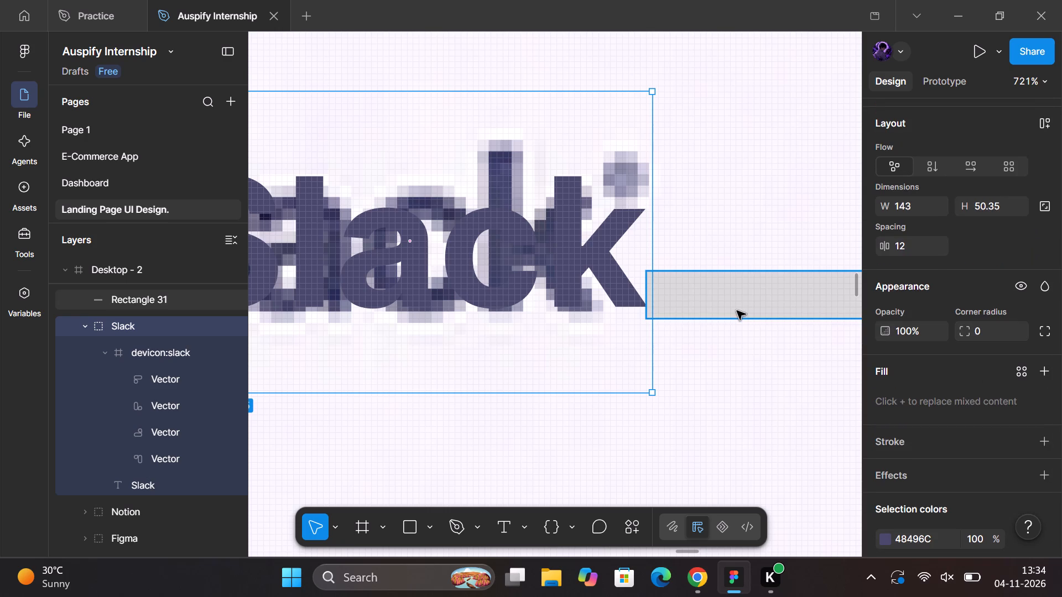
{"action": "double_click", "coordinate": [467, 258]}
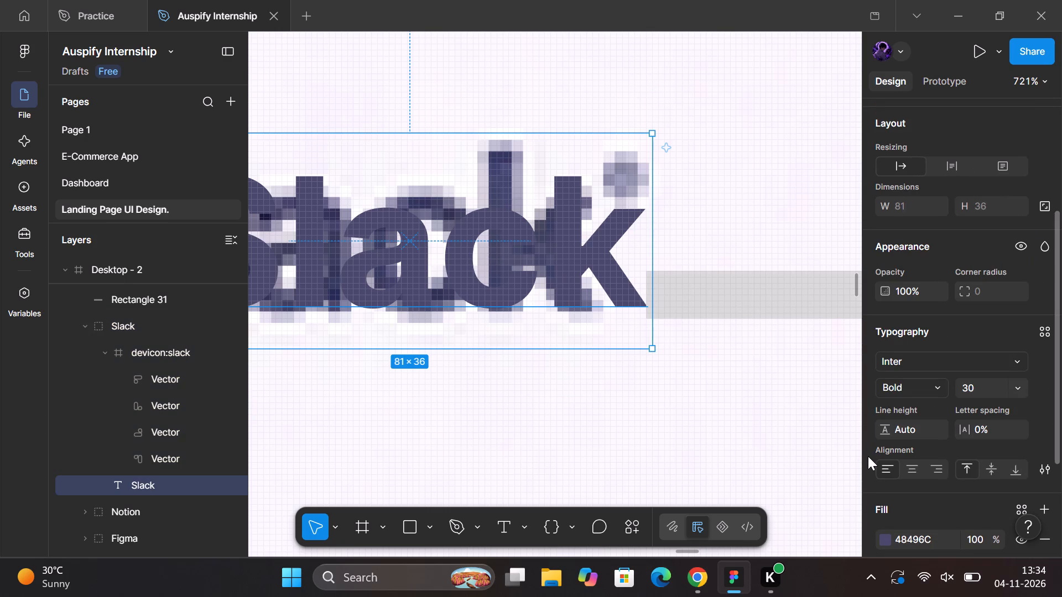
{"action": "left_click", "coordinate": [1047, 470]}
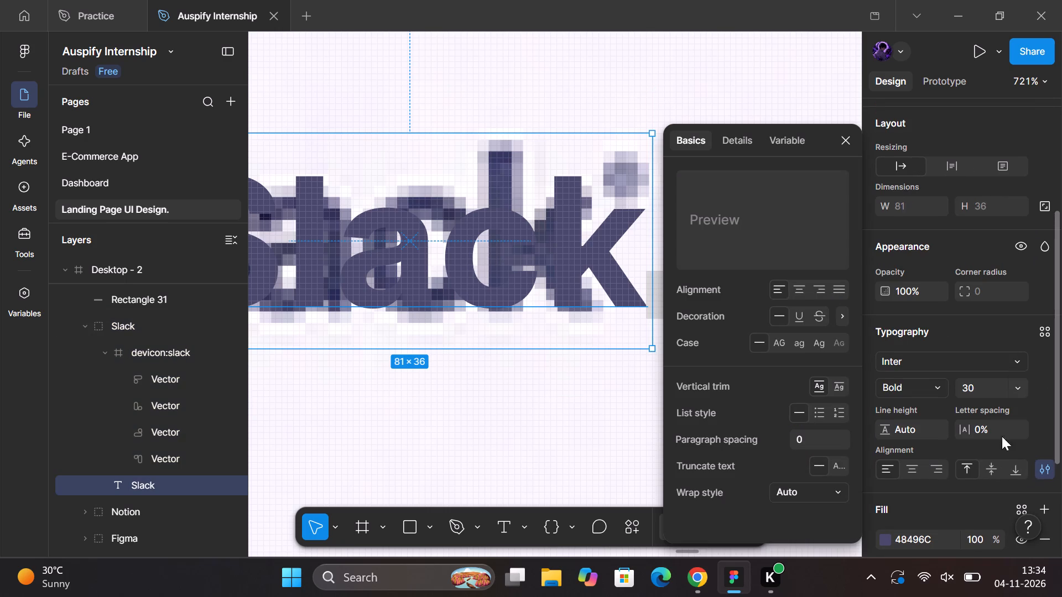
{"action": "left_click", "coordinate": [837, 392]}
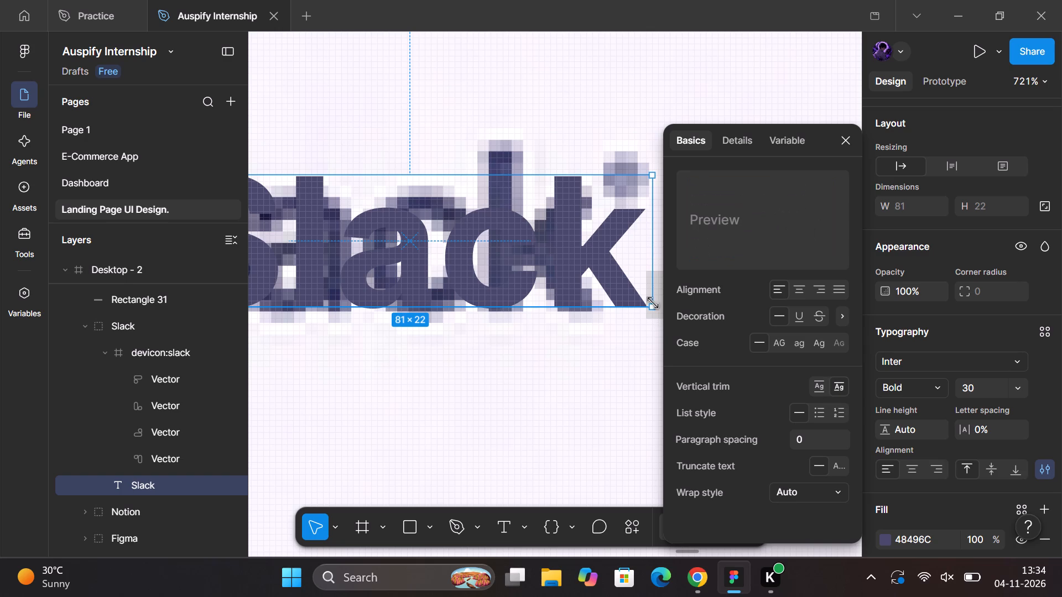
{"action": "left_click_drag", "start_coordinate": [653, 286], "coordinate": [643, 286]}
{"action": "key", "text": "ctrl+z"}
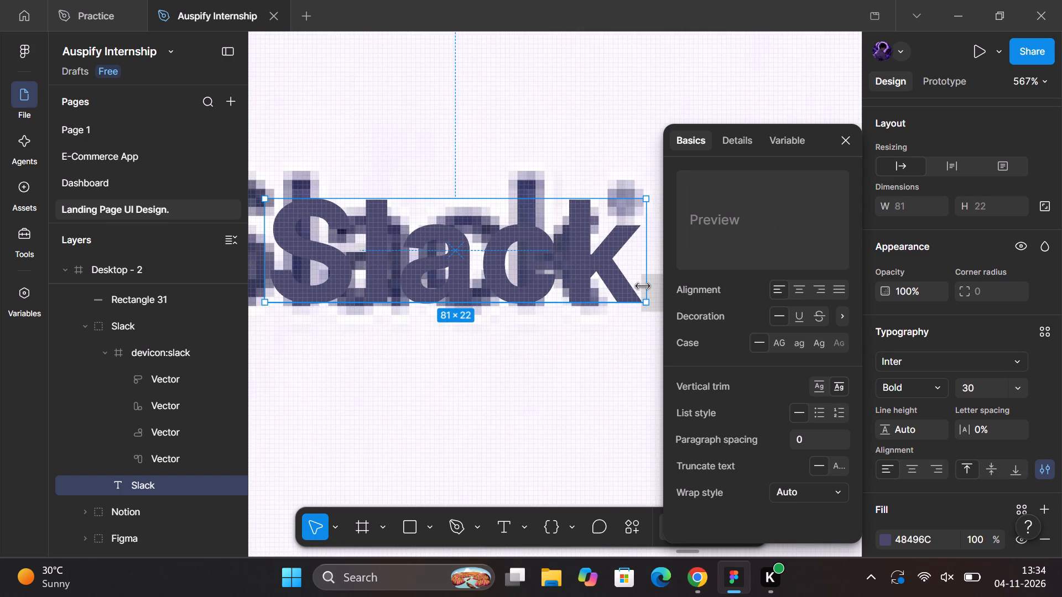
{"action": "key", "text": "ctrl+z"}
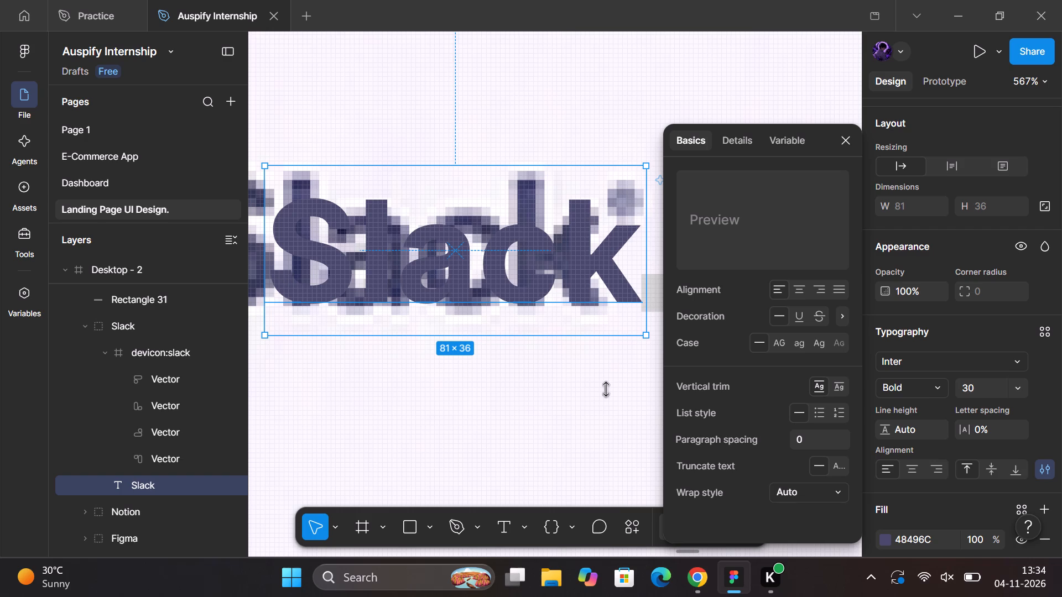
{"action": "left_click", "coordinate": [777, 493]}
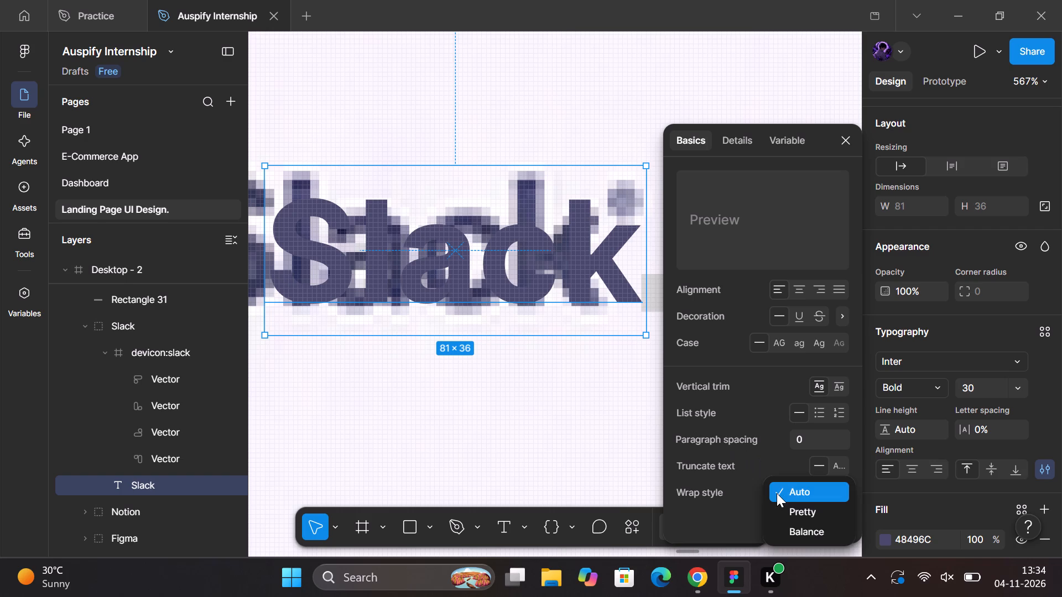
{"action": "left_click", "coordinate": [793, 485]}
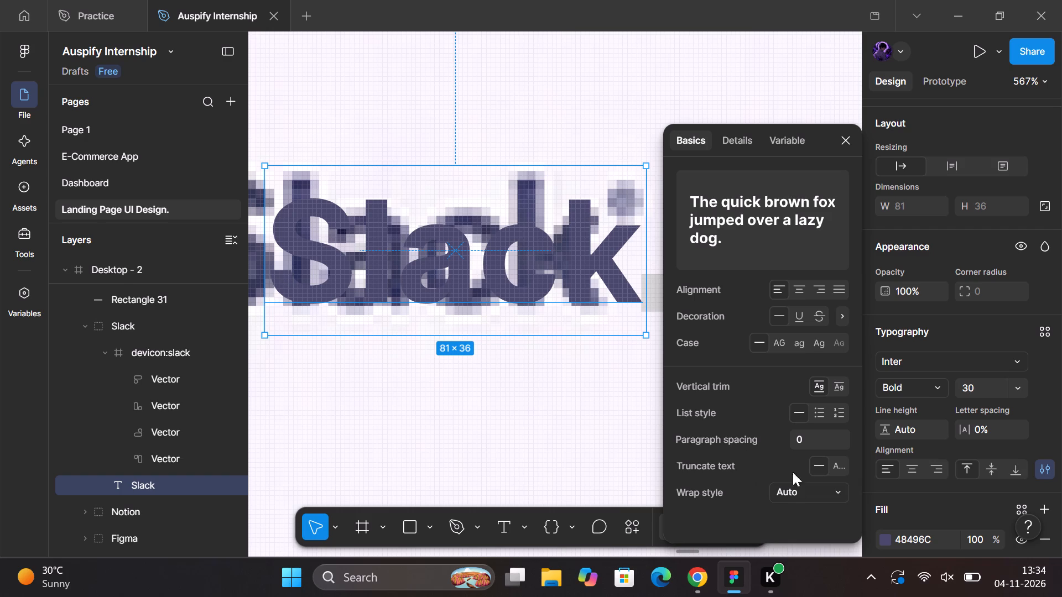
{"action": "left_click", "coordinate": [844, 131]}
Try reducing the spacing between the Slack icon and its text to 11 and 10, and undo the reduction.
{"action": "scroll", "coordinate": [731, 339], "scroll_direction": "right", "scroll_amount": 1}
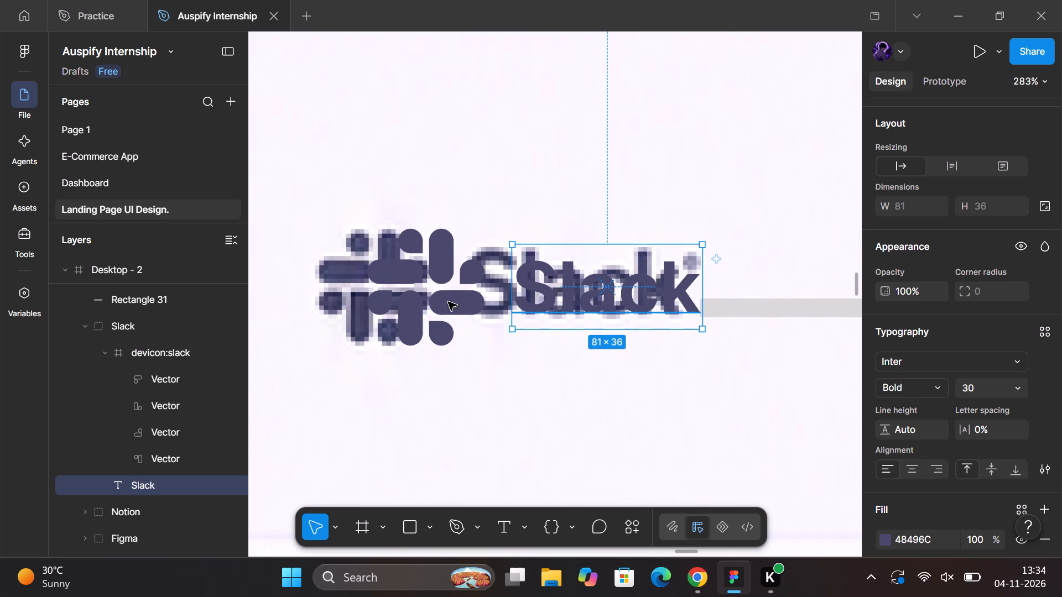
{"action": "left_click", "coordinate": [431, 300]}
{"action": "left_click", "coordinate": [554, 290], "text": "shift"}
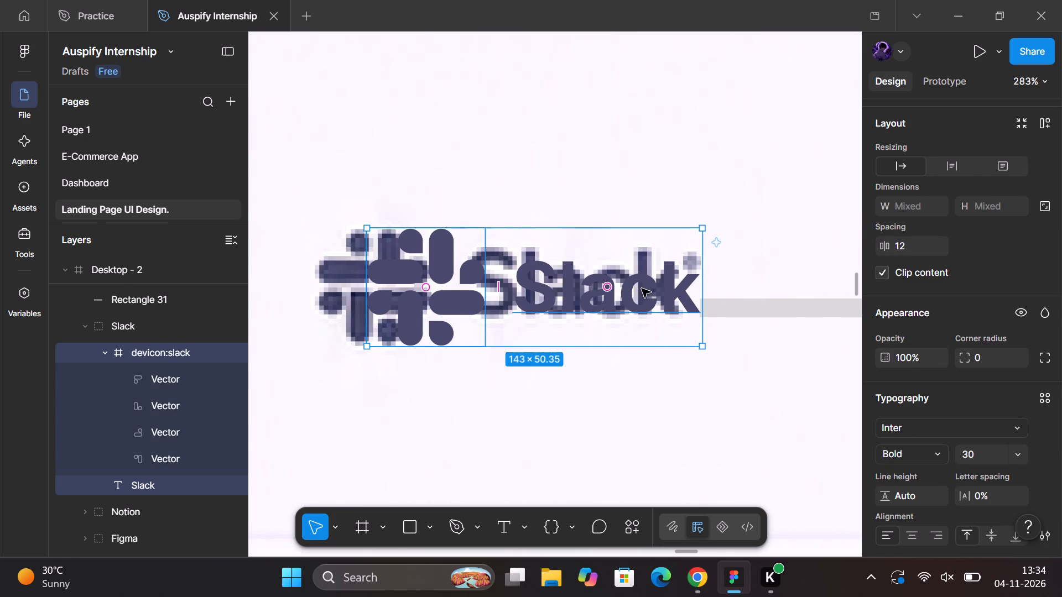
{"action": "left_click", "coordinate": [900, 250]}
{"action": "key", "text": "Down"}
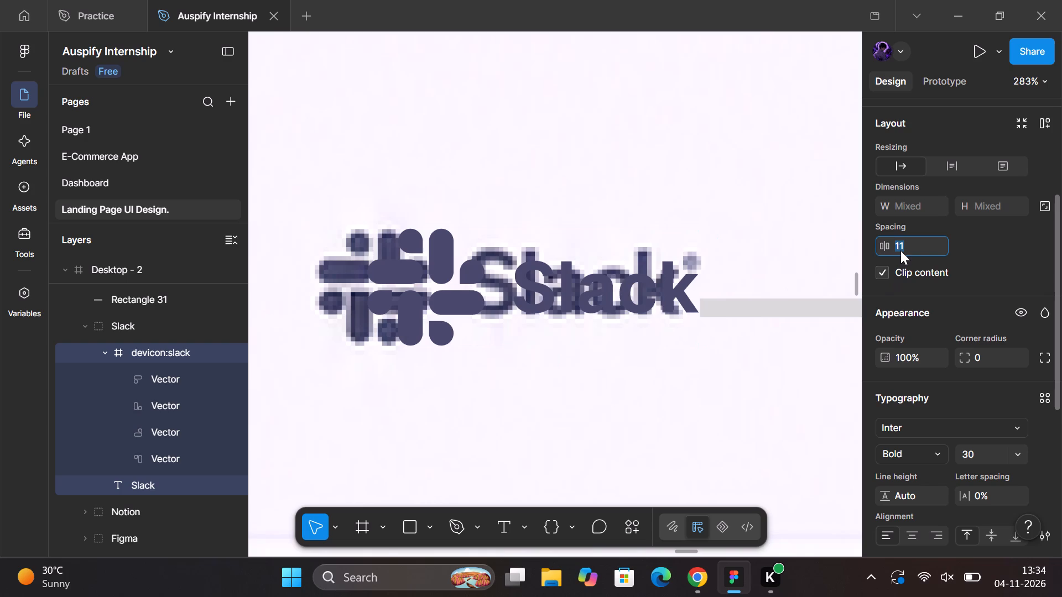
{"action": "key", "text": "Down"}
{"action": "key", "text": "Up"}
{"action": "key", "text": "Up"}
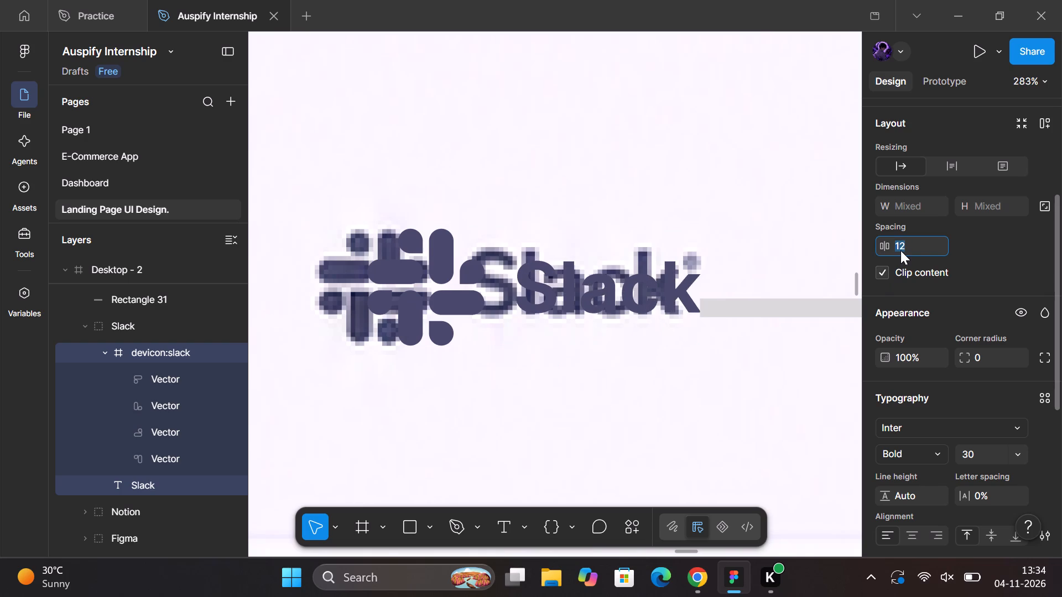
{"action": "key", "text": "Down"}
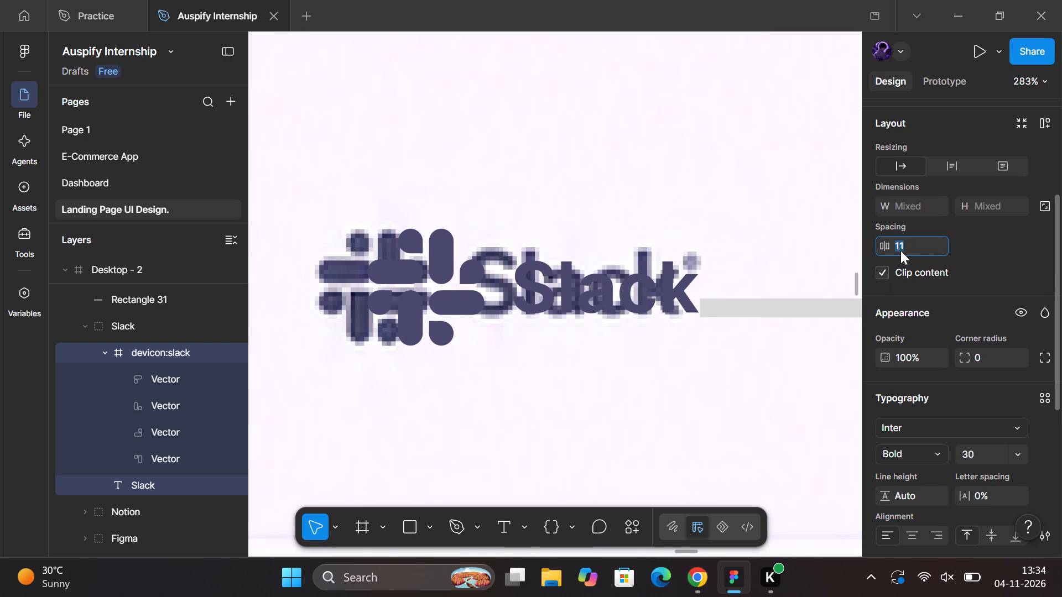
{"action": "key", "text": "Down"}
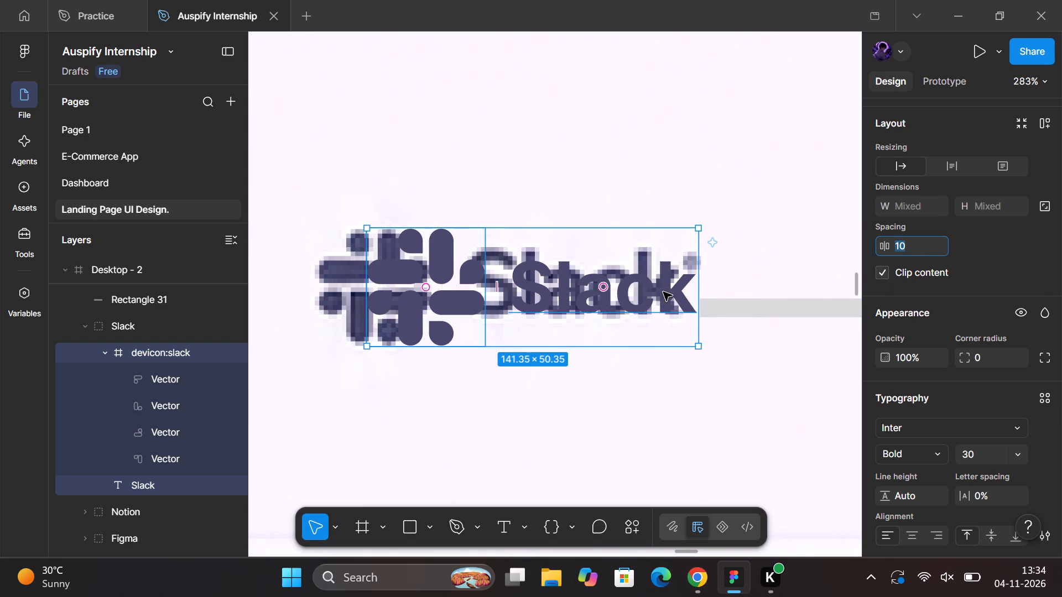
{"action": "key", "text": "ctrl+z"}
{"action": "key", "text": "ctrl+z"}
Delete the 80 × 8 gauge rectangle beside the Slack logo.
{"action": "scroll", "coordinate": [663, 292], "scroll_direction": "left", "scroll_amount": 1}
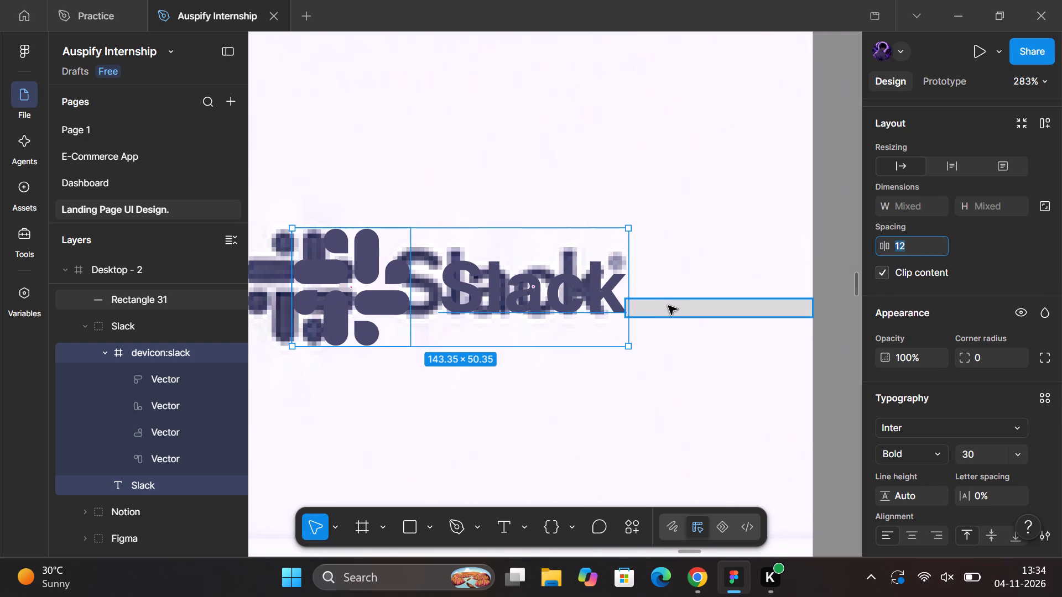
{"action": "left_click", "coordinate": [668, 306]}
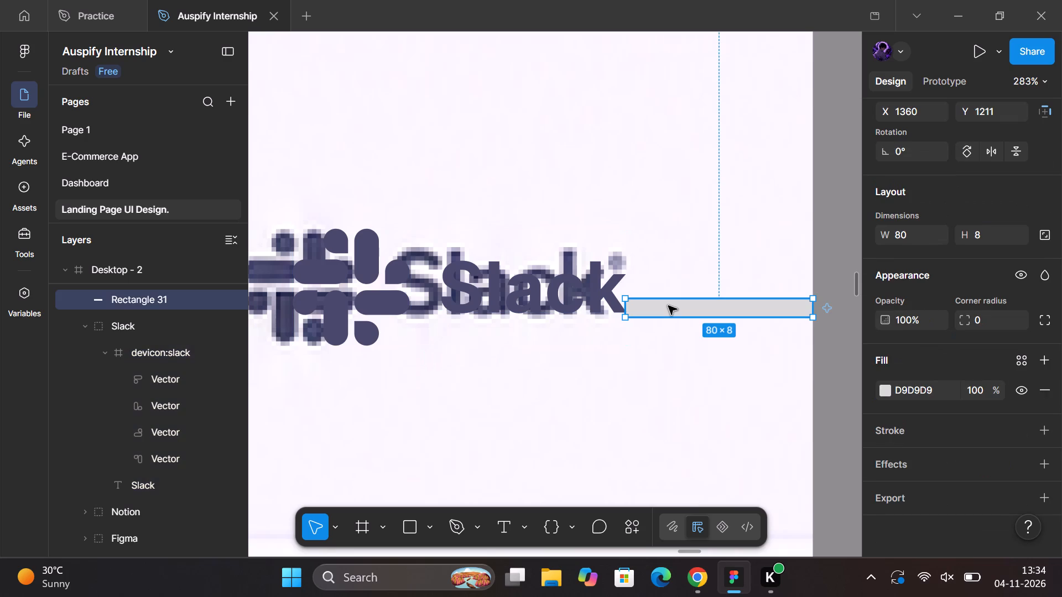
{"action": "key", "text": "BackSpace"}
Examine the Notion and Slack logos and their placement in the Trusted by Creative Teams row.
{"action": "scroll", "coordinate": [668, 306], "scroll_direction": "right", "scroll_amount": 1}
{"action": "scroll", "coordinate": [444, 277], "scroll_direction": "right", "scroll_amount": 1}
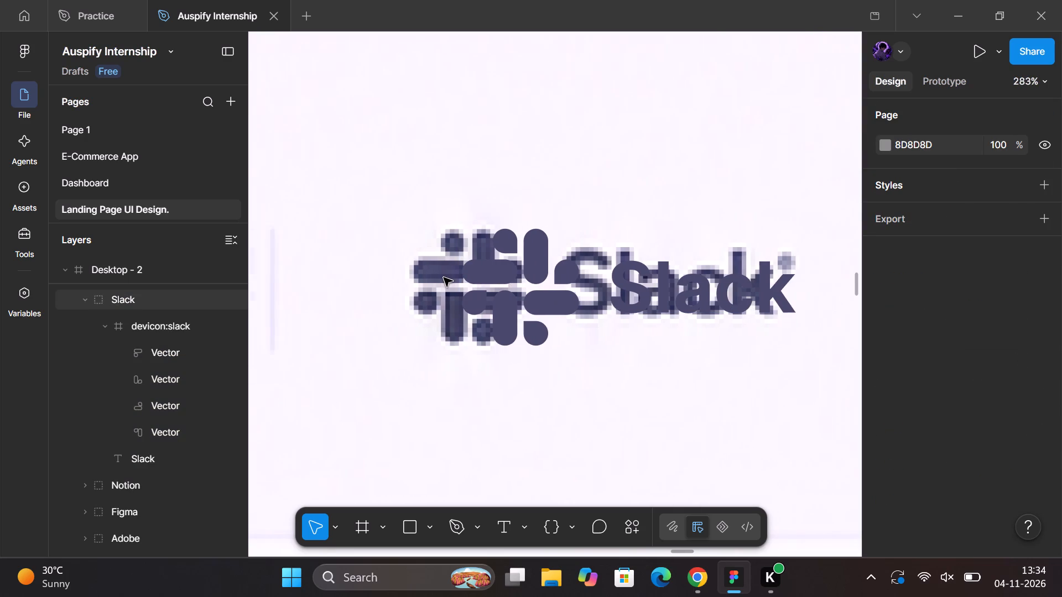
{"action": "scroll", "coordinate": [444, 277], "scroll_direction": "right", "scroll_amount": 1}
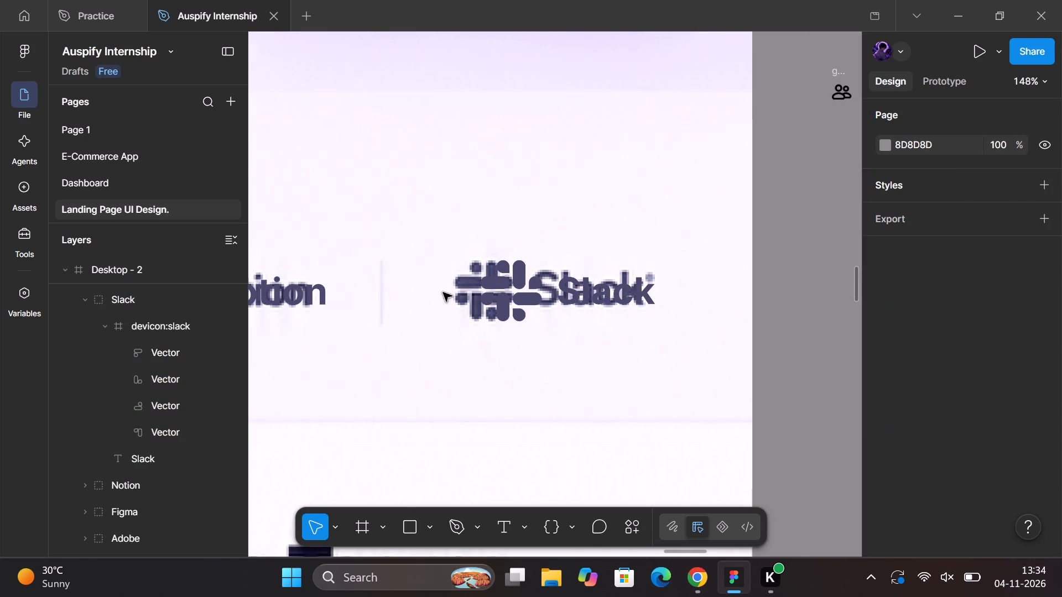
{"action": "left_click", "coordinate": [308, 280]}
{"action": "left_click", "coordinate": [520, 287], "text": "shift"}
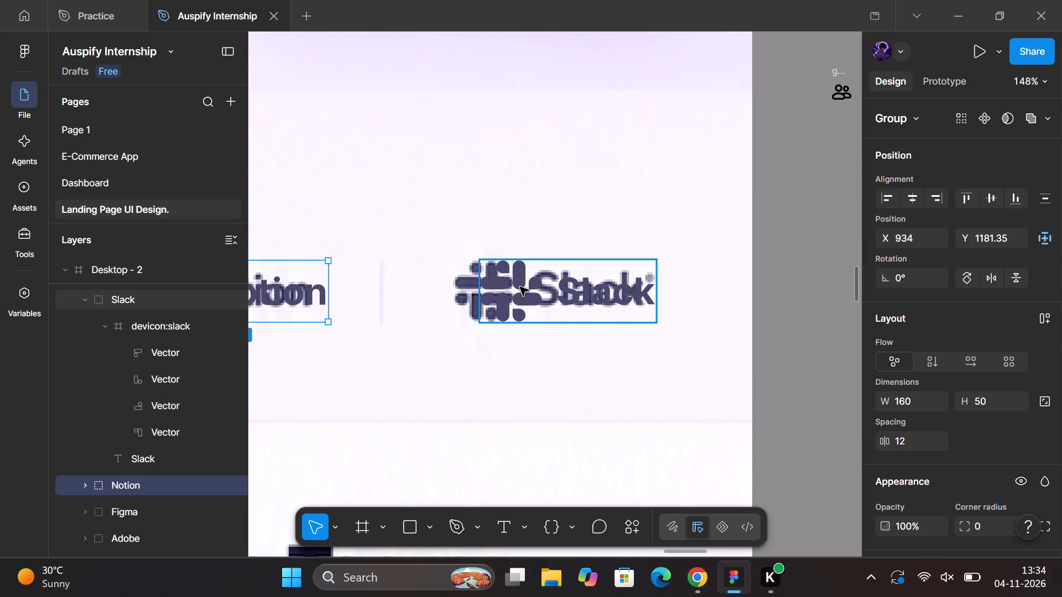
{"action": "left_click", "coordinate": [795, 326]}
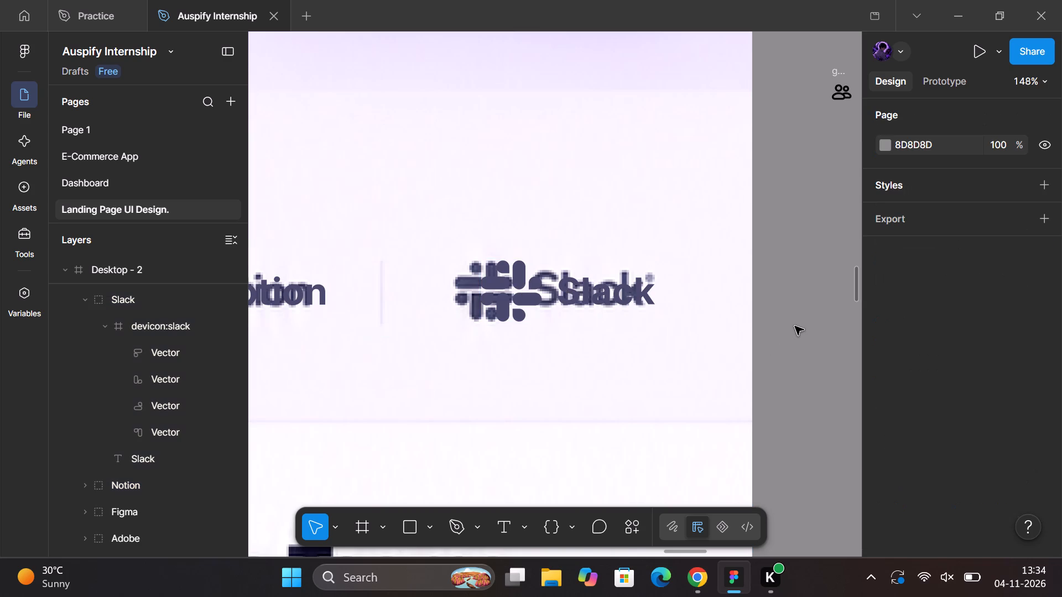
{"action": "scroll", "coordinate": [795, 326], "scroll_direction": "right", "scroll_amount": 1}
{"action": "scroll", "coordinate": [795, 326], "scroll_direction": "left", "scroll_amount": 1}
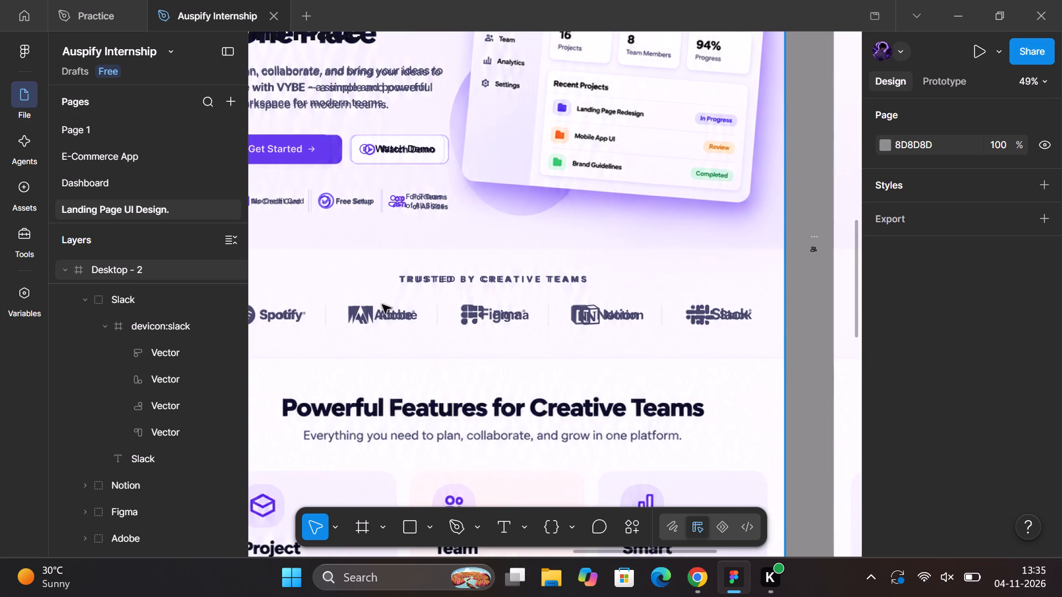
Collapse the devicon:slack frame and the Slack group in the layer list.
{"action": "left_click", "coordinate": [106, 332]}
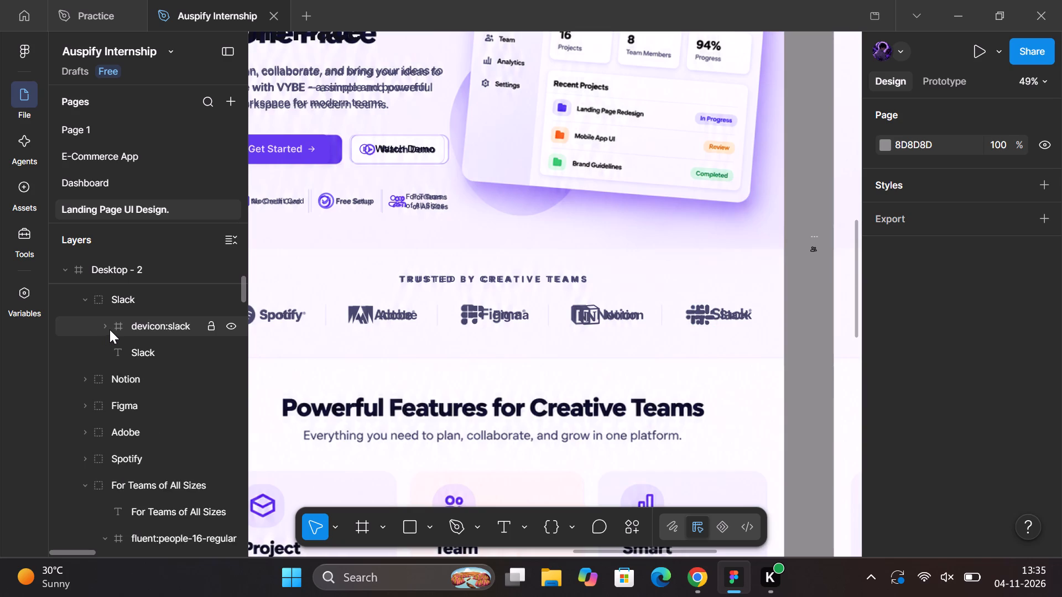
{"action": "left_click", "coordinate": [80, 293]}
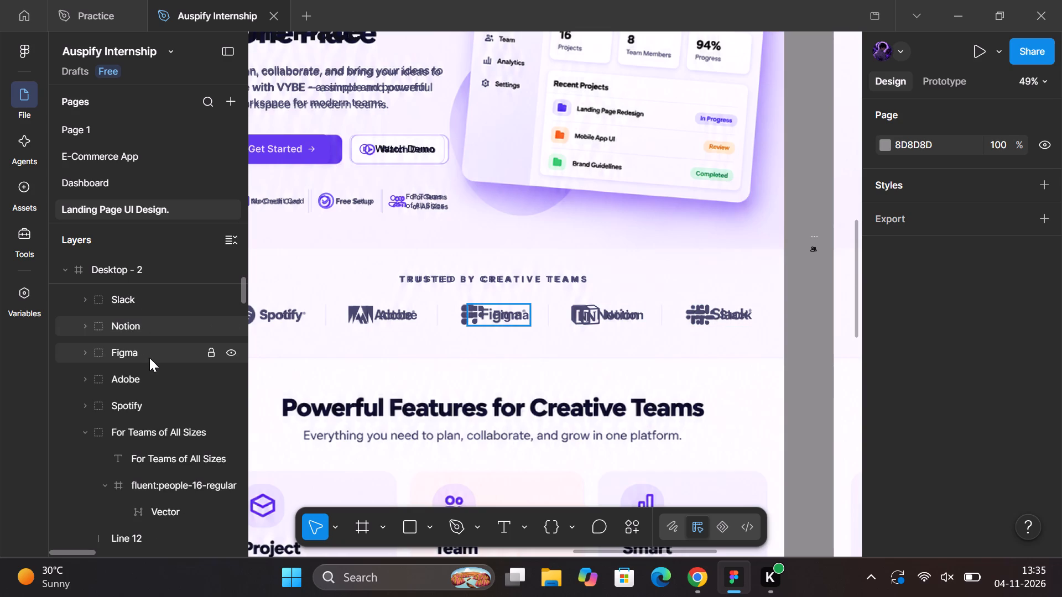
Check the dimensions of the Adobe, Figma and Spotify logo groups and the gap between Spotify and Adobe.
{"action": "left_click", "coordinate": [375, 323]}
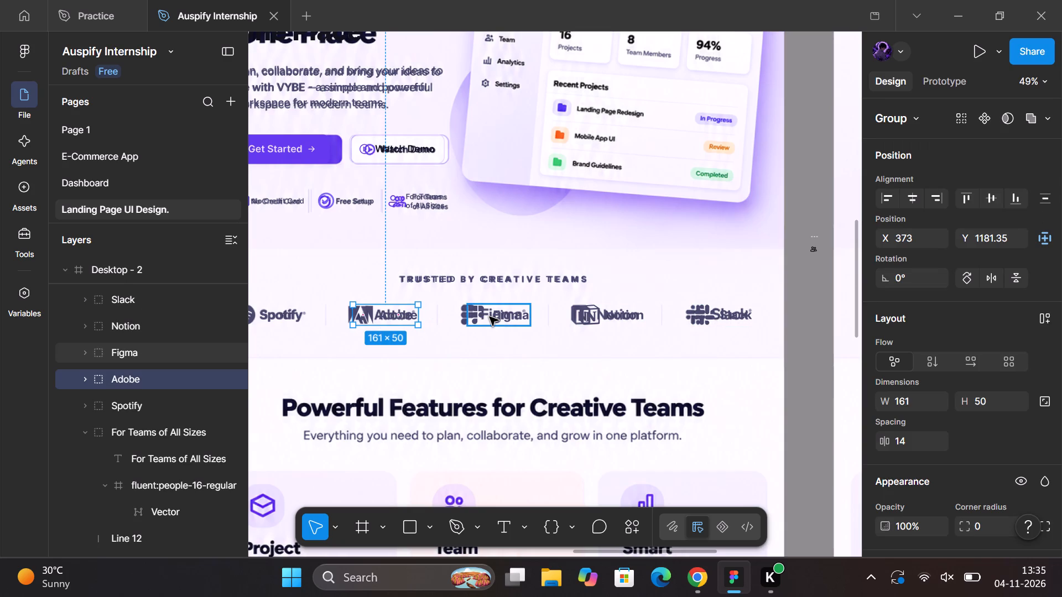
{"action": "left_click", "coordinate": [490, 317]}
{"action": "scroll", "coordinate": [490, 317], "scroll_direction": "right", "scroll_amount": 1}
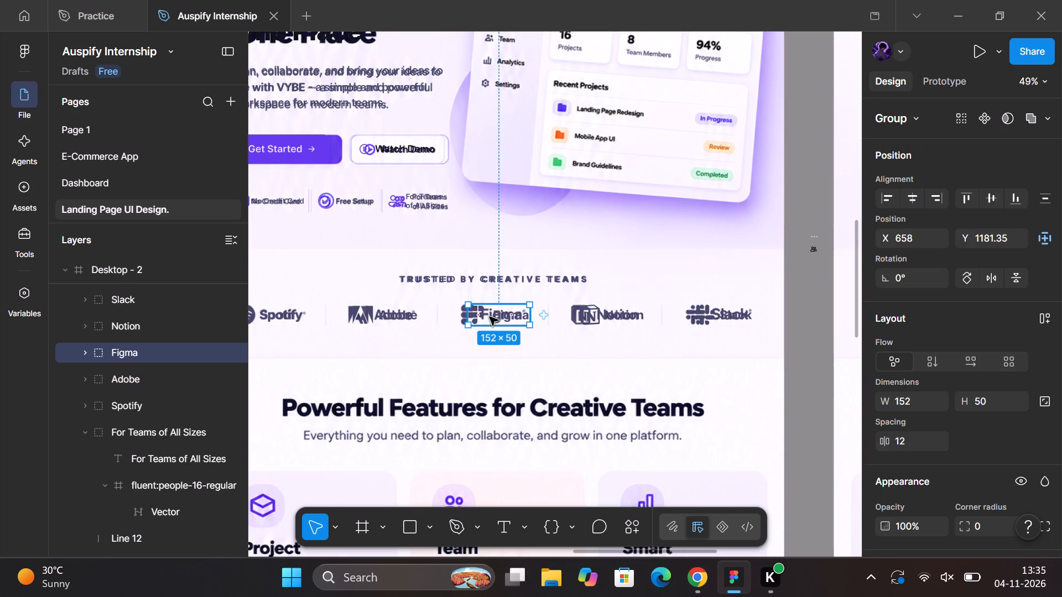
{"action": "scroll", "coordinate": [490, 317], "scroll_direction": "right", "scroll_amount": 1}
{"action": "left_click", "coordinate": [364, 309]}
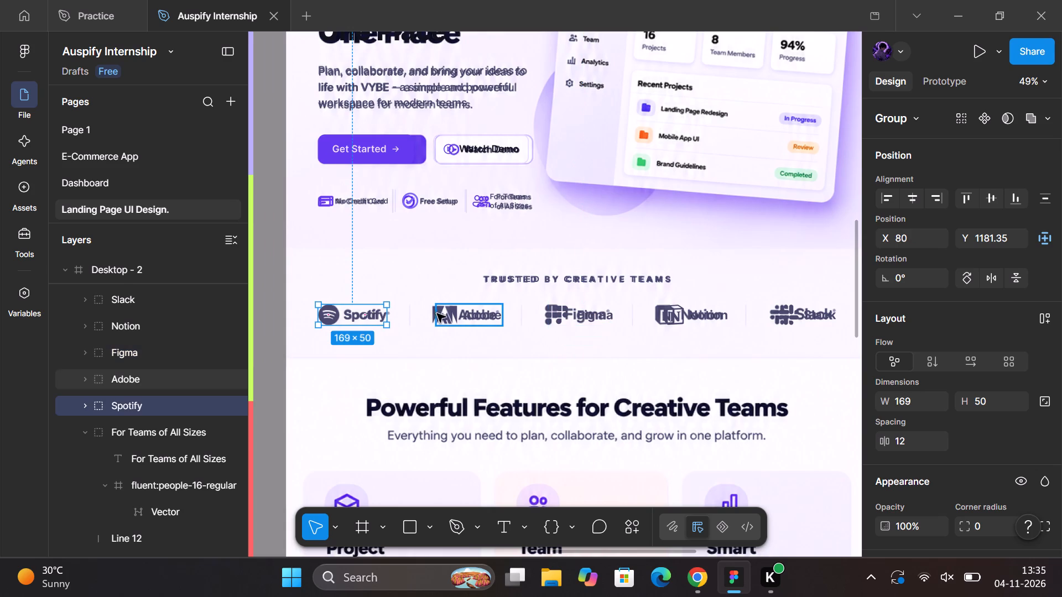
{"action": "left_click", "coordinate": [444, 314], "text": "shift"}
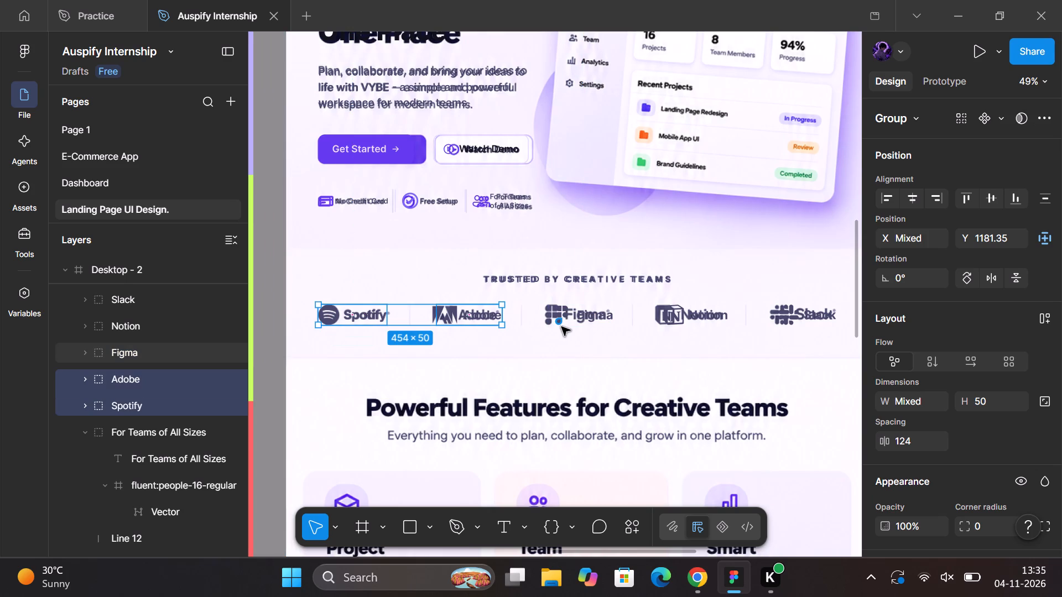
{"action": "key", "text": "ctrl+z"}
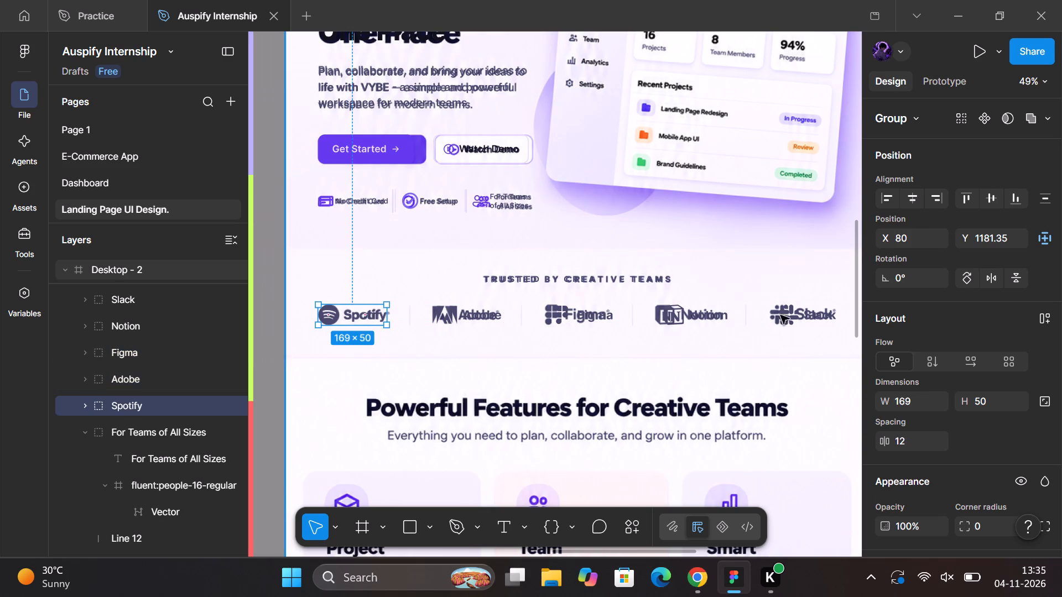
Resize the Slack logo group to a width of 142, and raise the width to 143.
{"action": "left_click", "coordinate": [796, 314]}
{"action": "scroll", "coordinate": [796, 314], "scroll_direction": "left", "scroll_amount": 2}
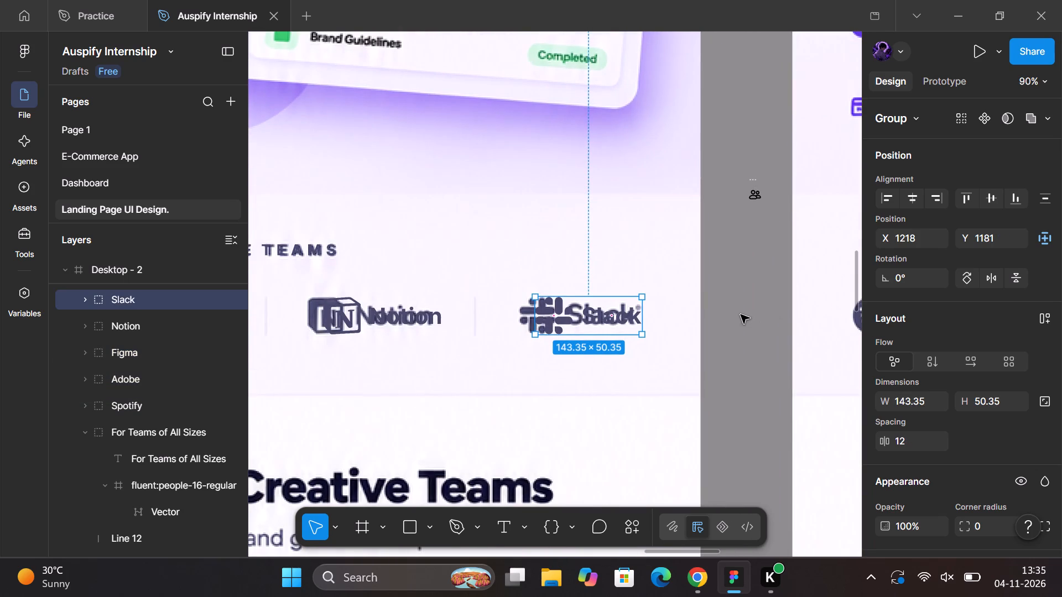
{"action": "left_click", "coordinate": [912, 405]}
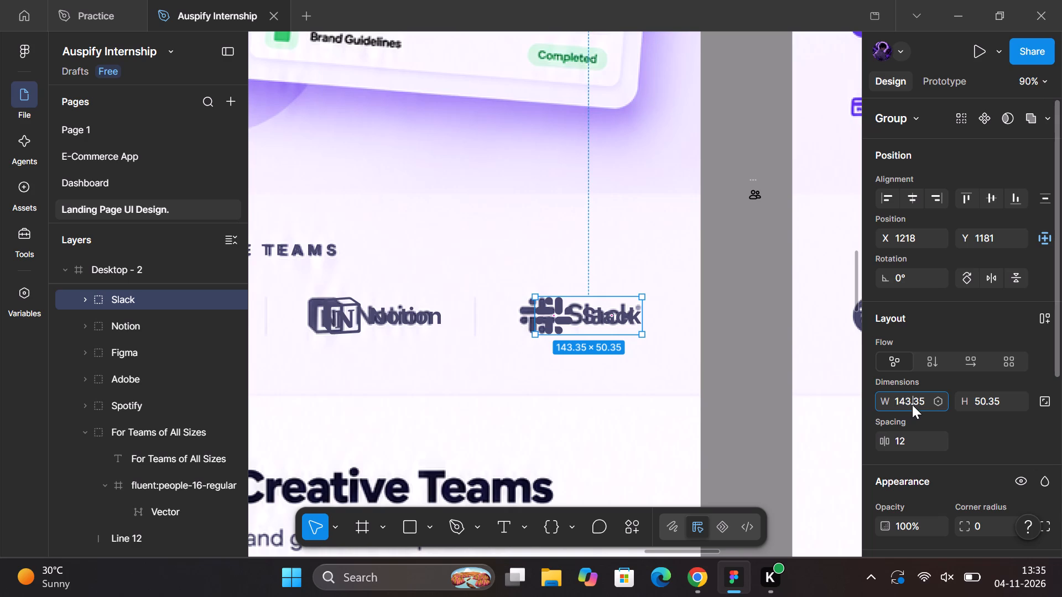
{"action": "type", "text": "142"}
{"action": "key", "text": "Return"}
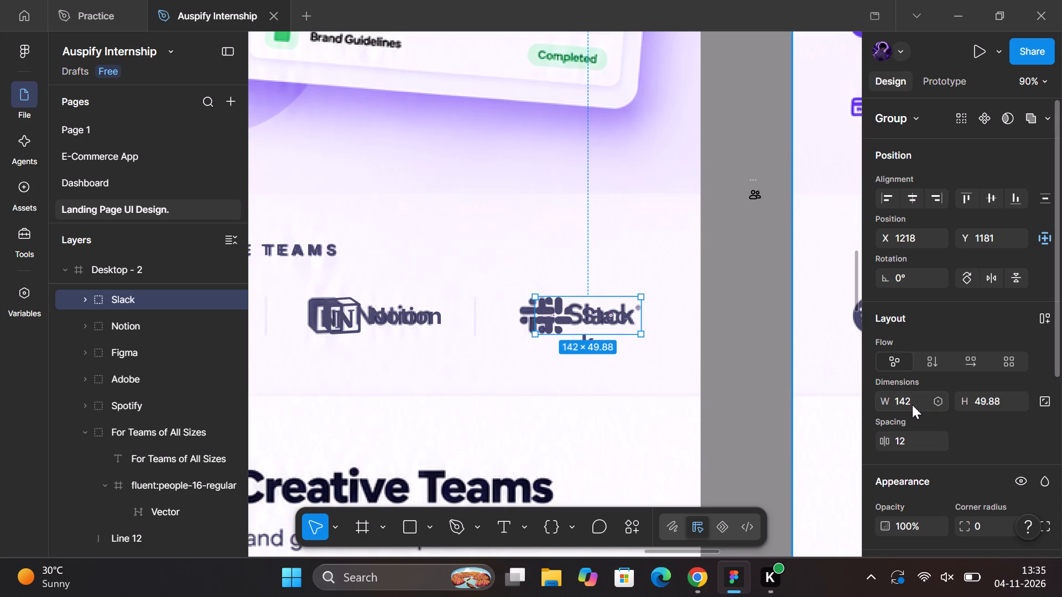
{"action": "left_click", "coordinate": [912, 405]}
{"action": "key", "text": "Up"}
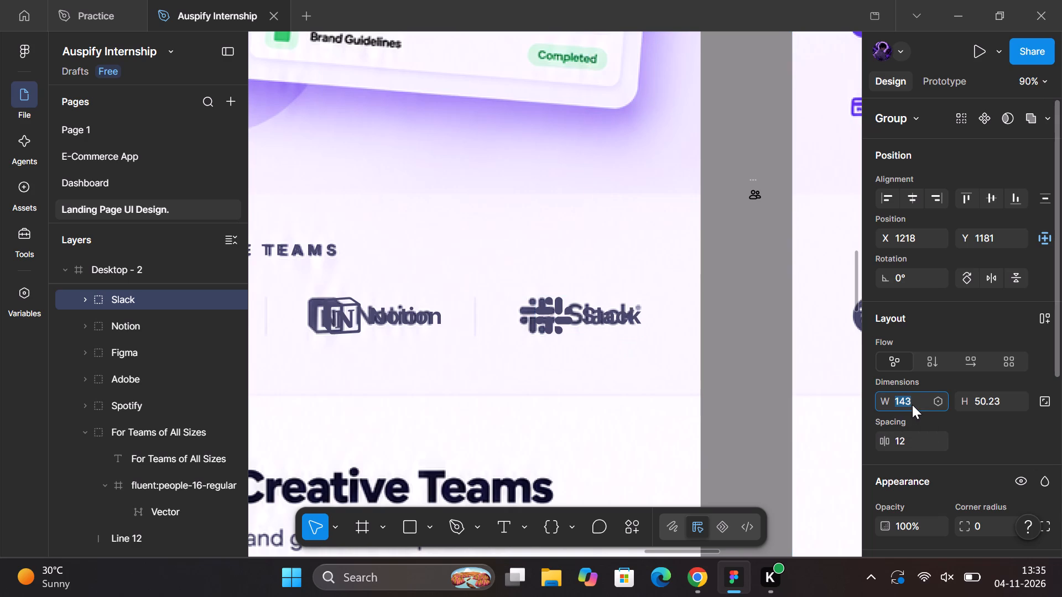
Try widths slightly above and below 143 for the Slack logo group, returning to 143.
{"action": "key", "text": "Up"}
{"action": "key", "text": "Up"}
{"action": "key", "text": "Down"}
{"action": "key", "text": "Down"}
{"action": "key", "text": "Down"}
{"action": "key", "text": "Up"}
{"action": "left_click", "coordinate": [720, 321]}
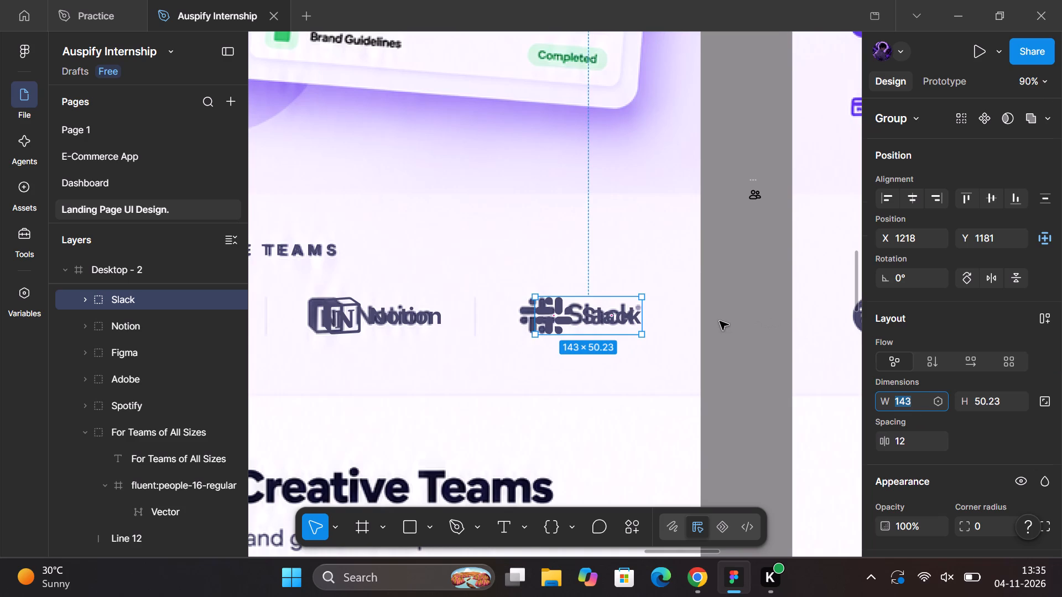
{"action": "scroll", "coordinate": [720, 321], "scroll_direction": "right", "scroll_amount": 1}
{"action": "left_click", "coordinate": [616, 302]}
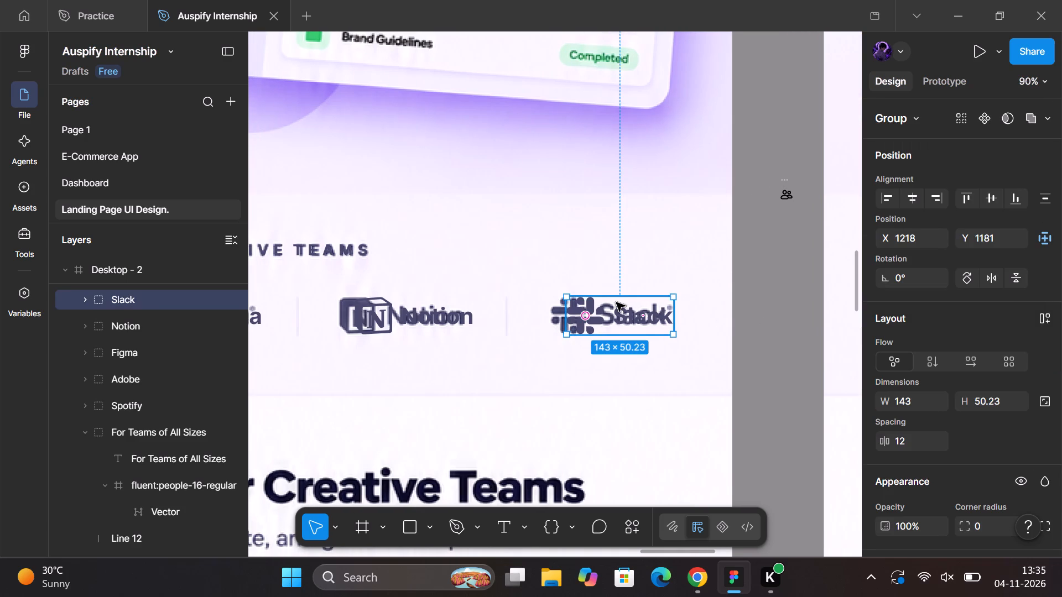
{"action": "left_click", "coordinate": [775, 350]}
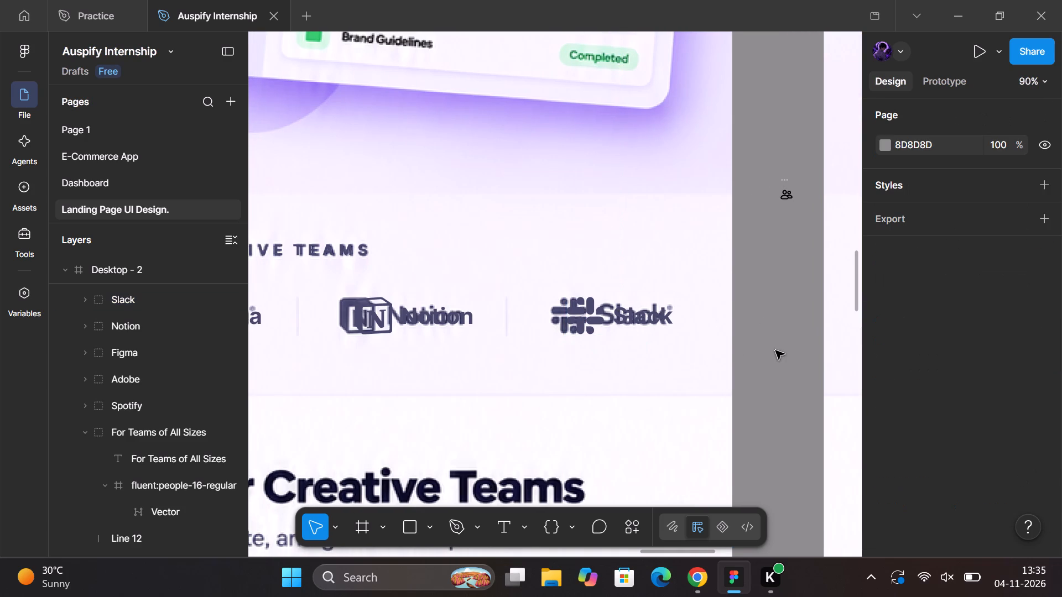
Draw a horizontal line 80 wide and align it to the Desktop - 2 frame's right edge, beside the Slack logo.
{"action": "key", "text": "l"}
{"action": "left_click_drag", "start_coordinate": [775, 350], "coordinate": [758, 349]}
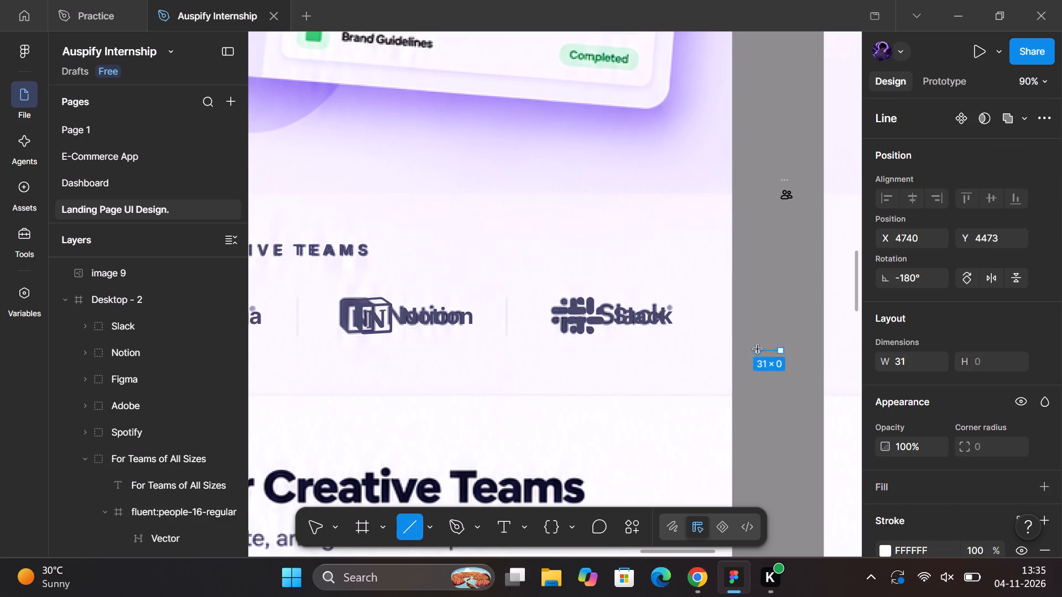
{"action": "left_click_drag", "start_coordinate": [758, 349], "coordinate": [757, 349]}
{"action": "left_click", "coordinate": [913, 357]}
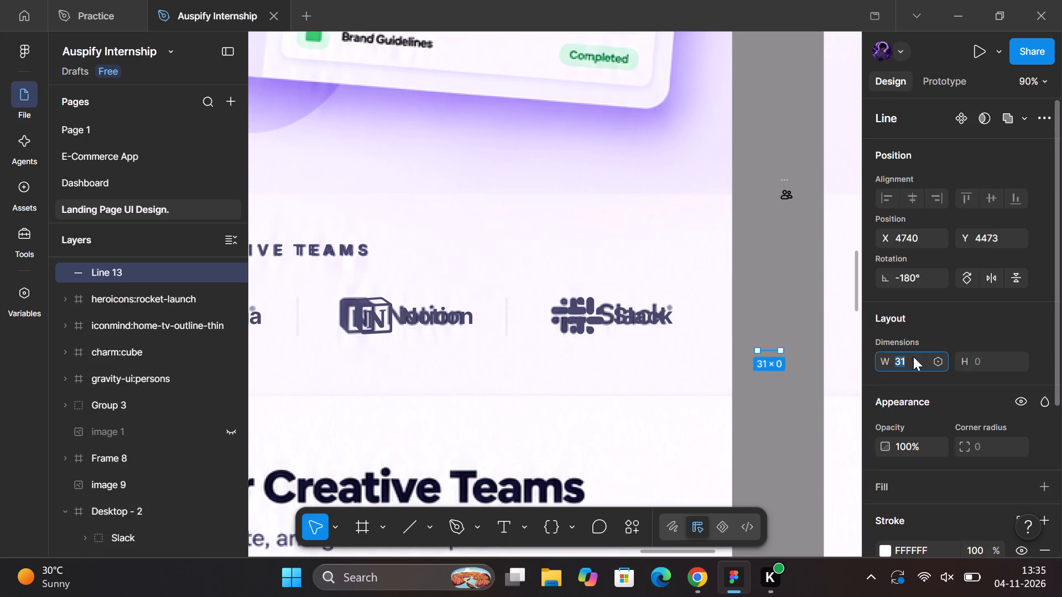
{"action": "type", "text": "80"}
{"action": "key", "text": "Return"}
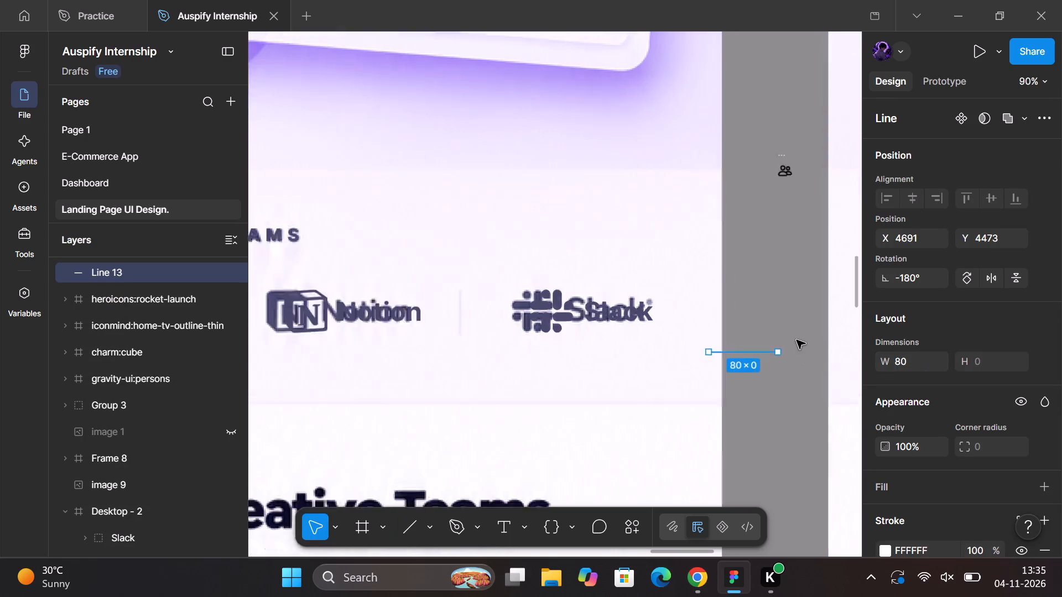
{"action": "left_click_drag", "start_coordinate": [701, 364], "coordinate": [606, 309]}
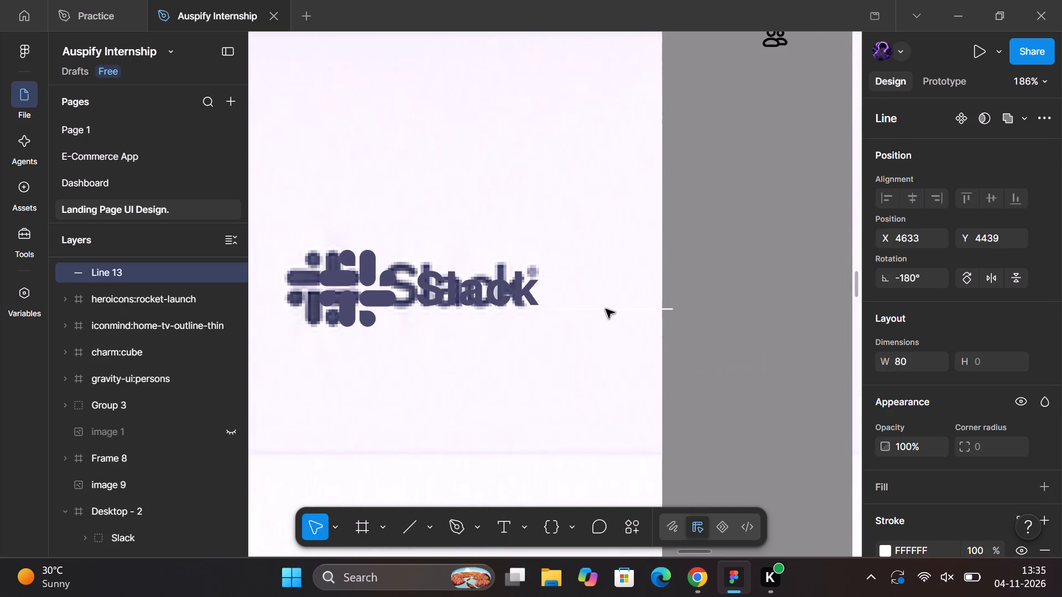
{"action": "left_click_drag", "start_coordinate": [606, 309], "coordinate": [599, 302]}
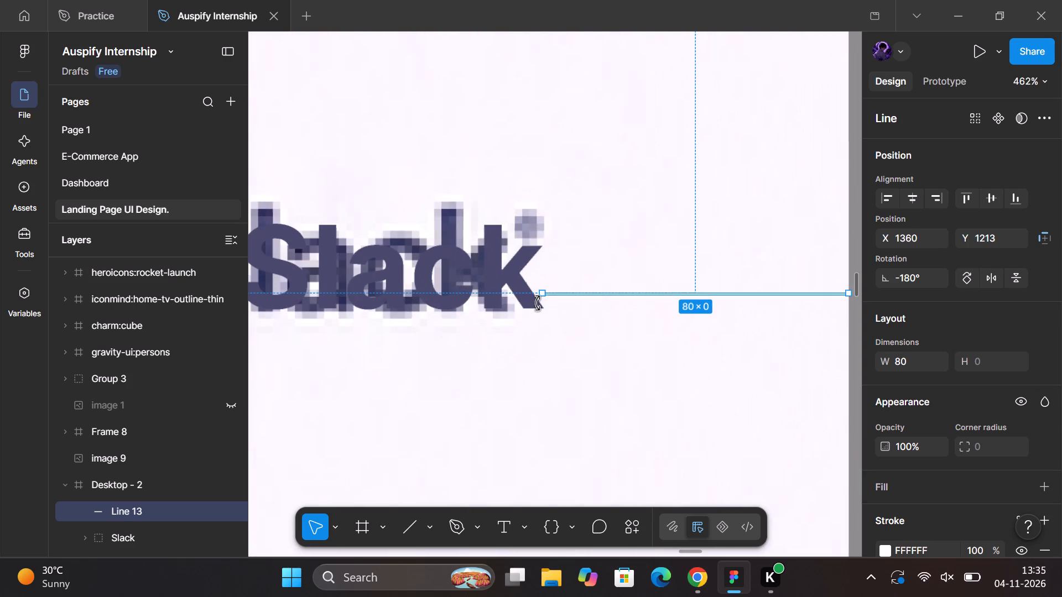
{"action": "left_click", "coordinate": [941, 202]}
Shift the Slack logo group to X 1217 so its right edge meets the start of the 80-wide guide line.
{"action": "left_click", "coordinate": [443, 279]}
{"action": "key", "text": "Left"}
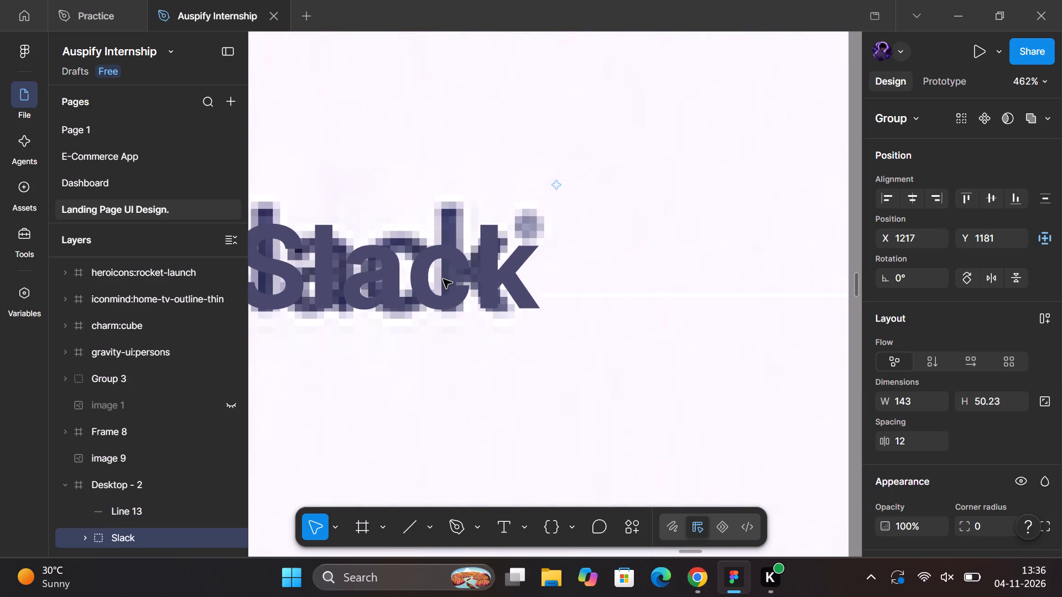
{"action": "key", "text": "Left"}
{"action": "key", "text": "Left"}
{"action": "key", "text": "Left"}
{"action": "key", "text": "Right"}
{"action": "key", "text": "Right"}
{"action": "key", "text": "Right"}
{"action": "key", "text": "Right"}
{"action": "key", "text": "Right"}
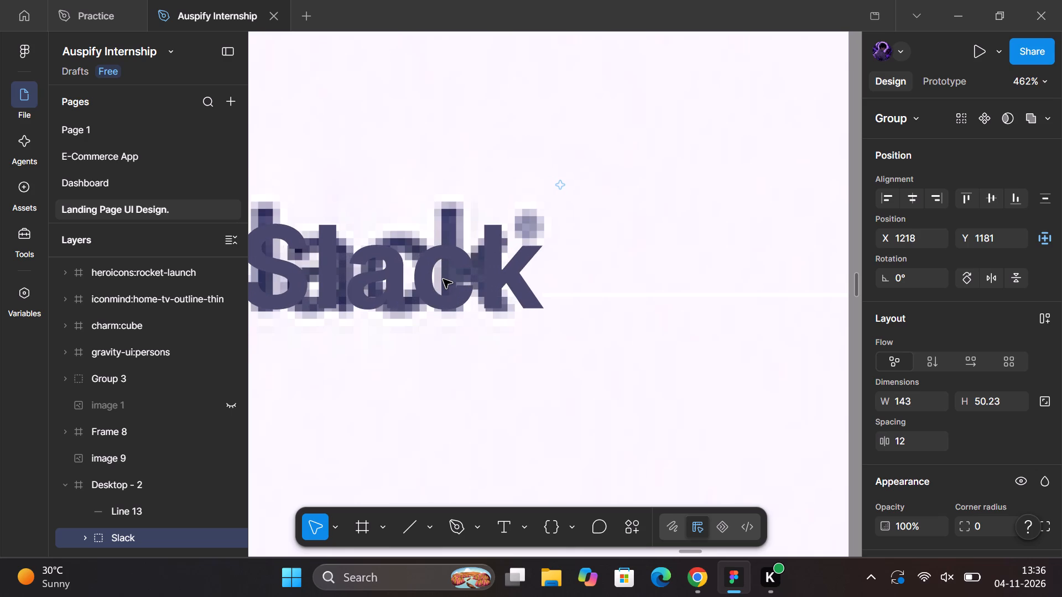
{"action": "left_click_drag", "start_coordinate": [442, 279], "coordinate": [419, 279]}
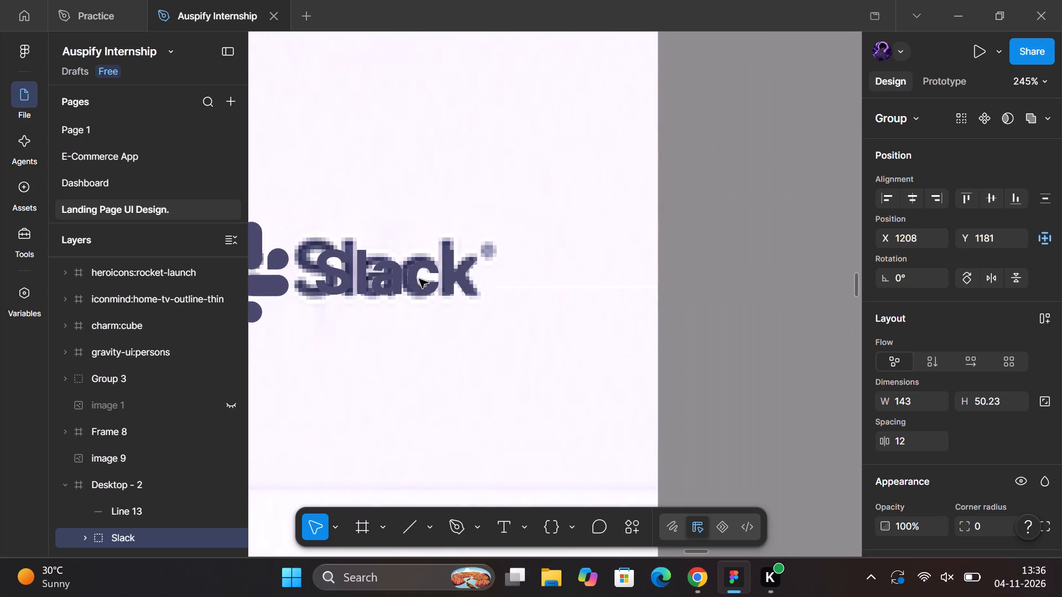
{"action": "left_click_drag", "start_coordinate": [419, 279], "coordinate": [436, 279]}
Center the Figma logo group horizontally in the Desktop - 2 frame.
{"action": "scroll", "coordinate": [436, 279], "scroll_direction": "right", "scroll_amount": 2}
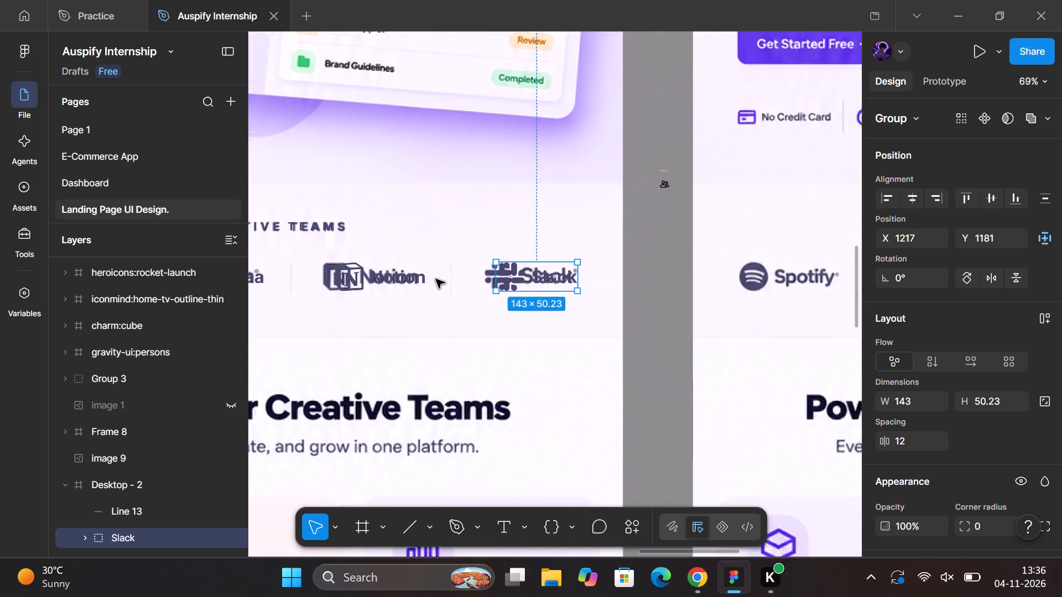
{"action": "scroll", "coordinate": [436, 279], "scroll_direction": "right", "scroll_amount": 2}
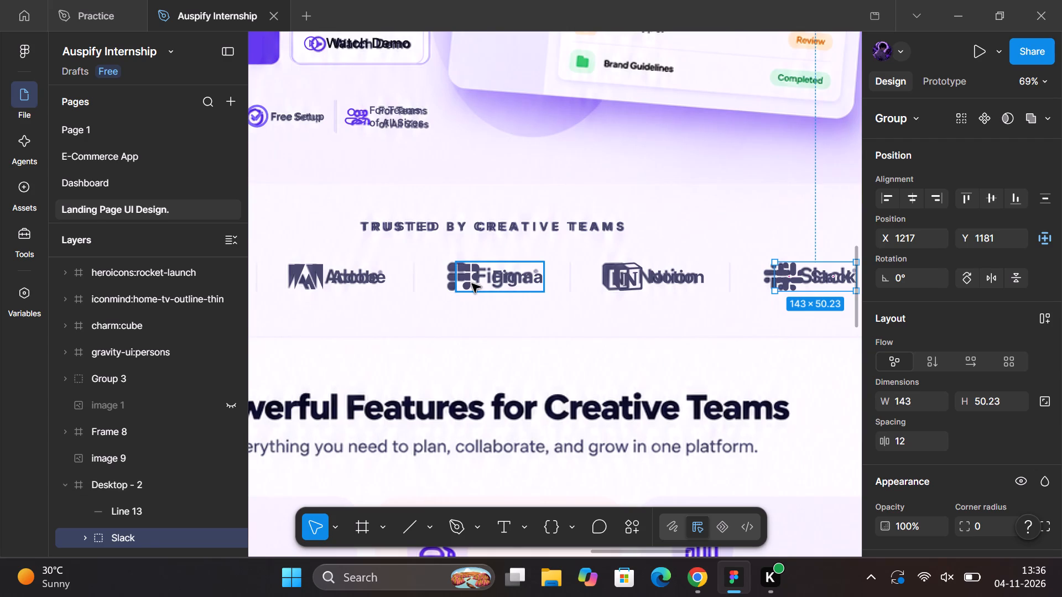
{"action": "left_click", "coordinate": [472, 284]}
{"action": "left_click", "coordinate": [908, 201]}
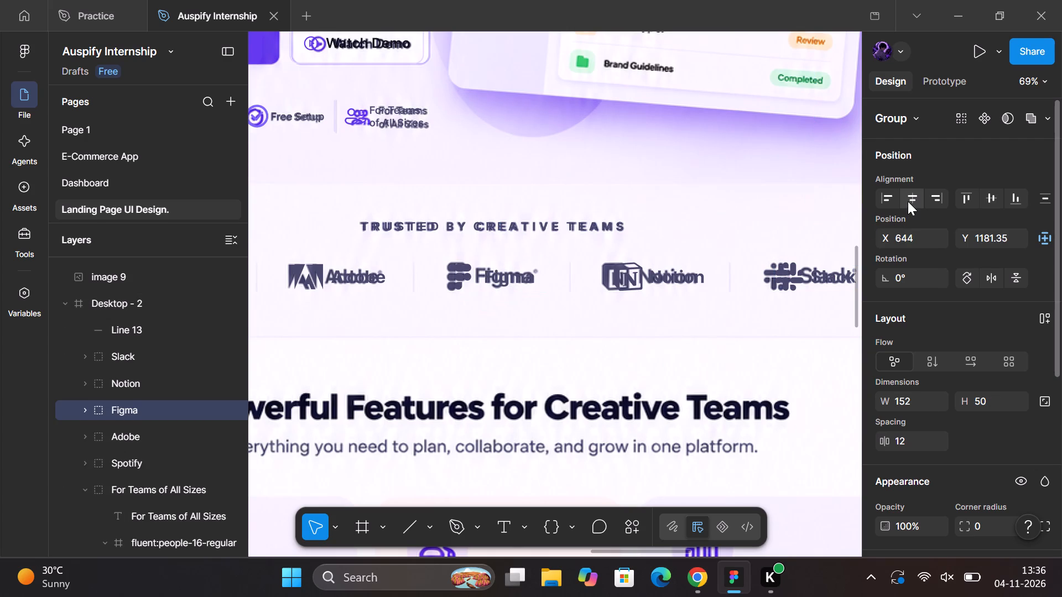
Space the Notion logo evenly between Figma and Slack at X 927, and the Adobe logo between Spotify and Figma at X 366.
{"action": "left_click", "coordinate": [645, 280]}
{"action": "left_click", "coordinate": [645, 280]}
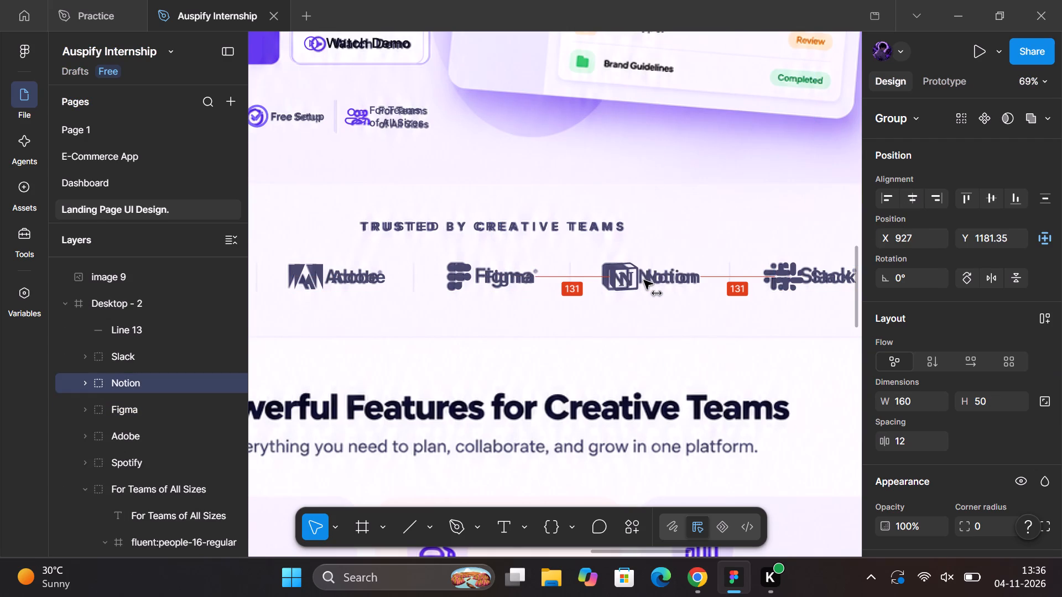
{"action": "scroll", "coordinate": [644, 280], "scroll_direction": "right", "scroll_amount": 1}
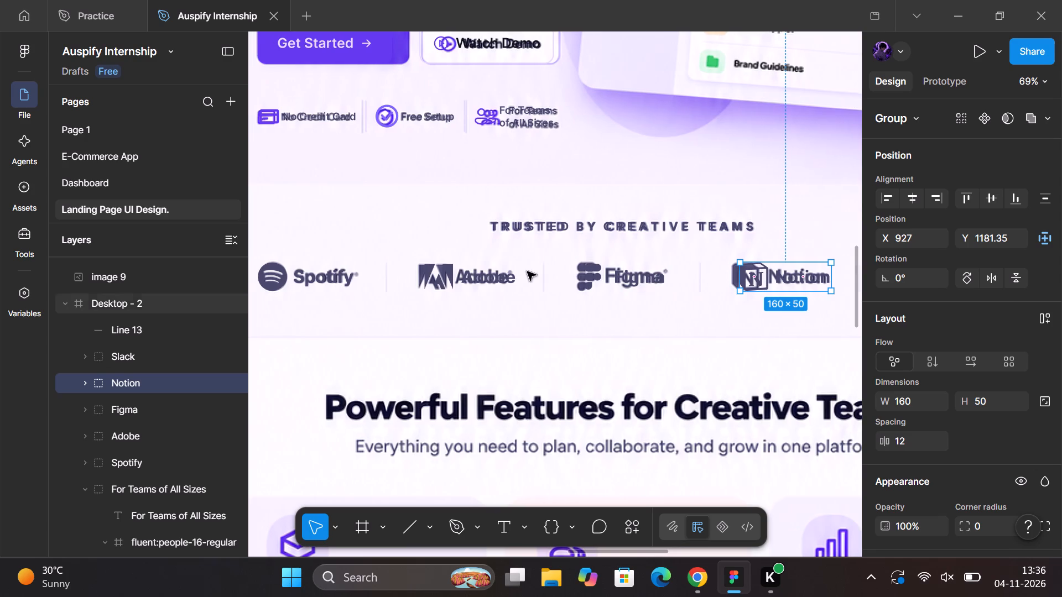
{"action": "left_click", "coordinate": [482, 273]}
{"action": "left_click", "coordinate": [482, 273], "text": "shift"}
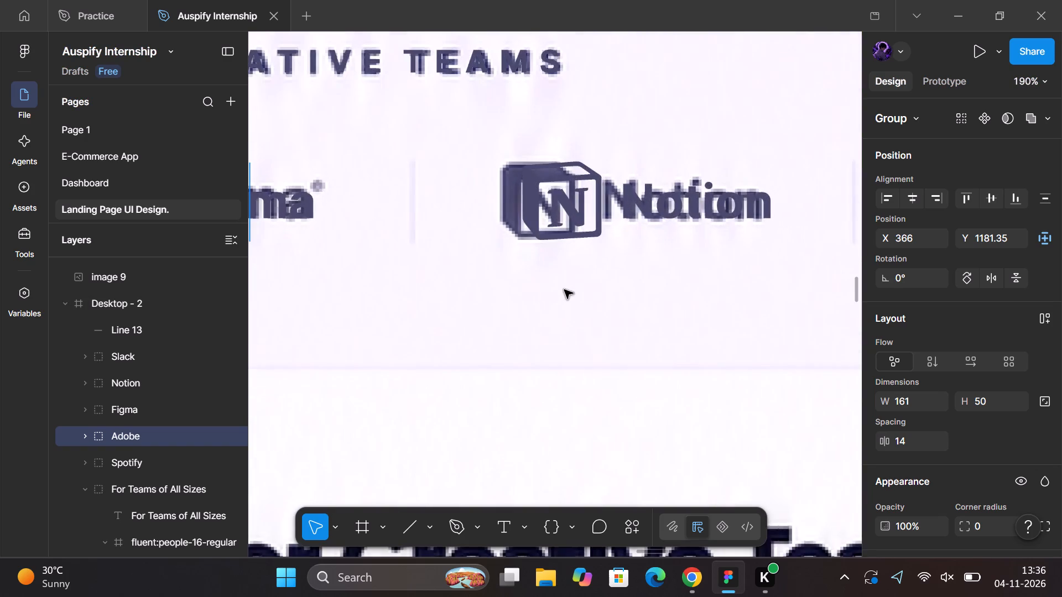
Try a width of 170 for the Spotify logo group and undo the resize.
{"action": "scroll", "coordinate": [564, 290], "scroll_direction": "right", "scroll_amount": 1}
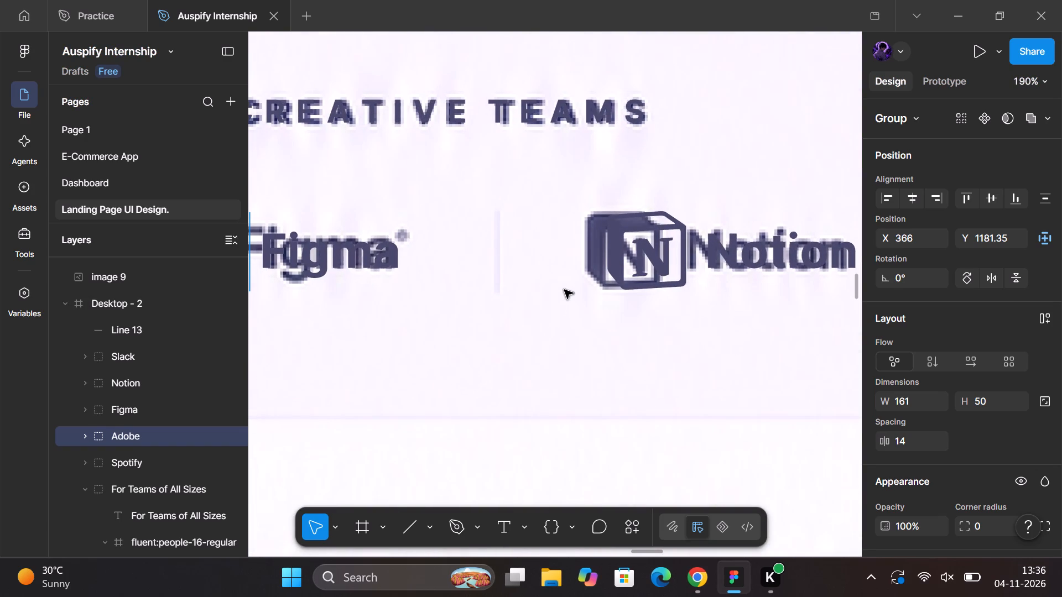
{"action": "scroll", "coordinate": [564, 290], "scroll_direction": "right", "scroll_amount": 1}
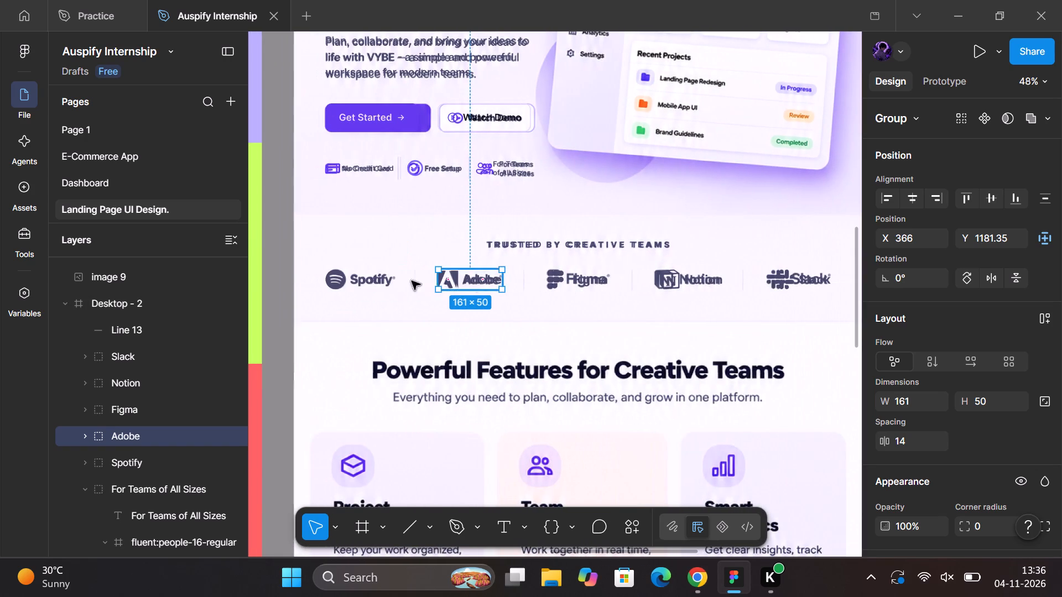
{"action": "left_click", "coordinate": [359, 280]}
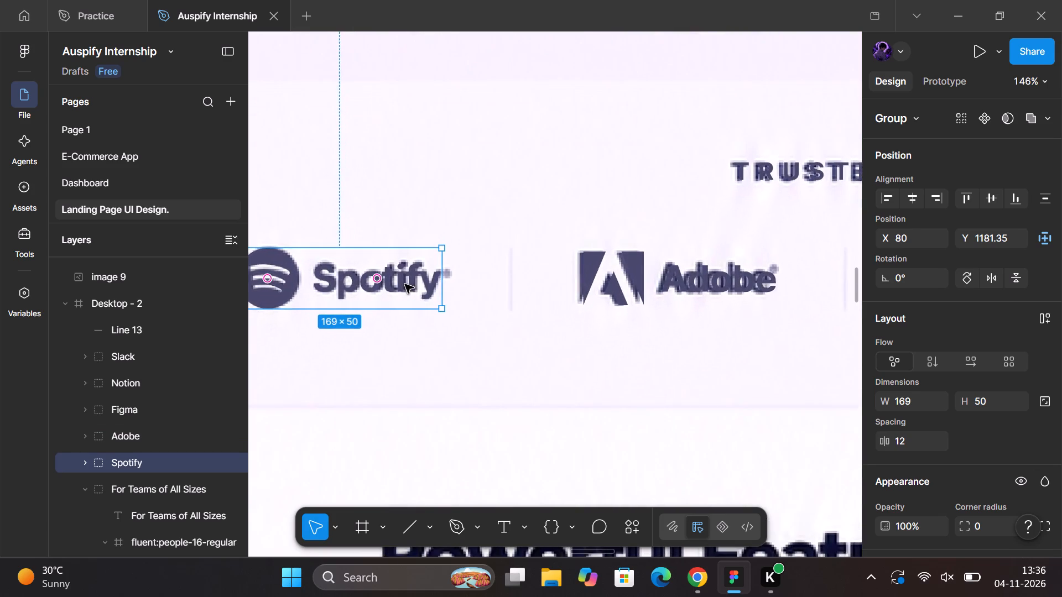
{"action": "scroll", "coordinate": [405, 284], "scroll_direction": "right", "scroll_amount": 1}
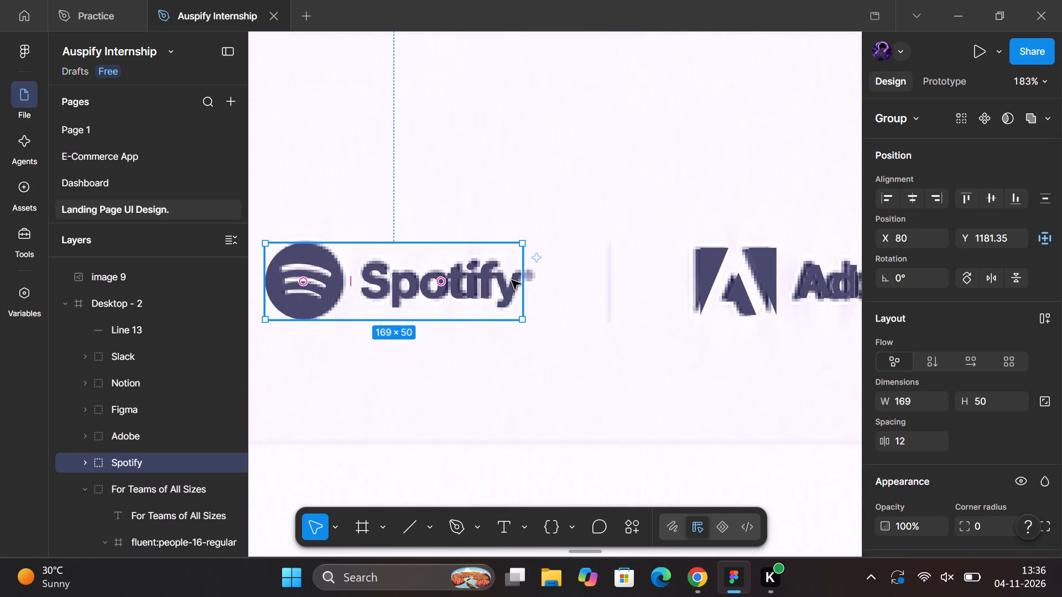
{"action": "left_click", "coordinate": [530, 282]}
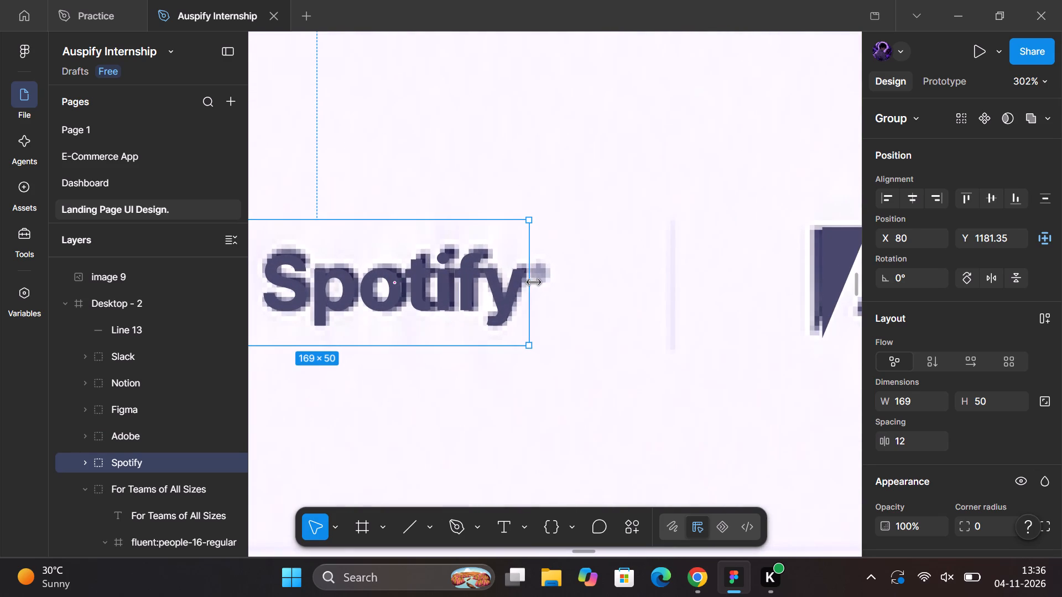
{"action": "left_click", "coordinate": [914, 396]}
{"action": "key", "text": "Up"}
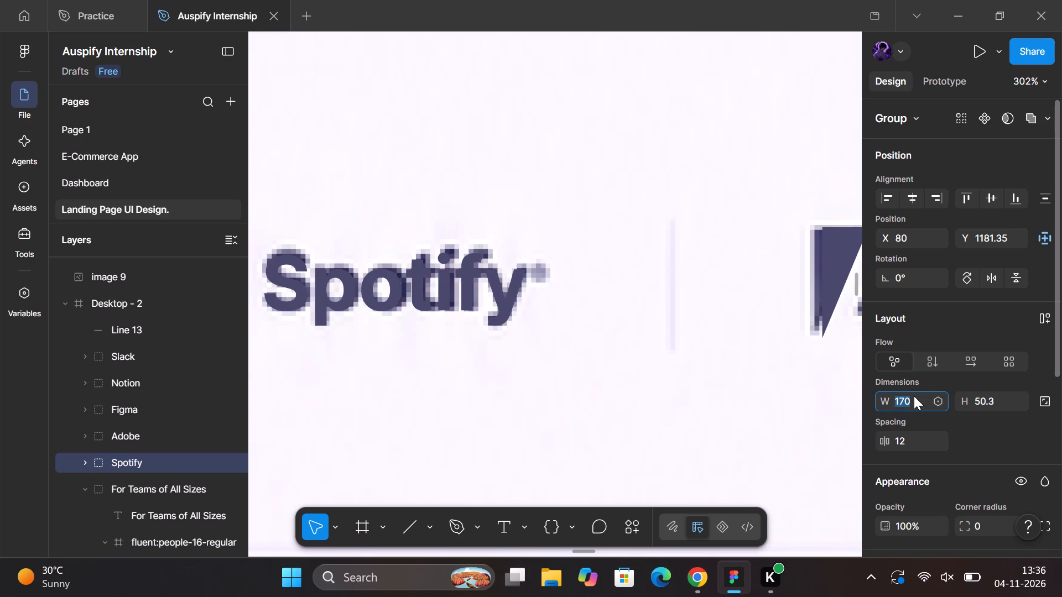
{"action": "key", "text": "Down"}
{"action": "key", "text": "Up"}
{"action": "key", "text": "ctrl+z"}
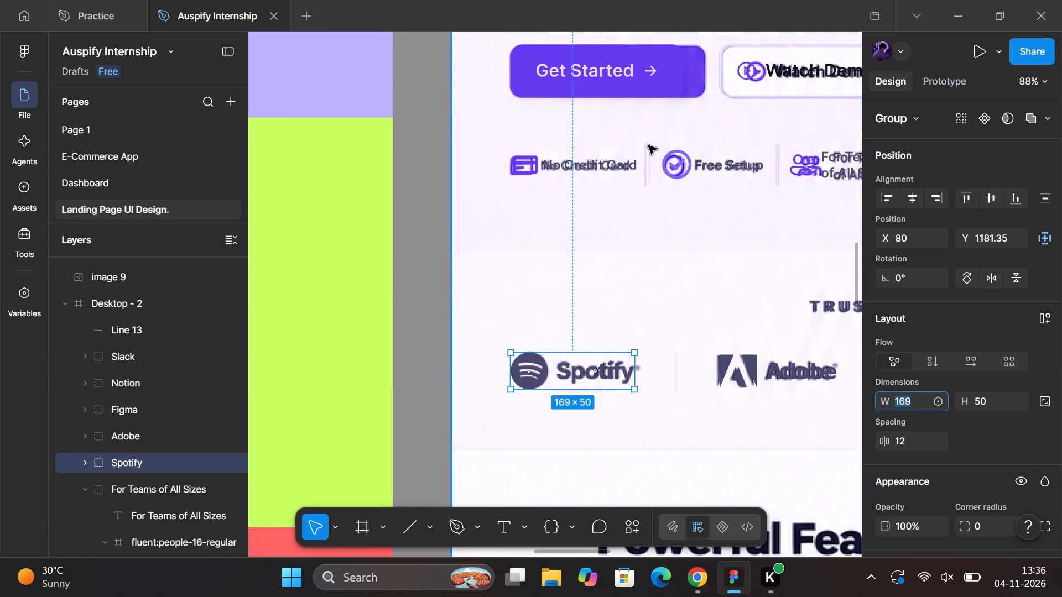
Bring the vertical divider beside No Credit Card down between the Spotify and Adobe logos, at Y 1181.
{"action": "left_click", "coordinate": [648, 161]}
{"action": "left_click_drag", "start_coordinate": [648, 161], "coordinate": [648, 166]}
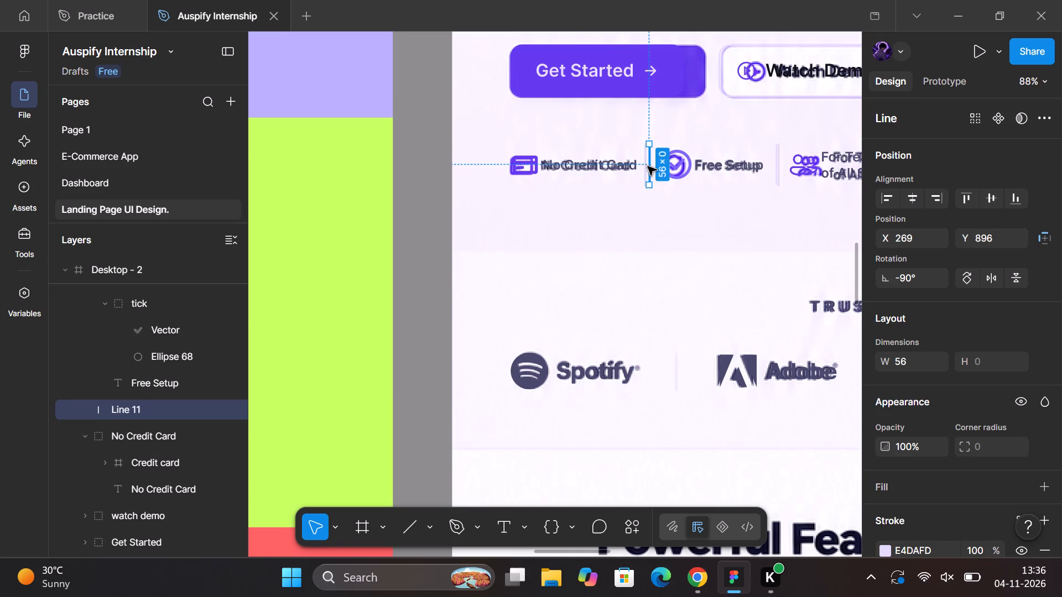
{"action": "left_click_drag", "start_coordinate": [648, 166], "coordinate": [650, 370]}
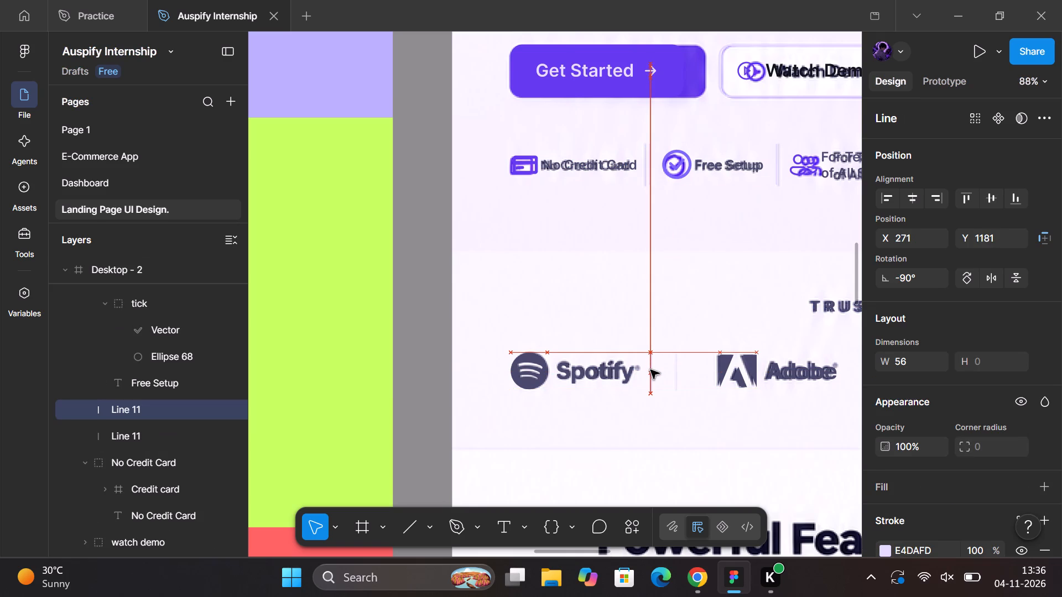
{"action": "left_click_drag", "start_coordinate": [650, 370], "coordinate": [655, 370]}
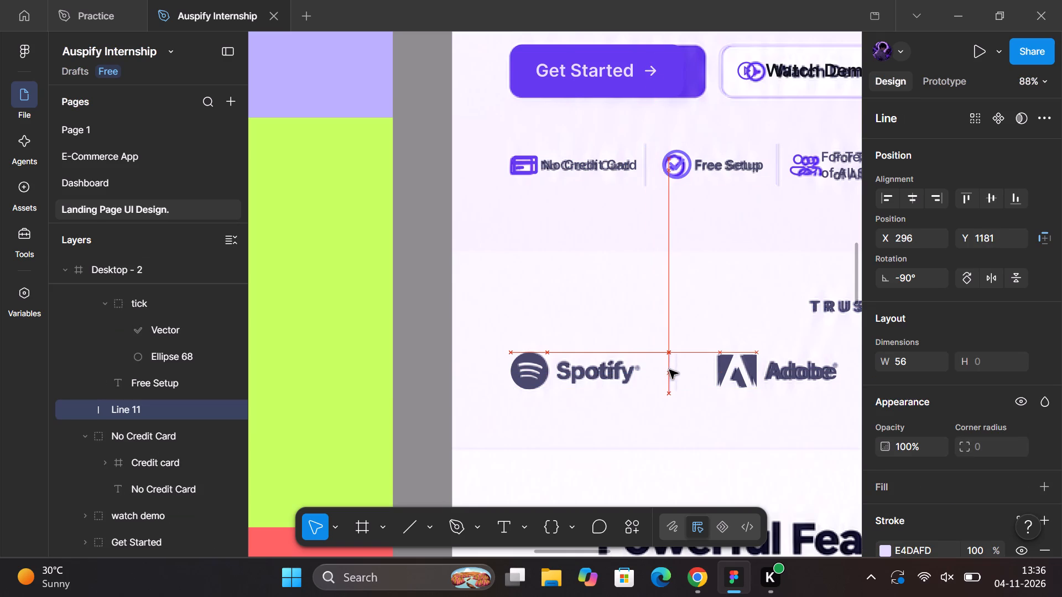
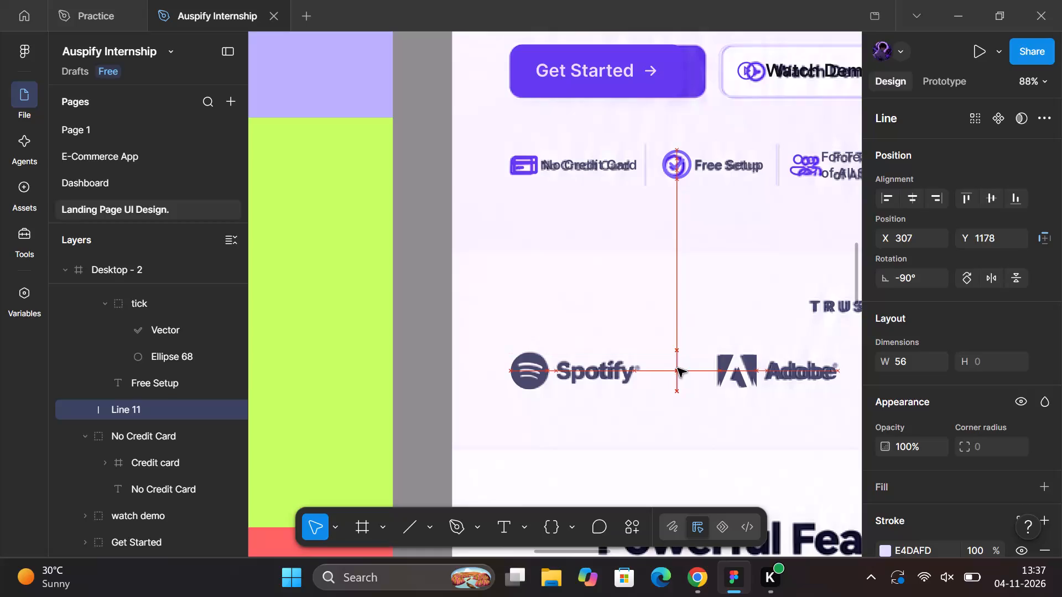
Center the vertical divider in the gap between the Spotify and Adobe logos by shifting it to X 306.
{"action": "left_click", "coordinate": [678, 368]}
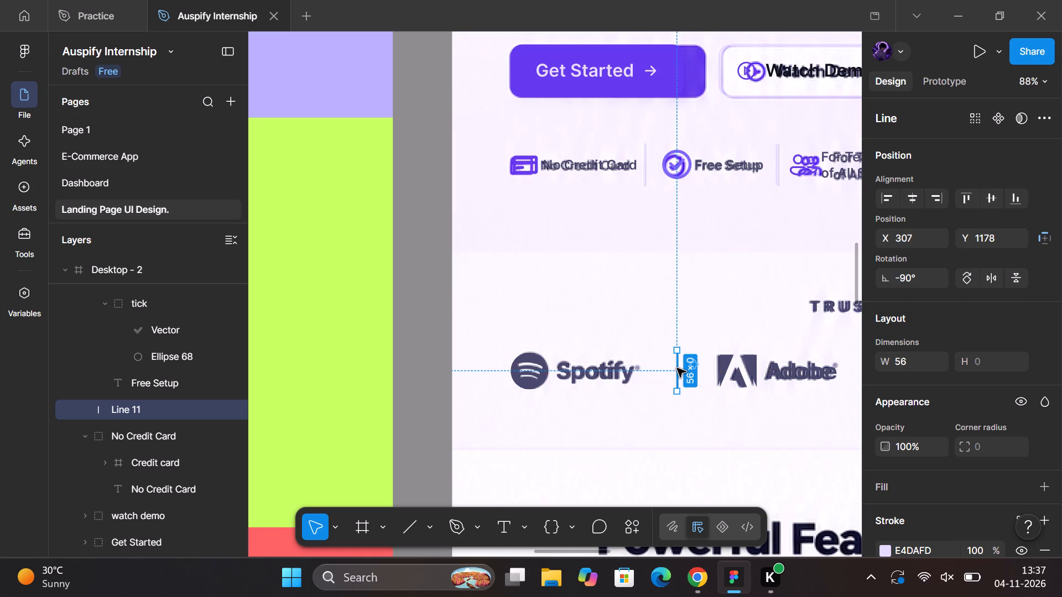
{"action": "left_click", "coordinate": [787, 390]}
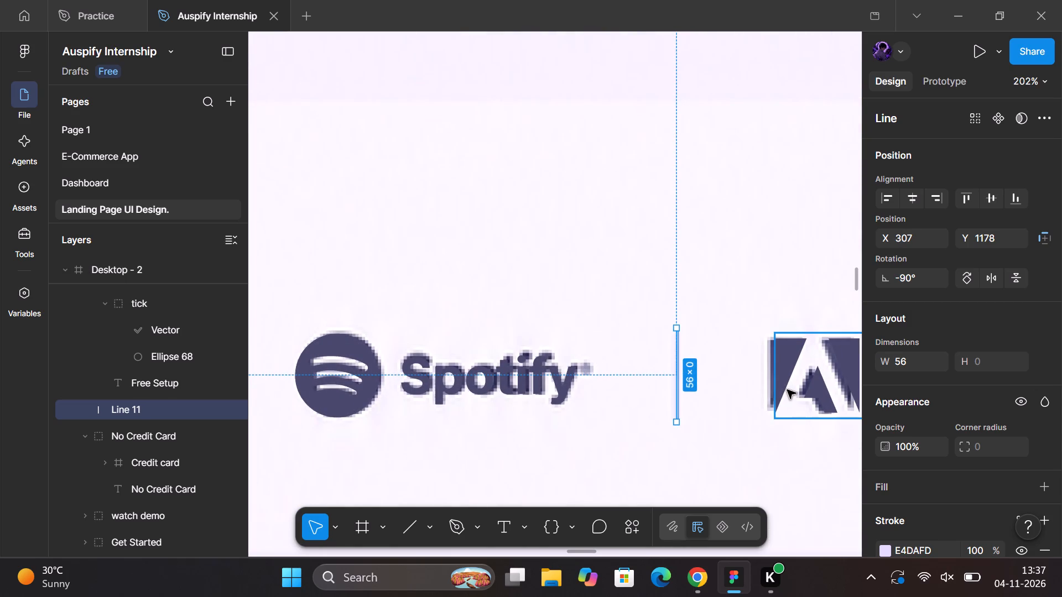
{"action": "left_click", "coordinate": [525, 389], "text": "shift"}
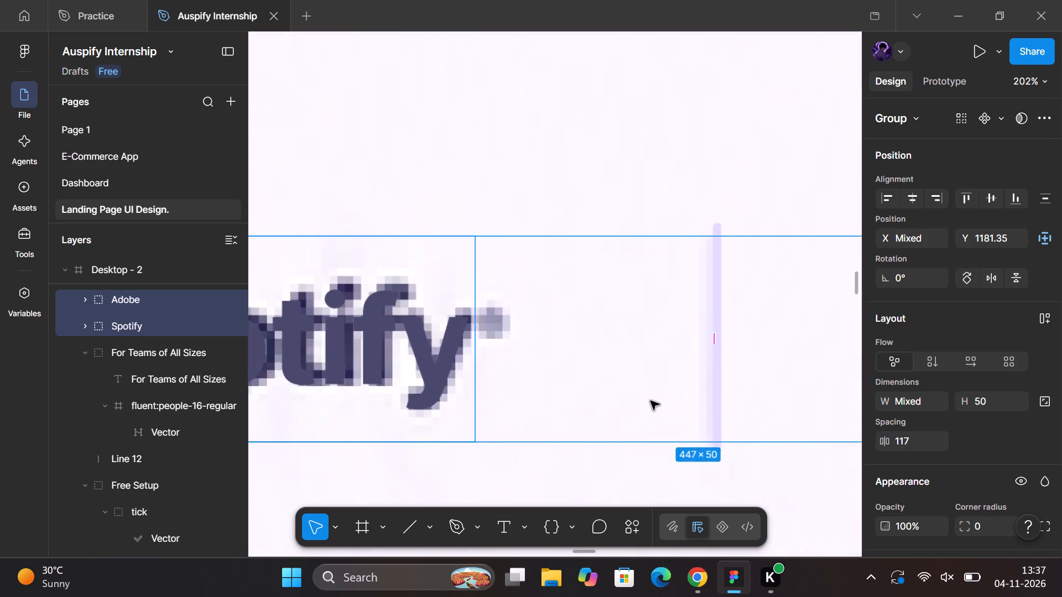
{"action": "scroll", "coordinate": [650, 401], "scroll_direction": "left", "scroll_amount": 1}
{"action": "scroll", "coordinate": [650, 401], "scroll_direction": "up", "scroll_amount": 1}
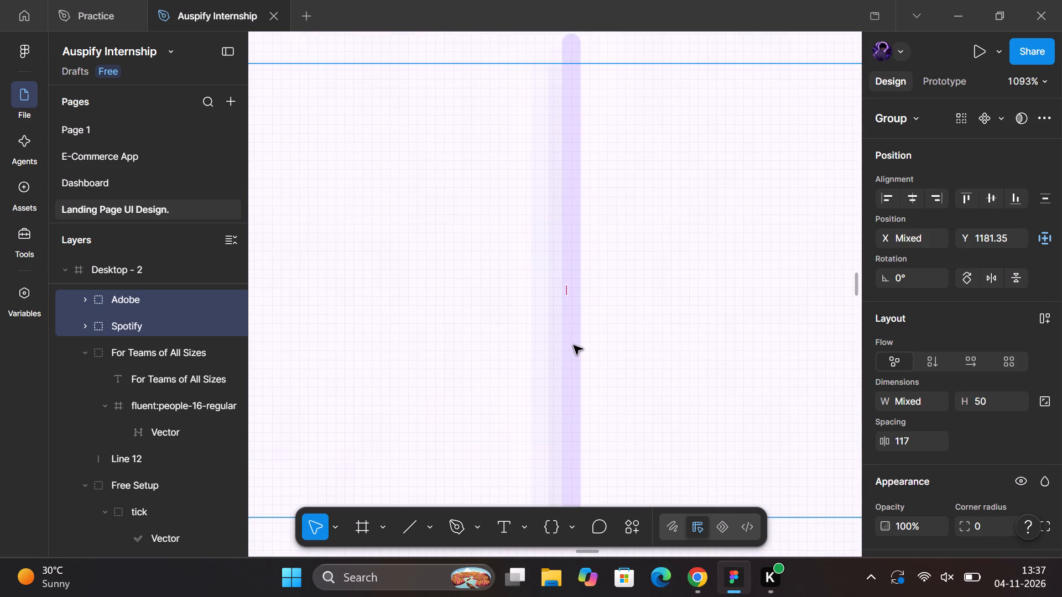
{"action": "left_click", "coordinate": [573, 345], "text": "ctrl"}
{"action": "key", "text": "Left"}
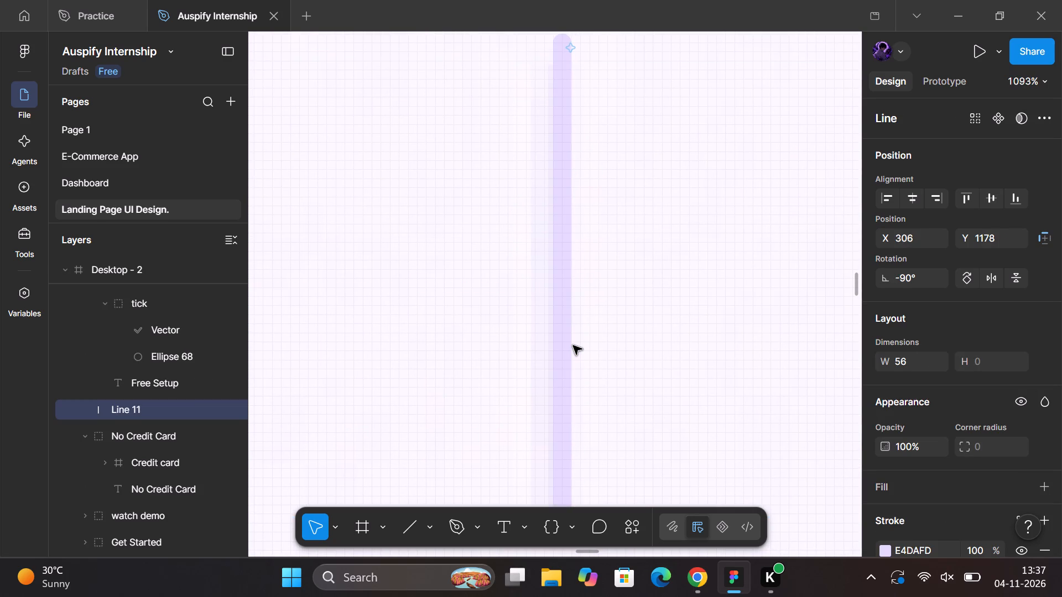
{"action": "left_click", "coordinate": [331, 310]}
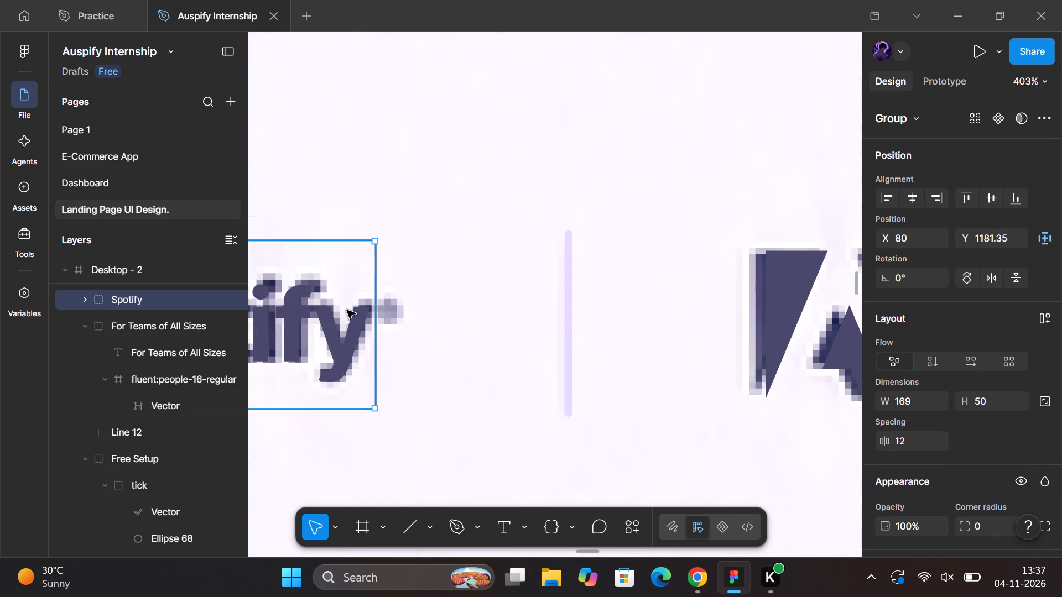
{"action": "left_click", "coordinate": [798, 327], "text": "shift"}
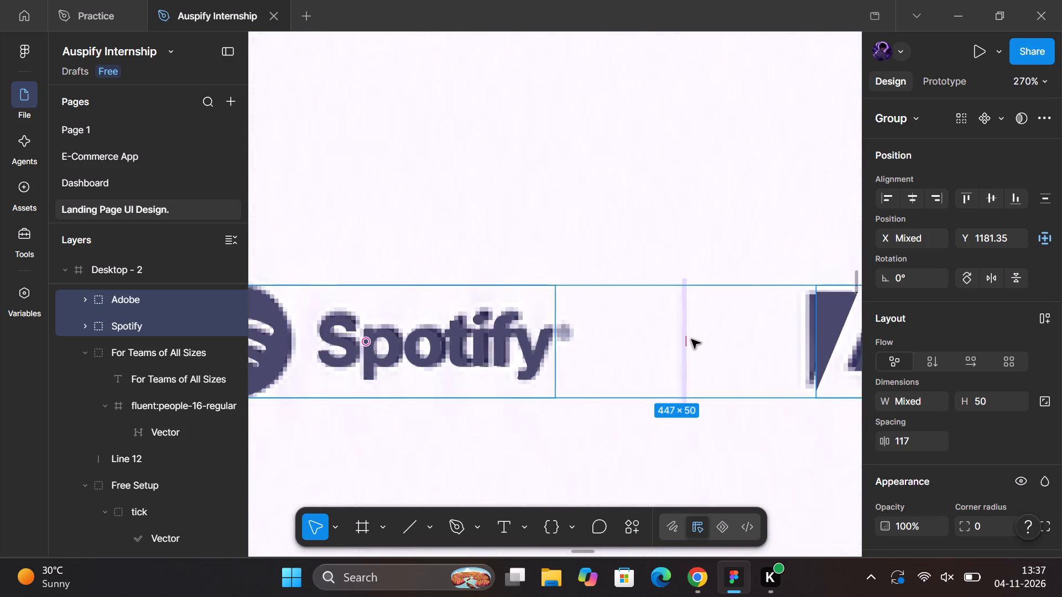
{"action": "scroll", "coordinate": [1009, 467], "scroll_direction": "down", "scroll_amount": 2}
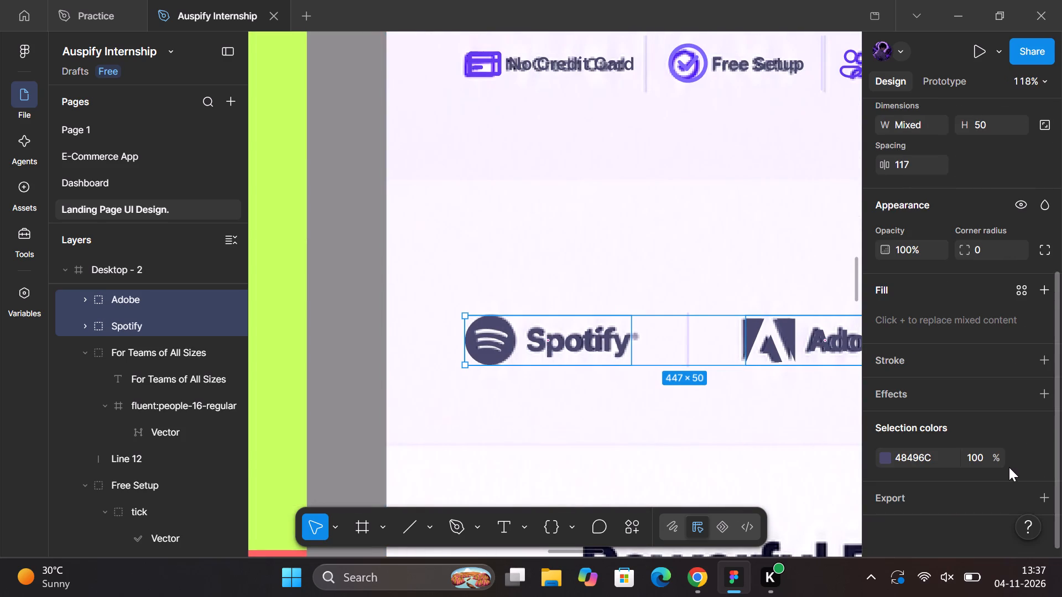
Duplicate the Spotify–Adobe divider into the gap between the Adobe and Figma logos, at the same height.
{"action": "left_click", "coordinate": [689, 355], "text": "ctrl"}
{"action": "scroll", "coordinate": [718, 366], "scroll_direction": "left", "scroll_amount": 1}
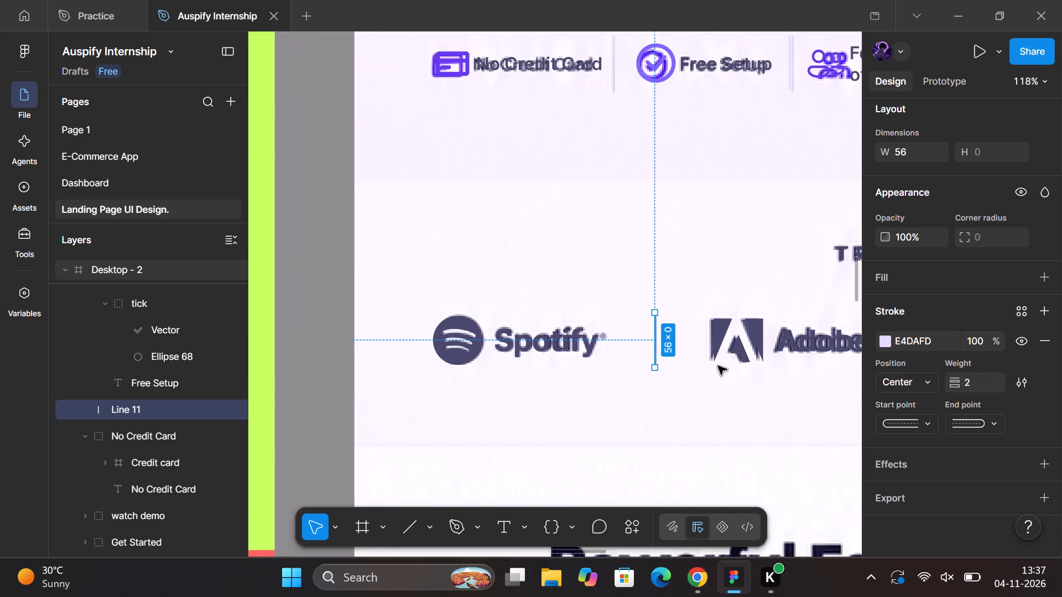
{"action": "scroll", "coordinate": [718, 366], "scroll_direction": "left", "scroll_amount": 2}
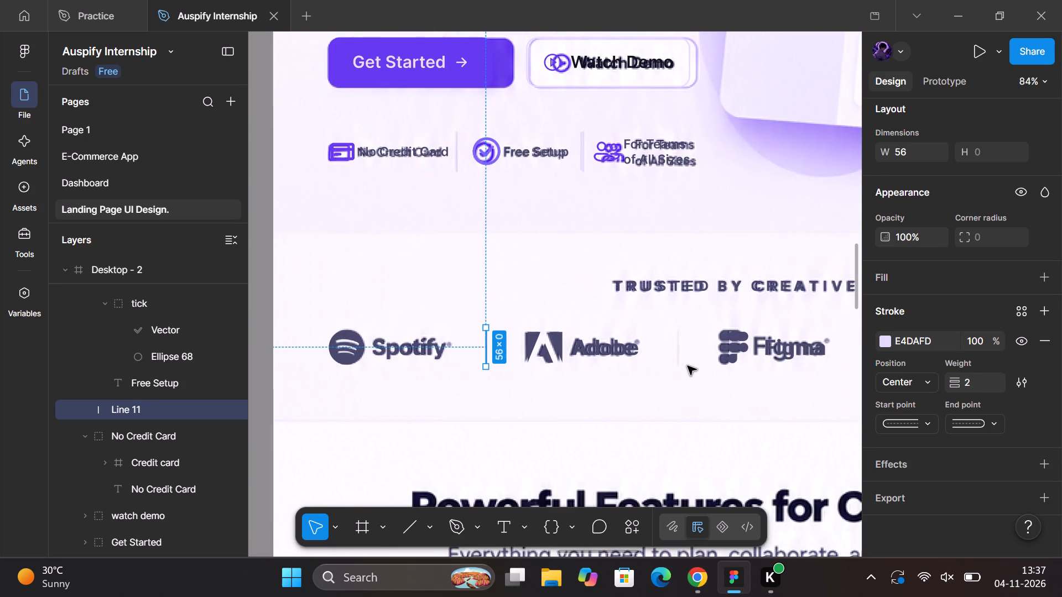
{"action": "left_click_drag", "start_coordinate": [486, 348], "coordinate": [486, 348]}
{"action": "left_click_drag", "start_coordinate": [486, 348], "coordinate": [669, 359]}
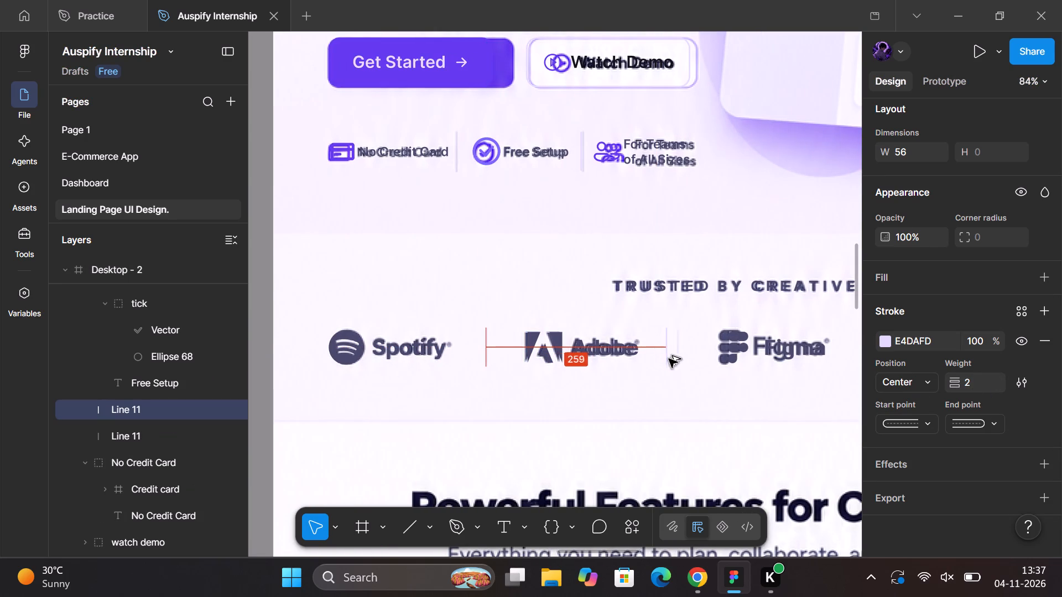
{"action": "left_click_drag", "start_coordinate": [669, 359], "coordinate": [679, 360]}
{"action": "scroll", "coordinate": [679, 360], "scroll_direction": "left", "scroll_amount": 1}
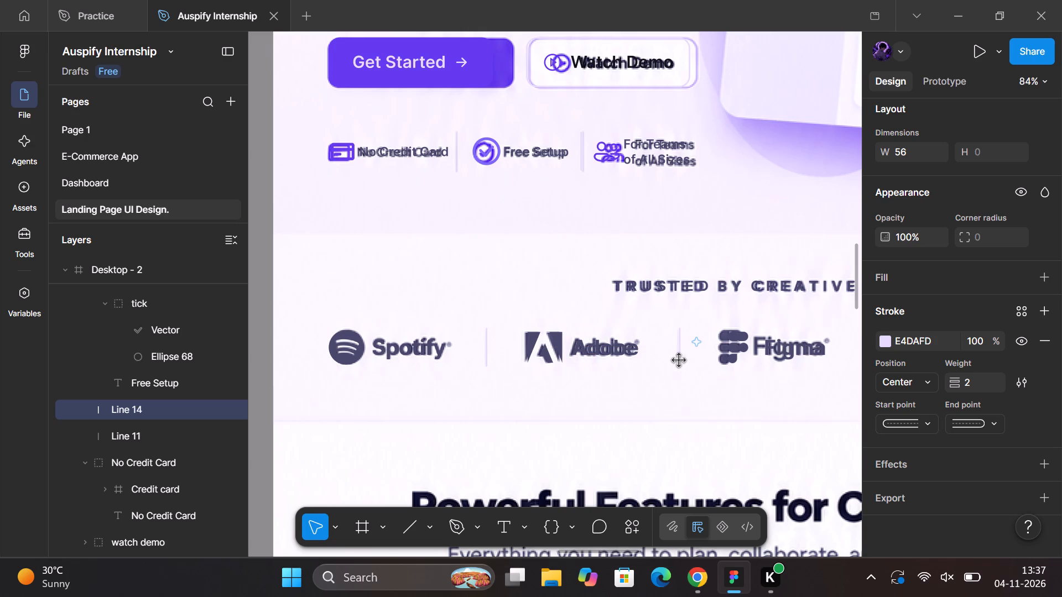
{"action": "scroll", "coordinate": [679, 360], "scroll_direction": "left", "scroll_amount": 2}
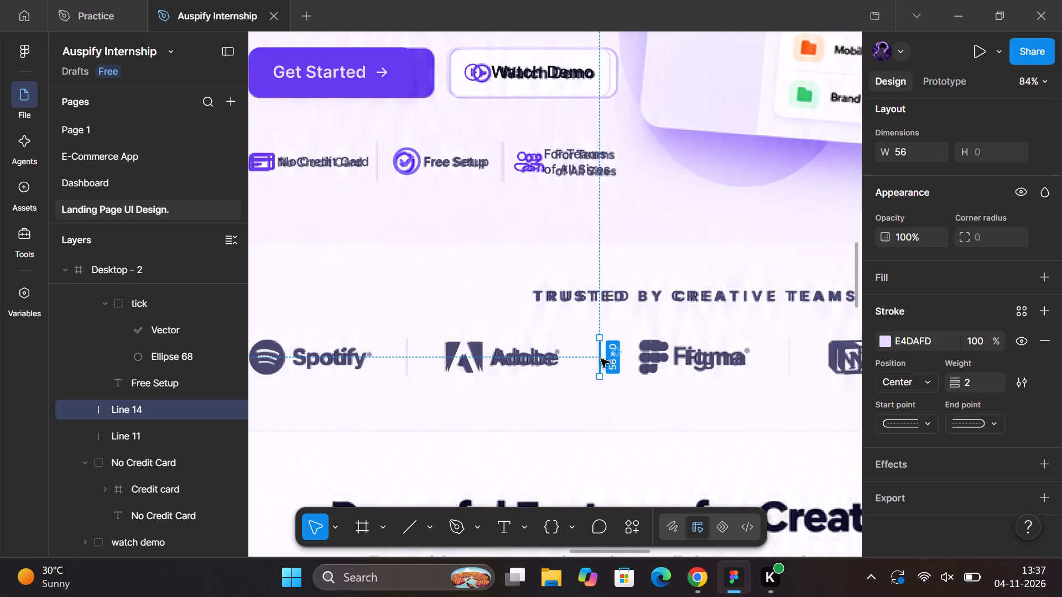
{"action": "left_click", "coordinate": [601, 359]}
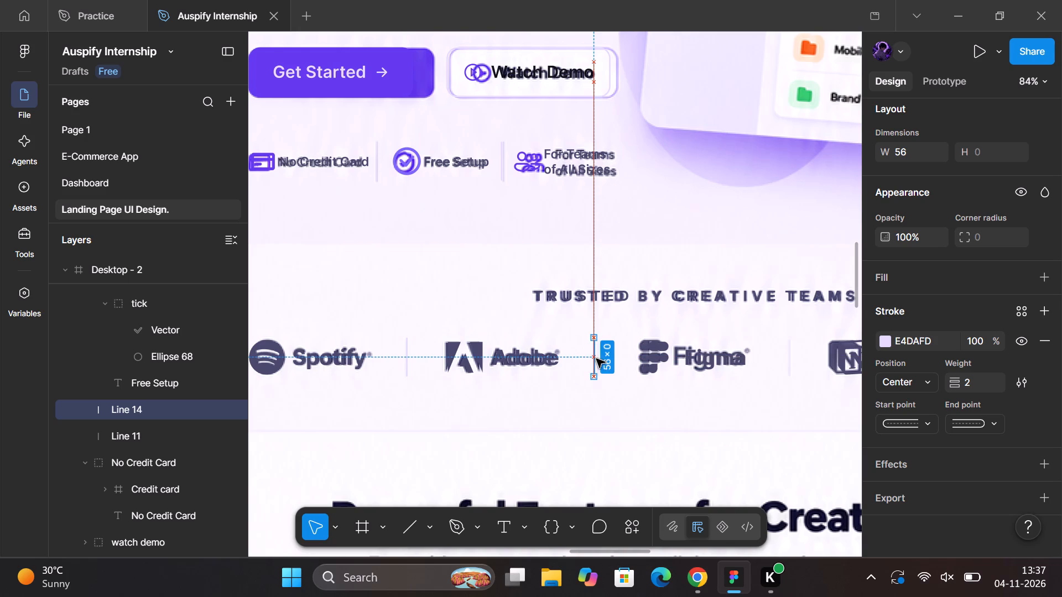
Shift the divider between Adobe and Figma 6 px right, toward the midpoint of the gap between the two logos.
{"action": "left_click", "coordinate": [550, 359]}
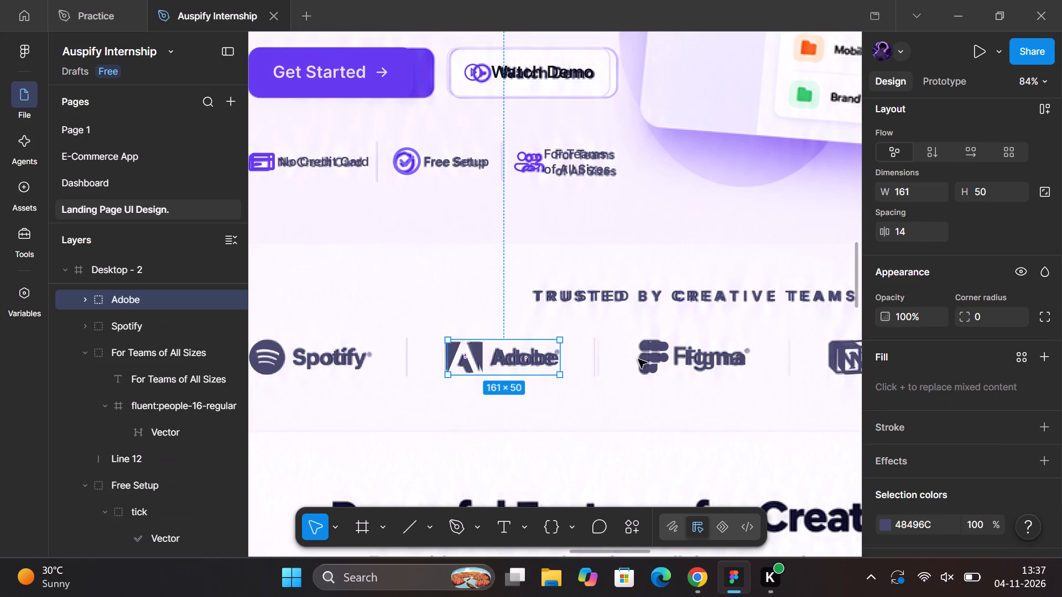
{"action": "left_click", "coordinate": [666, 359], "text": "shift"}
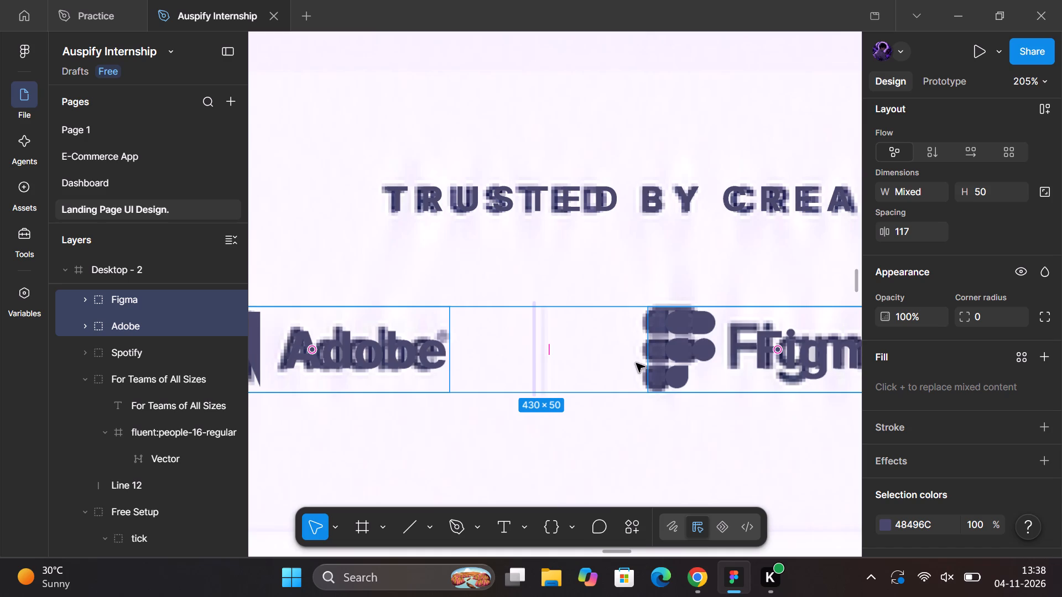
{"action": "scroll", "coordinate": [560, 366], "scroll_direction": "up", "scroll_amount": 1}
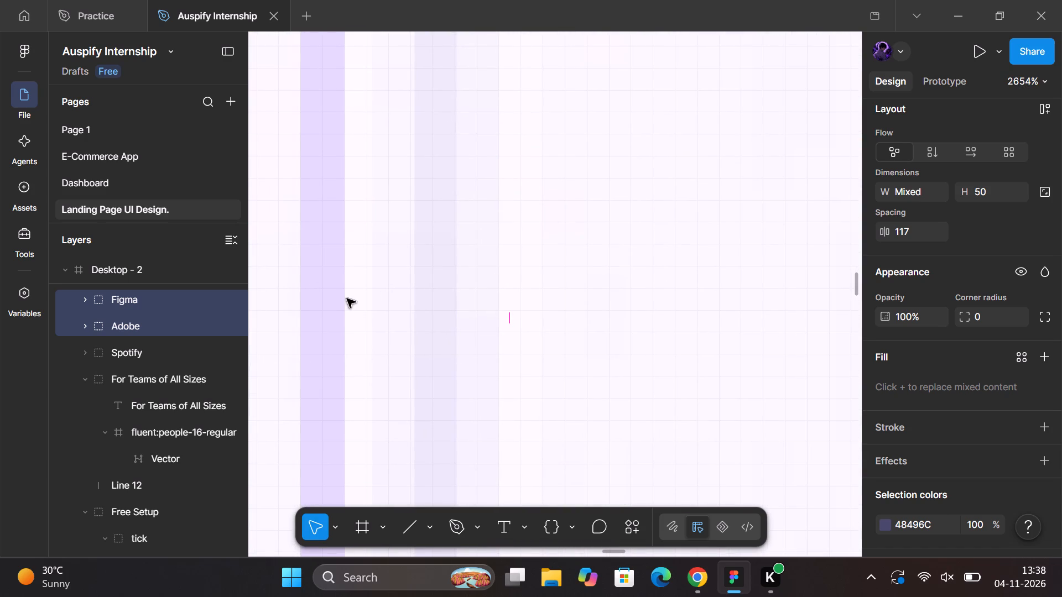
{"action": "left_click", "coordinate": [329, 300], "text": "ctrl"}
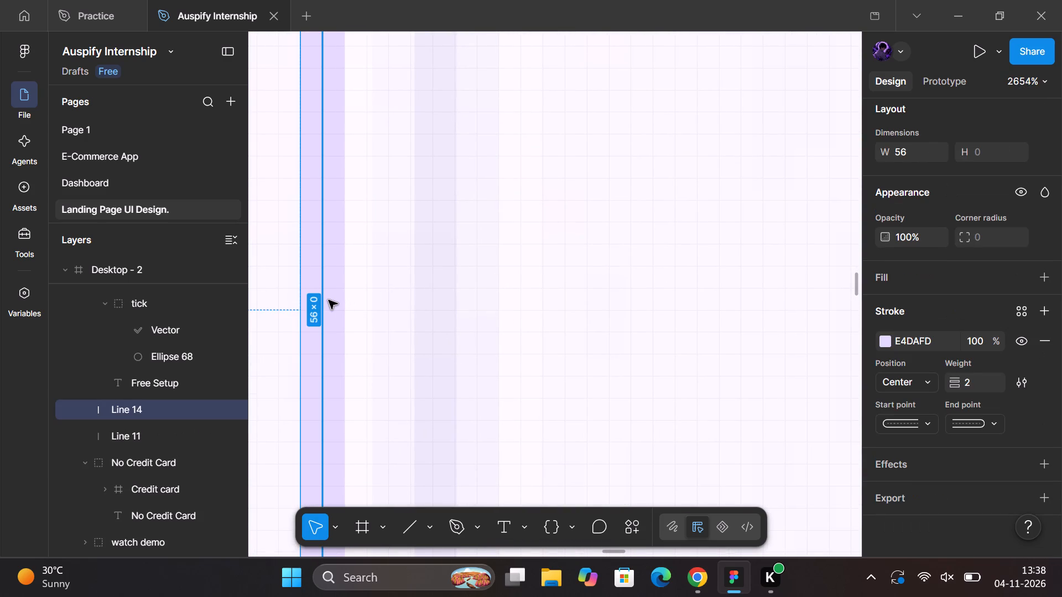
{"action": "key", "text": "Right"}
{"action": "key", "text": "Right"}
{"action": "key", "text": "Right"}
{"action": "key", "text": "Right"}
{"action": "key", "text": "Right"}
{"action": "key", "text": "Right"}
{"action": "key", "text": "Right"}
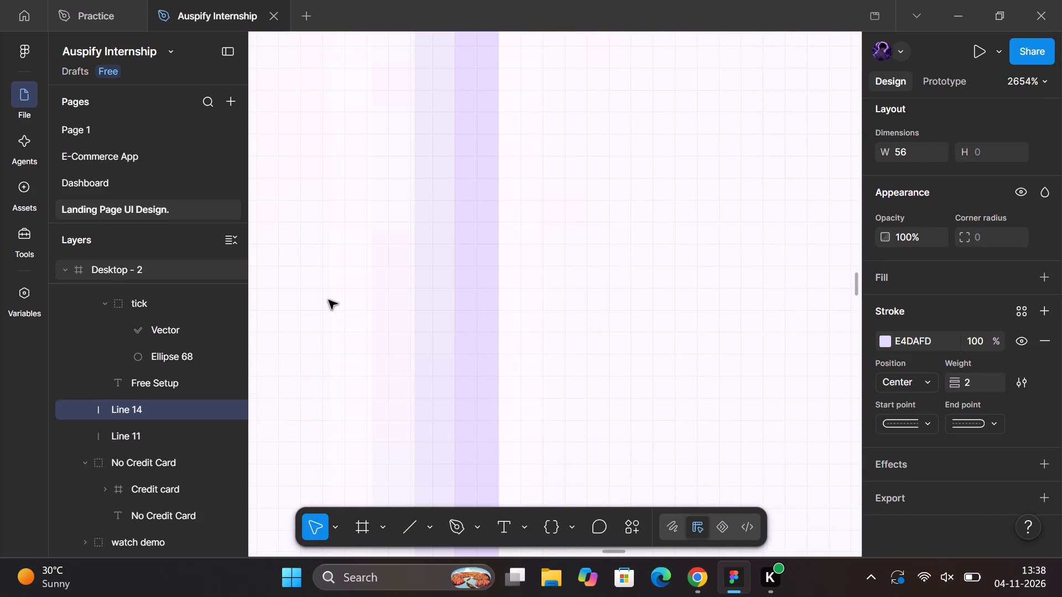
{"action": "key", "text": "Left"}
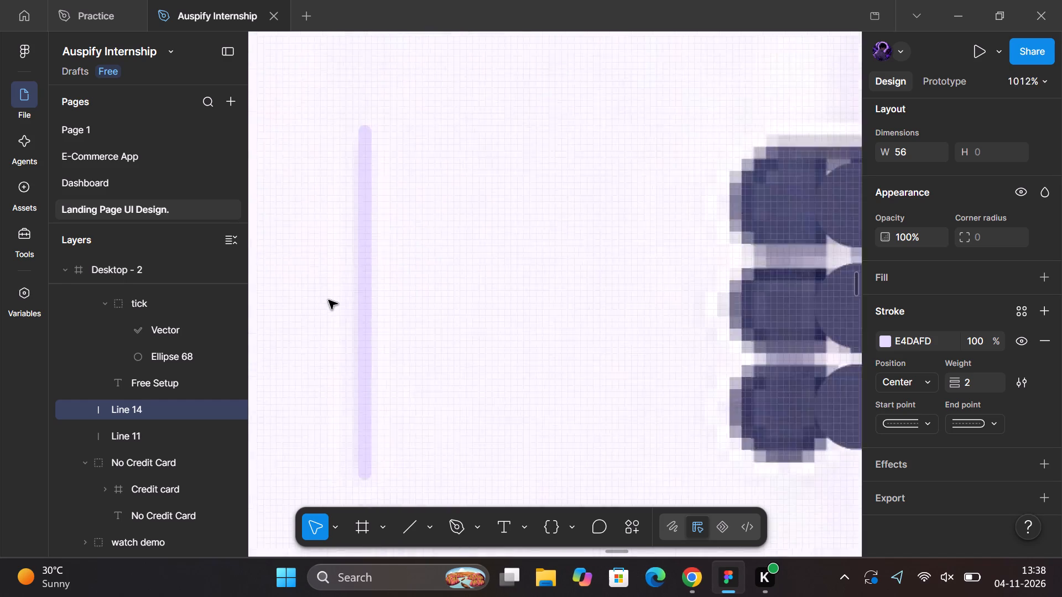
Nudge the Adobe–Figma divider 3 px further right, onto the midpoint between the two logos.
{"action": "scroll", "coordinate": [329, 300], "scroll_direction": "right", "scroll_amount": 1}
{"action": "left_click", "coordinate": [272, 300]}
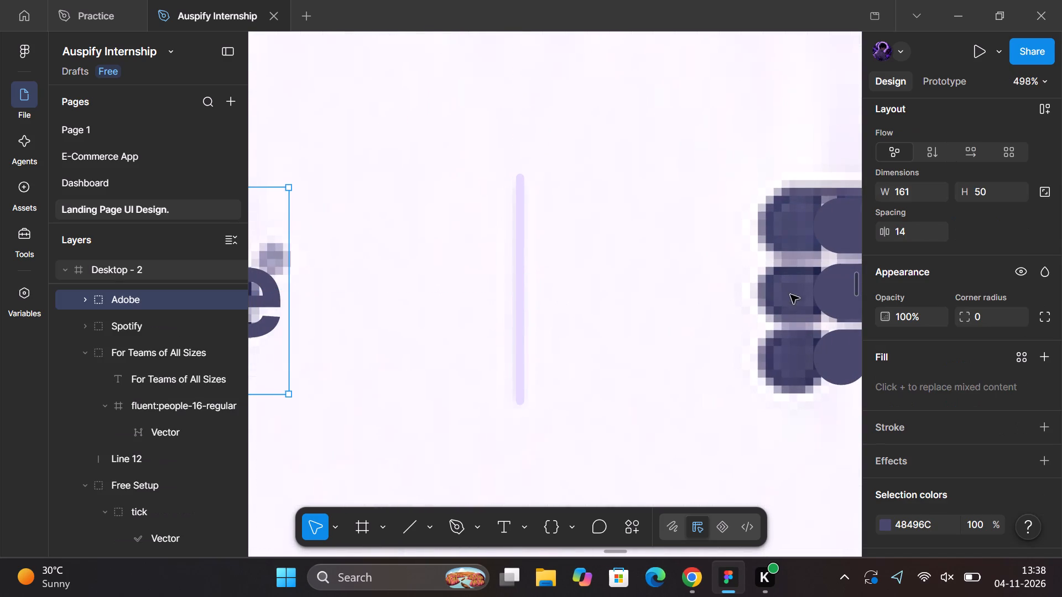
{"action": "left_click", "coordinate": [804, 293], "text": "shift"}
{"action": "scroll", "coordinate": [569, 326], "scroll_direction": "up", "scroll_amount": 1}
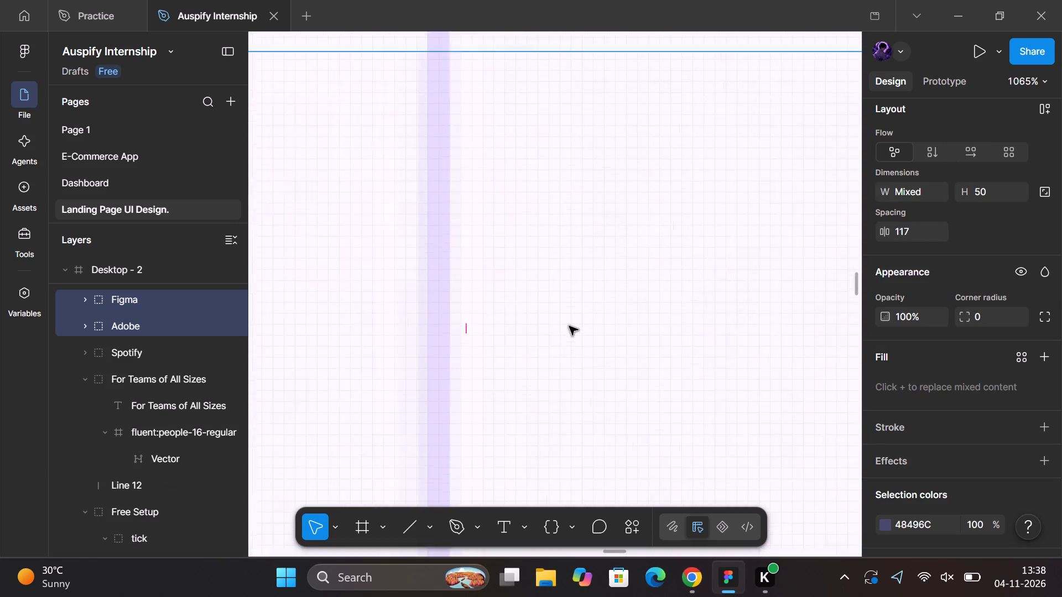
{"action": "scroll", "coordinate": [569, 326], "scroll_direction": "right", "scroll_amount": 1}
{"action": "left_click", "coordinate": [463, 349], "text": "ctrl"}
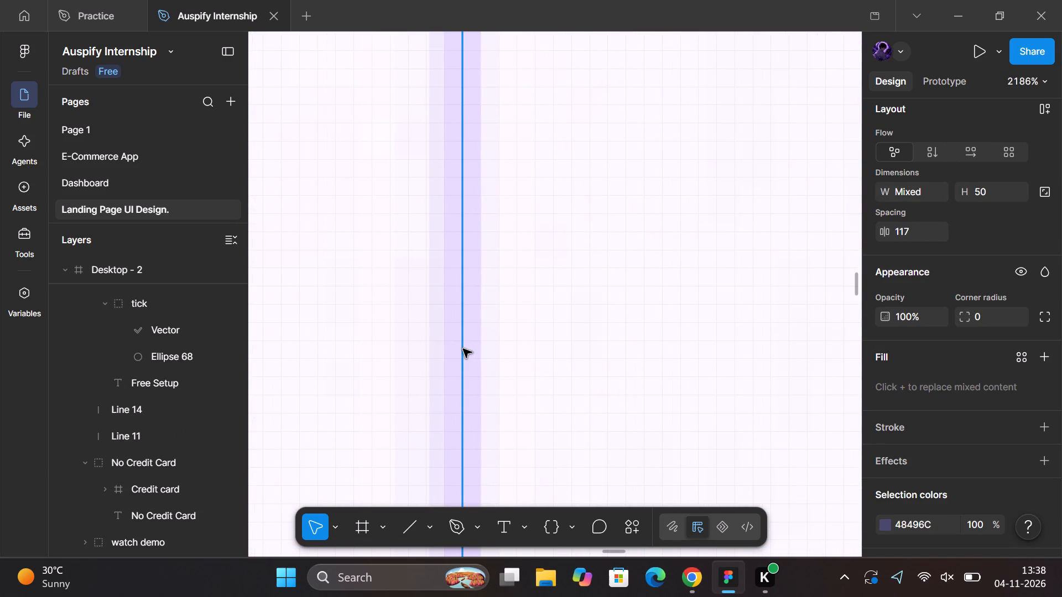
{"action": "key", "text": "Right"}
{"action": "key", "text": "Right"}
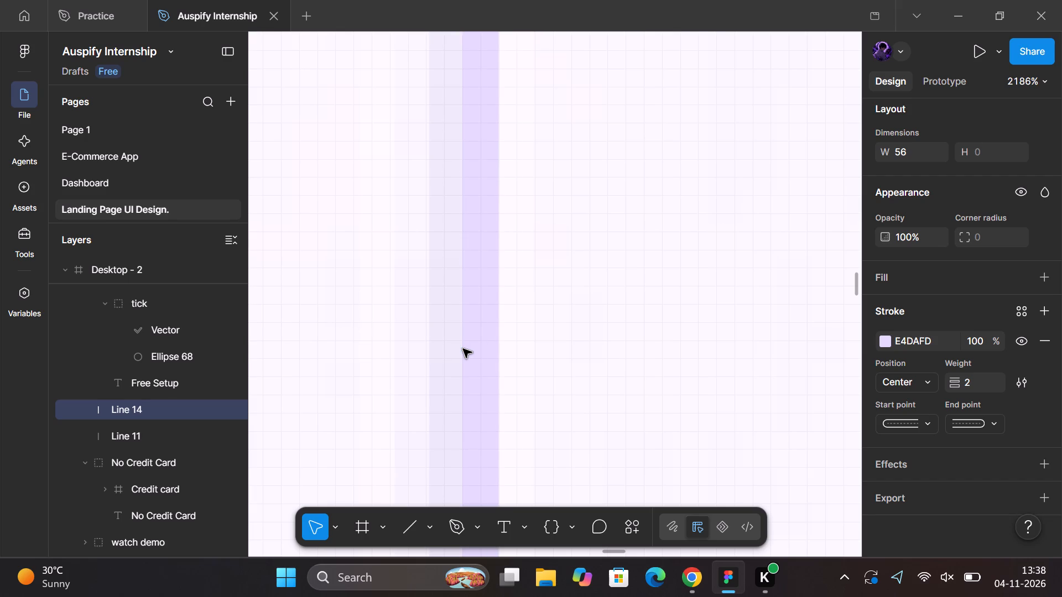
{"action": "key", "text": "Right"}
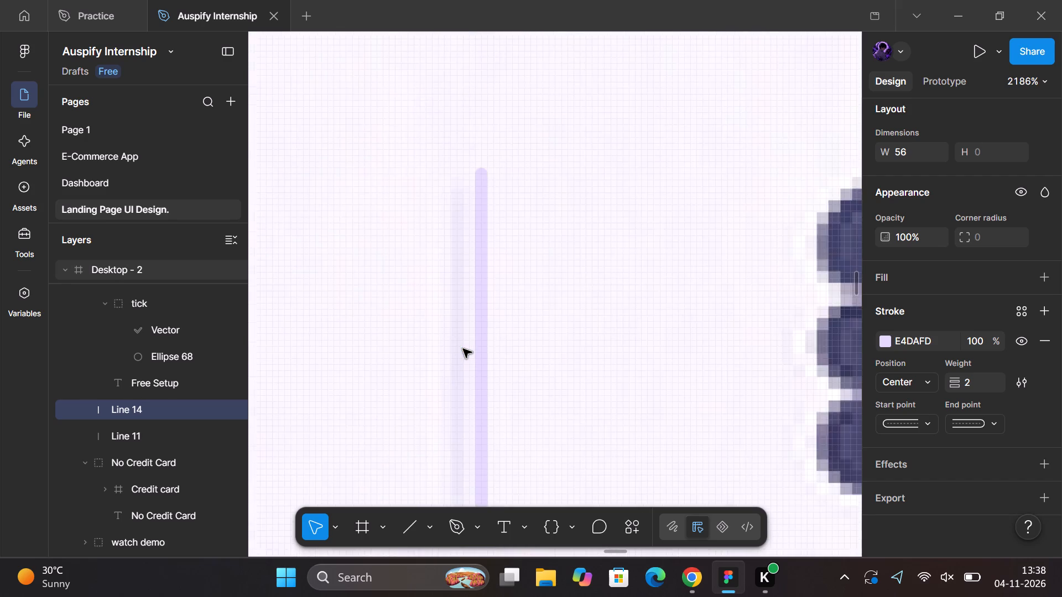
{"action": "left_click", "coordinate": [677, 367]}
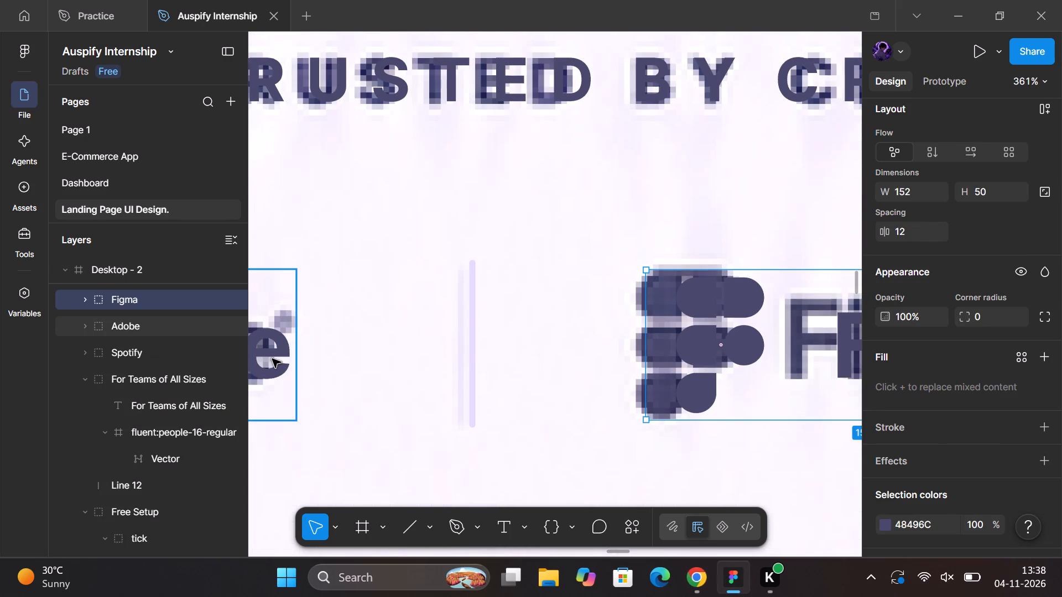
{"action": "left_click", "coordinate": [272, 359], "text": "shift"}
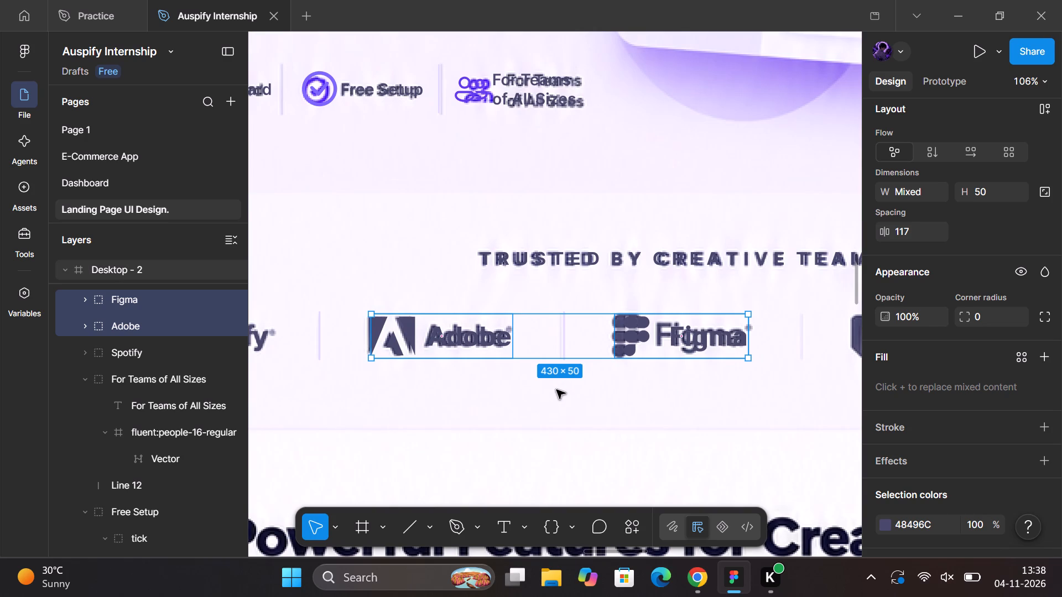
{"action": "left_click", "coordinate": [556, 390]}
Duplicate the Adobe–Figma divider between Figma and Notion, and repeat the copy at the same spacing just past the Notion logo.
{"action": "left_click", "coordinate": [568, 349]}
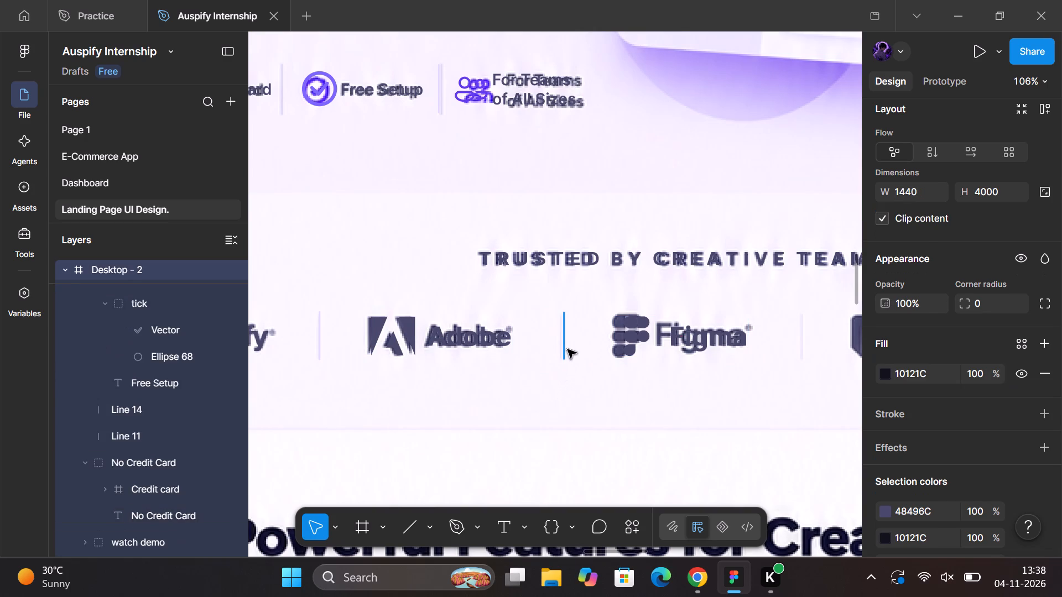
{"action": "left_click_drag", "start_coordinate": [566, 340], "coordinate": [754, 354]}
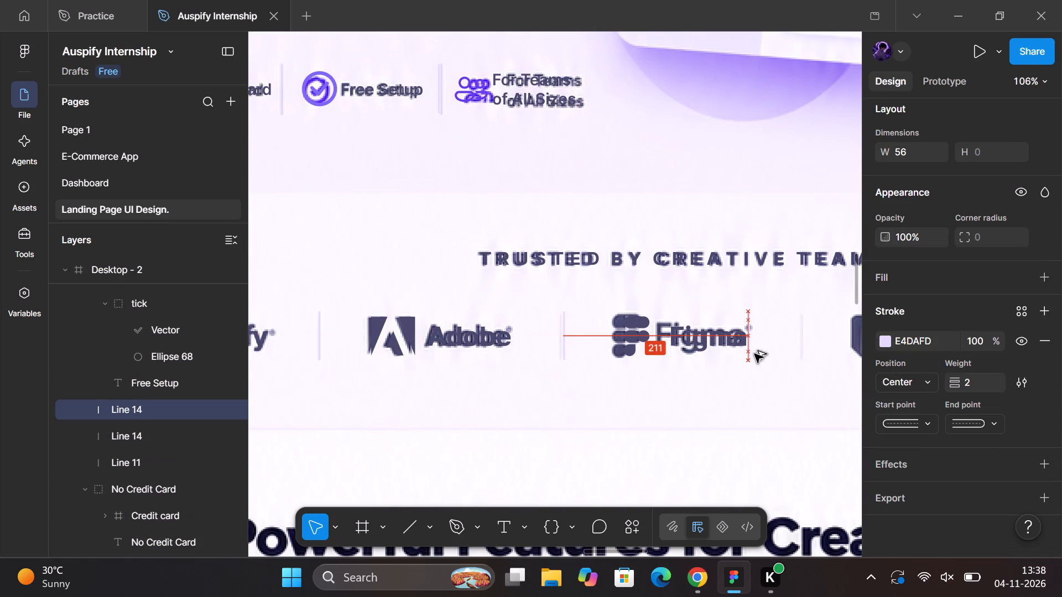
{"action": "left_click_drag", "start_coordinate": [754, 354], "coordinate": [629, 376]}
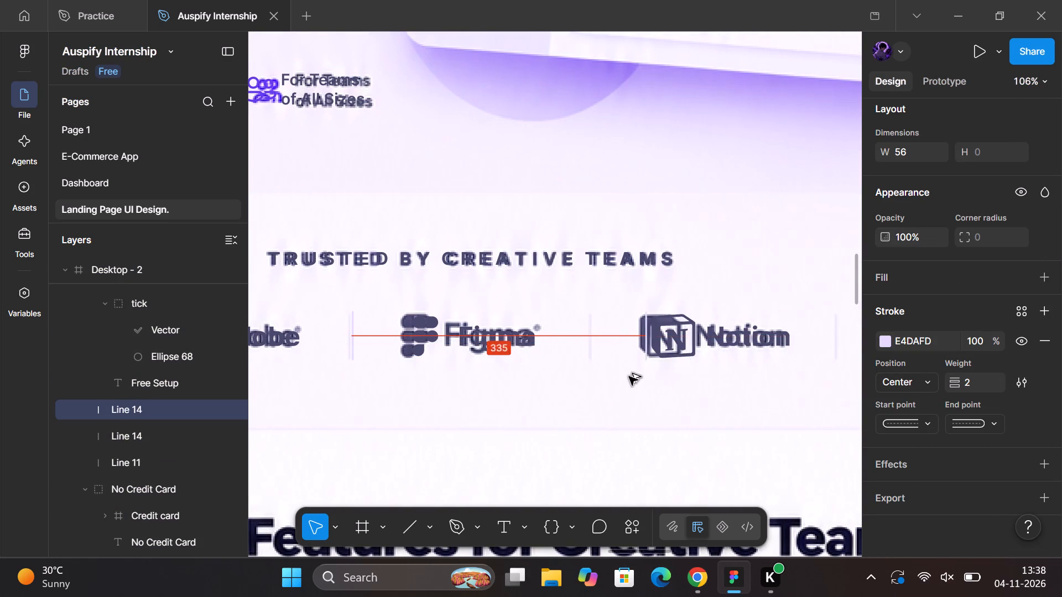
{"action": "left_click_drag", "start_coordinate": [629, 376], "coordinate": [594, 376]}
{"action": "key", "text": "ctrl+d"}
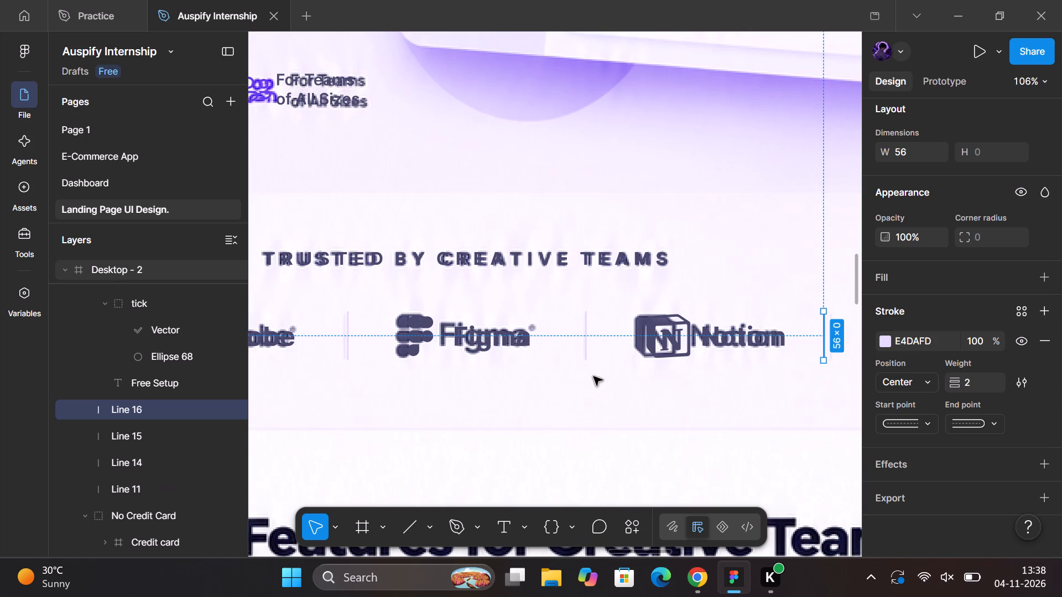
Nudge the divider between the Figma and Notion logos 4 px right, onto the midpoint of their gap.
{"action": "left_click", "coordinate": [500, 332]}
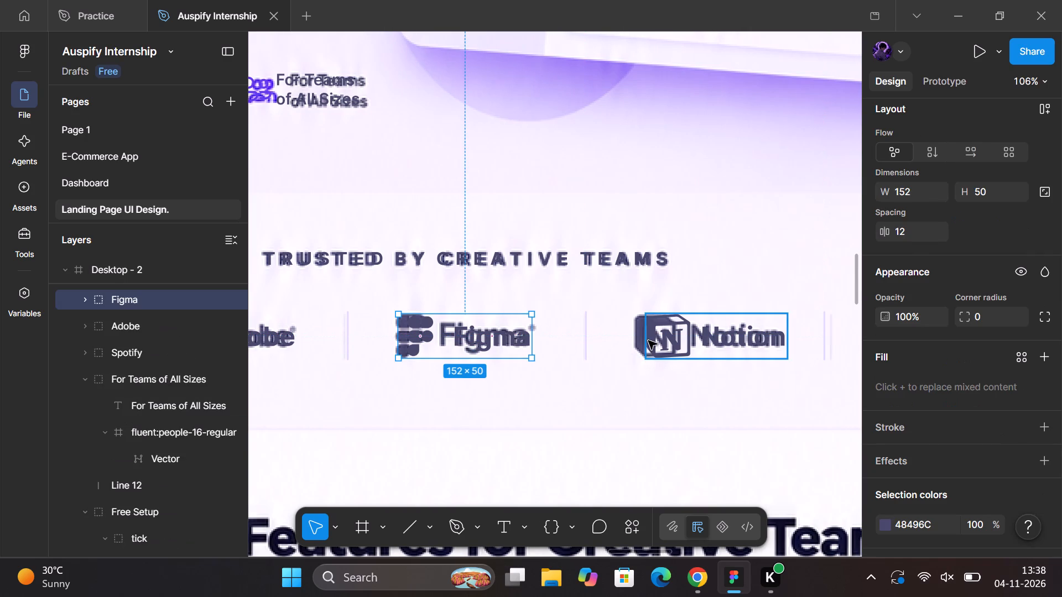
{"action": "left_click", "coordinate": [648, 341], "text": "shift"}
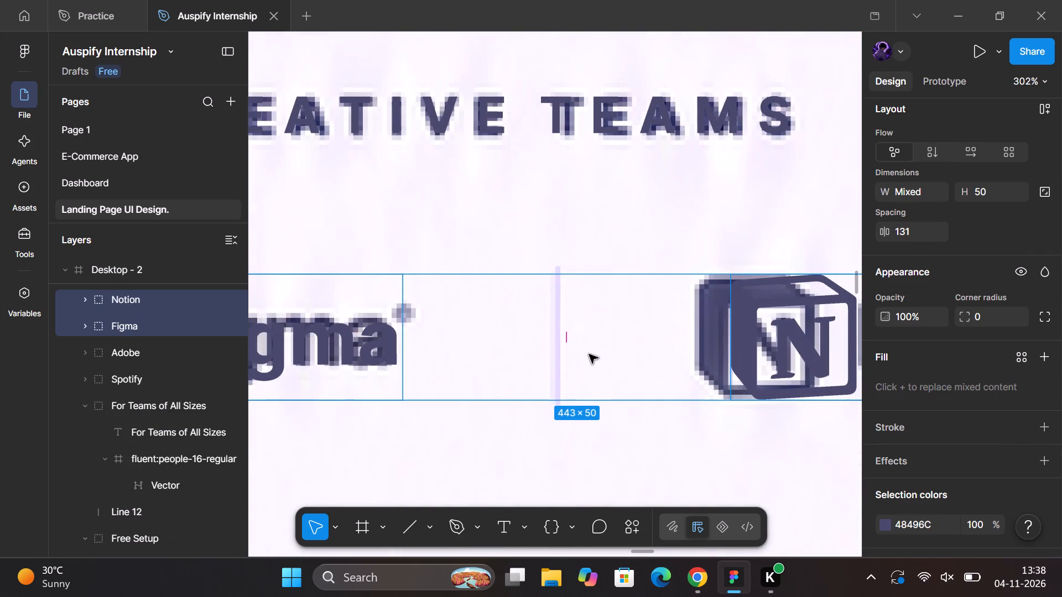
{"action": "scroll", "coordinate": [589, 354], "scroll_direction": "up", "scroll_amount": 1}
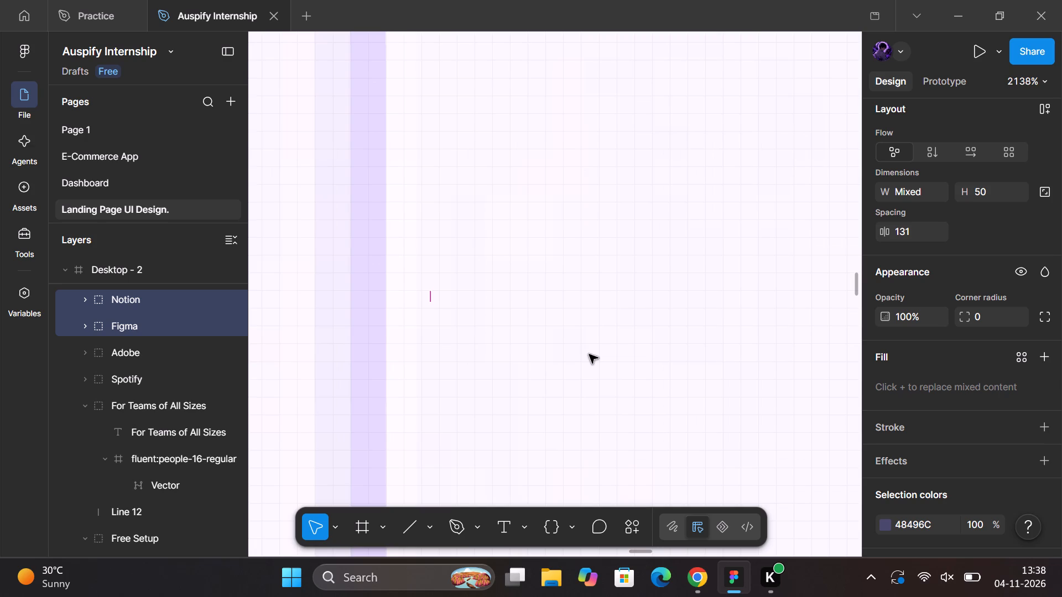
{"action": "scroll", "coordinate": [589, 354], "scroll_direction": "right", "scroll_amount": 1}
{"action": "left_click", "coordinate": [424, 347], "text": "ctrl"}
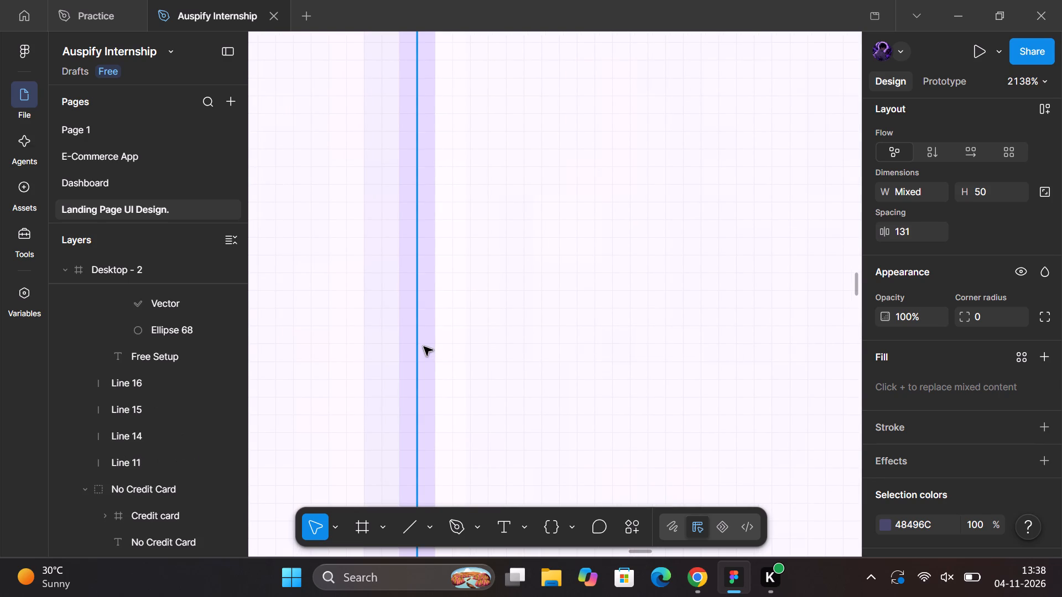
{"action": "key", "text": "Right"}
{"action": "key", "text": "Right"}
{"action": "key", "text": "Right"}
{"action": "key", "text": "Right"}
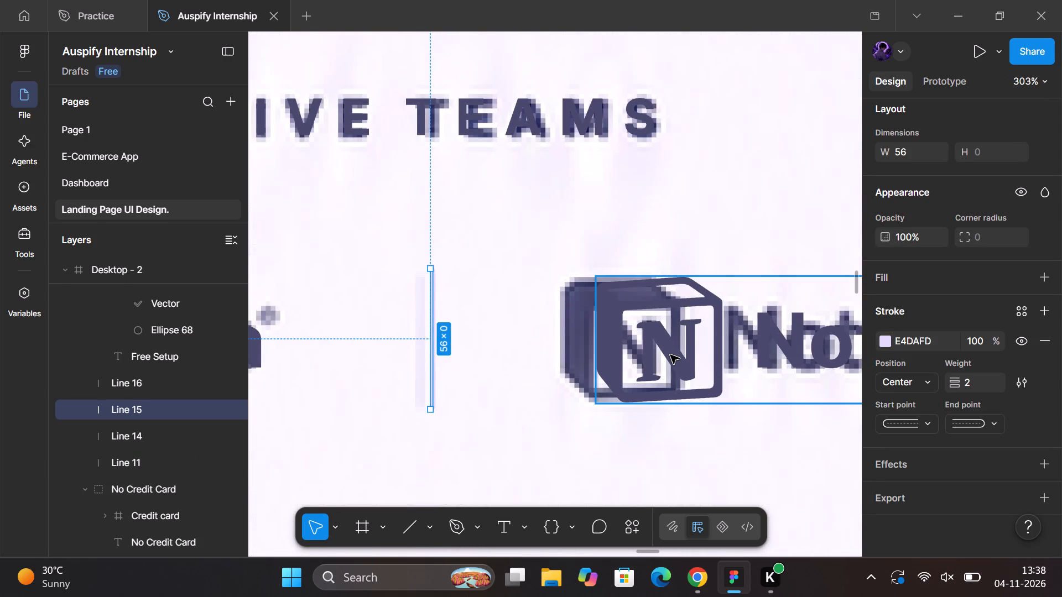
Move the divider between the Notion and Slack logos about 18 px right, onto the midpoint of their gap.
{"action": "left_click", "coordinate": [670, 355]}
{"action": "scroll", "coordinate": [670, 355], "scroll_direction": "left", "scroll_amount": 4}
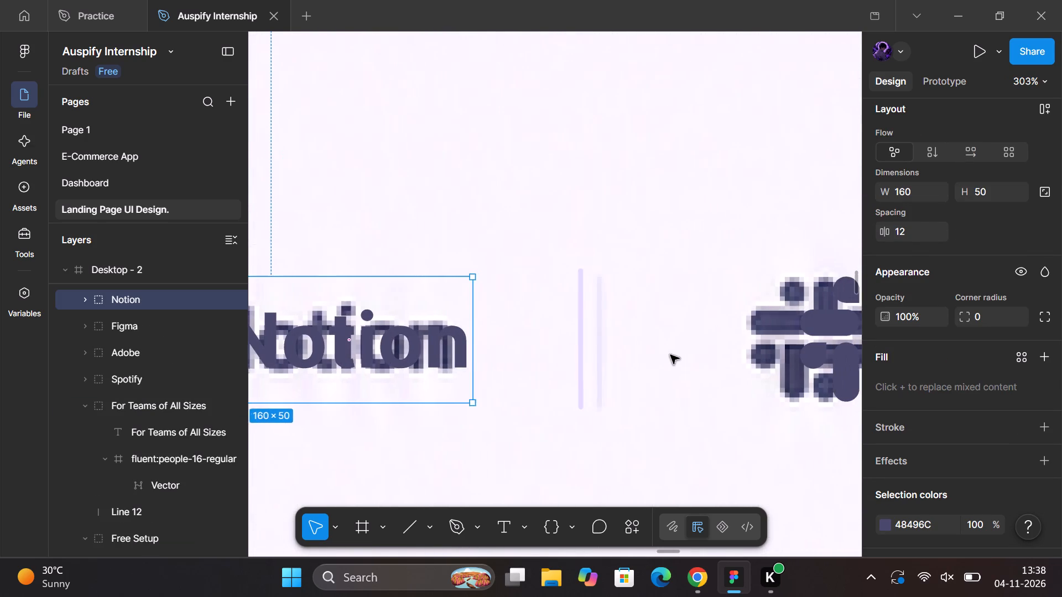
{"action": "left_click", "coordinate": [548, 344]}
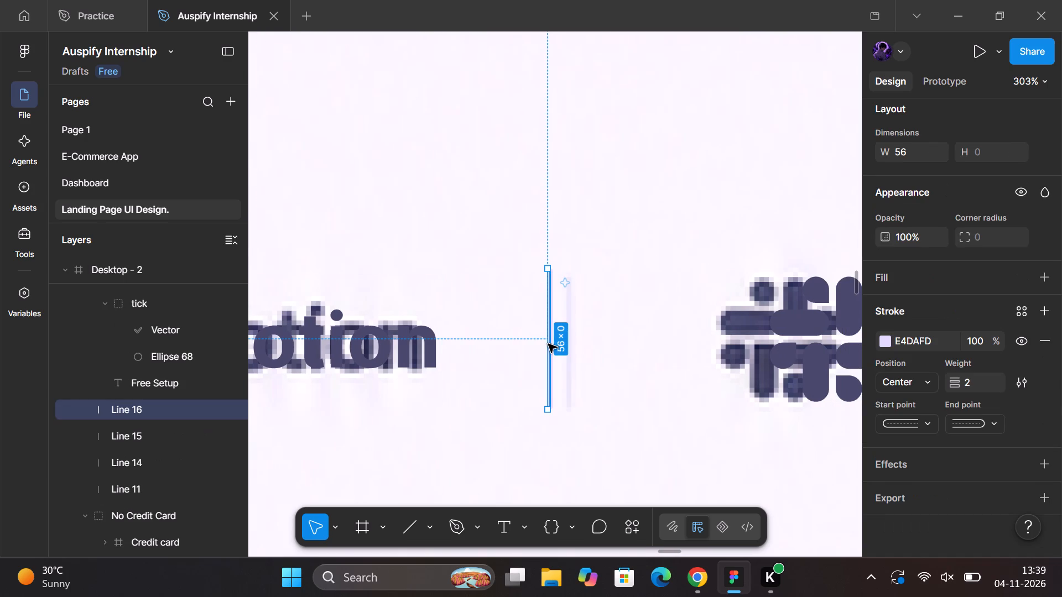
{"action": "left_click", "coordinate": [792, 342]}
{"action": "left_click", "coordinate": [380, 343], "text": "shift"}
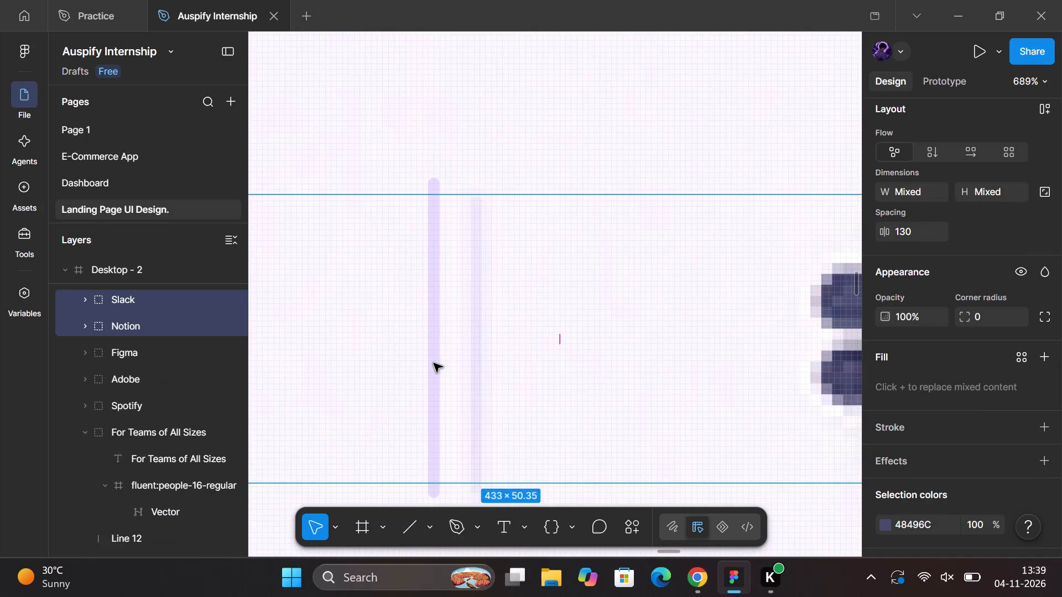
{"action": "left_click", "coordinate": [433, 363], "text": "ctrl"}
{"action": "left_click_drag", "start_coordinate": [433, 363], "coordinate": [465, 362]}
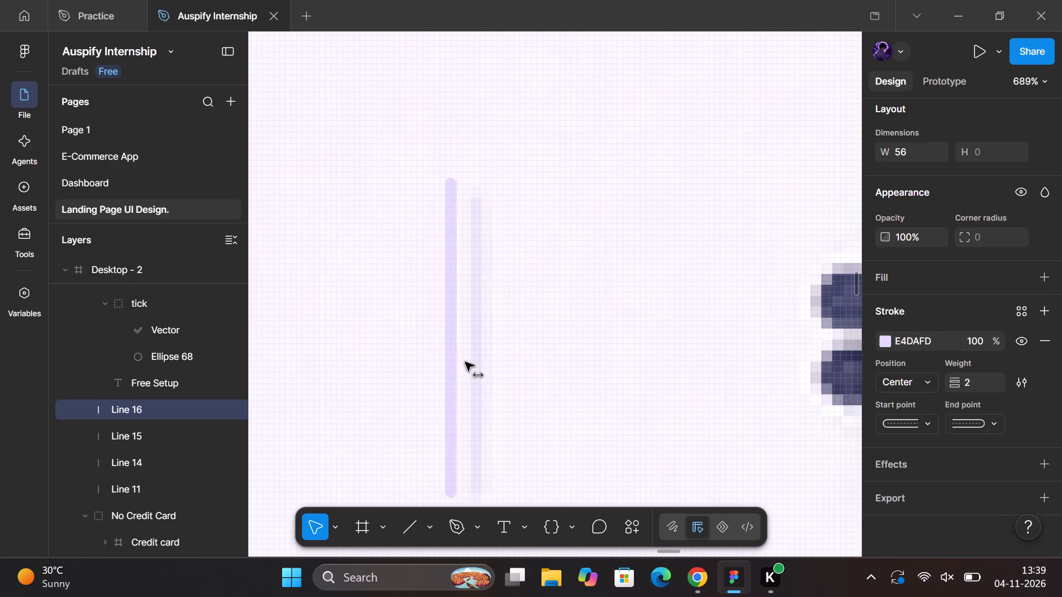
{"action": "left_click_drag", "start_coordinate": [465, 362], "coordinate": [560, 363]}
{"action": "left_click", "coordinate": [698, 354]}
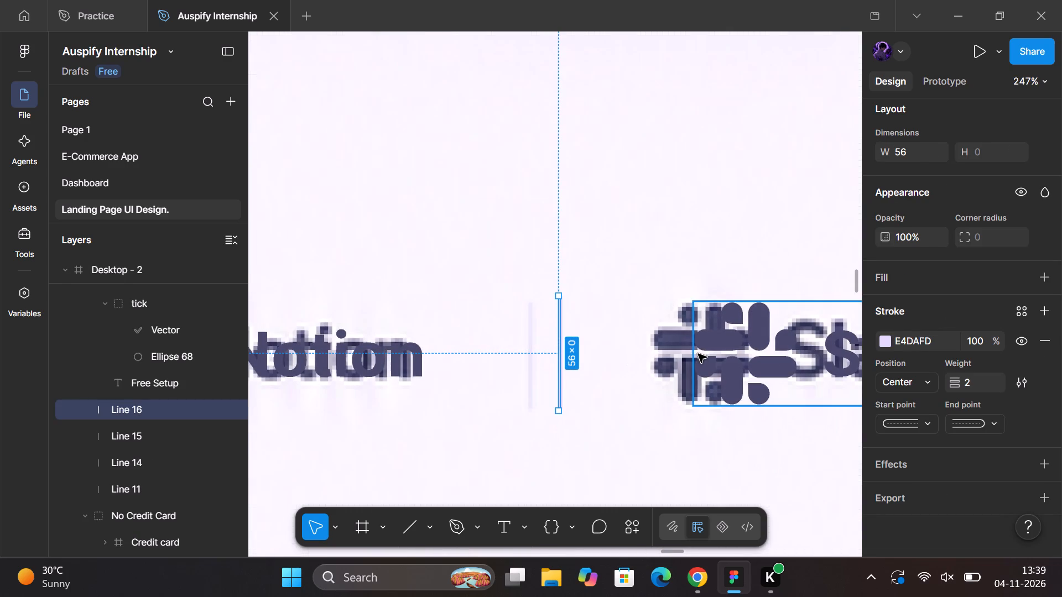
{"action": "left_click", "coordinate": [396, 360], "text": "shift"}
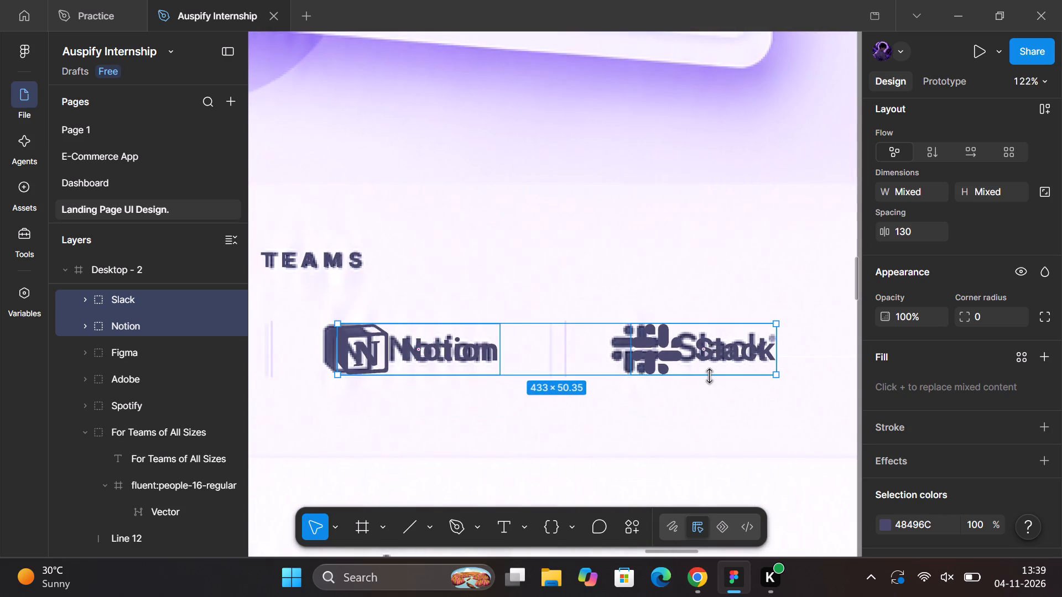
{"action": "left_click", "coordinate": [793, 386]}
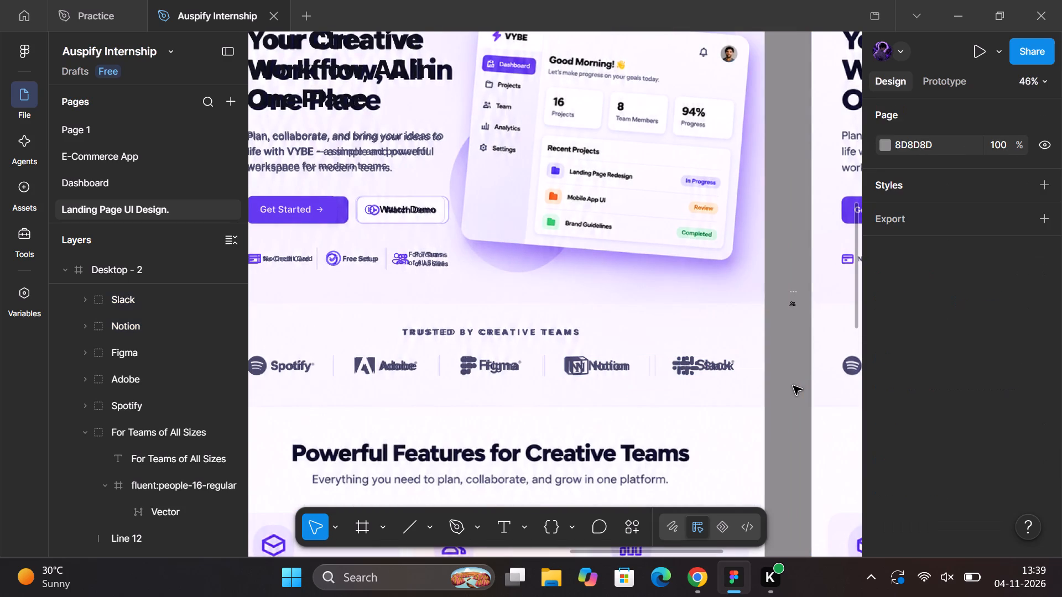
Wrap the five trusted-by logos, Spotify through Slack, and the four dividers between them in a horizontal auto layout frame.
{"action": "left_click", "coordinate": [472, 366]}
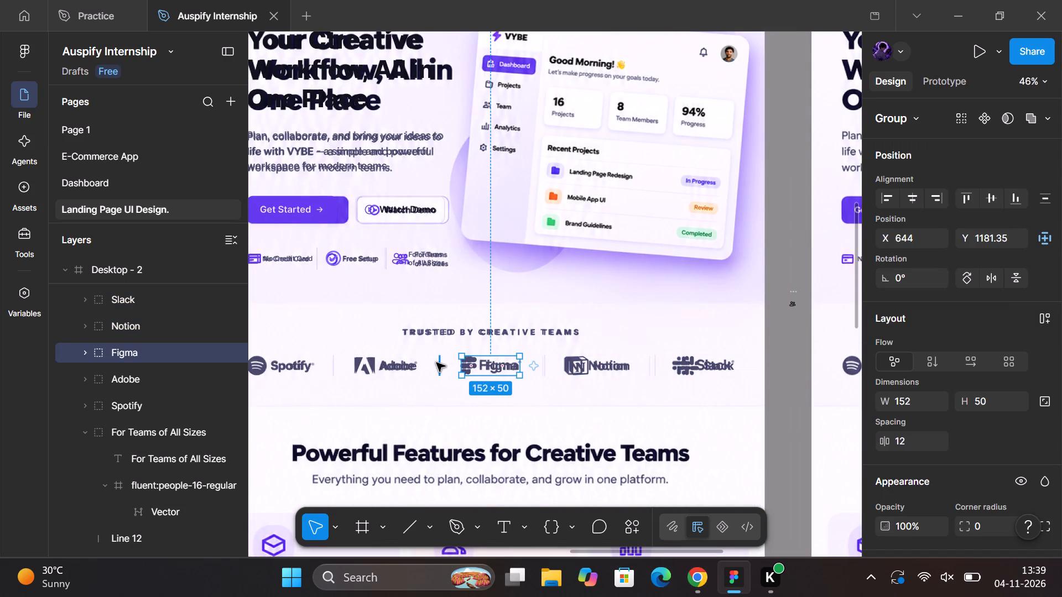
{"action": "left_click", "coordinate": [436, 363], "text": "shift"}
{"action": "scroll", "coordinate": [436, 363], "scroll_direction": "right", "scroll_amount": 1}
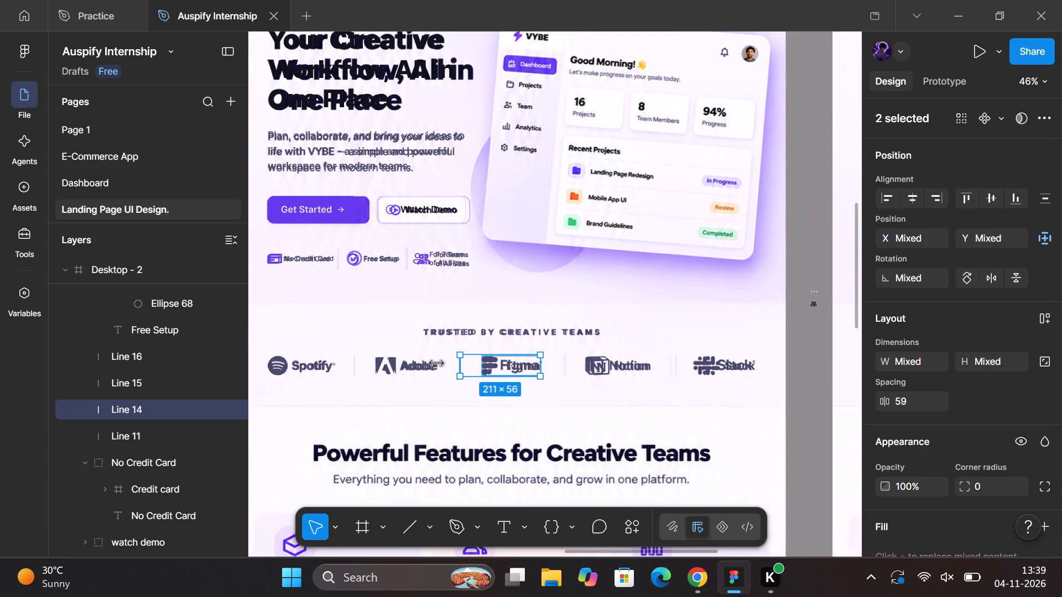
{"action": "left_click", "coordinate": [339, 358]}
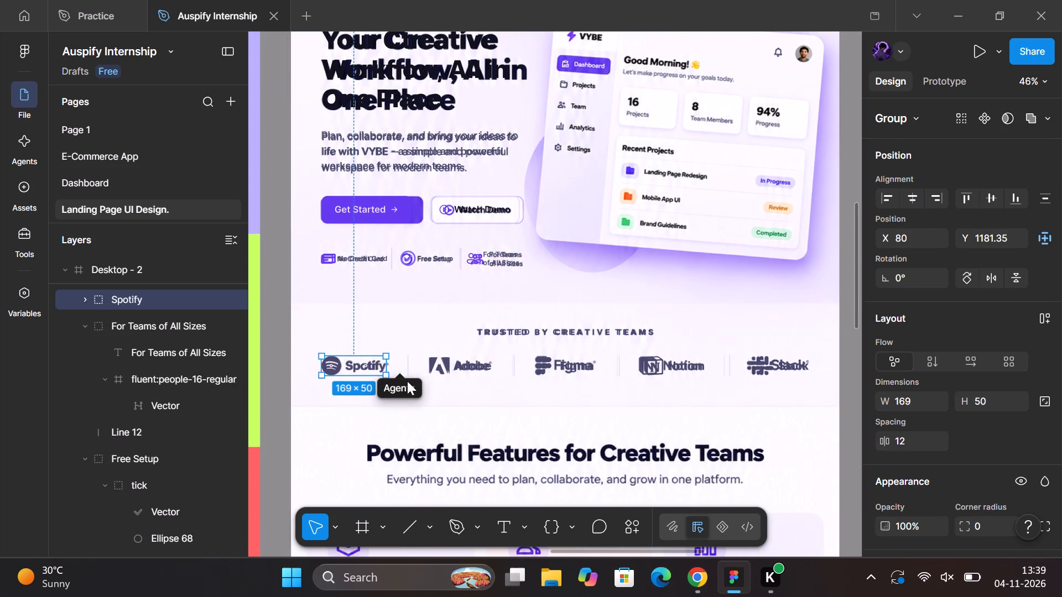
{"action": "left_click", "coordinate": [410, 365], "text": "shift"}
{"action": "left_click", "coordinate": [466, 369], "text": "shift"}
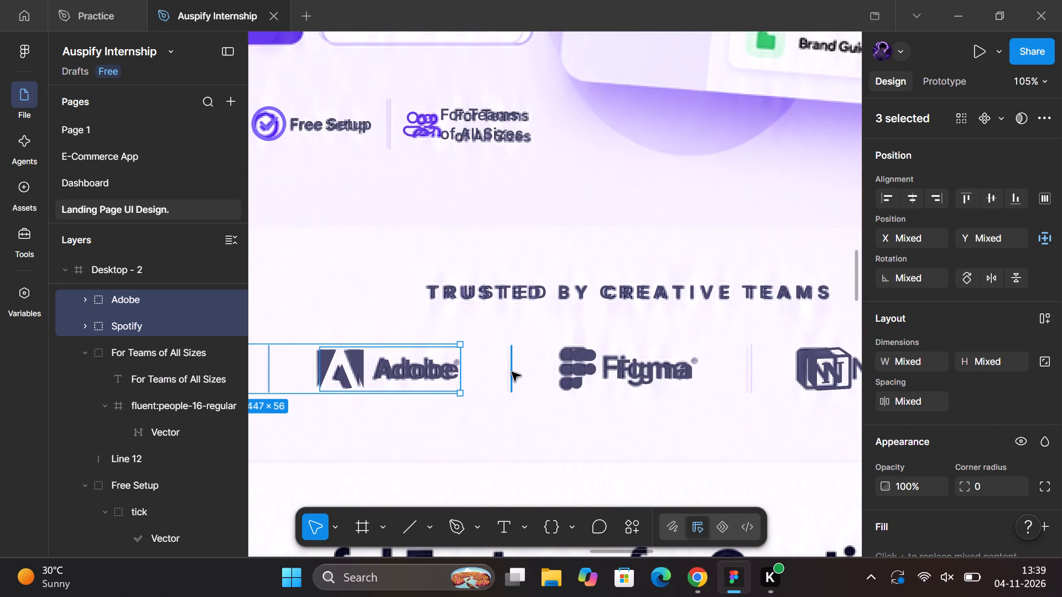
{"action": "left_click", "coordinate": [512, 372], "text": "shift"}
{"action": "left_click", "coordinate": [632, 370], "text": "shift"}
{"action": "scroll", "coordinate": [632, 370], "scroll_direction": "left", "scroll_amount": 1}
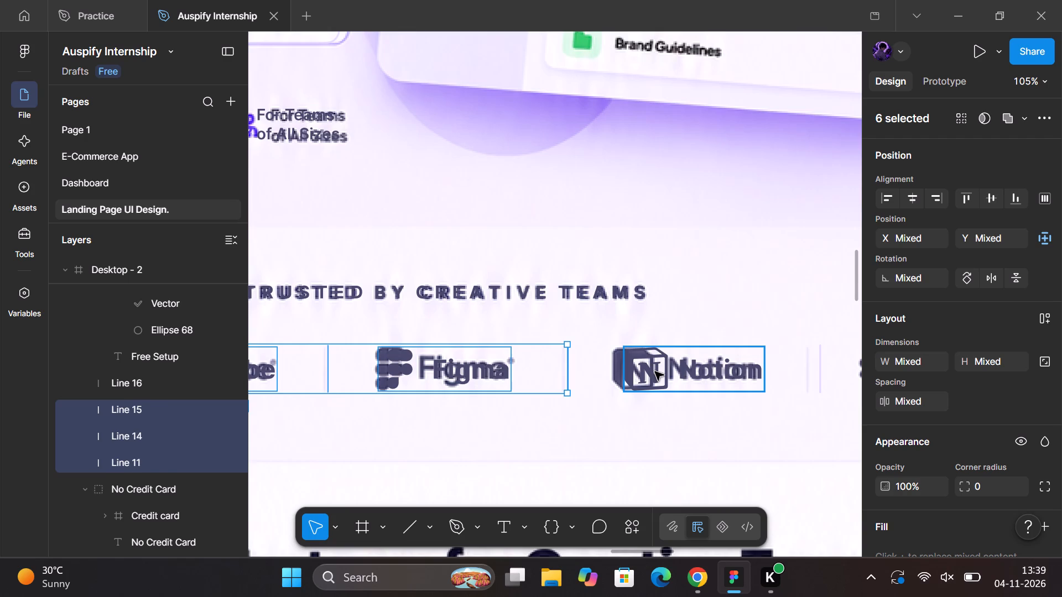
{"action": "left_click", "coordinate": [655, 371], "text": "shift"}
{"action": "scroll", "coordinate": [655, 371], "scroll_direction": "left", "scroll_amount": 2}
{"action": "left_click", "coordinate": [649, 370], "text": "shift"}
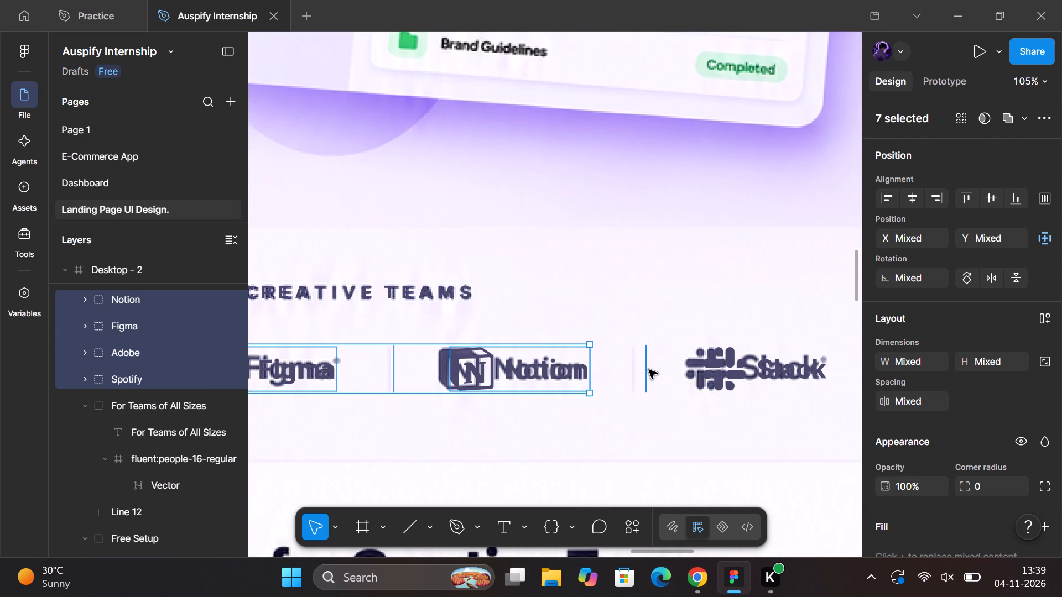
{"action": "left_click", "coordinate": [758, 368], "text": "shift"}
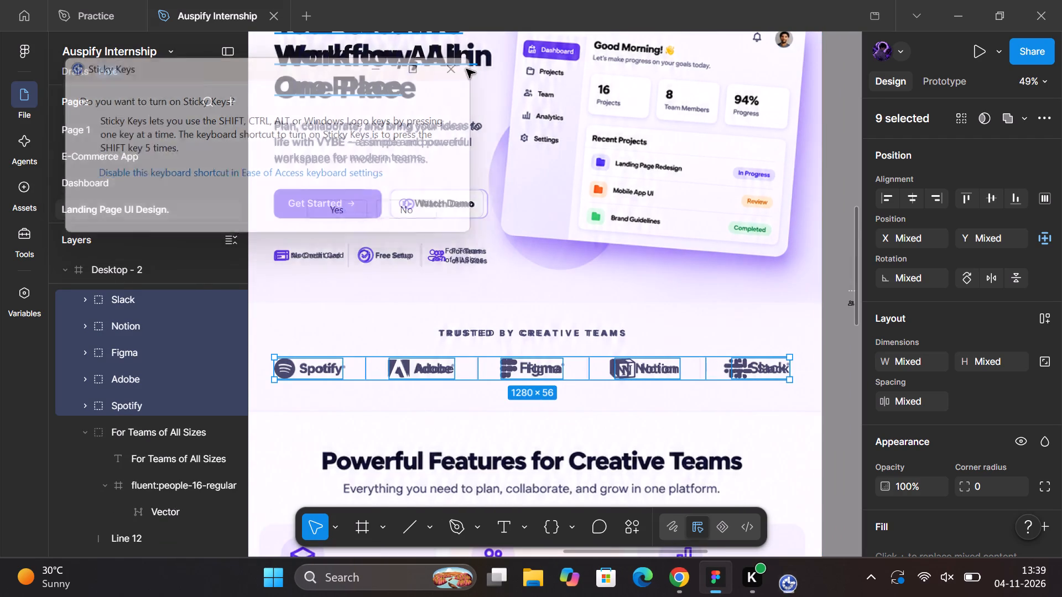
{"action": "key", "text": "shift+a"}
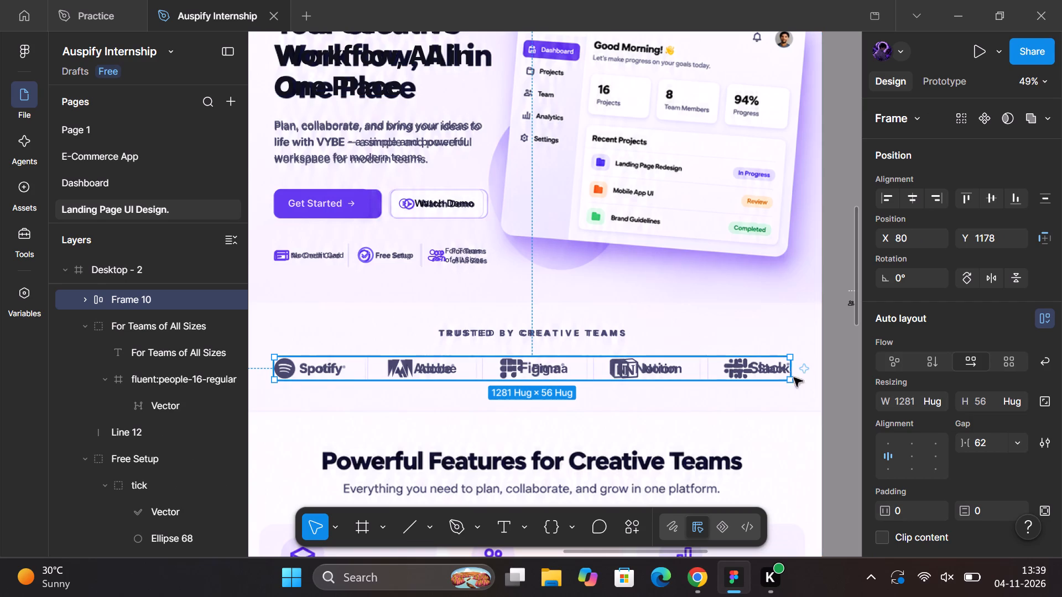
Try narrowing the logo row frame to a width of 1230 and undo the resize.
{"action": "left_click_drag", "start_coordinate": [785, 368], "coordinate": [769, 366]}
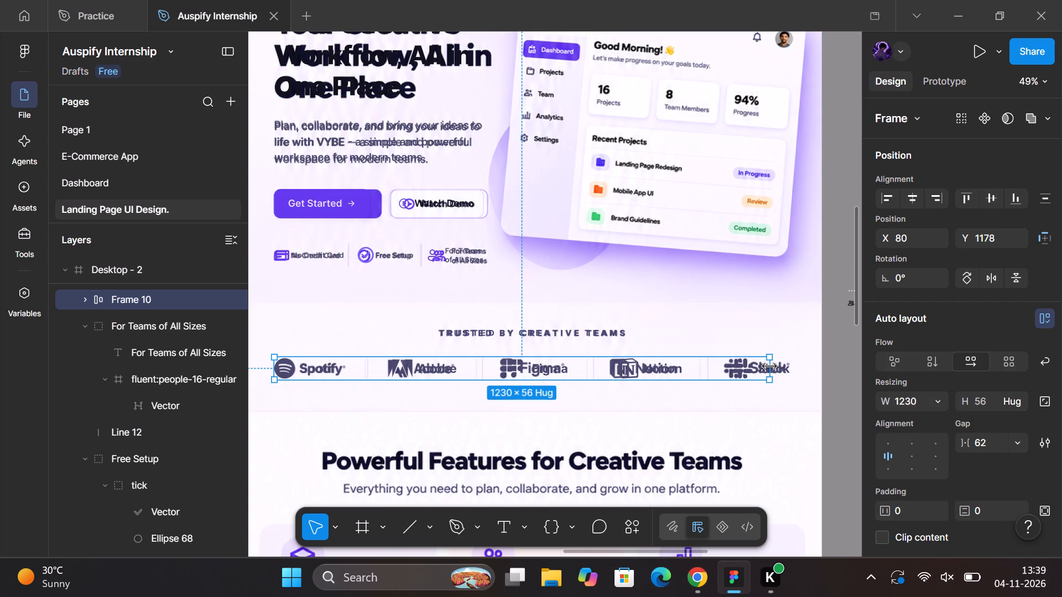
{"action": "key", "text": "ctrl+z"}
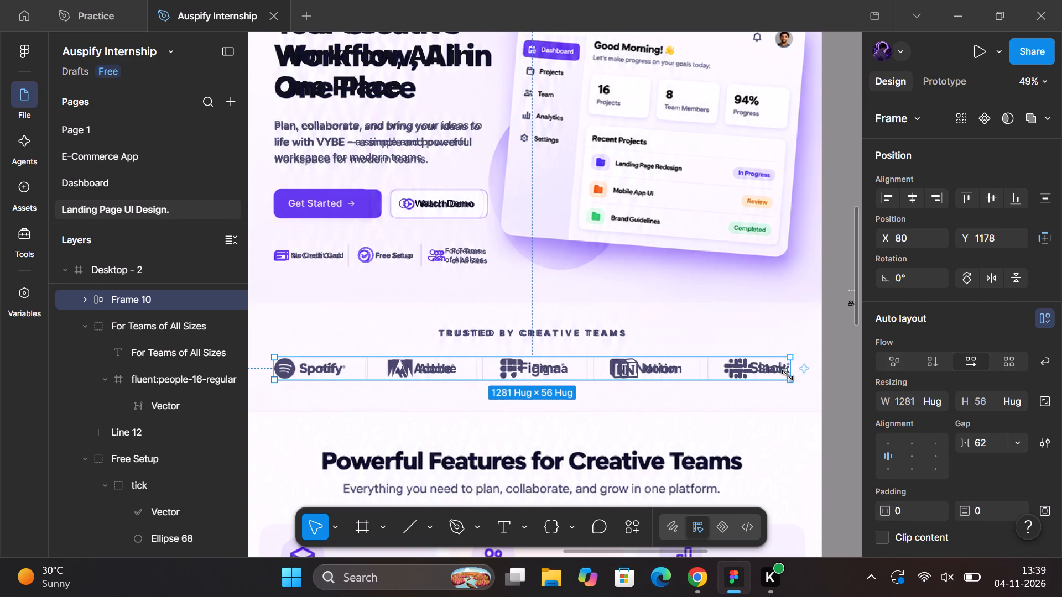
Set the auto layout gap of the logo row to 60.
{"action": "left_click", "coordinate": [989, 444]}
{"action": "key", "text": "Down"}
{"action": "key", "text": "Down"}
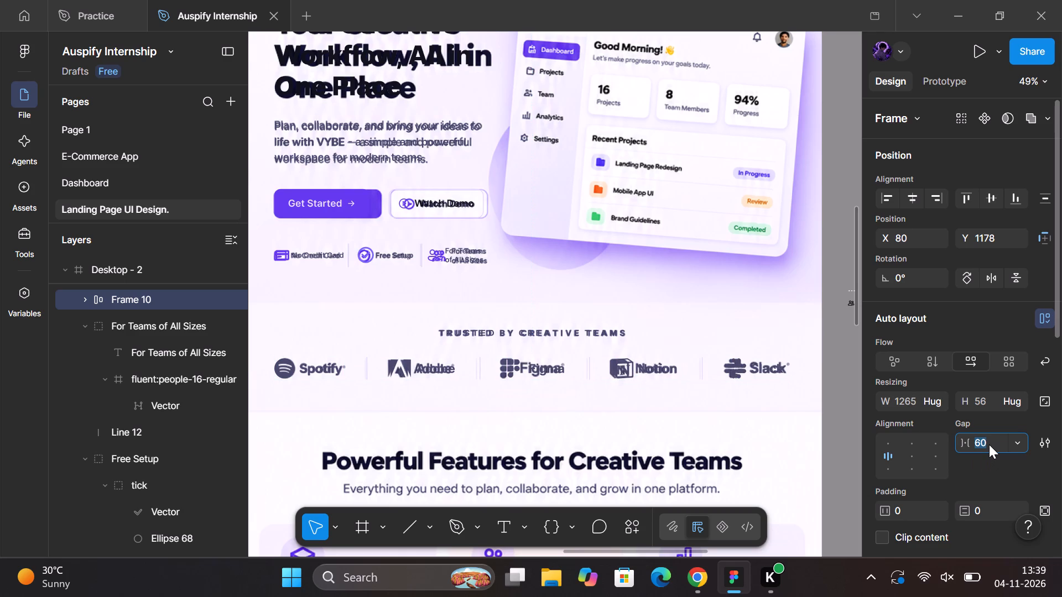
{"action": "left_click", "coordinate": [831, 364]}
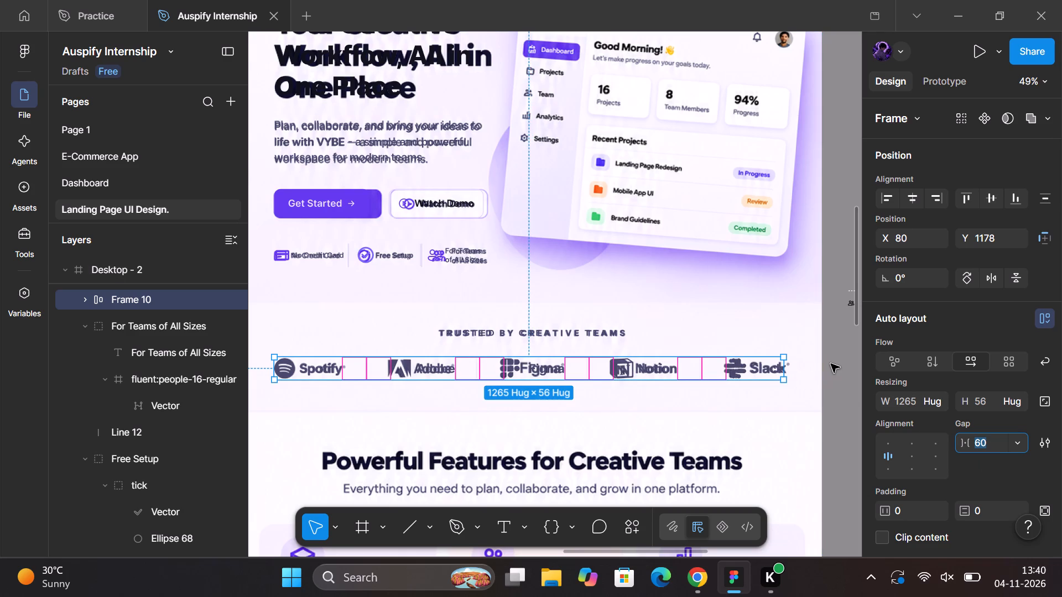
Recolor the stroke of the 80 px horizontal guide line beside the Slack logo to 475569.
{"action": "left_click", "coordinate": [810, 374]}
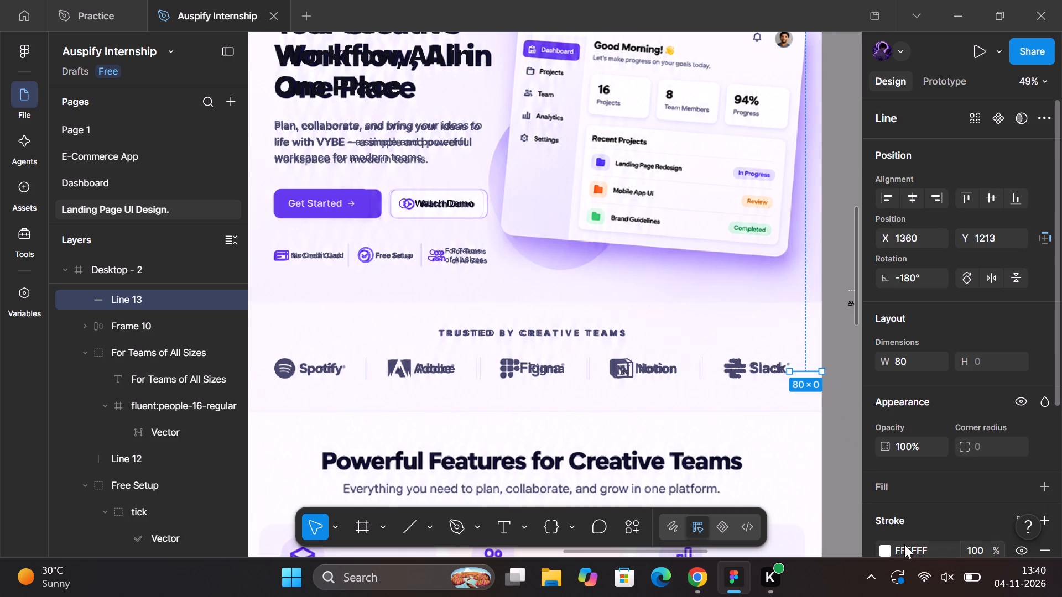
{"action": "left_click", "coordinate": [885, 553]}
{"action": "left_click", "coordinate": [803, 510]}
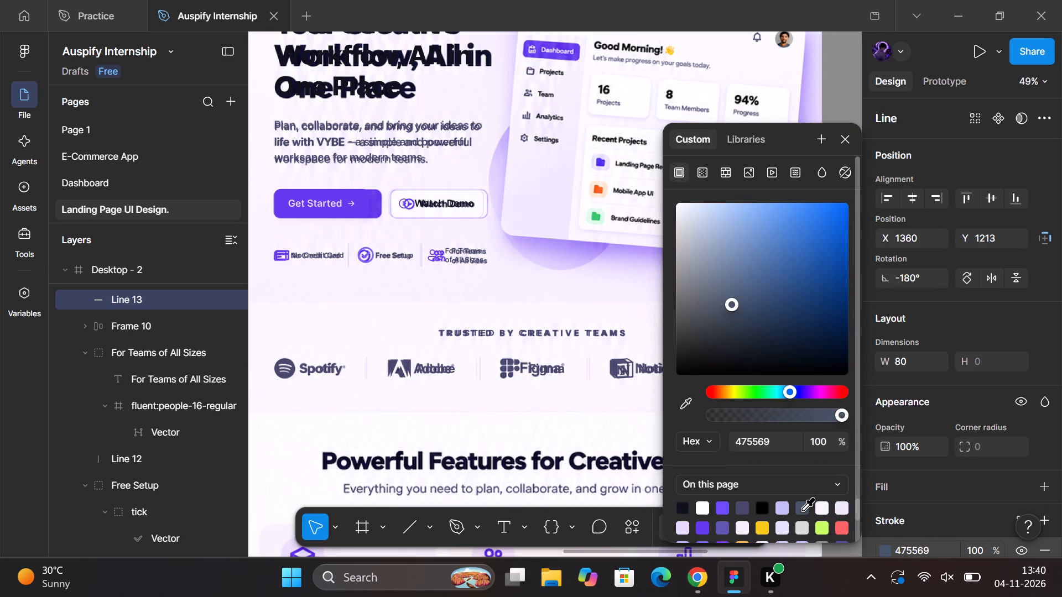
{"action": "left_click", "coordinate": [849, 138]}
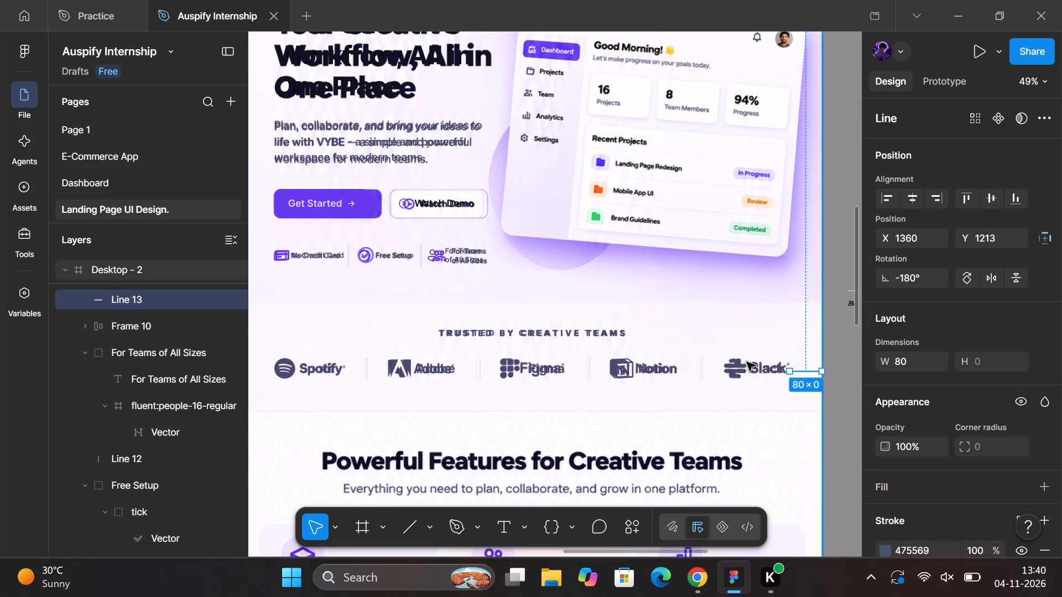
Set the auto layout gap of the logo row to 62.
{"action": "left_click", "coordinate": [741, 371]}
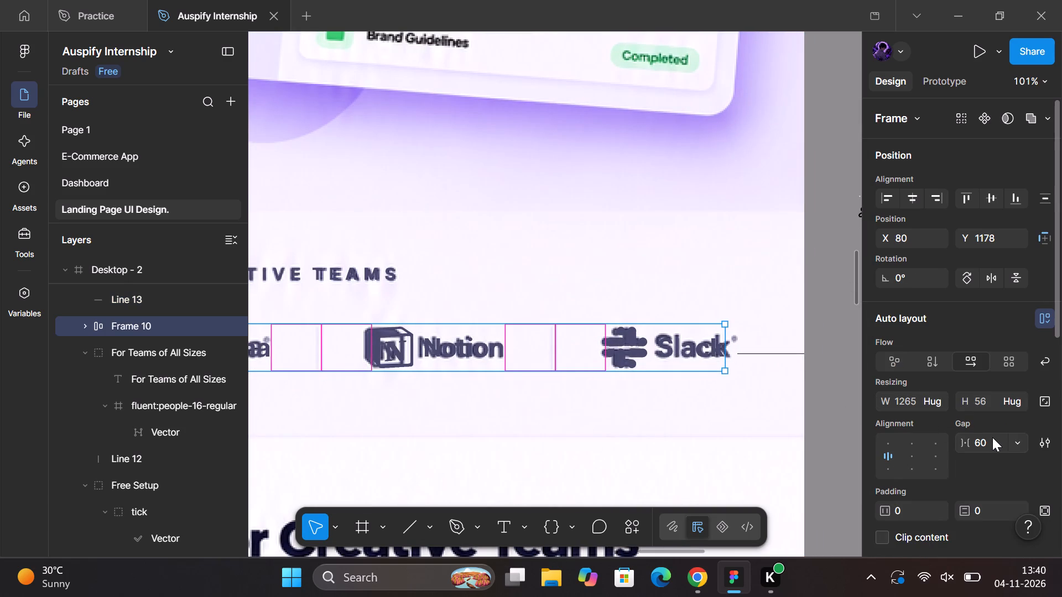
{"action": "left_click", "coordinate": [992, 437]}
{"action": "key", "text": "Up"}
{"action": "key", "text": "Up"}
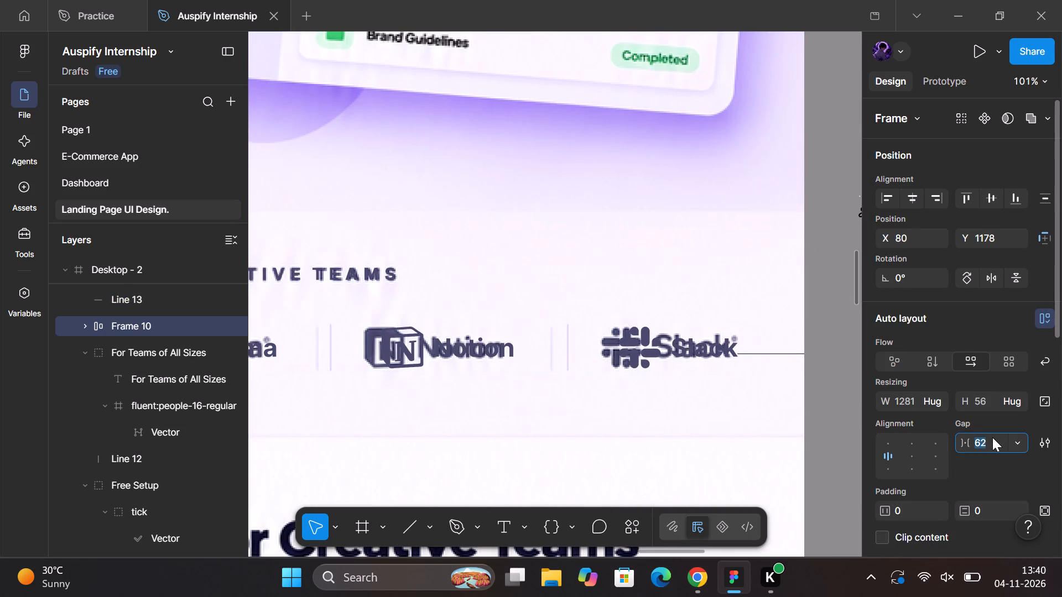
{"action": "key", "text": "Up"}
{"action": "key", "text": "Down"}
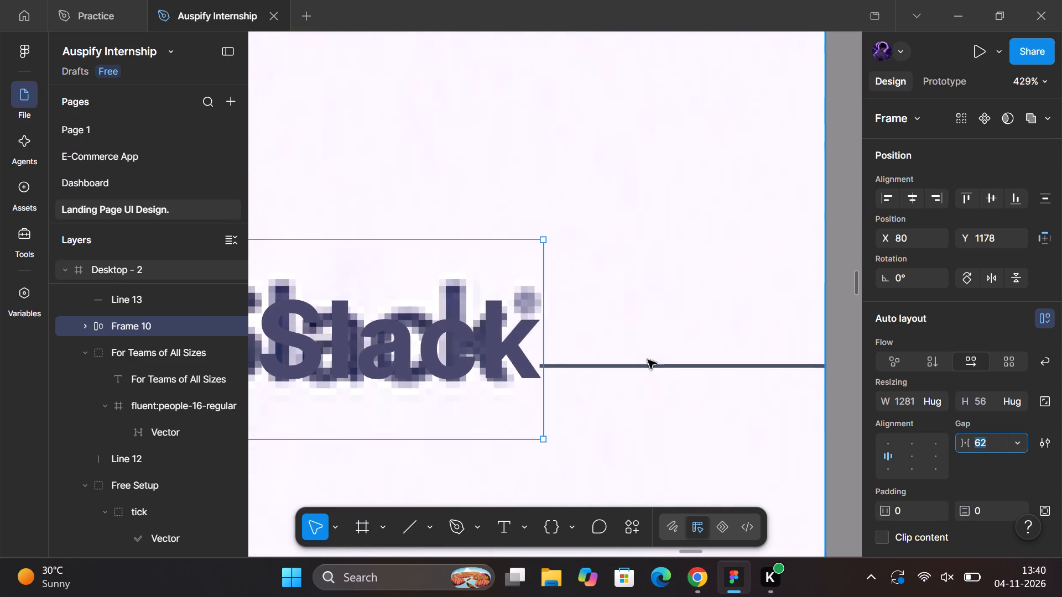
Examine how the right edge of the Slack logo and its frame meets the 80 px margin guide line.
{"action": "scroll", "coordinate": [648, 360], "scroll_direction": "right", "scroll_amount": 1}
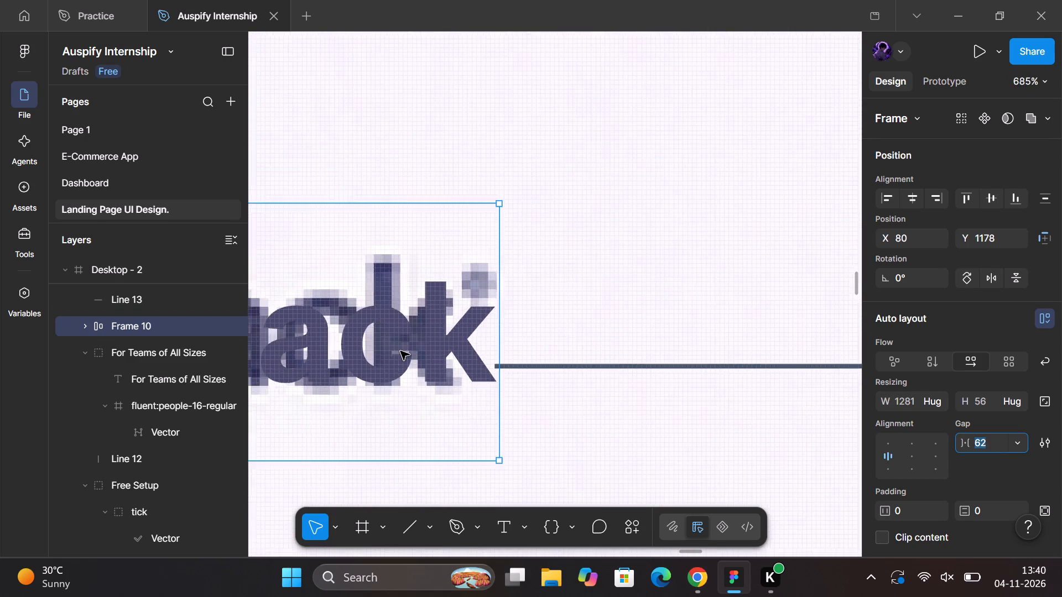
{"action": "scroll", "coordinate": [400, 351], "scroll_direction": "right", "scroll_amount": 1}
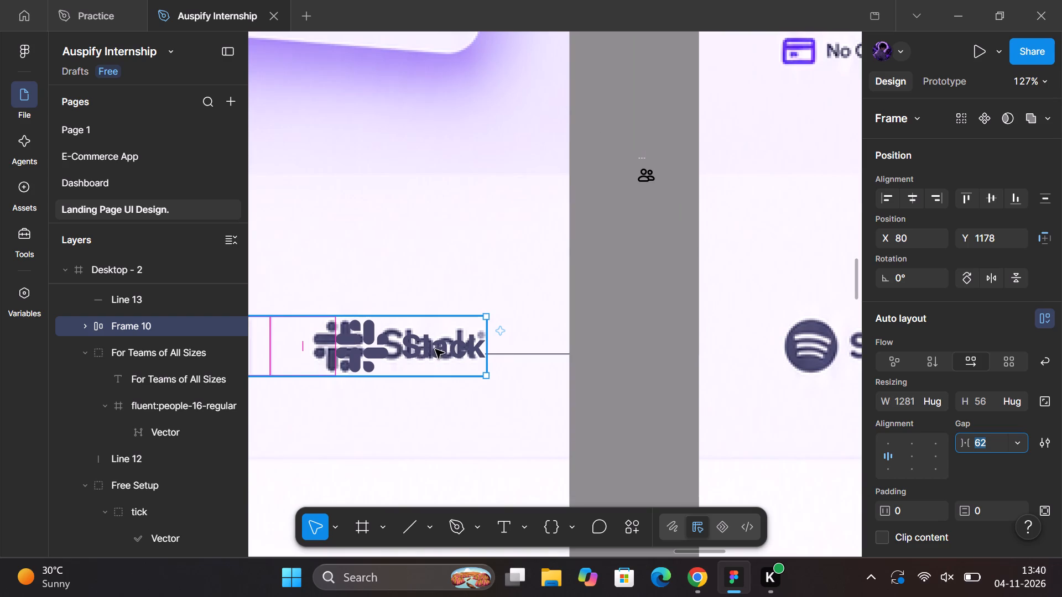
{"action": "double_click", "coordinate": [435, 349]}
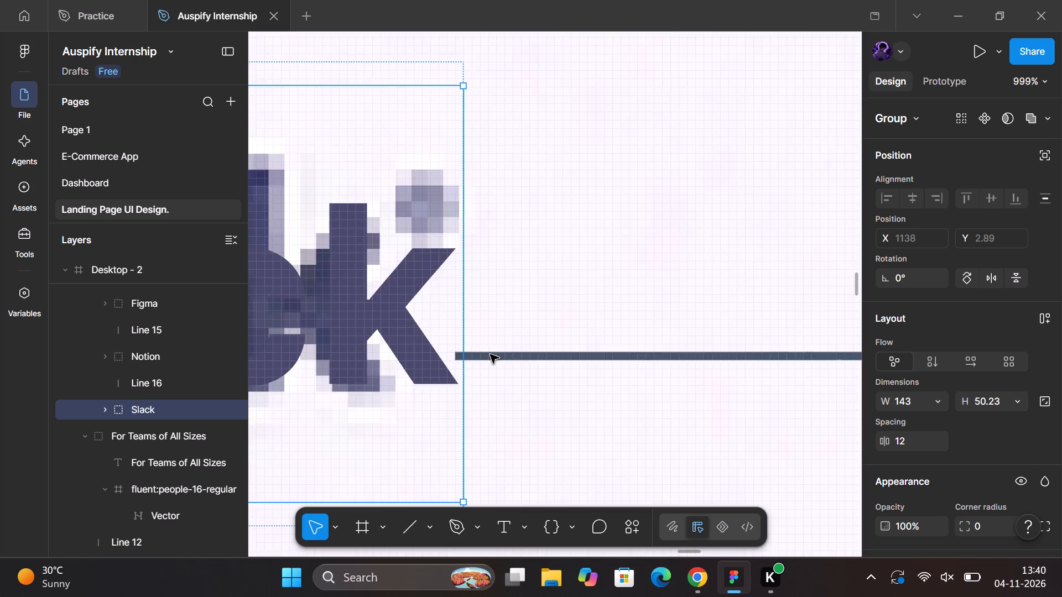
{"action": "scroll", "coordinate": [490, 354], "scroll_direction": "right", "scroll_amount": 4}
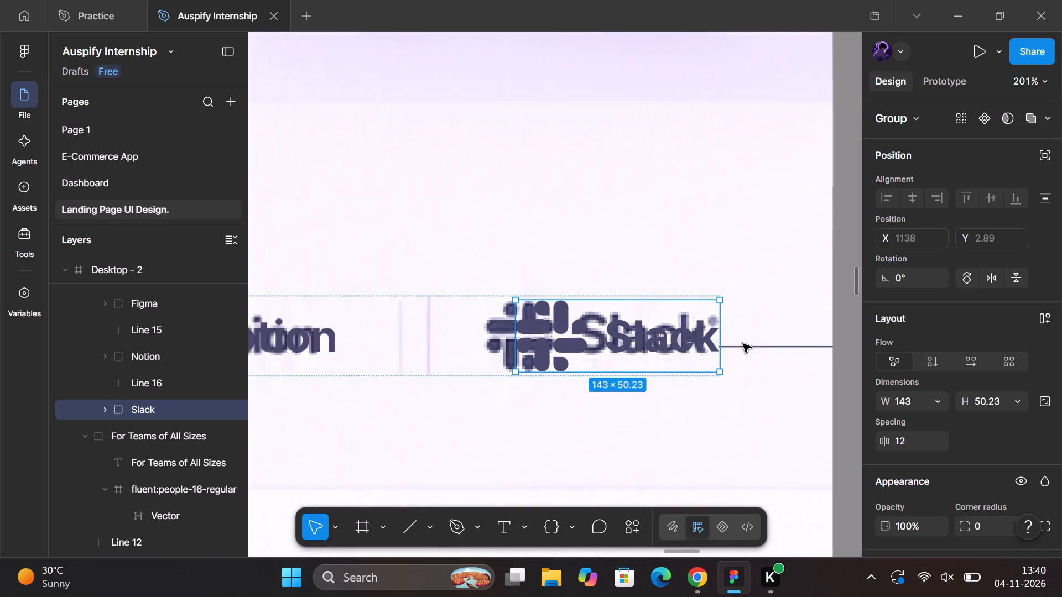
{"action": "left_click", "coordinate": [758, 343]}
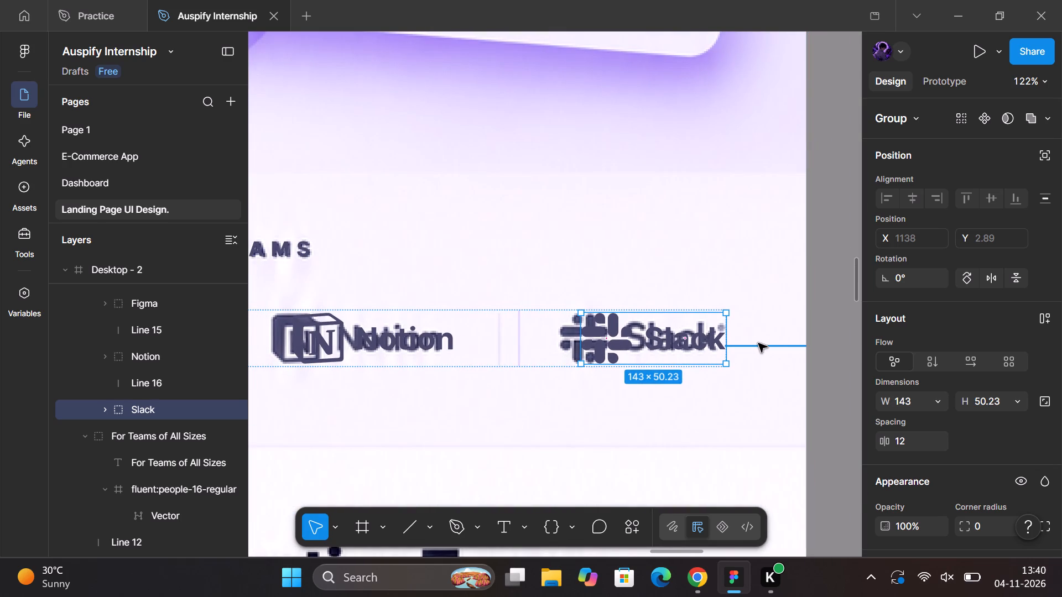
Undo the recent logo row gap changes and guide line recolor, back to the guide line's FFFFFF stroke.
{"action": "key", "text": "BackSpace"}
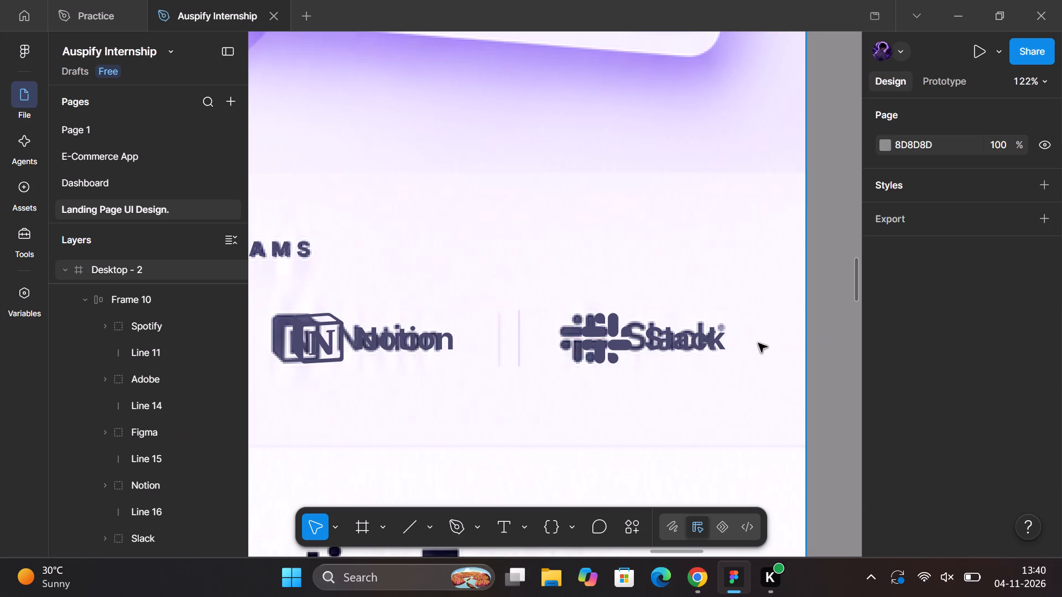
{"action": "key", "text": "ctrl+z"}
{"action": "key", "text": "ctrl+z"}
{"action": "key", "text": "ctrl+z"}
{"action": "key", "text": "ctrl+z"}
{"action": "key", "text": "ctrl+z"}
{"action": "key", "text": "ctrl+z"}
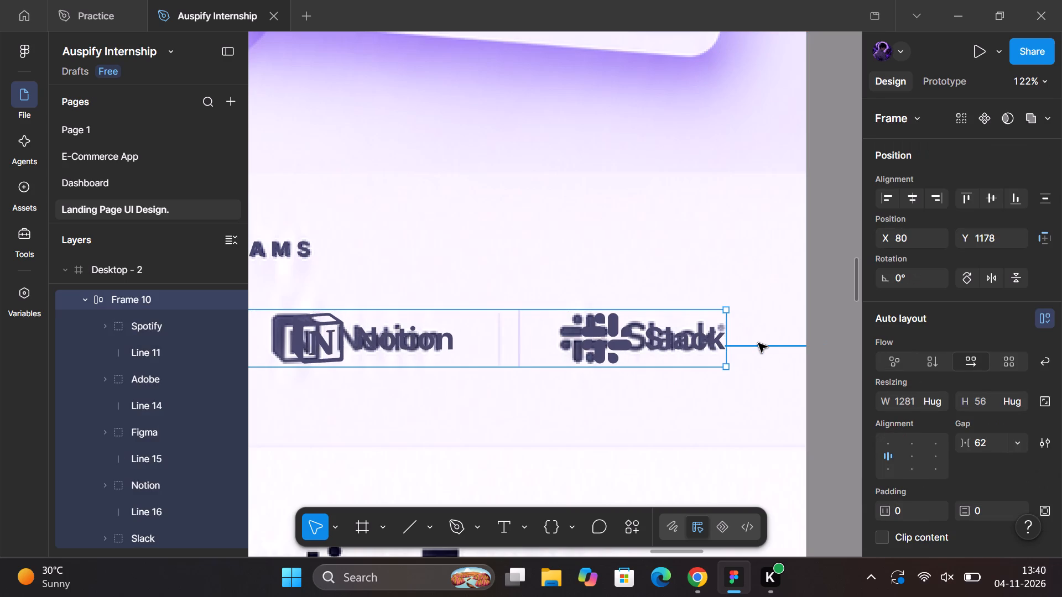
{"action": "key", "text": "ctrl+z"}
{"action": "key", "text": "ctrl+z"}
{"action": "key", "text": "ctrl+z"}
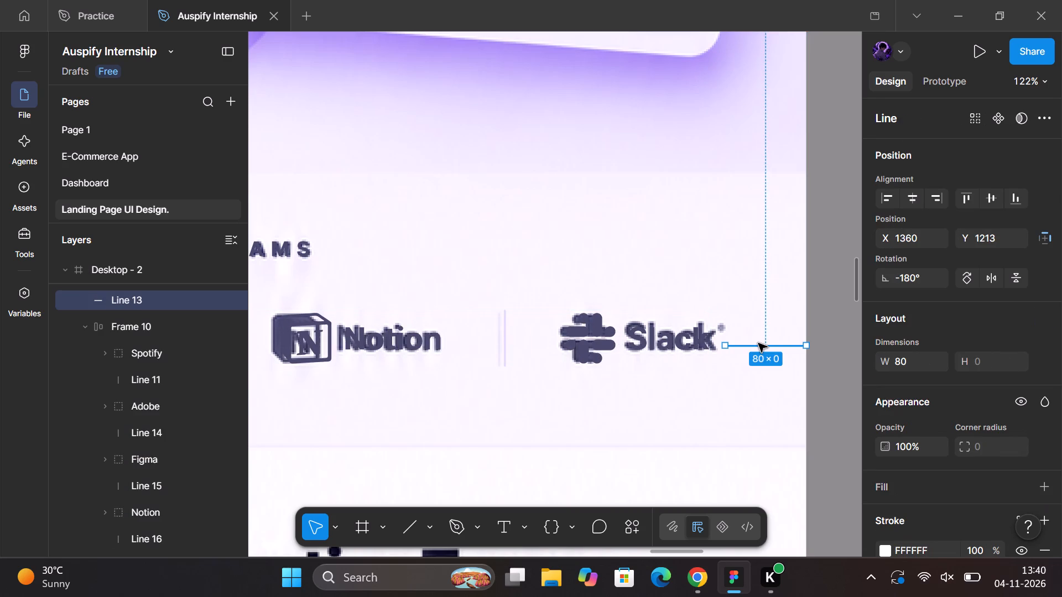
Undo further edits until the trusted-by logos and dividers are separate layers outside the auto layout frame.
{"action": "left_click", "coordinate": [758, 343], "text": "ctrl"}
{"action": "left_click", "coordinate": [758, 343]}
{"action": "key", "text": "BackSpace"}
{"action": "key", "text": "ctrl+z"}
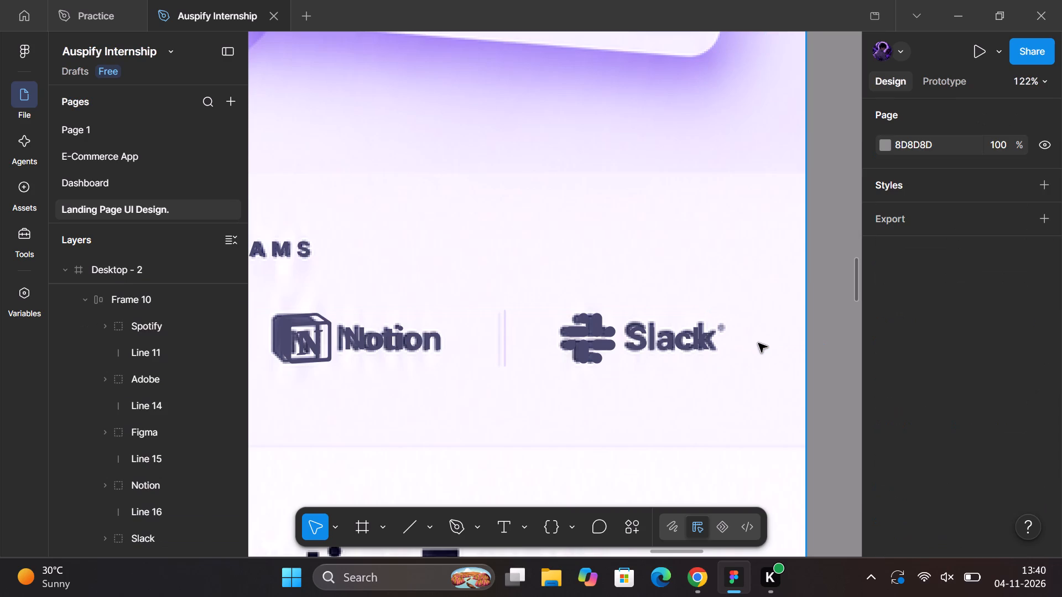
{"action": "key", "text": "ctrl+z"}
{"action": "key", "text": "ctrl+z"}
{"action": "key", "text": "ctrl+z"}
{"action": "key", "text": "ctrl+z"}
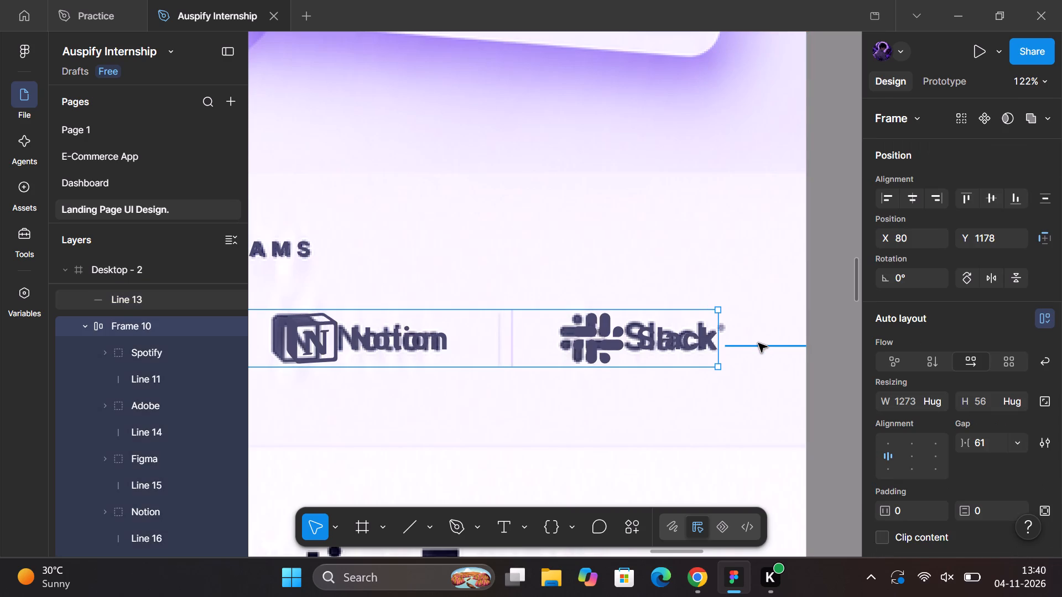
{"action": "key", "text": "ctrl+z"}
{"action": "key", "text": "ctrl+z"}
{"action": "key", "text": "ctrl+z"}
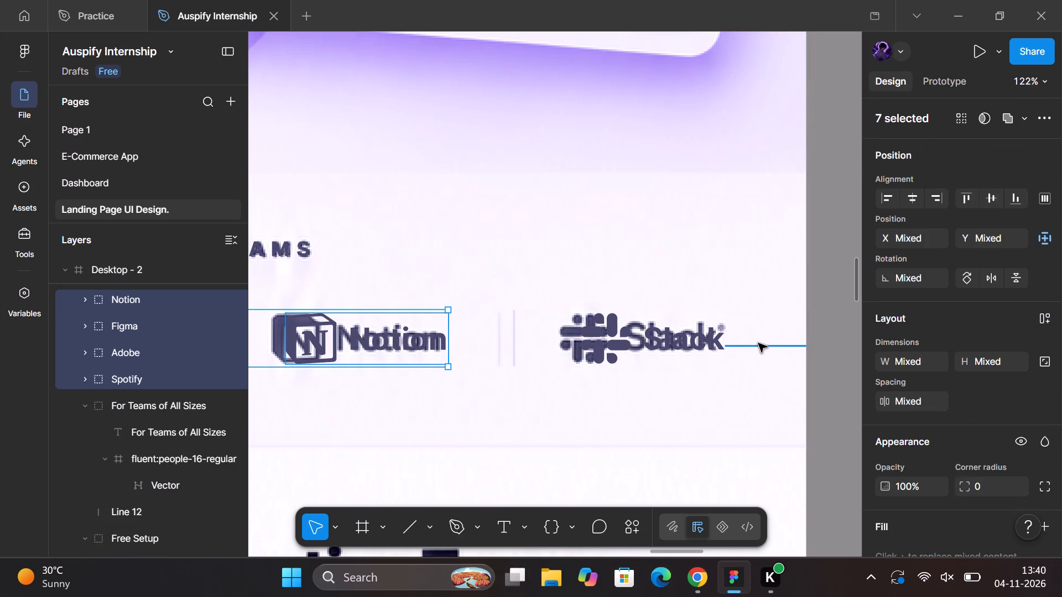
{"action": "key", "text": "ctrl+z"}
{"action": "key", "text": "ctrl+z"}
{"action": "key", "text": "ctrl+z"}
{"action": "key", "text": "ctrl+z"}
Delete the 80 px horizontal guide line beside the Slack logo.
{"action": "left_click", "coordinate": [758, 343]}
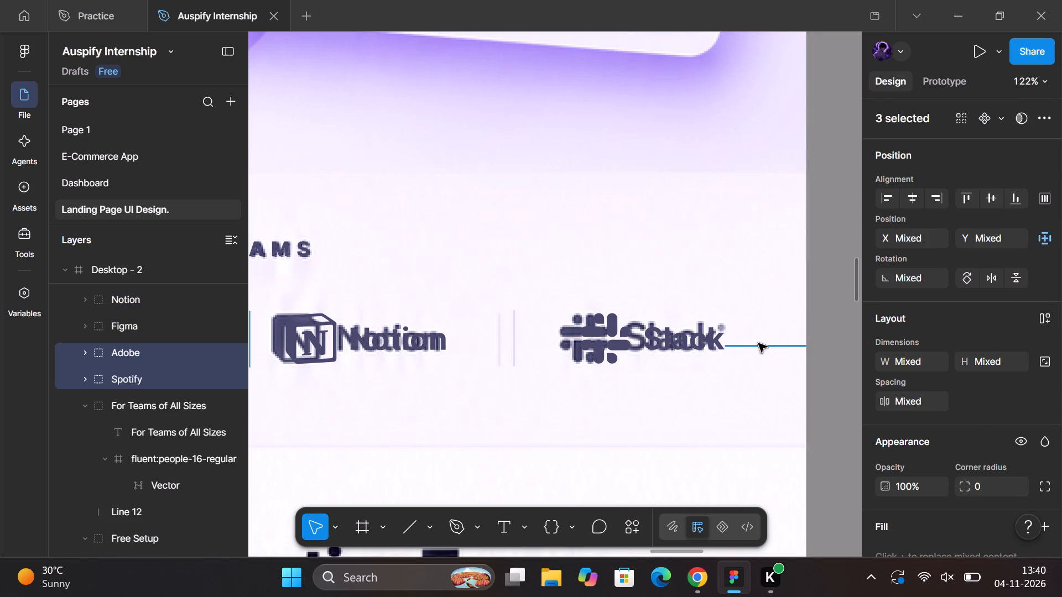
{"action": "key", "text": "BackSpace"}
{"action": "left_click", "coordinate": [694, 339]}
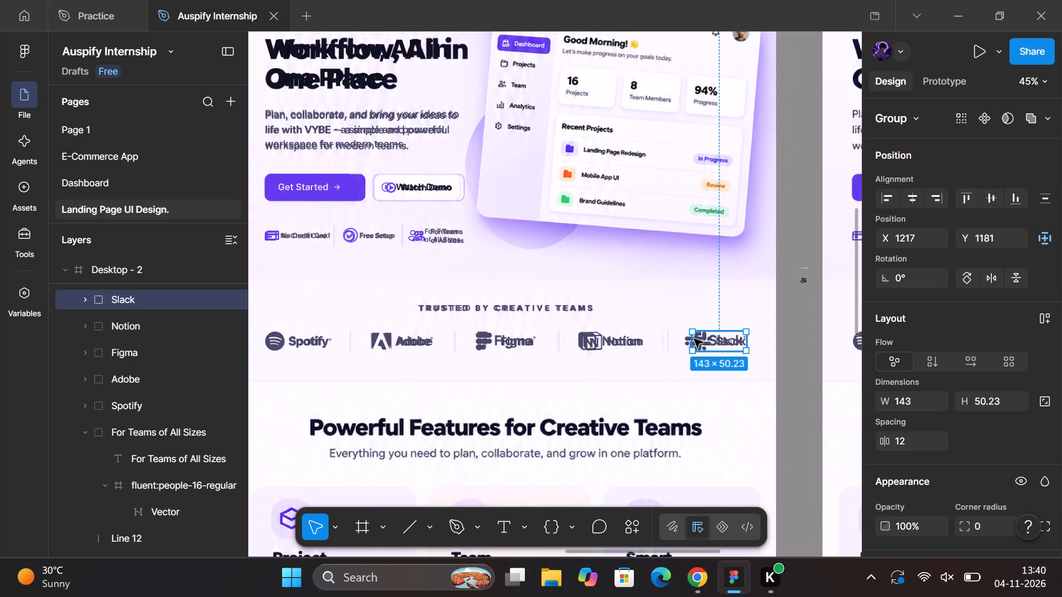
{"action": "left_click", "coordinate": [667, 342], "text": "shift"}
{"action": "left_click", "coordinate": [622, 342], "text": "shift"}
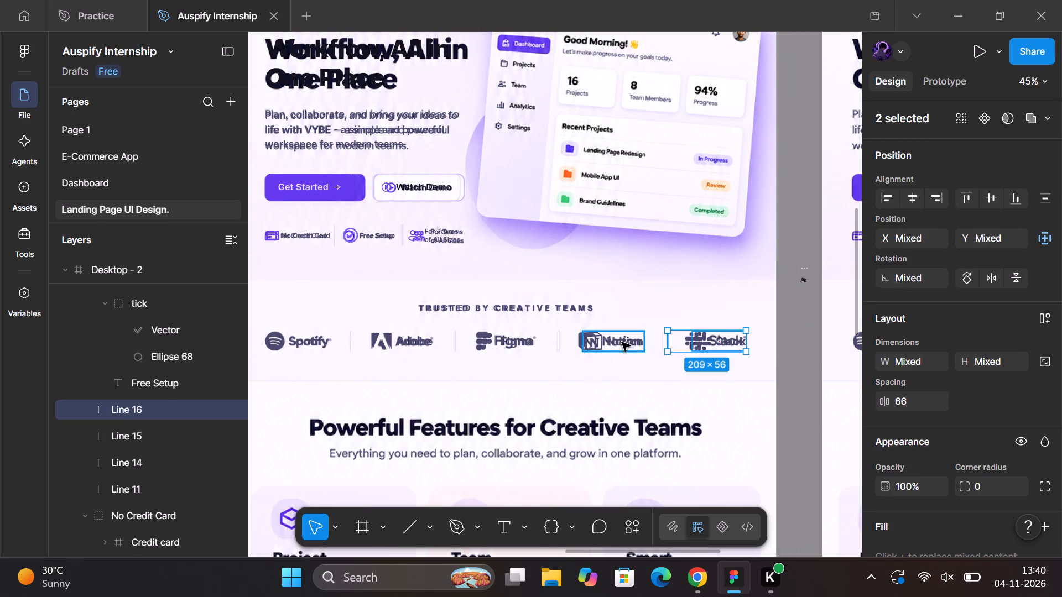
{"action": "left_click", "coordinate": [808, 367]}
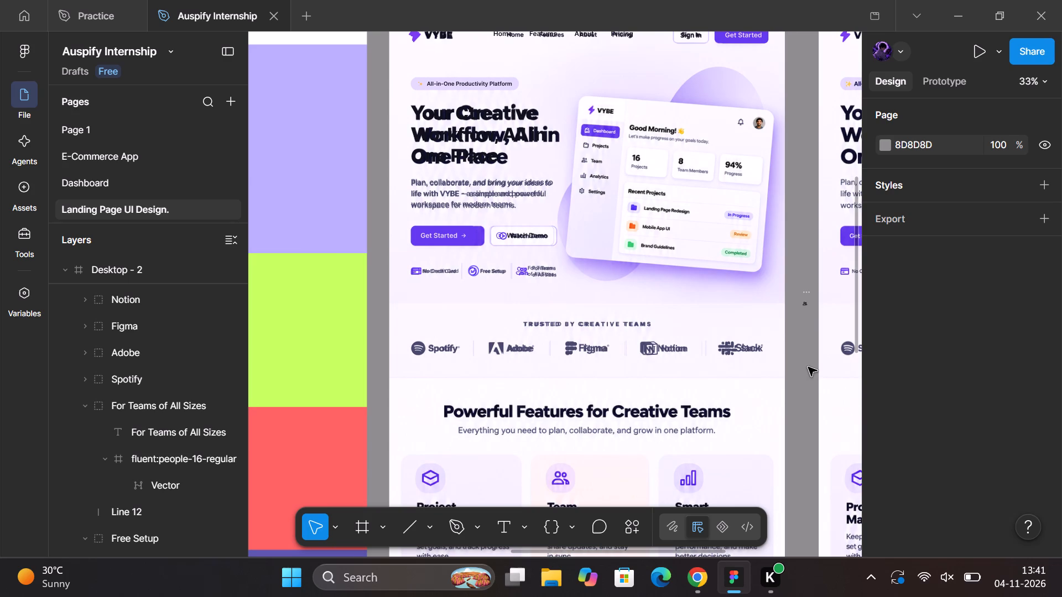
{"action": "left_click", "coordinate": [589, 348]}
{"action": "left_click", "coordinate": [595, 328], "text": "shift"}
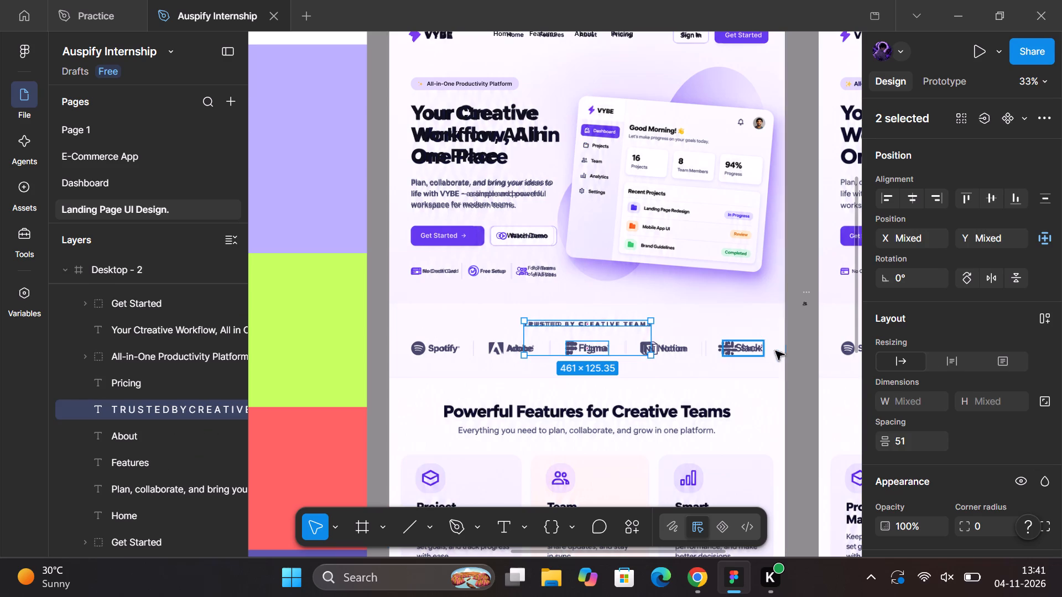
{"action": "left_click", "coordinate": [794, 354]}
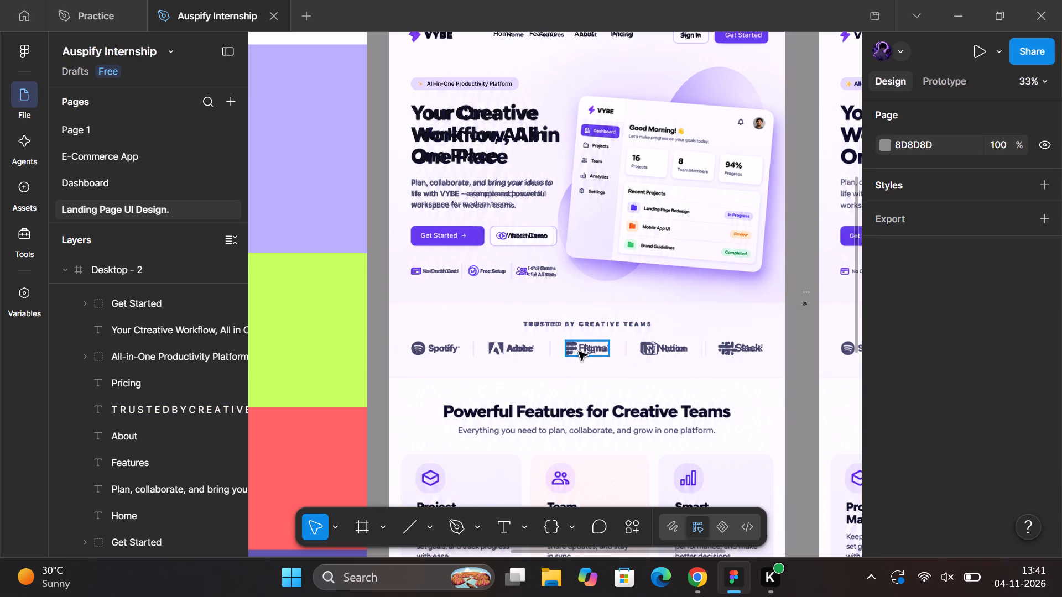
Align the vertical centers of the five trusted-by logos and the three dividers between Adobe and Slack.
{"action": "left_click", "coordinate": [578, 353]}
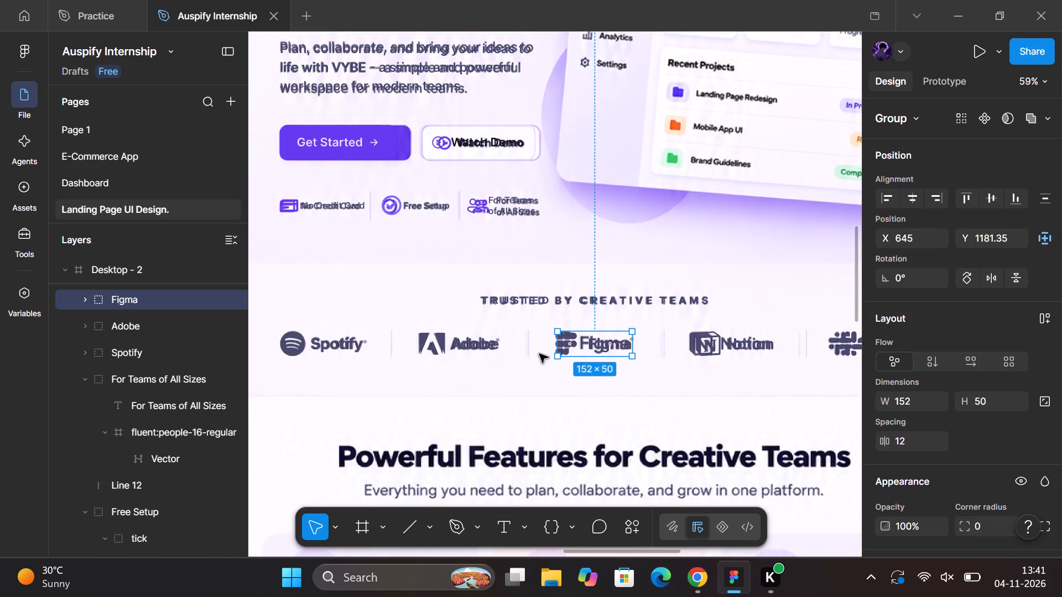
{"action": "left_click", "coordinate": [526, 350], "text": "shift"}
{"action": "left_click", "coordinate": [487, 348], "text": "shift"}
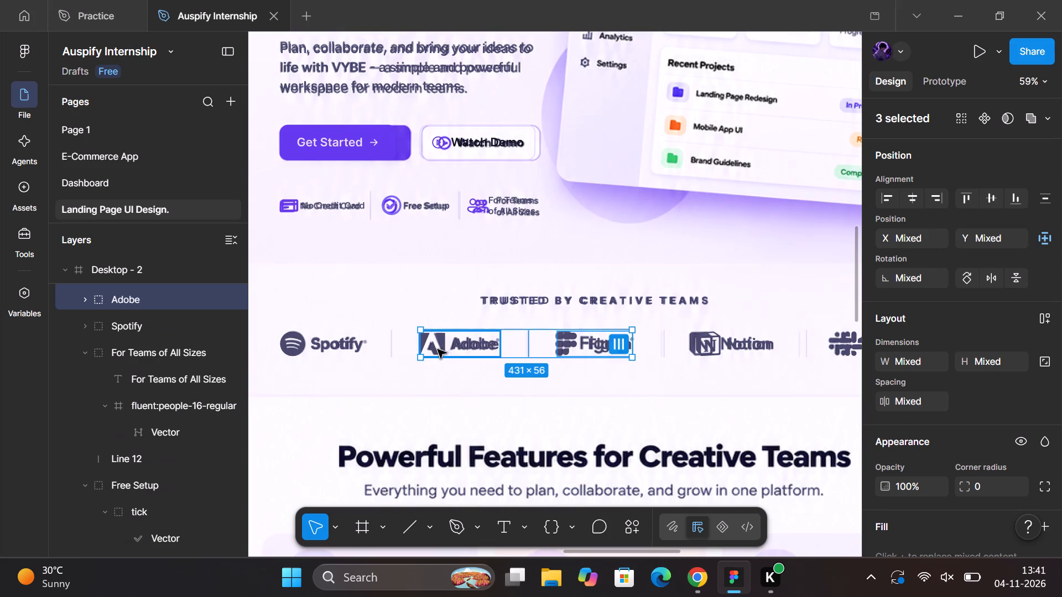
{"action": "left_click", "coordinate": [334, 351], "text": "shift"}
{"action": "left_click", "coordinate": [662, 342], "text": "shift"}
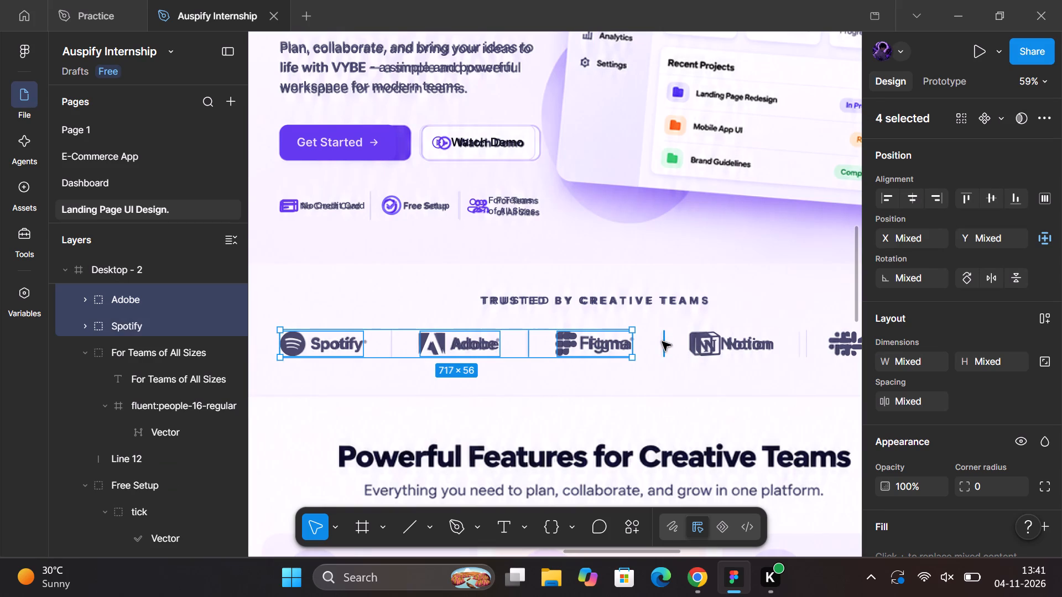
{"action": "left_click", "coordinate": [711, 345], "text": "shift"}
{"action": "left_click", "coordinate": [808, 342], "text": "shift"}
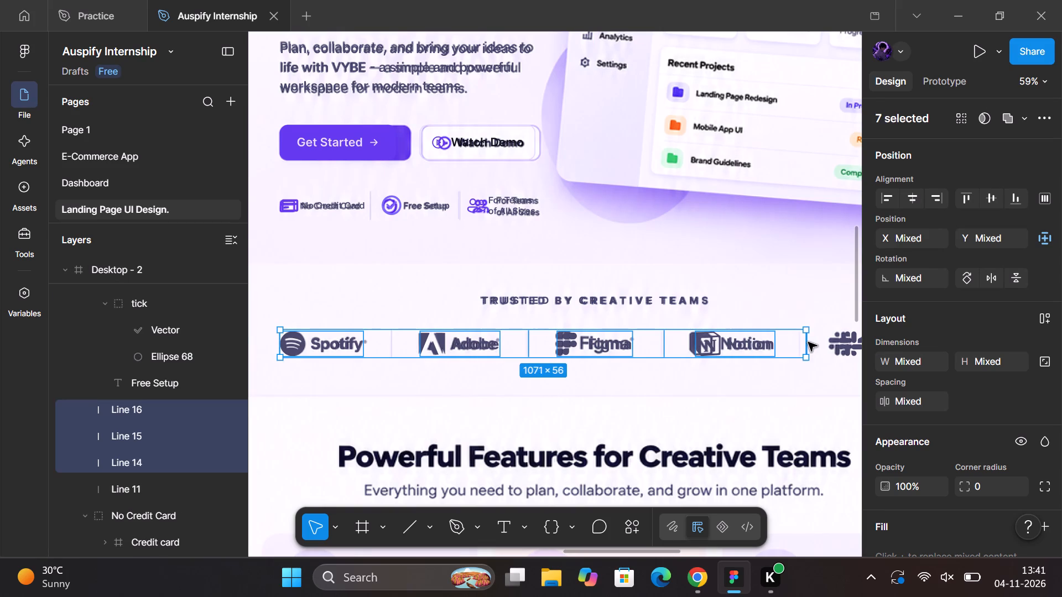
{"action": "left_click", "coordinate": [846, 344], "text": "shift"}
{"action": "left_click", "coordinate": [988, 201]}
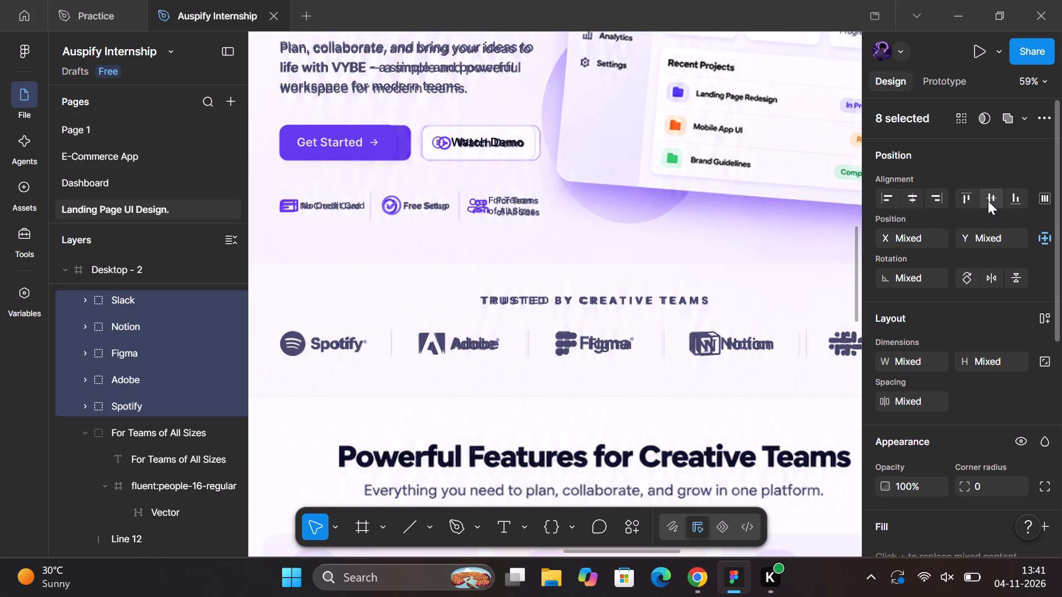
{"action": "left_click", "coordinate": [988, 201]}
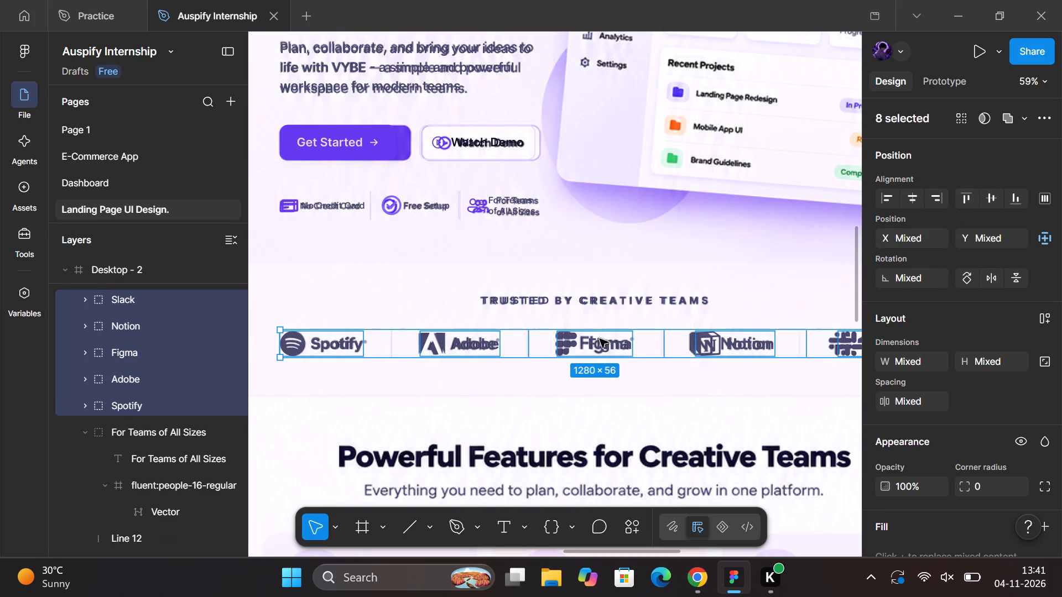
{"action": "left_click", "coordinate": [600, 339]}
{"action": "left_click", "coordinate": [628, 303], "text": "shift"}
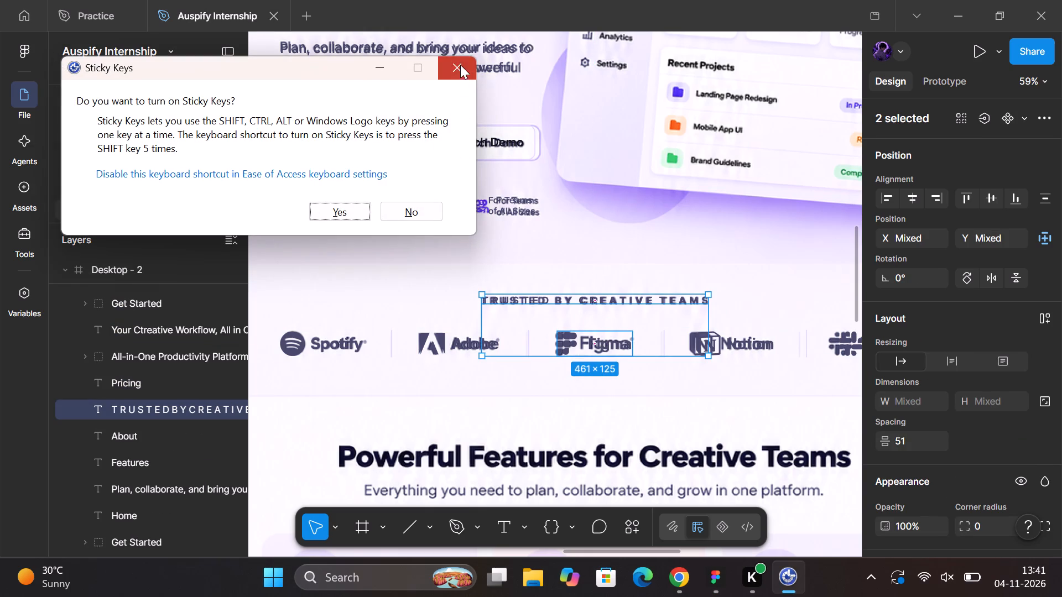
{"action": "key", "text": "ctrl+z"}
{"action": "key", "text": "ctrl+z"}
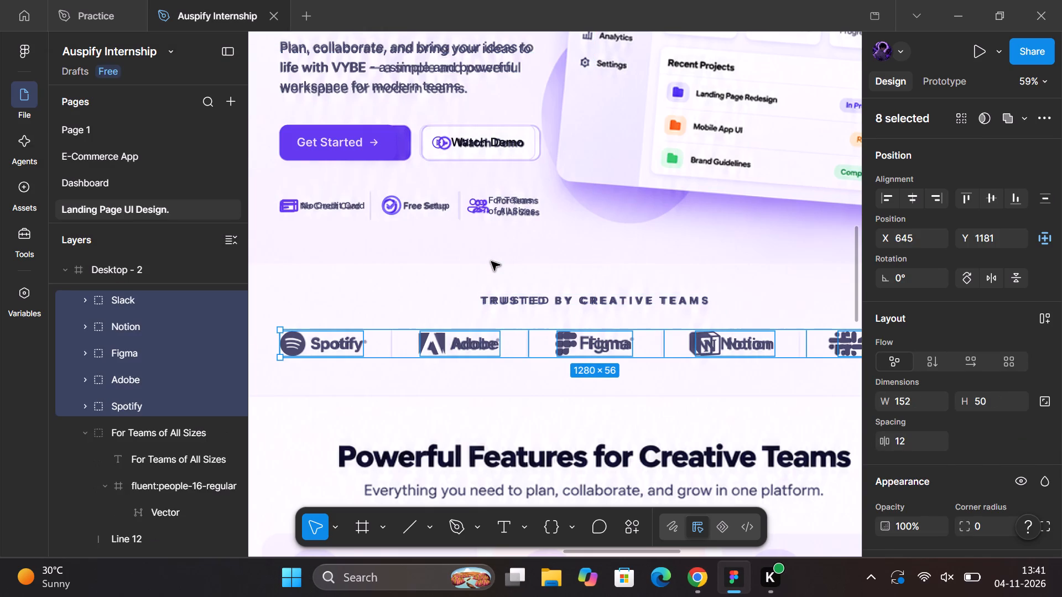
Group the five trusted-by logos with the three dividers between Adobe and Slack.
{"action": "key", "text": "ctrl+g"}
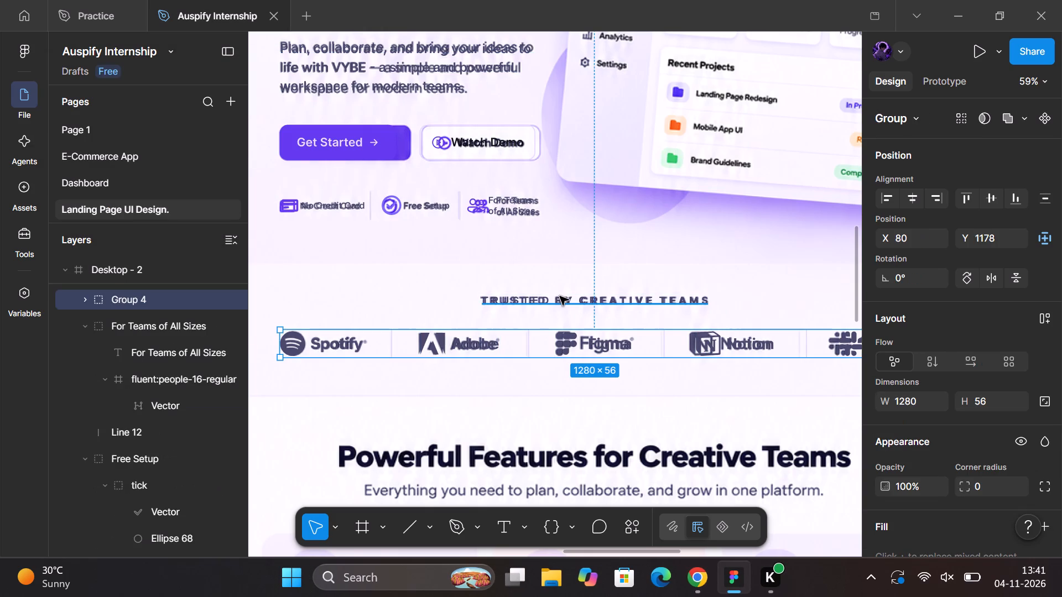
Check the vertical spacing between the Trusted by Creative Teams heading and the logo group.
{"action": "left_click", "coordinate": [567, 296], "text": "shift"}
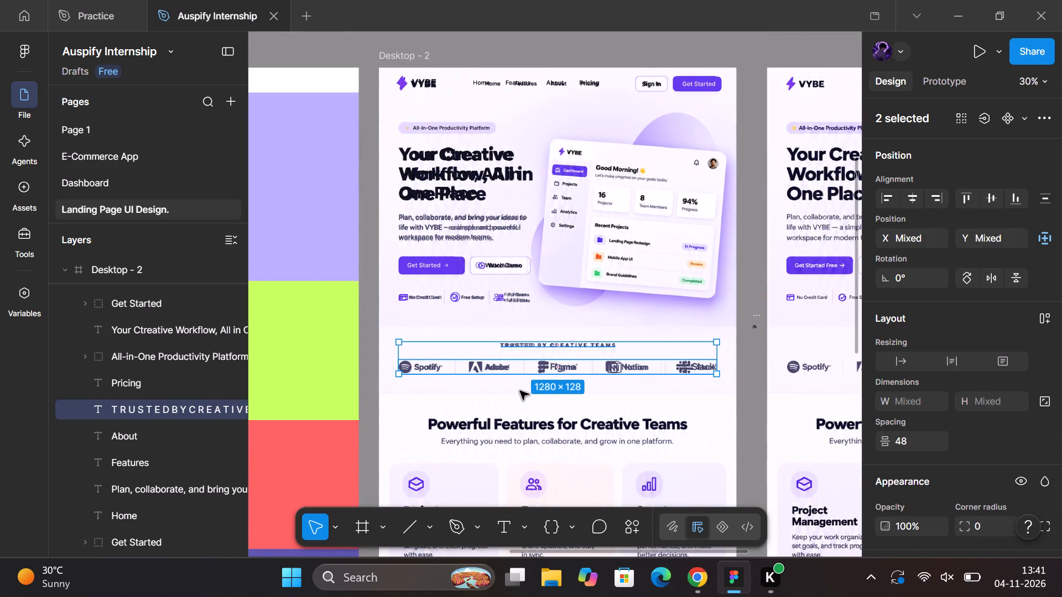
{"action": "left_click", "coordinate": [370, 393]}
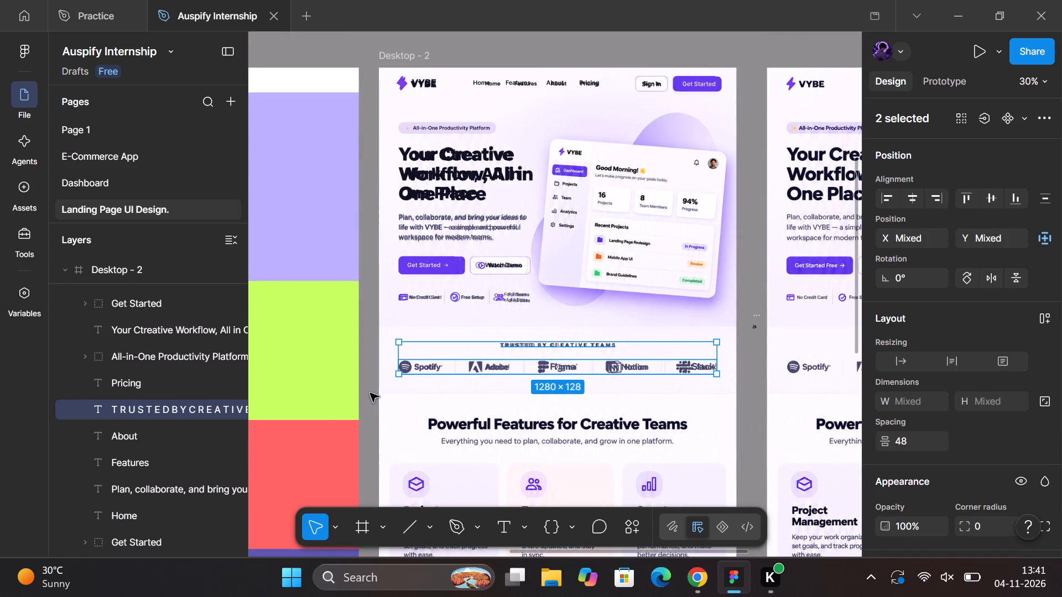
Rename the logo group as sites.
{"action": "left_click", "coordinate": [540, 367]}
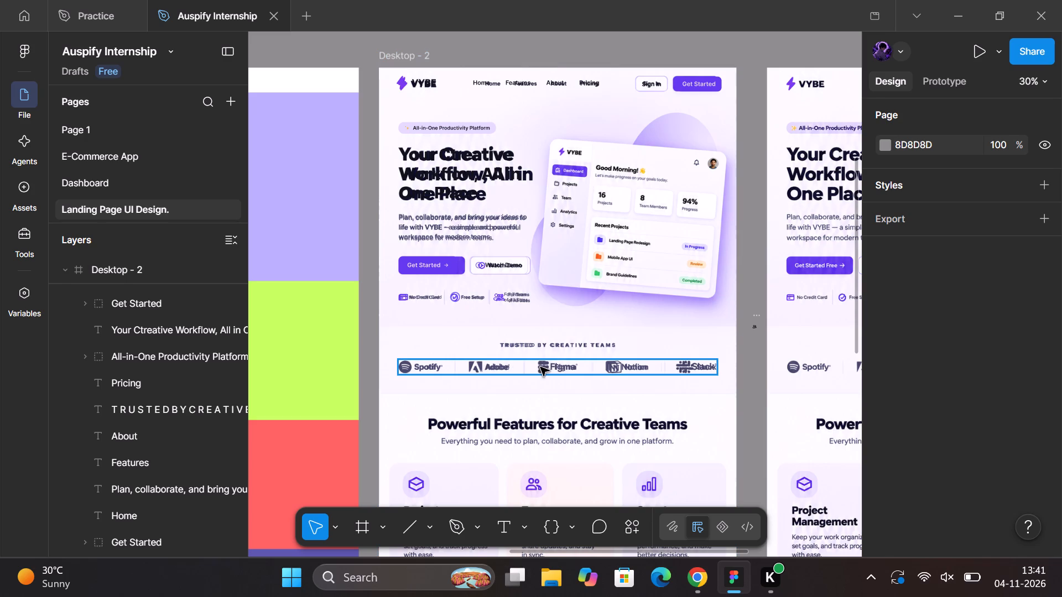
{"action": "double_click", "coordinate": [138, 304]}
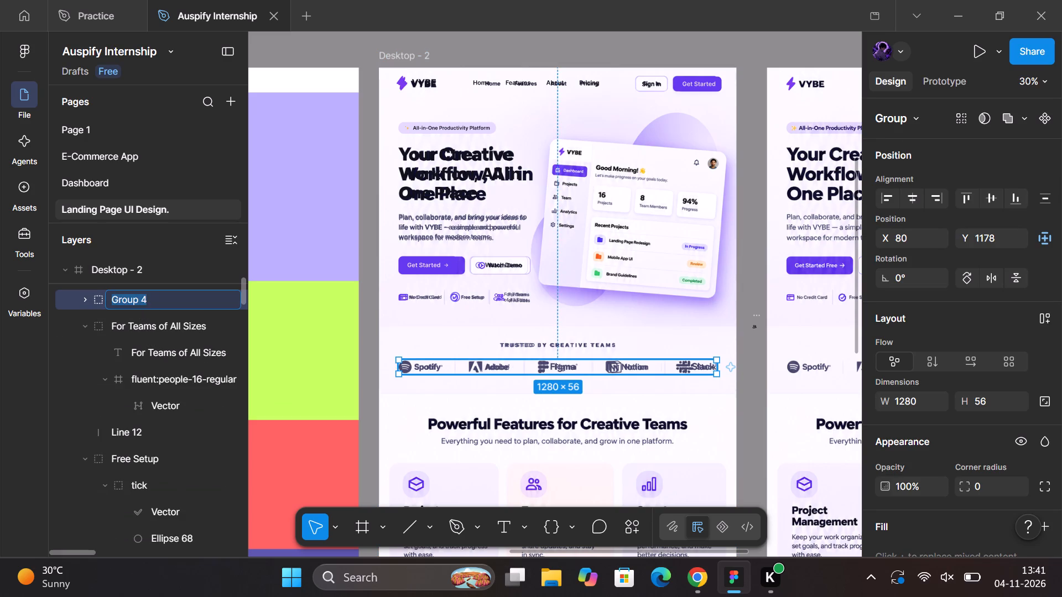
{"action": "type", "text": "si"}
{"action": "type", "text": "tes"}
{"action": "left_click", "coordinate": [365, 362]}
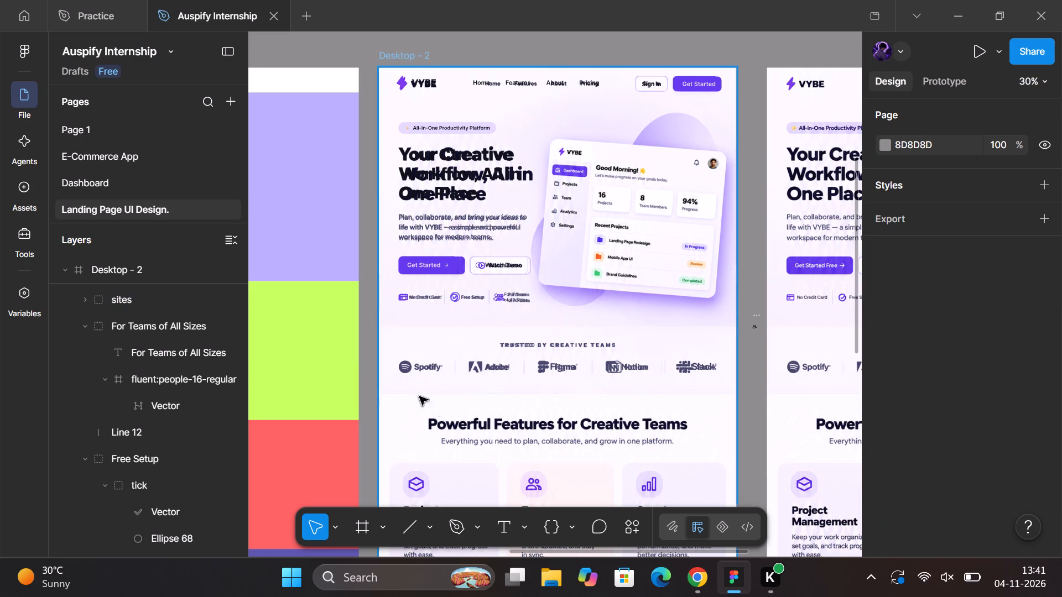
Duplicate the VYBE logo text from the header and place the copy over the Powerful Features heading at about X 266, Y 1415.
{"action": "scroll", "coordinate": [464, 421], "scroll_direction": "down", "scroll_amount": 1}
{"action": "scroll", "coordinate": [464, 421], "scroll_direction": "up", "scroll_amount": 1}
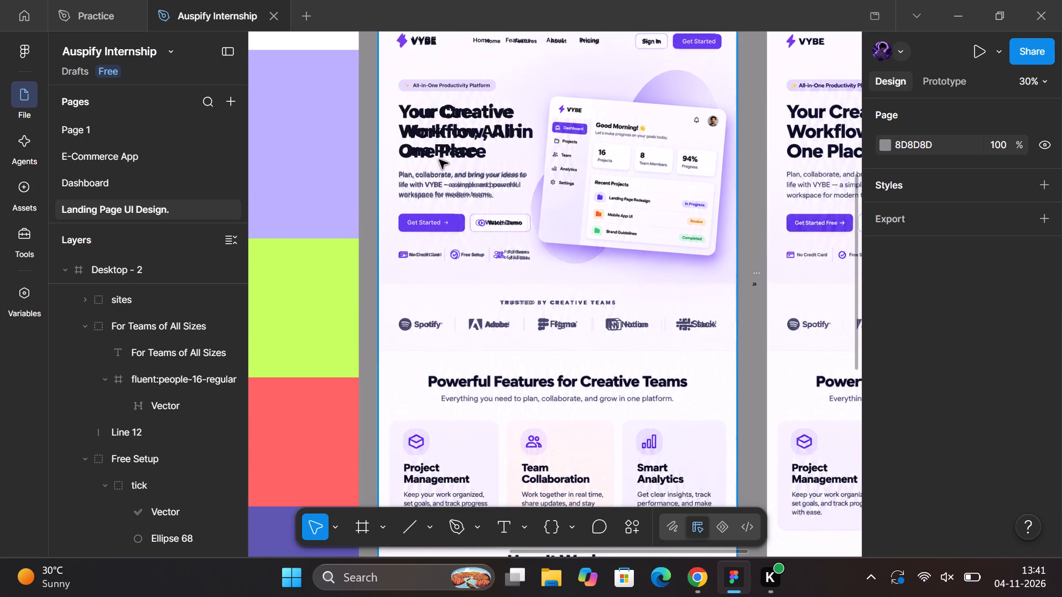
{"action": "left_click", "coordinate": [425, 39], "text": "ctrl"}
{"action": "left_click_drag", "start_coordinate": [425, 39], "coordinate": [754, 349]}
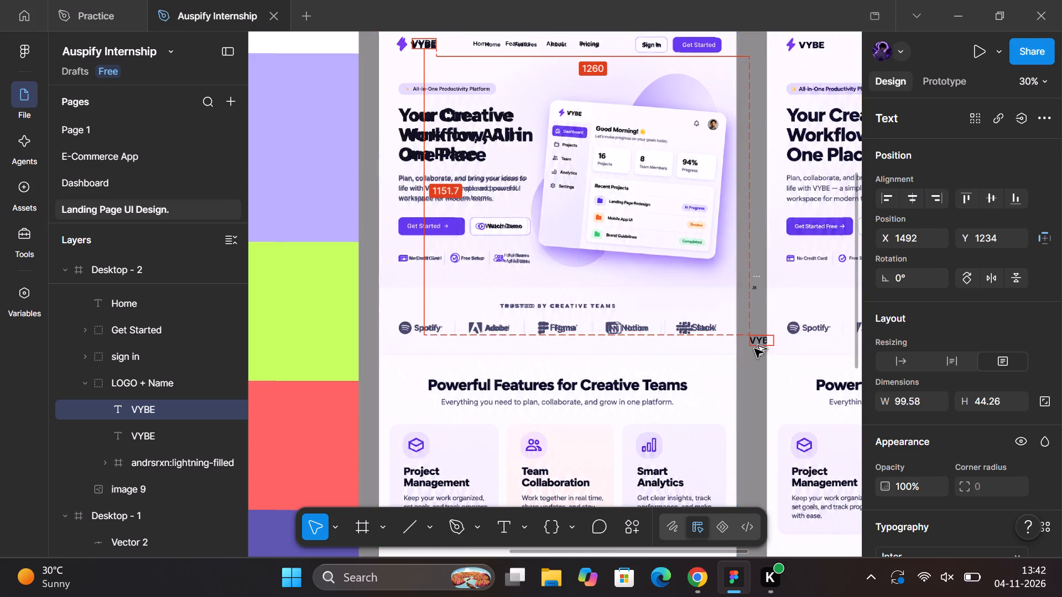
{"action": "left_click_drag", "start_coordinate": [754, 349], "coordinate": [754, 349]}
{"action": "left_click_drag", "start_coordinate": [754, 349], "coordinate": [489, 373]}
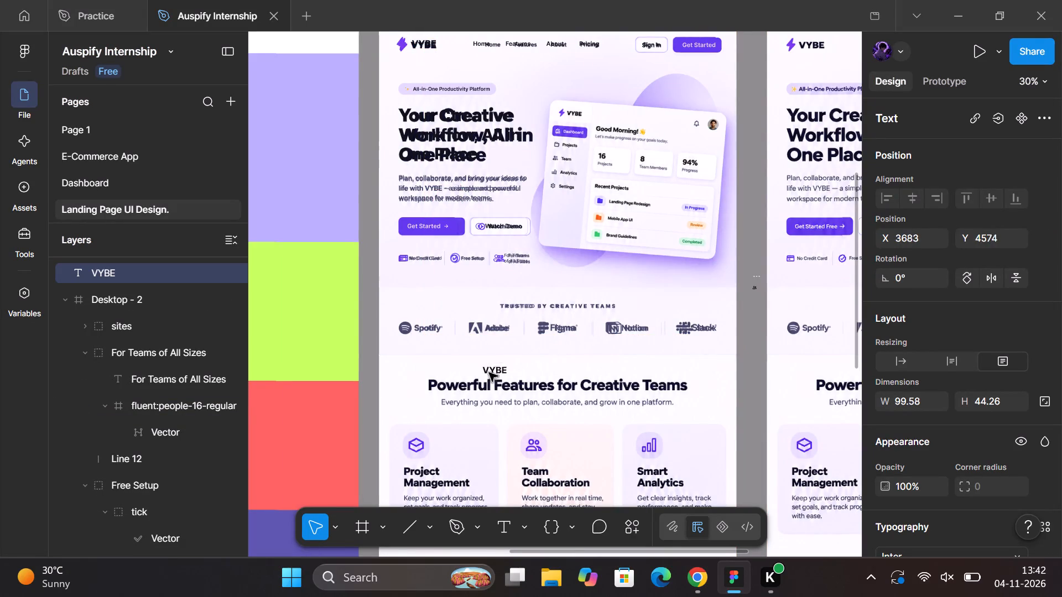
{"action": "left_click_drag", "start_coordinate": [489, 373], "coordinate": [483, 376]}
{"action": "scroll", "coordinate": [483, 376], "scroll_direction": "right", "scroll_amount": 1}
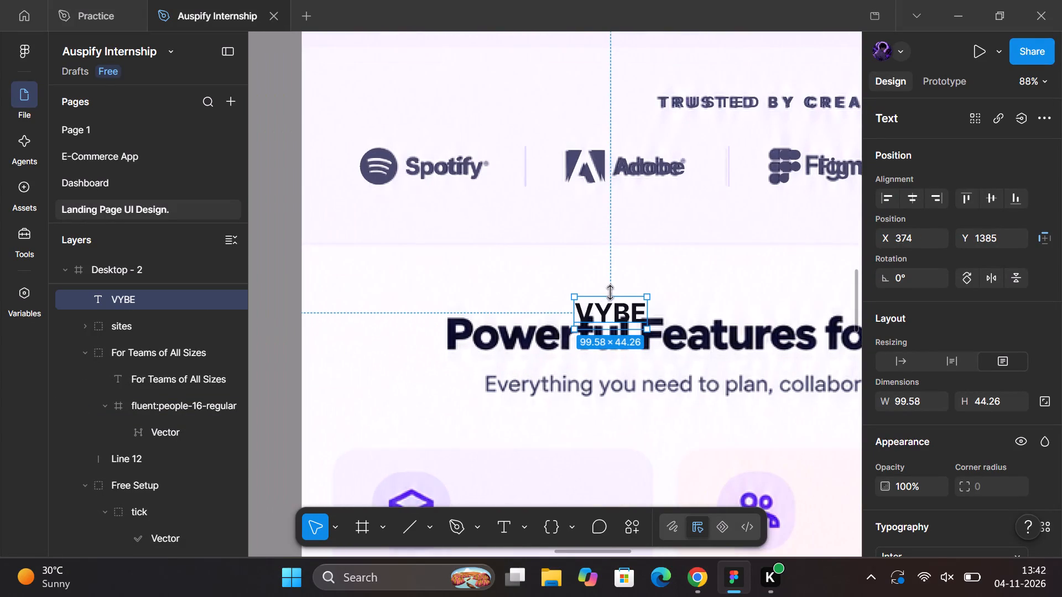
{"action": "left_click_drag", "start_coordinate": [604, 312], "coordinate": [524, 333]}
Replace the copied VYBE text with "Power" and set its resizing to auto width.
{"action": "double_click", "coordinate": [524, 333]}
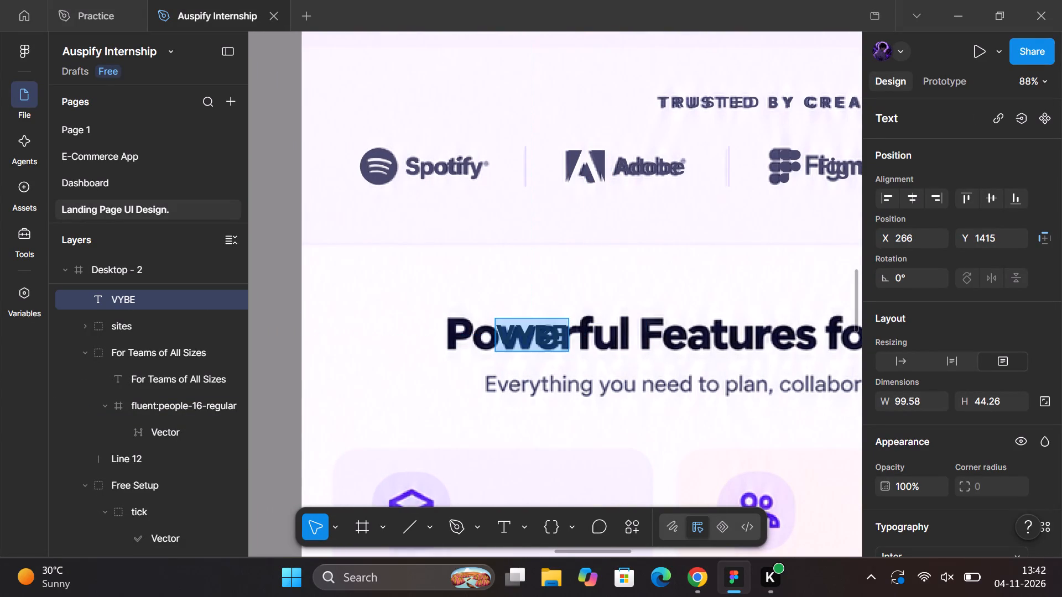
{"action": "key", "text": "o"}
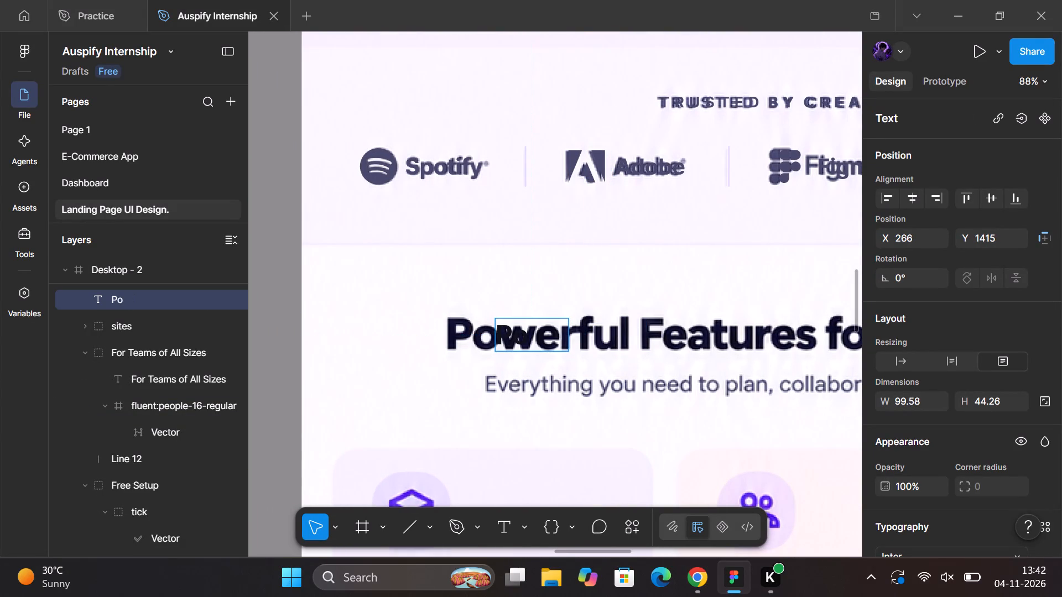
{"action": "type", "text": "wer"}
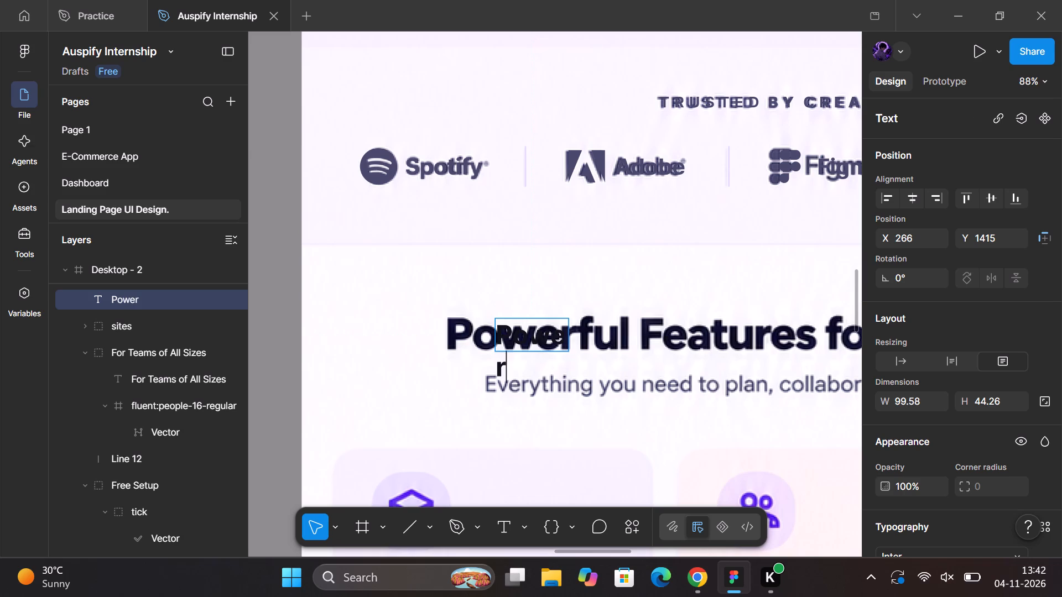
{"action": "left_click", "coordinate": [913, 354]}
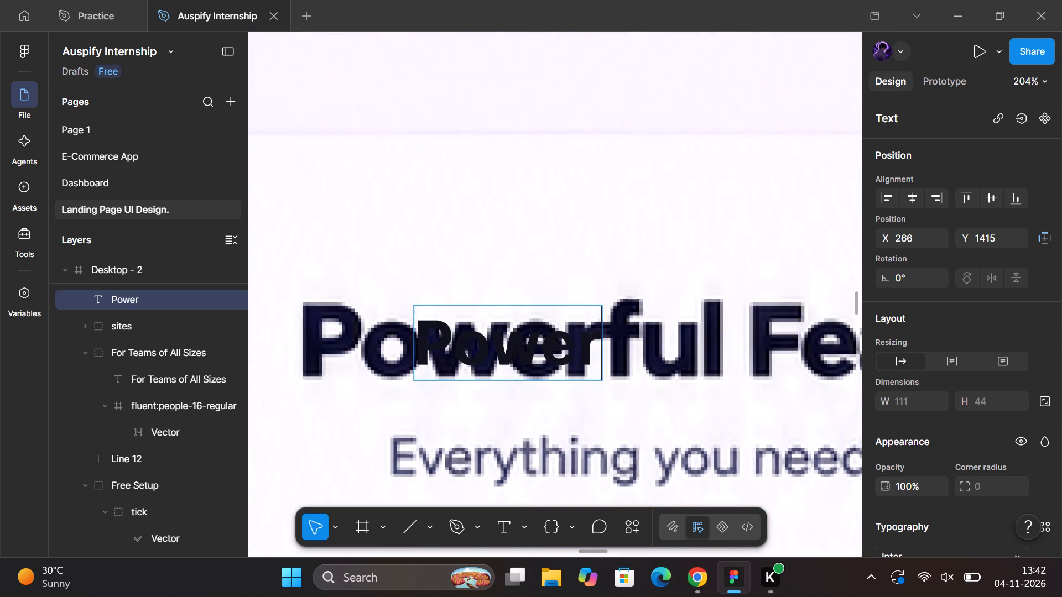
{"action": "left_click", "coordinate": [492, 404]}
Move the text just below the reference heading, to about X 243, Y 1450, and extend it to read "Powerful Features for Creative Teams".
{"action": "left_click_drag", "start_coordinate": [527, 348], "coordinate": [495, 395]}
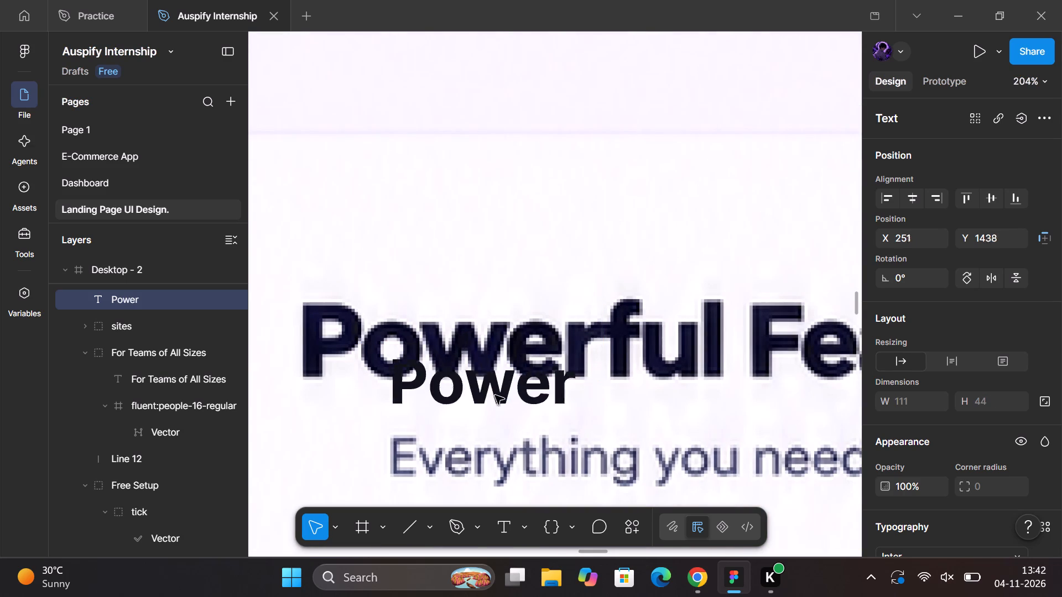
{"action": "left_click_drag", "start_coordinate": [495, 395], "coordinate": [488, 407]}
{"action": "double_click", "coordinate": [488, 407]}
{"action": "key", "text": "Right"}
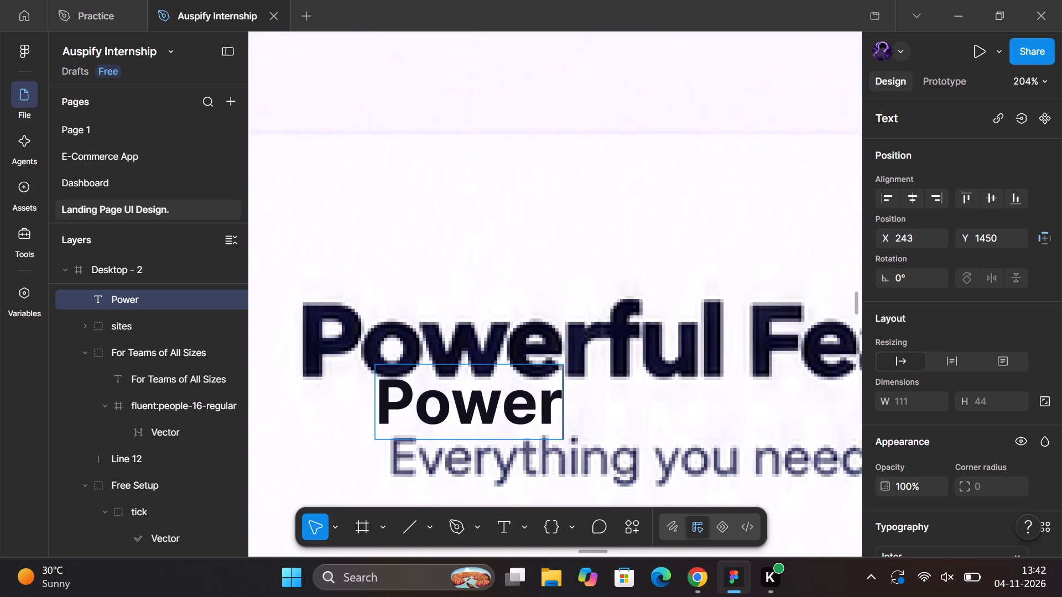
{"action": "type", "text": "fu"}
{"action": "key", "text": "l"}
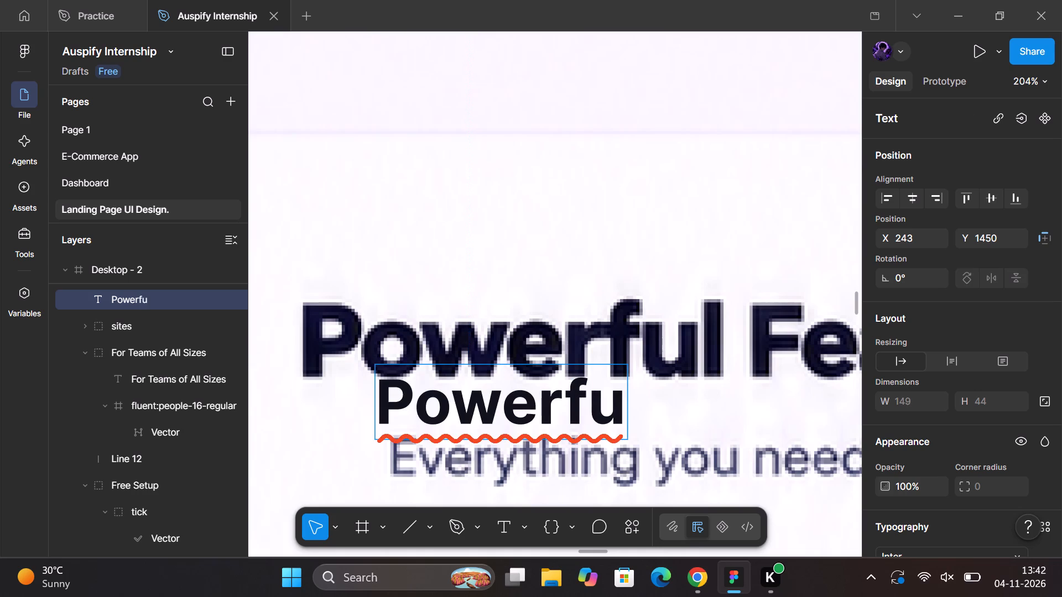
{"action": "key", "text": "space"}
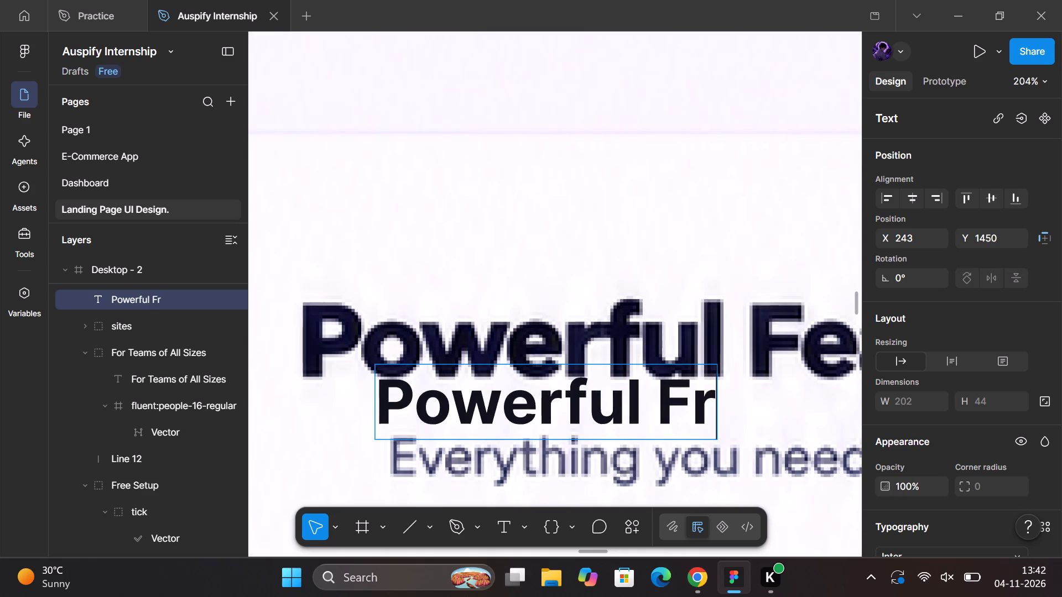
{"action": "key", "text": "e"}
{"action": "scroll", "coordinate": [488, 407], "scroll_direction": "left", "scroll_amount": 3}
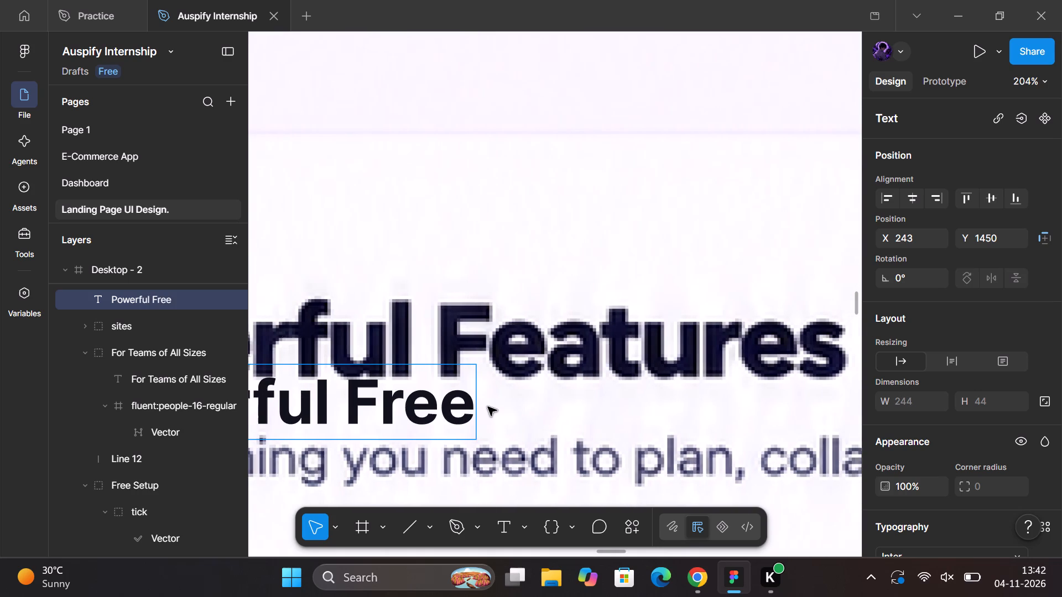
{"action": "key", "text": "BackSpace"}
{"action": "key", "text": "BackSpace"}
{"action": "key", "text": "BackSpace"}
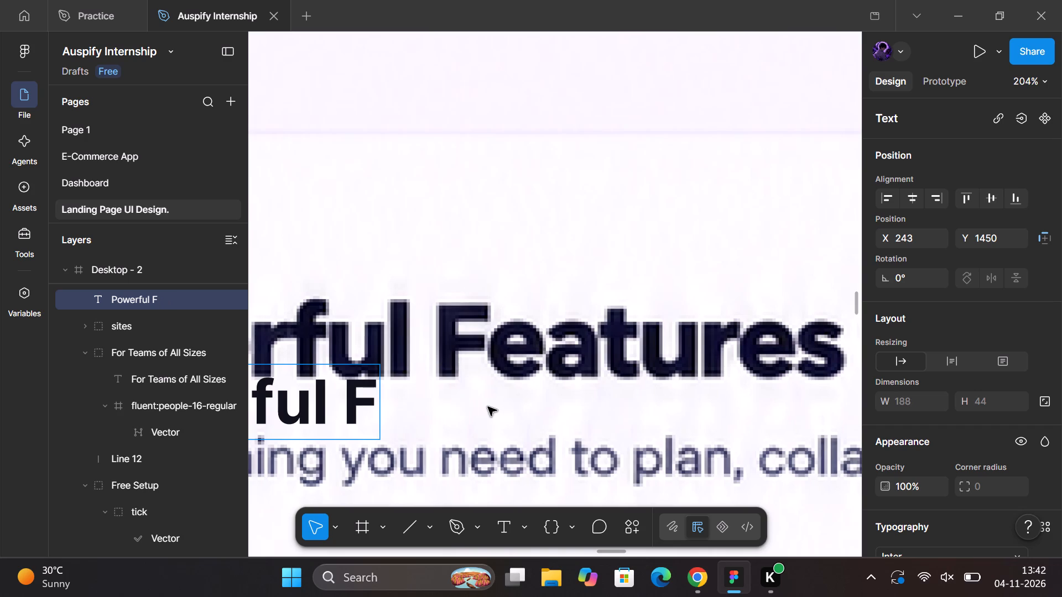
{"action": "type", "text": "ea"}
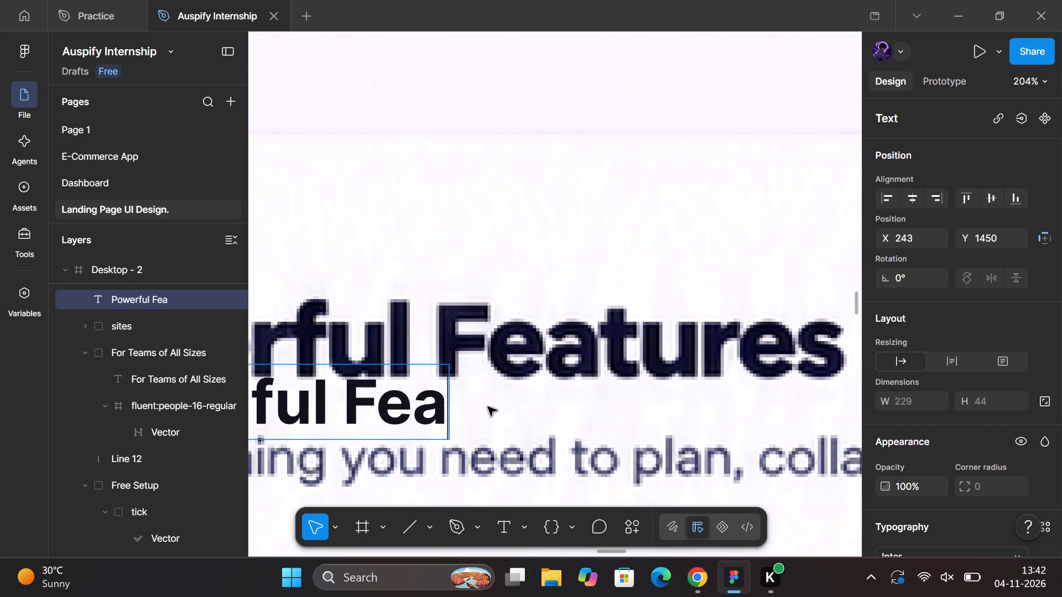
{"action": "key", "text": "t"}
{"action": "key", "text": "u"}
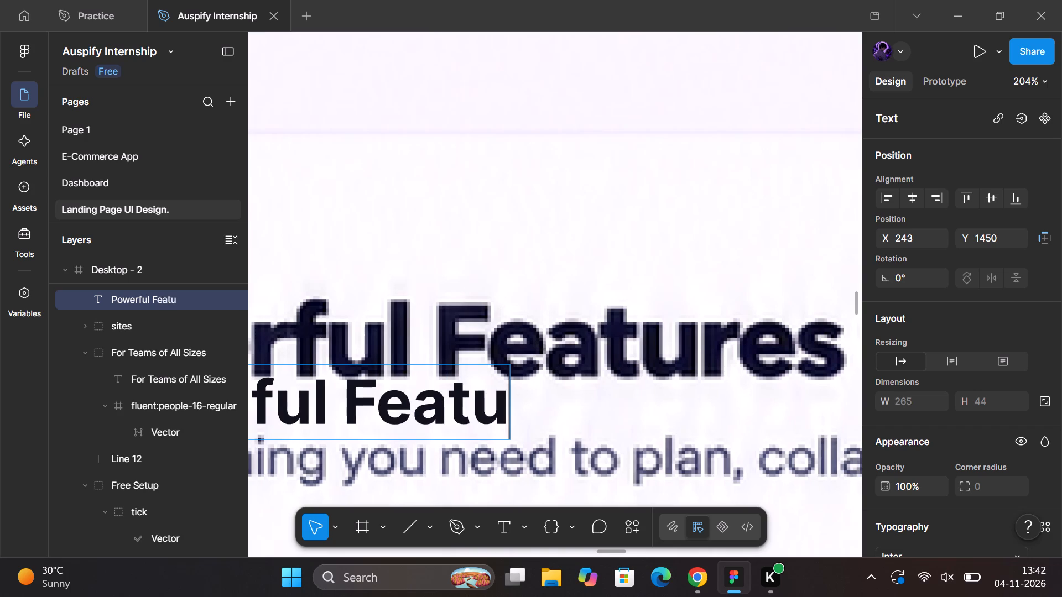
{"action": "type", "text": "res"}
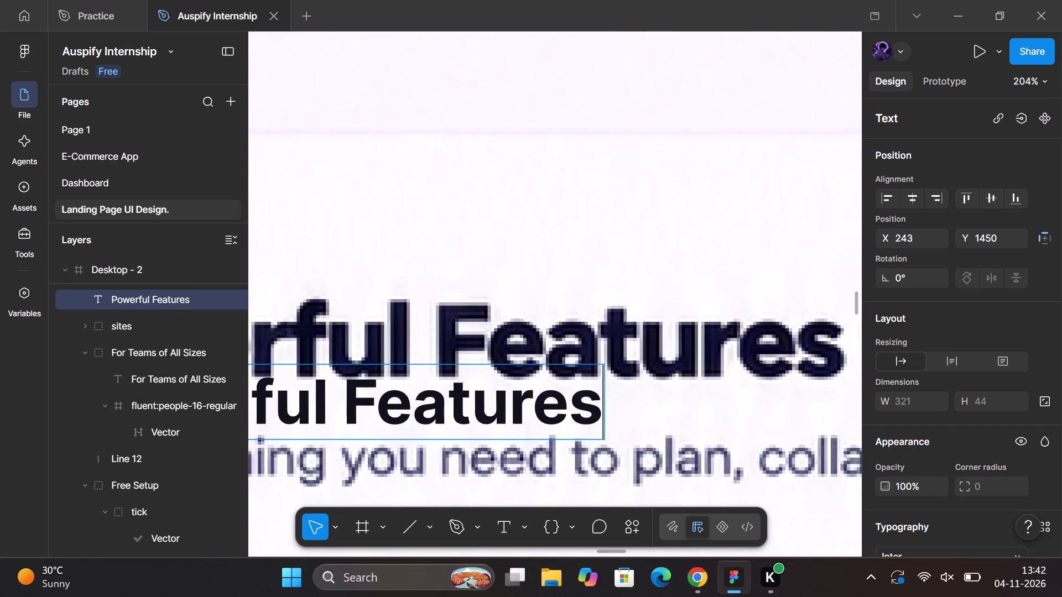
{"action": "scroll", "coordinate": [488, 407], "scroll_direction": "left", "scroll_amount": 2}
{"action": "key", "text": "space"}
{"action": "type", "text": "for"}
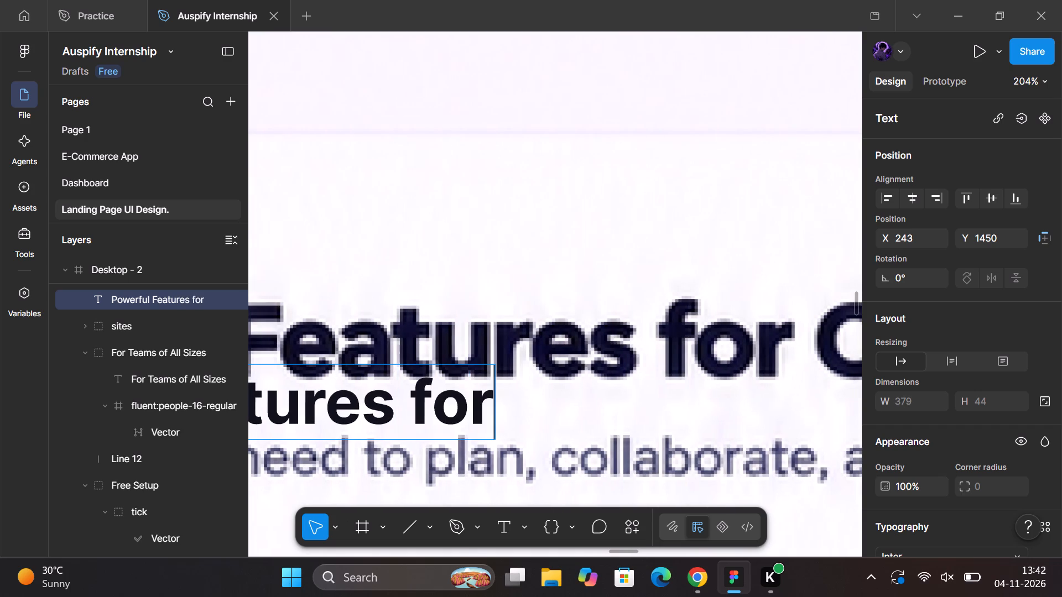
{"action": "scroll", "coordinate": [488, 407], "scroll_direction": "left", "scroll_amount": 1}
{"action": "key", "text": "space"}
{"action": "type", "text": "cre"}
{"action": "key", "text": "BackSpace"}
{"action": "key", "text": "BackSpace"}
{"action": "key", "text": "BackSpace"}
{"action": "key", "text": "BackSpace"}
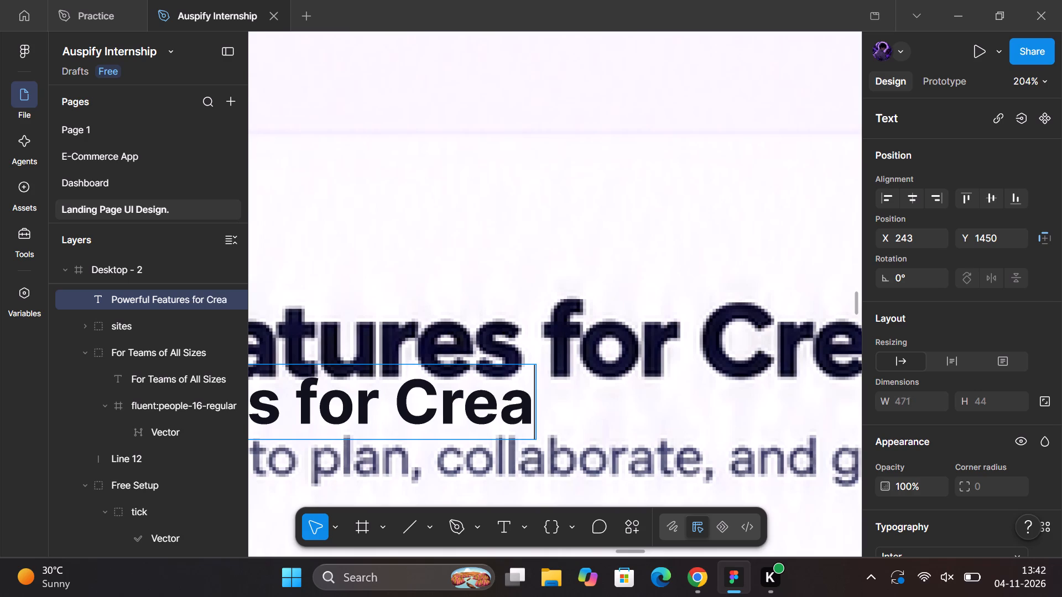
{"action": "scroll", "coordinate": [488, 407], "scroll_direction": "left", "scroll_amount": 2}
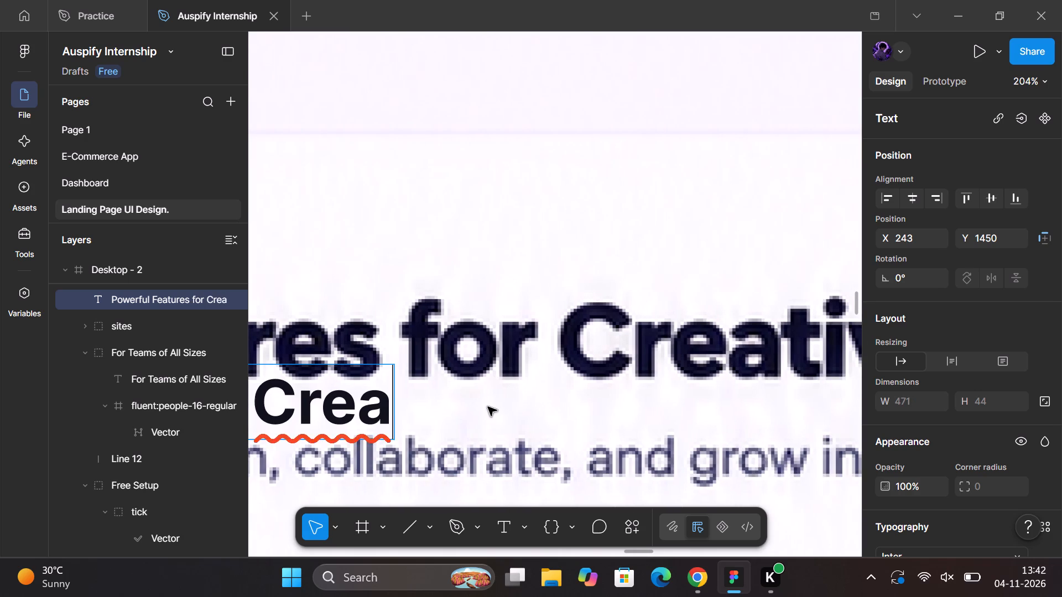
{"action": "key", "text": "t"}
{"action": "type", "text": "ive"}
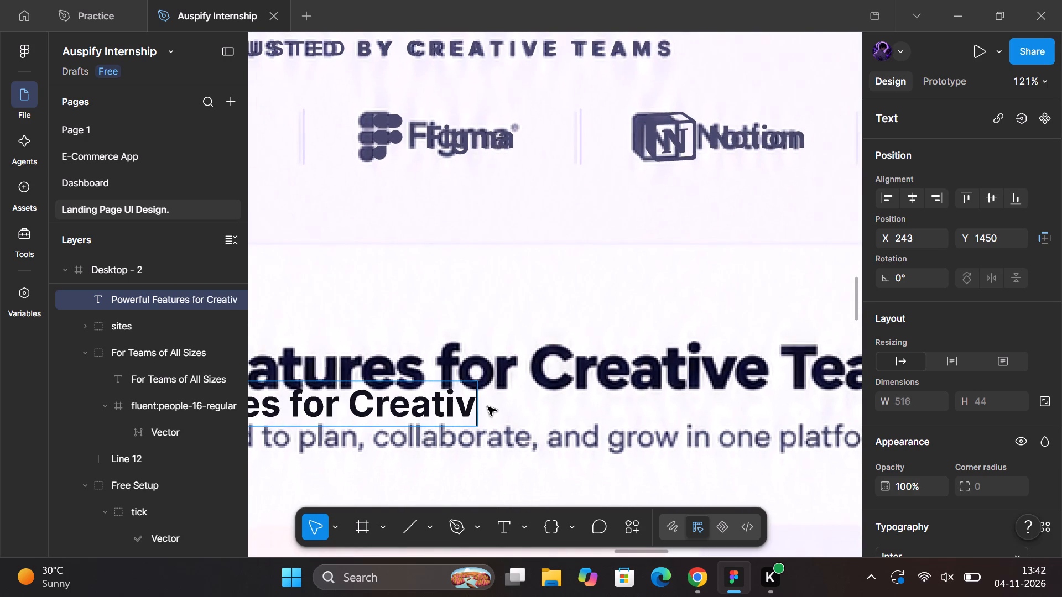
{"action": "scroll", "coordinate": [488, 407], "scroll_direction": "left", "scroll_amount": 1}
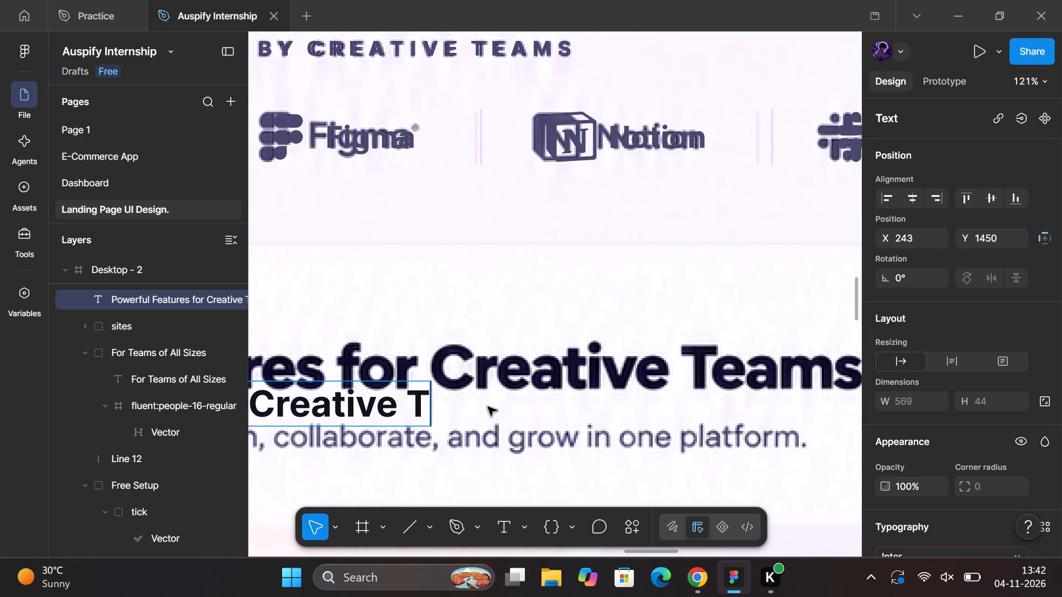
{"action": "type", "text": "ms"}
{"action": "scroll", "coordinate": [488, 407], "scroll_direction": "left", "scroll_amount": 1}
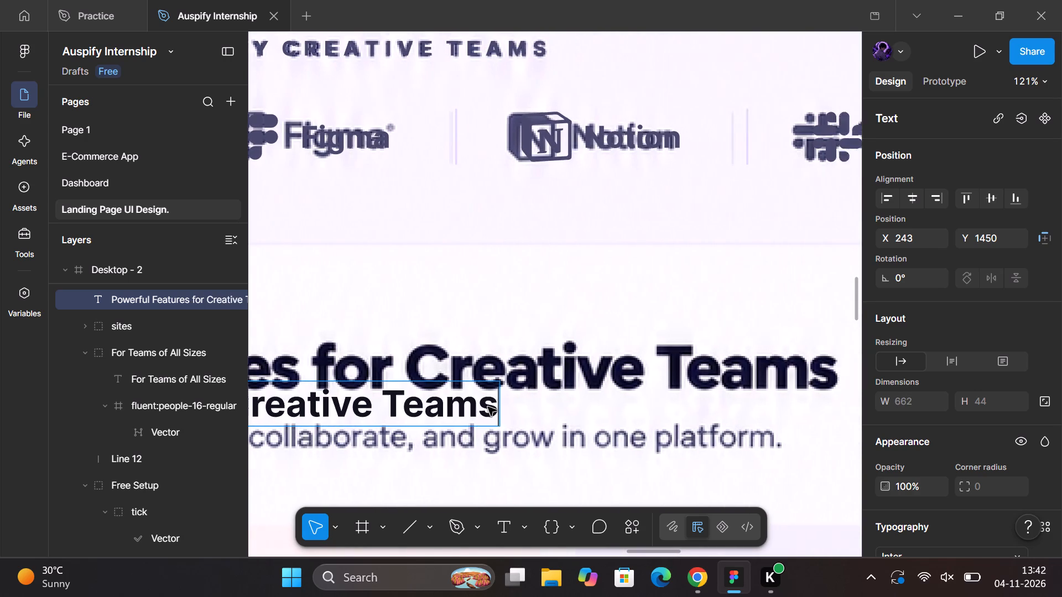
{"action": "scroll", "coordinate": [488, 407], "scroll_direction": "left", "scroll_amount": 1}
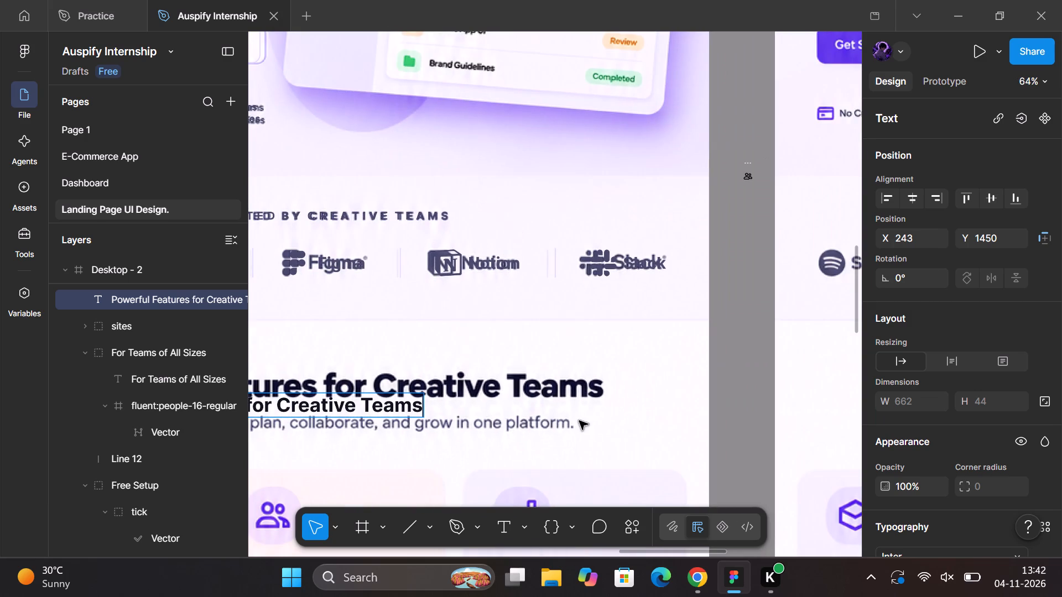
{"action": "left_click", "coordinate": [581, 421]}
Set the font size of the Powerful Features for Creative Teams heading to 54.
{"action": "scroll", "coordinate": [581, 421], "scroll_direction": "right", "scroll_amount": 2}
{"action": "scroll", "coordinate": [403, 420], "scroll_direction": "right", "scroll_amount": 1}
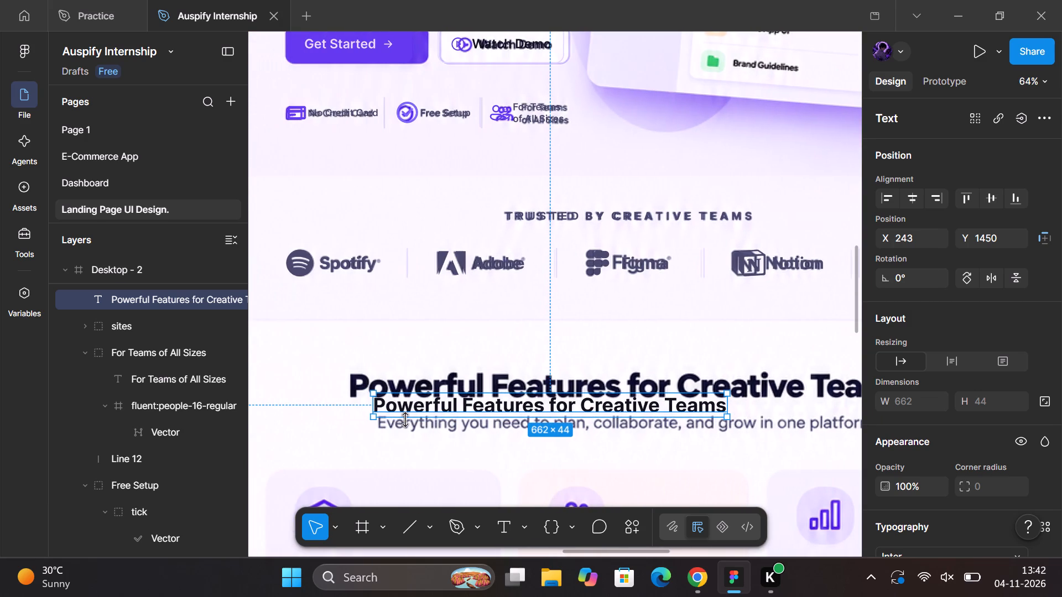
{"action": "scroll", "coordinate": [901, 444], "scroll_direction": "down", "scroll_amount": 1}
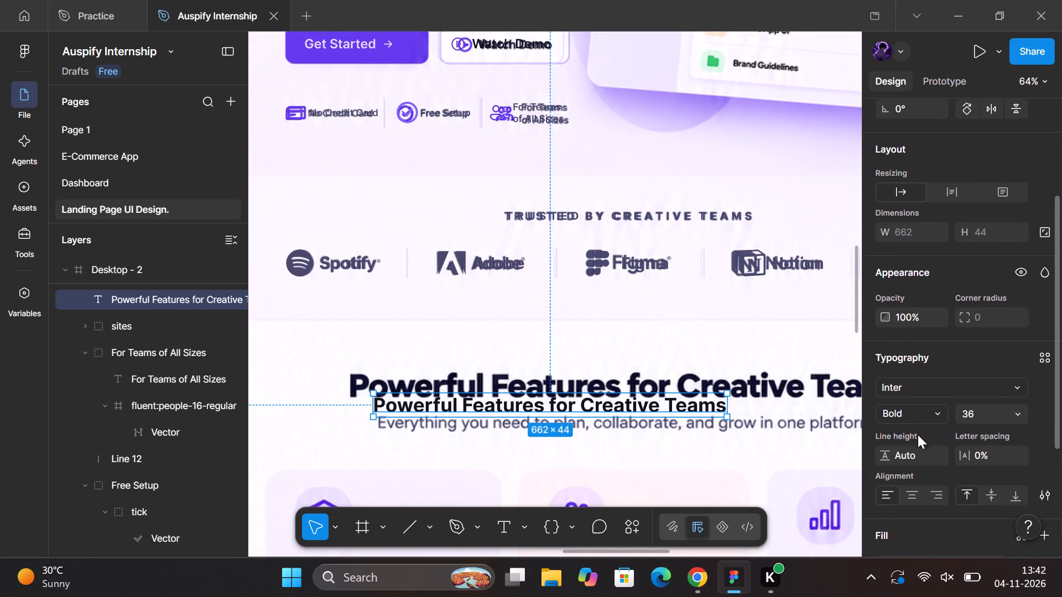
{"action": "left_click", "coordinate": [972, 416]}
{"action": "key", "text": "Up"}
{"action": "key", "text": "Up"}
{"action": "key", "text": "Up"}
{"action": "key", "text": "Up"}
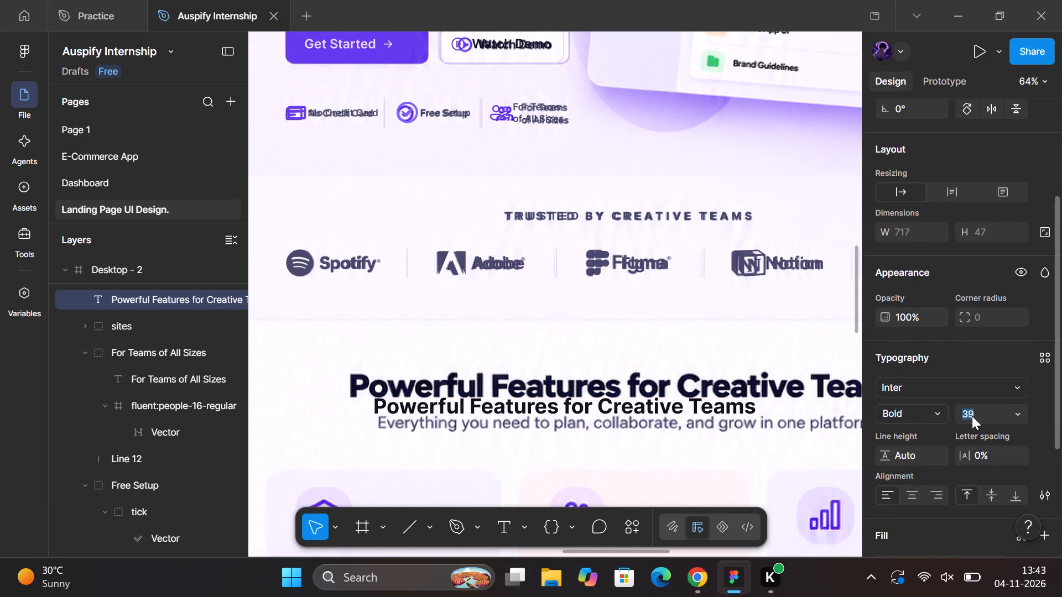
{"action": "key", "text": "Up"}
{"action": "key", "text": "Up"}
{"action": "key", "text": "Up"}
{"action": "key", "text": "Up"}
{"action": "key", "text": "Up"}
{"action": "key", "text": "Up"}
{"action": "key", "text": "Up"}
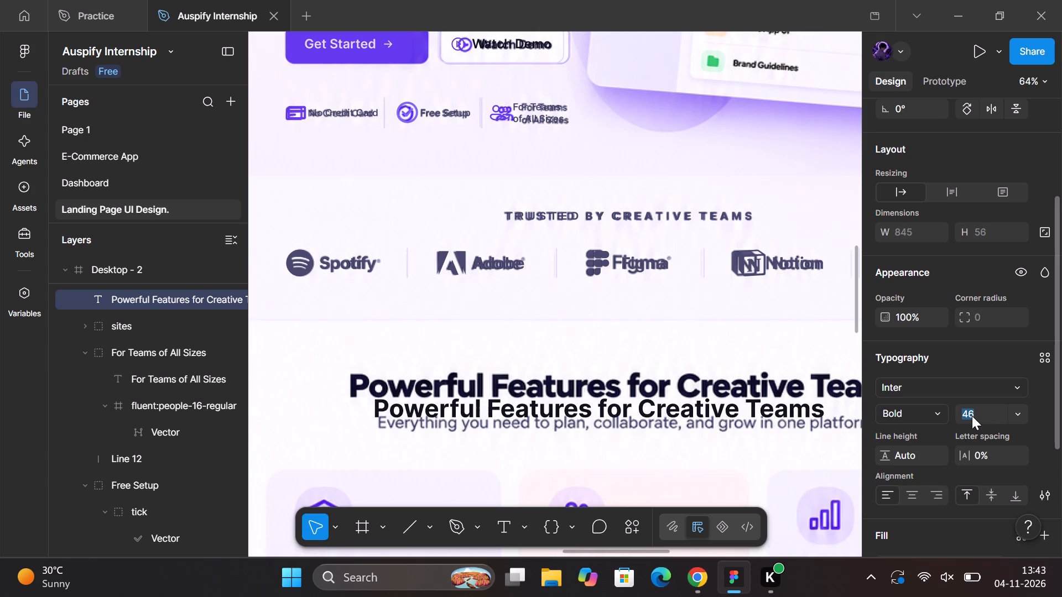
{"action": "key", "text": "Up"}
{"action": "key", "text": "Up"}
{"action": "key", "text": "Up"}
{"action": "key", "text": "Up"}
{"action": "key", "text": "Up"}
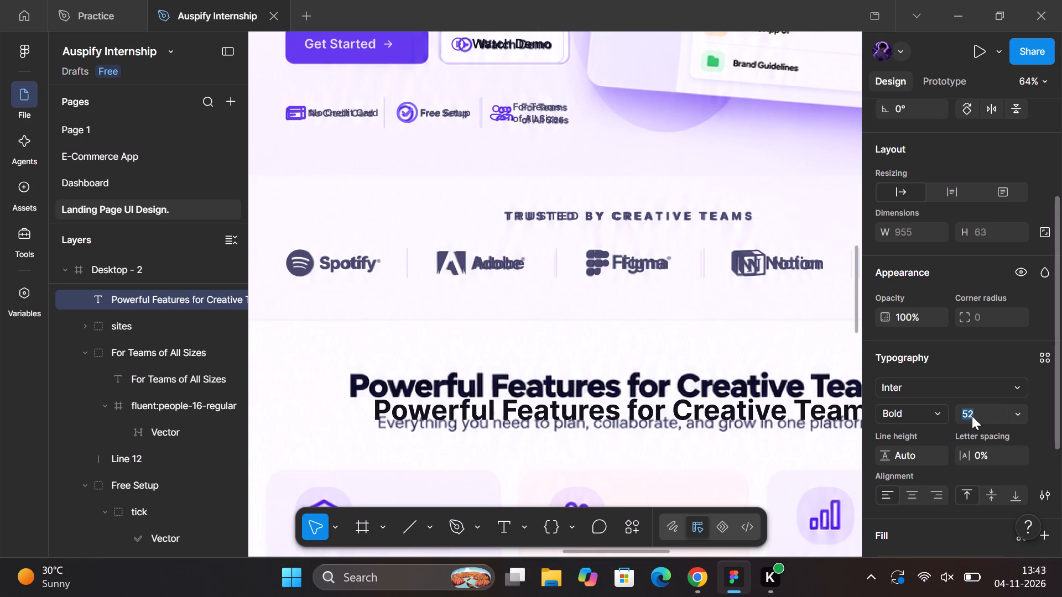
{"action": "key", "text": "Up"}
{"action": "key", "text": "Up"}
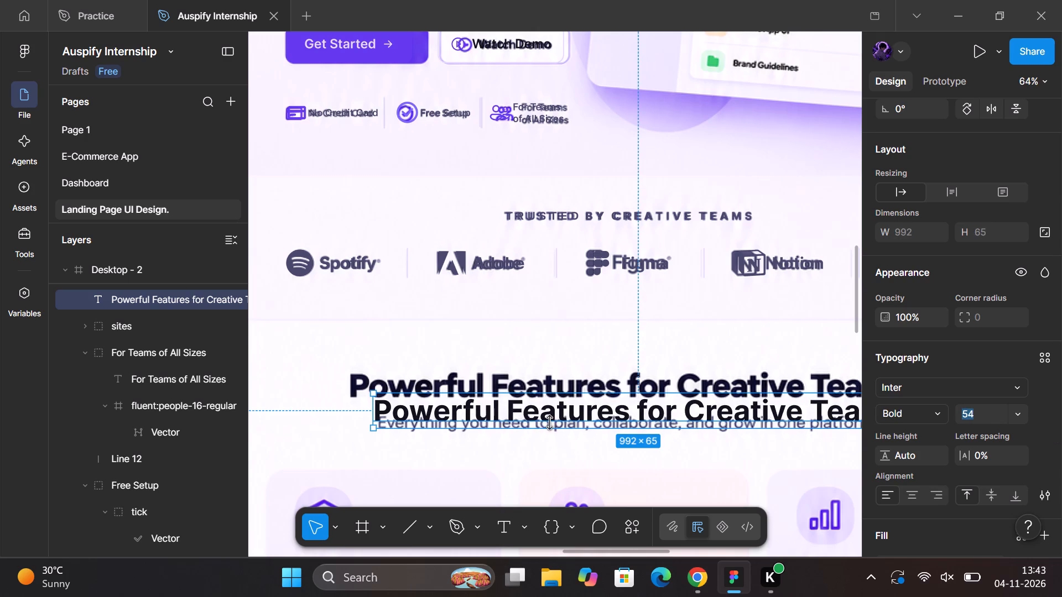
Move the heading over the reference heading with the starting letters aligned, nudging it down for a closer vertical match.
{"action": "left_click", "coordinate": [498, 411]}
{"action": "left_click_drag", "start_coordinate": [498, 411], "coordinate": [484, 394]}
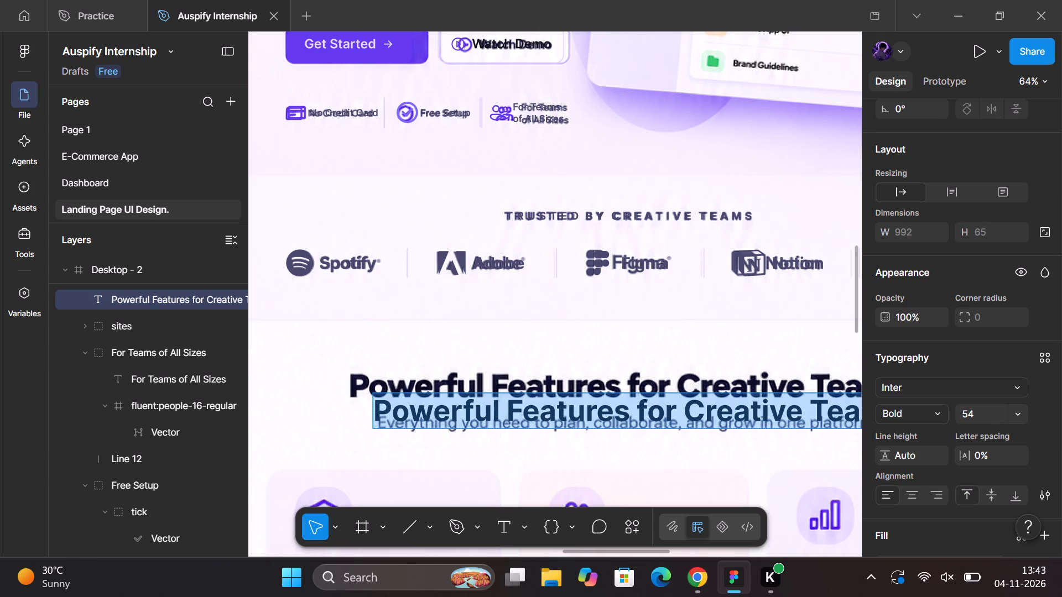
{"action": "left_click", "coordinate": [503, 366]}
{"action": "left_click_drag", "start_coordinate": [426, 412], "coordinate": [430, 394]}
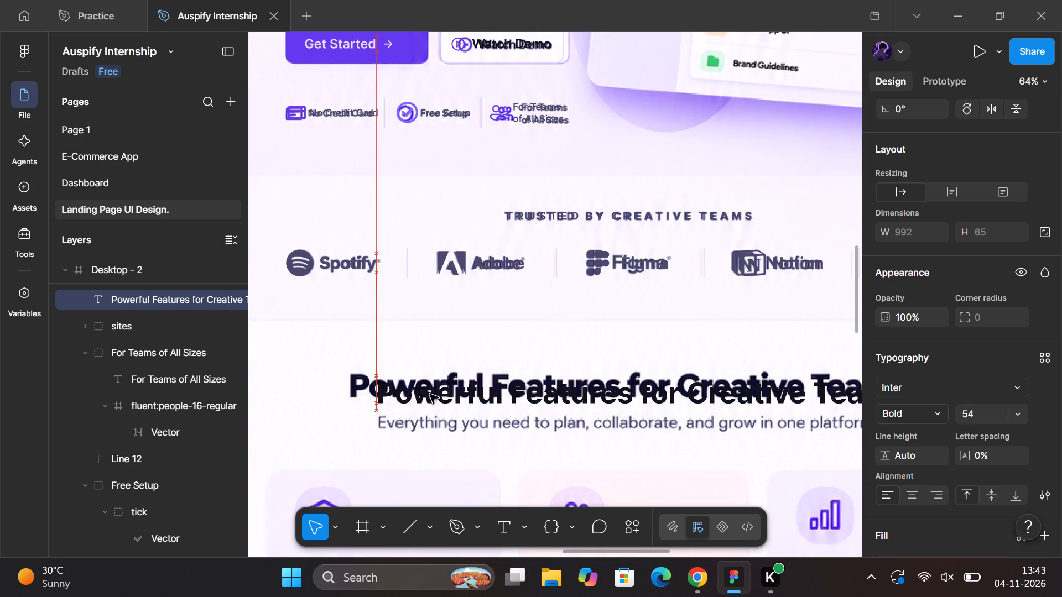
{"action": "left_click_drag", "start_coordinate": [430, 394], "coordinate": [402, 387]}
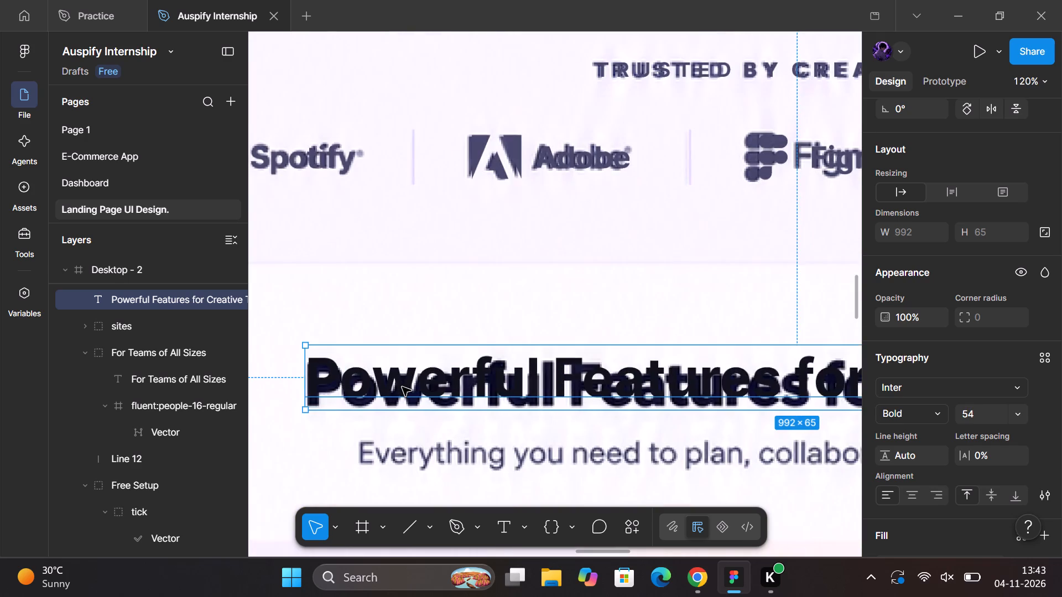
{"action": "scroll", "coordinate": [402, 387], "scroll_direction": "right", "scroll_amount": 1}
{"action": "key", "text": "Down"}
{"action": "key", "text": "Down"}
{"action": "key", "text": "Down"}
{"action": "key", "text": "Down"}
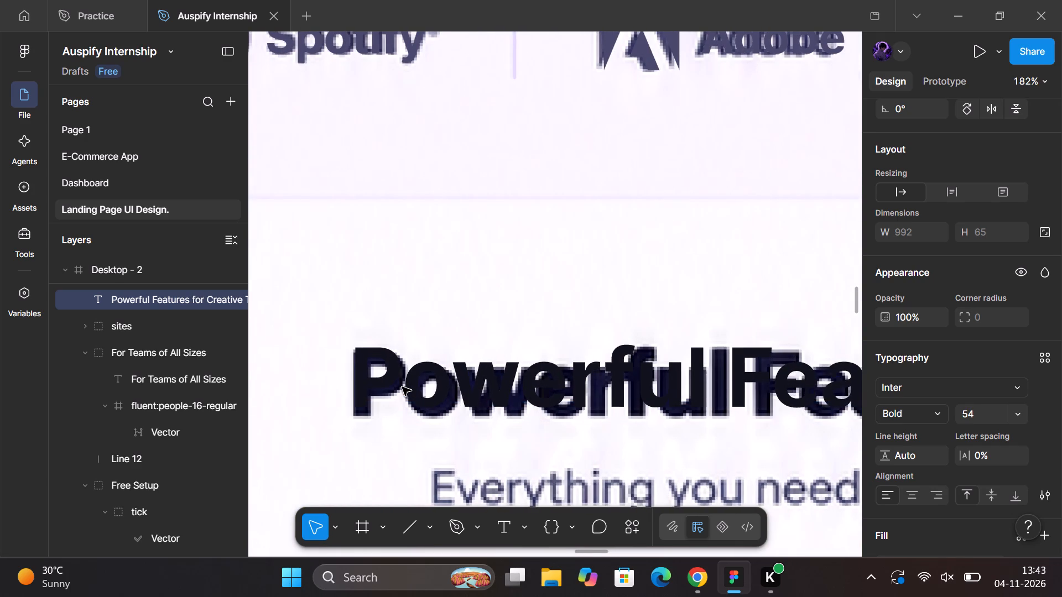
{"action": "key", "text": "Down"}
{"action": "key", "text": "Down"}
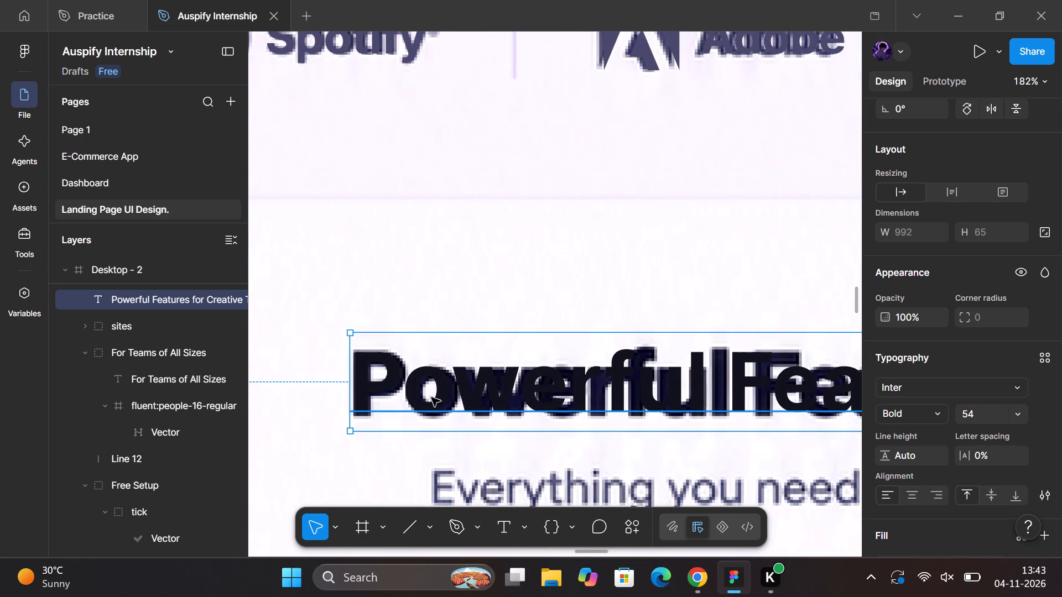
Set the heading's vertical trim to cap height to baseline.
{"action": "scroll", "coordinate": [962, 503], "scroll_direction": "down", "scroll_amount": 1}
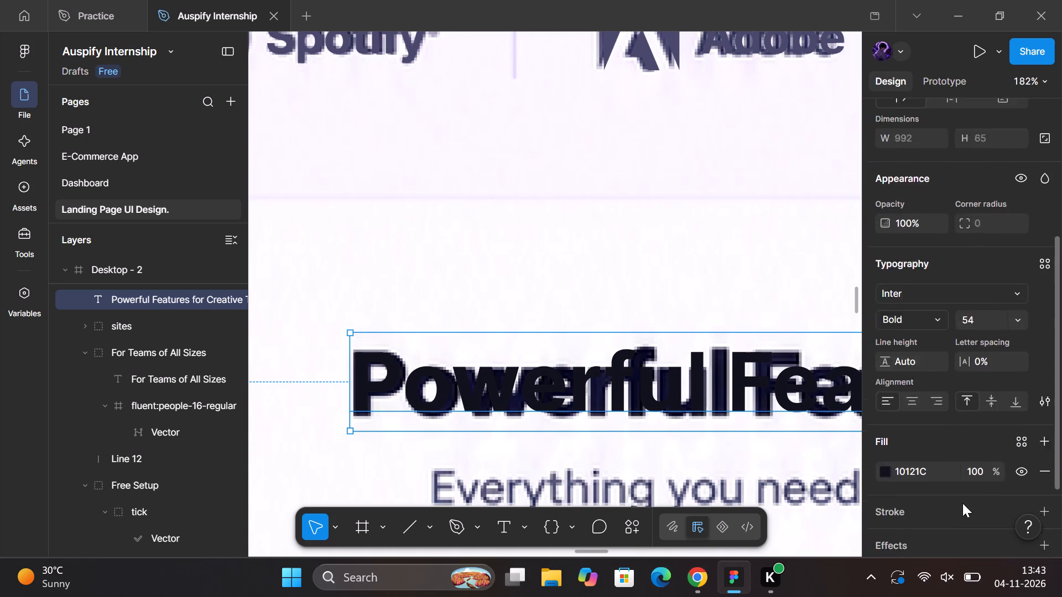
{"action": "left_click", "coordinate": [1043, 349]}
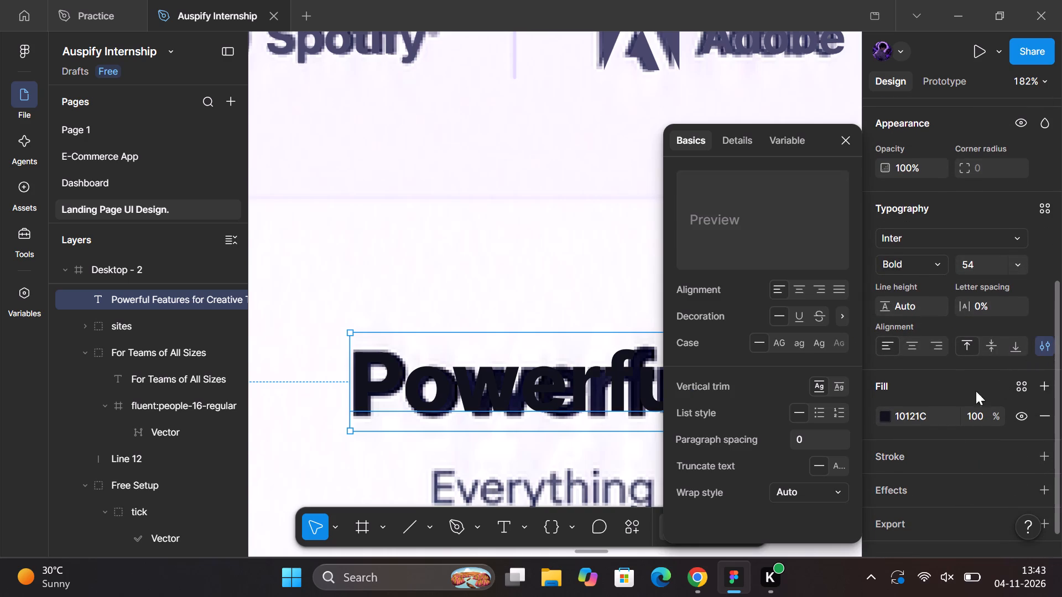
{"action": "left_click", "coordinate": [837, 386]}
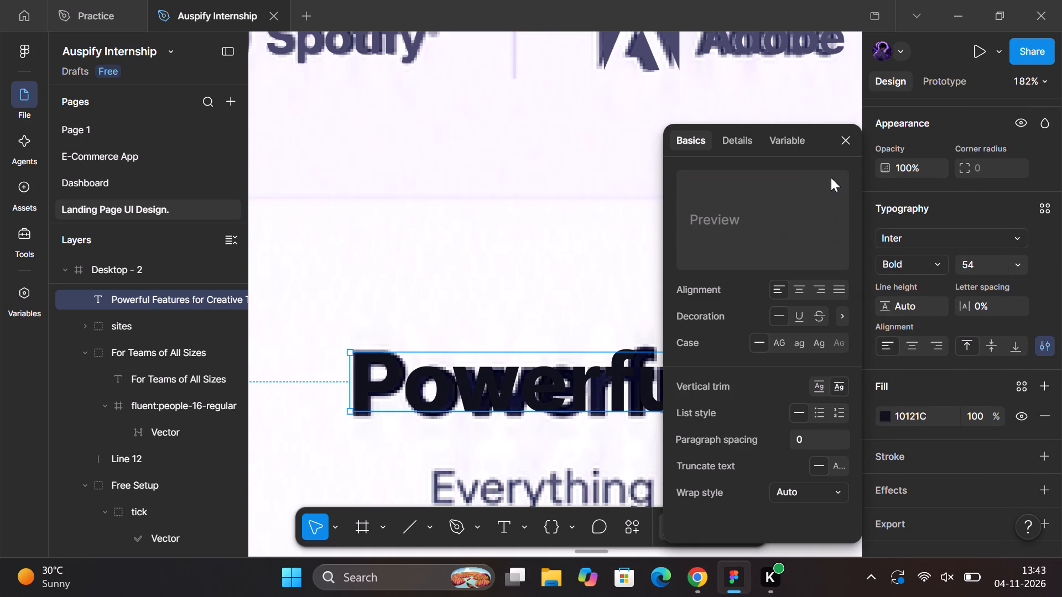
{"action": "left_click", "coordinate": [842, 141]}
Set the font size of the Powerful Features for Creative Teams heading to 56.
{"action": "left_click", "coordinate": [968, 265]}
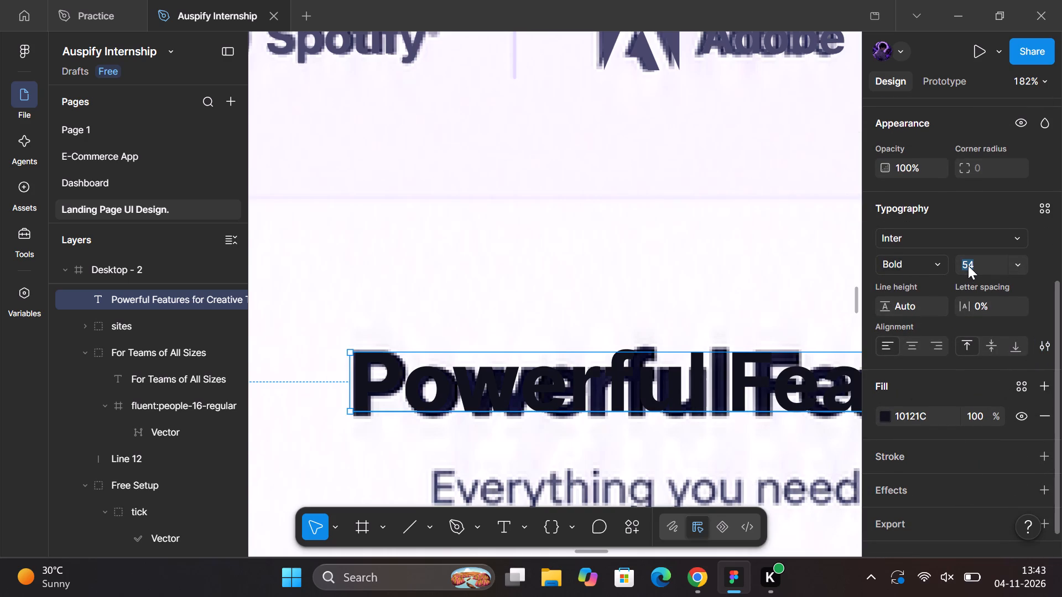
{"action": "key", "text": "Up"}
{"action": "key", "text": "Up"}
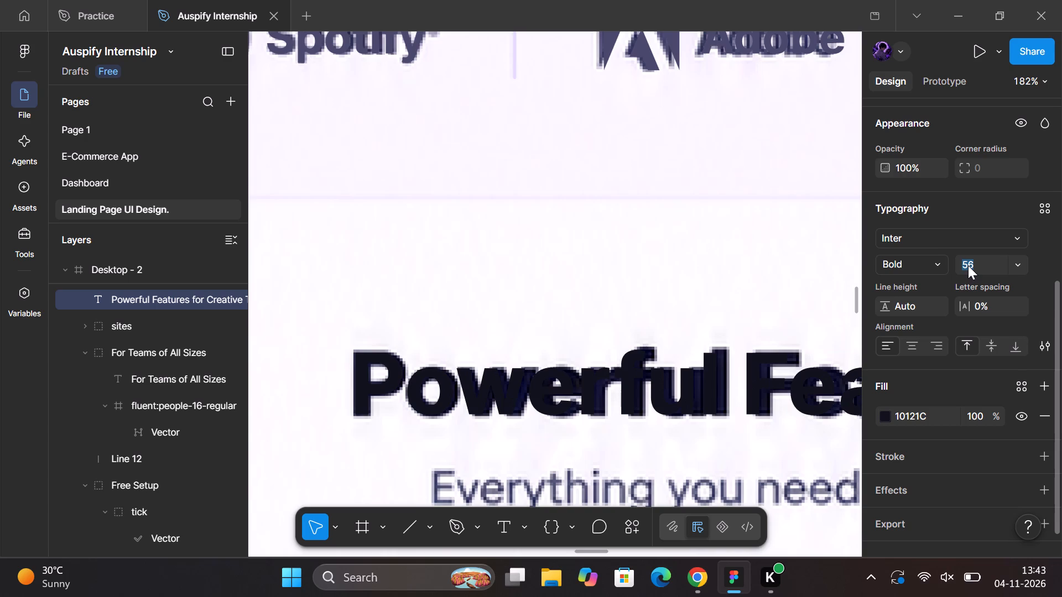
Center the Powerful Features for Creative Teams heading horizontally in the Desktop - 2 frame.
{"action": "scroll", "coordinate": [781, 343], "scroll_direction": "left", "scroll_amount": 2}
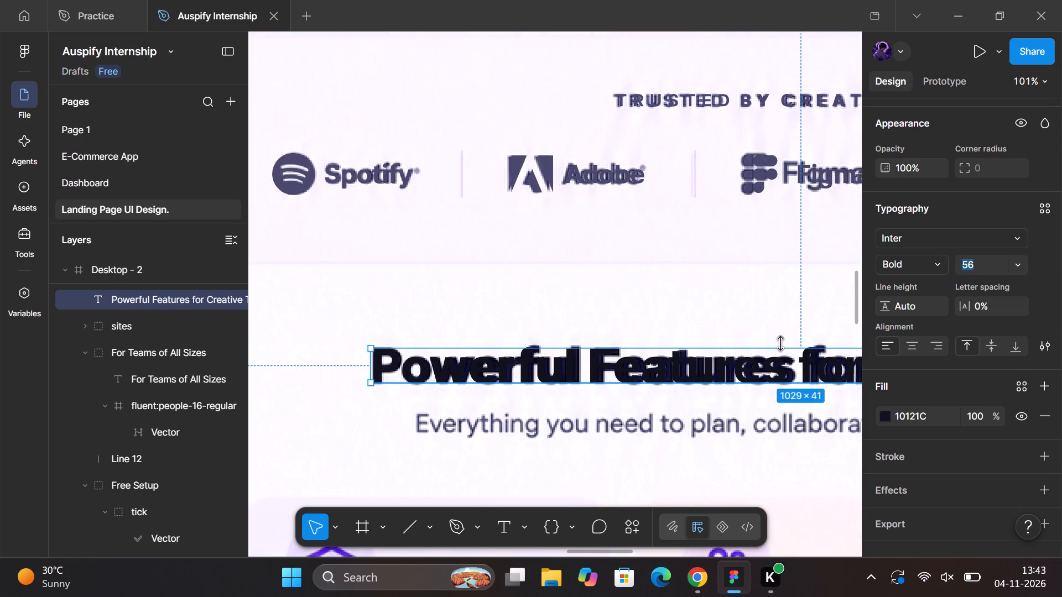
{"action": "scroll", "coordinate": [781, 343], "scroll_direction": "left", "scroll_amount": 2}
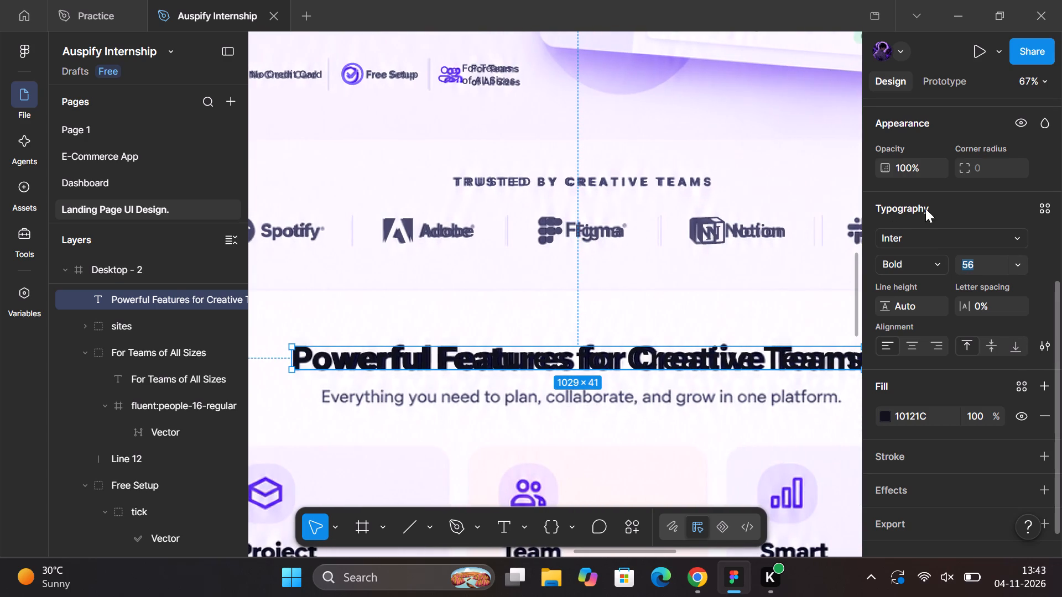
{"action": "scroll", "coordinate": [773, 319], "scroll_direction": "left", "scroll_amount": 1}
{"action": "scroll", "coordinate": [894, 221], "scroll_direction": "up", "scroll_amount": 2}
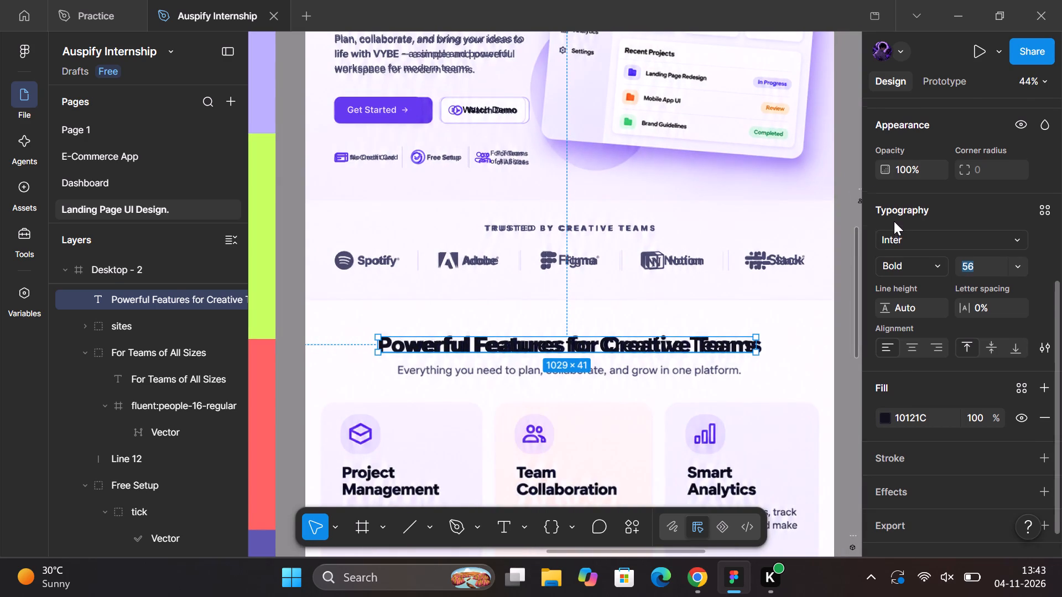
{"action": "scroll", "coordinate": [894, 221], "scroll_direction": "up", "scroll_amount": 1}
{"action": "left_click", "coordinate": [903, 194]}
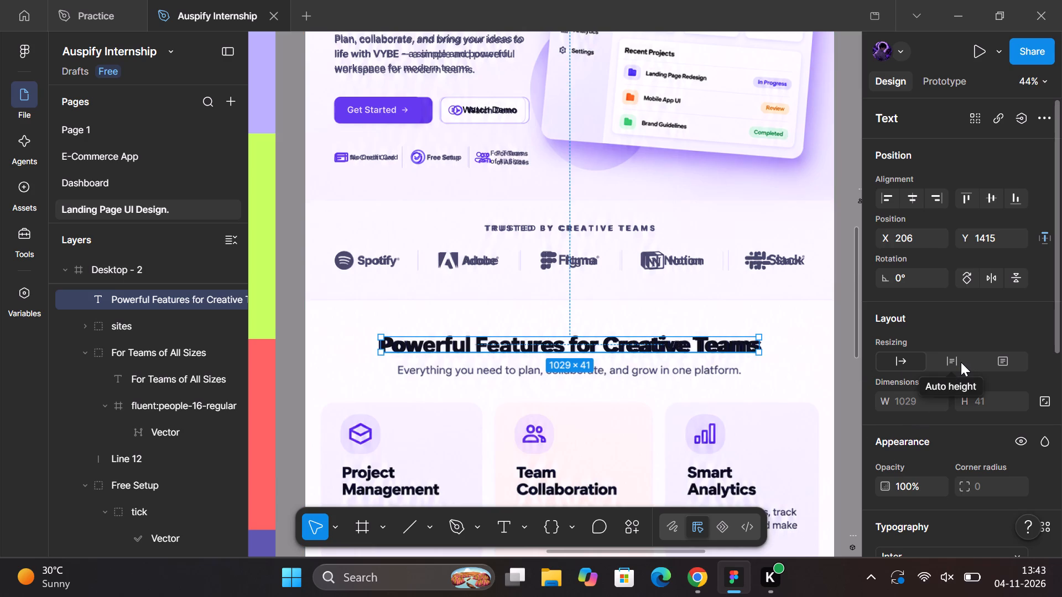
Make the heading's text box fixed size, 1030 wide and 42 high.
{"action": "left_click", "coordinate": [995, 365]}
{"action": "left_click", "coordinate": [916, 400]}
{"action": "key", "text": "Up"}
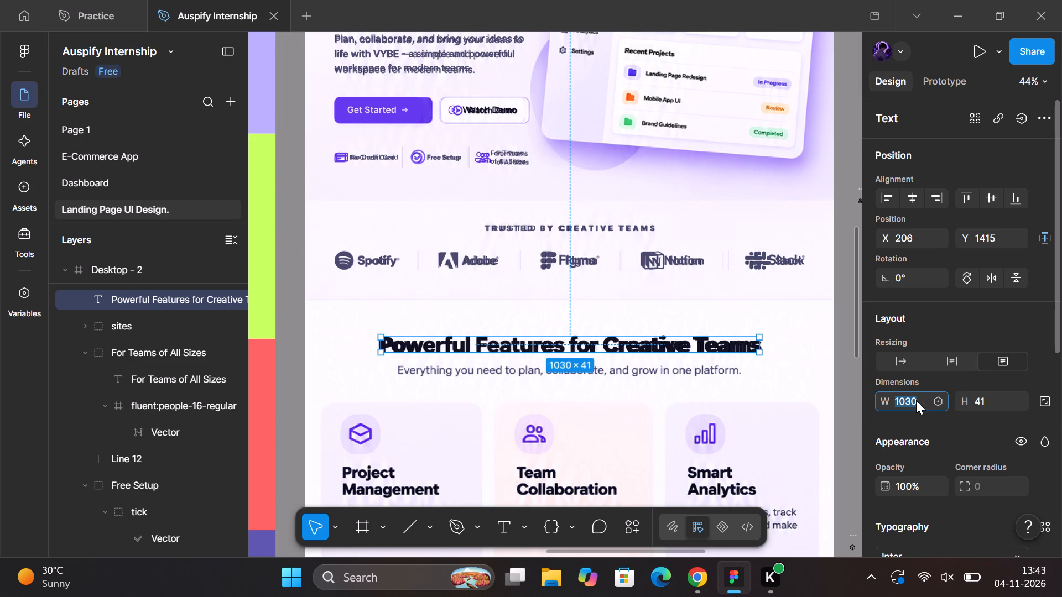
{"action": "left_click", "coordinate": [987, 407]}
{"action": "key", "text": "Up"}
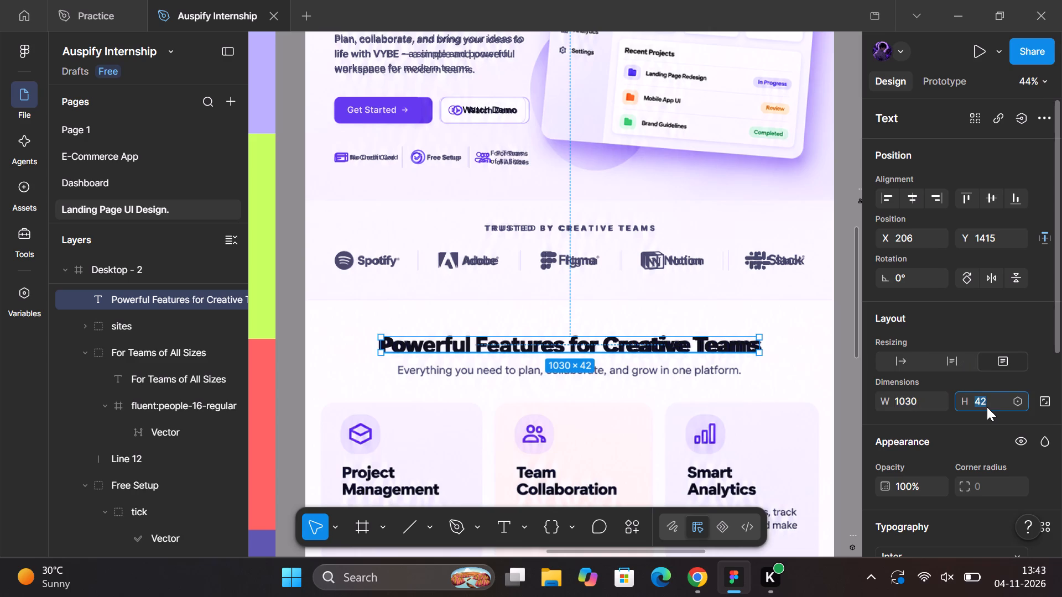
{"action": "left_click", "coordinate": [843, 357]}
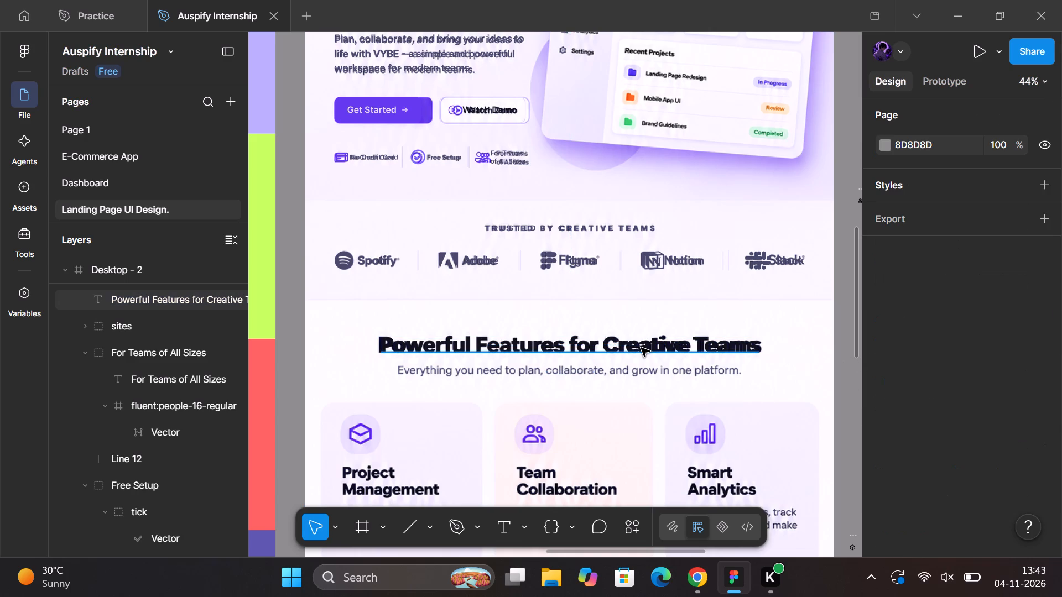
Nudge the heading down to Y 1416 to match the reference heading.
{"action": "left_click", "coordinate": [641, 348]}
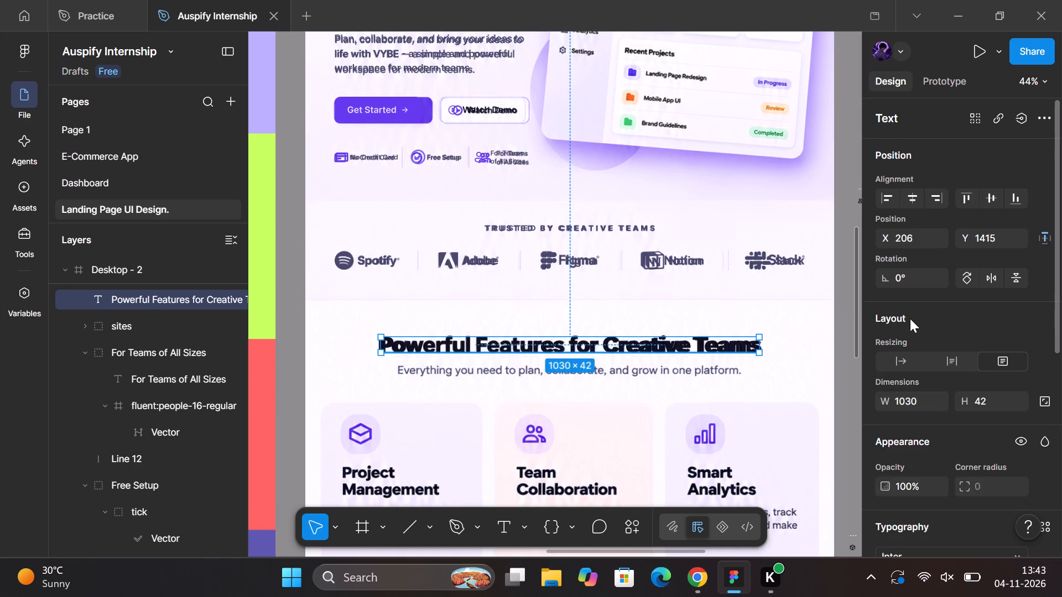
{"action": "key", "text": "Down"}
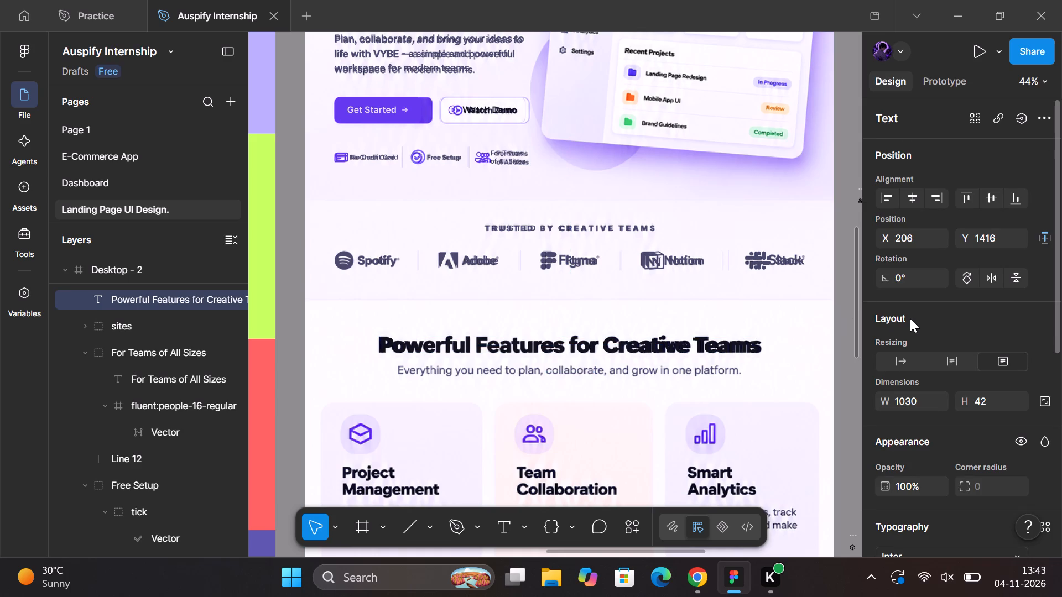
{"action": "key", "text": "Up"}
{"action": "key", "text": "Up"}
{"action": "key", "text": "Down"}
{"action": "key", "text": "Down"}
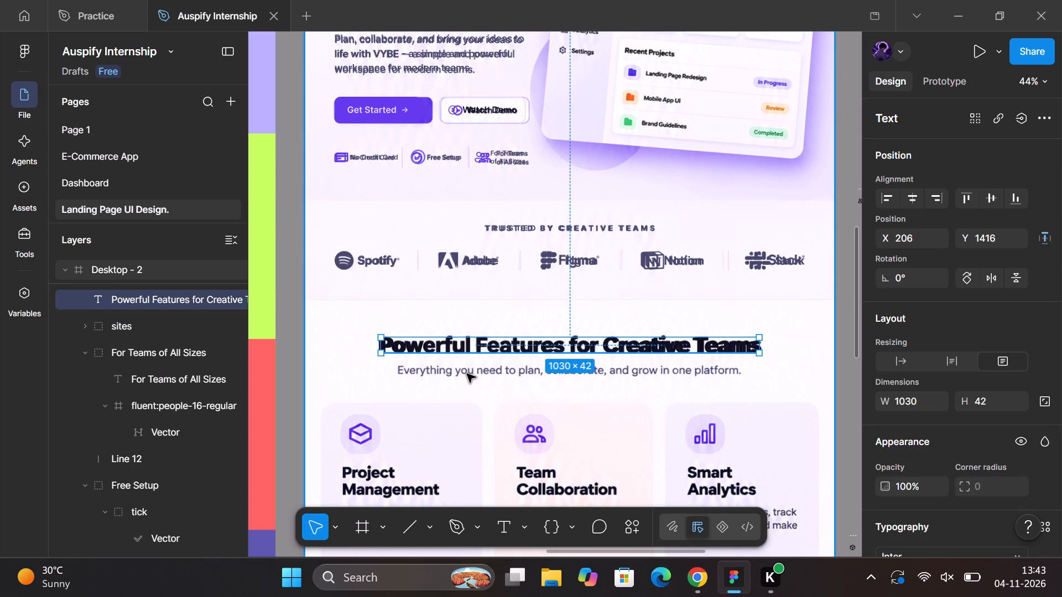
Place a copy of the TRUSTED BY CREATIVE TEAMS text straight below, over the reference subheading at about Y 1506.
{"action": "left_click", "coordinate": [571, 229]}
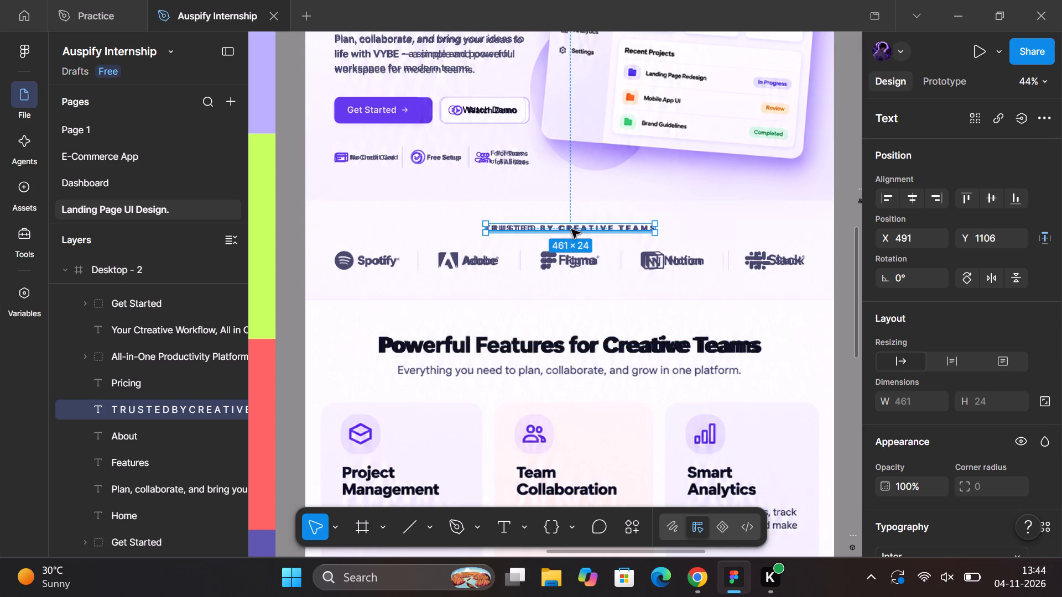
{"action": "left_click_drag", "start_coordinate": [571, 229], "coordinate": [535, 373]}
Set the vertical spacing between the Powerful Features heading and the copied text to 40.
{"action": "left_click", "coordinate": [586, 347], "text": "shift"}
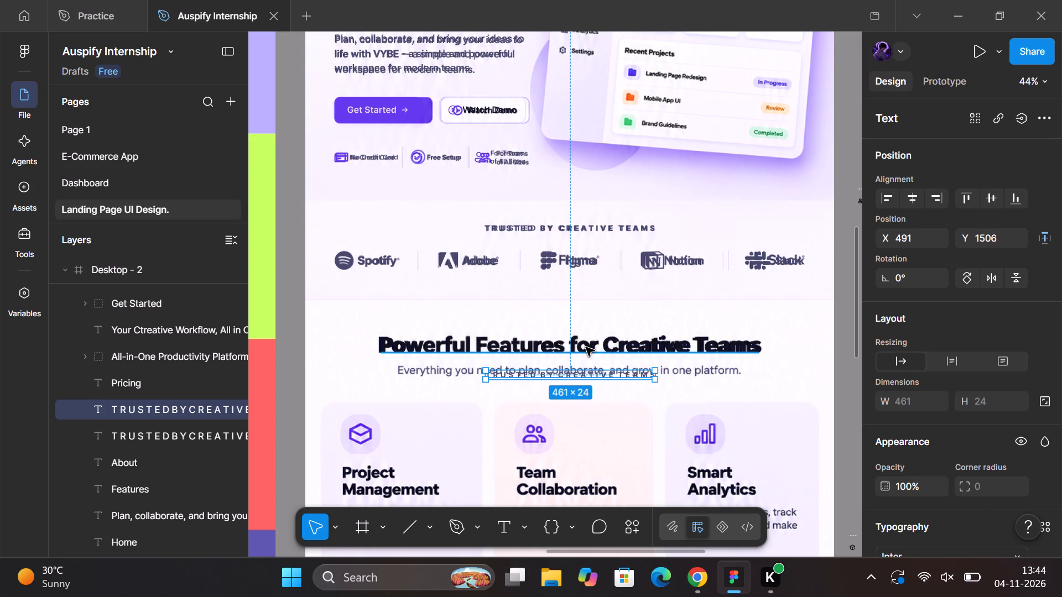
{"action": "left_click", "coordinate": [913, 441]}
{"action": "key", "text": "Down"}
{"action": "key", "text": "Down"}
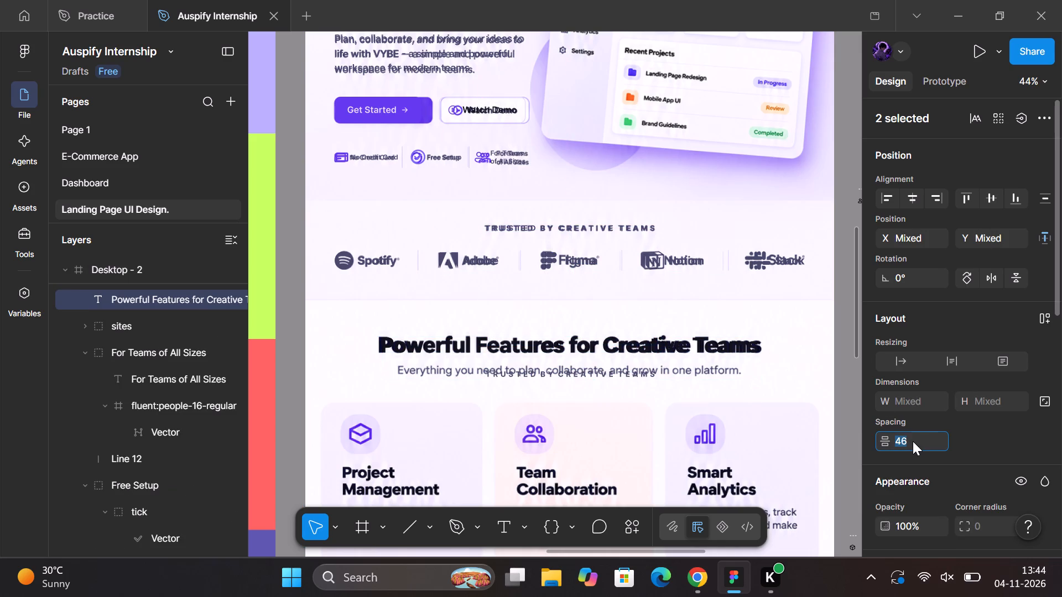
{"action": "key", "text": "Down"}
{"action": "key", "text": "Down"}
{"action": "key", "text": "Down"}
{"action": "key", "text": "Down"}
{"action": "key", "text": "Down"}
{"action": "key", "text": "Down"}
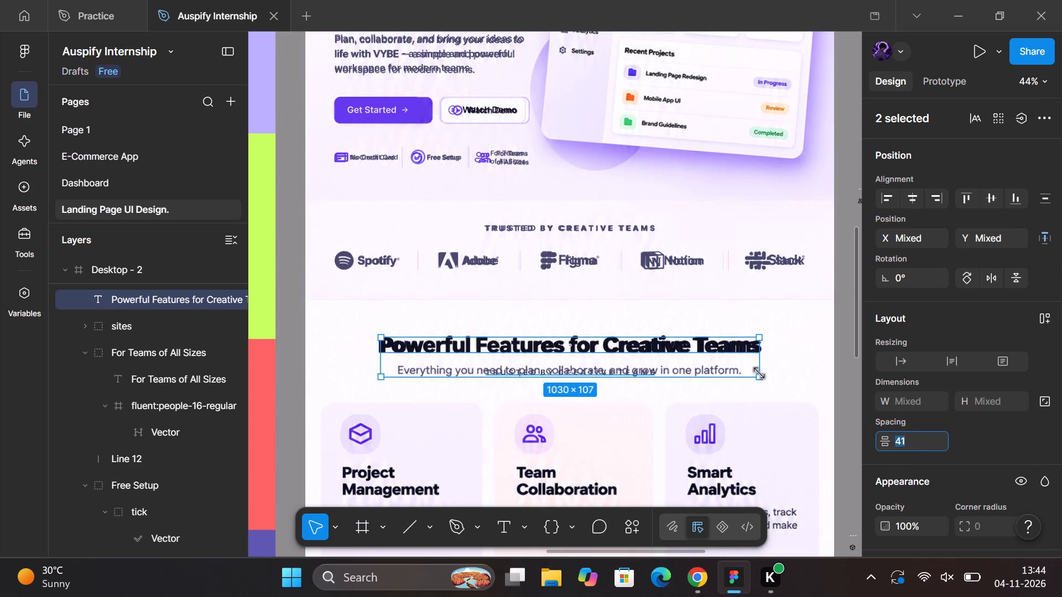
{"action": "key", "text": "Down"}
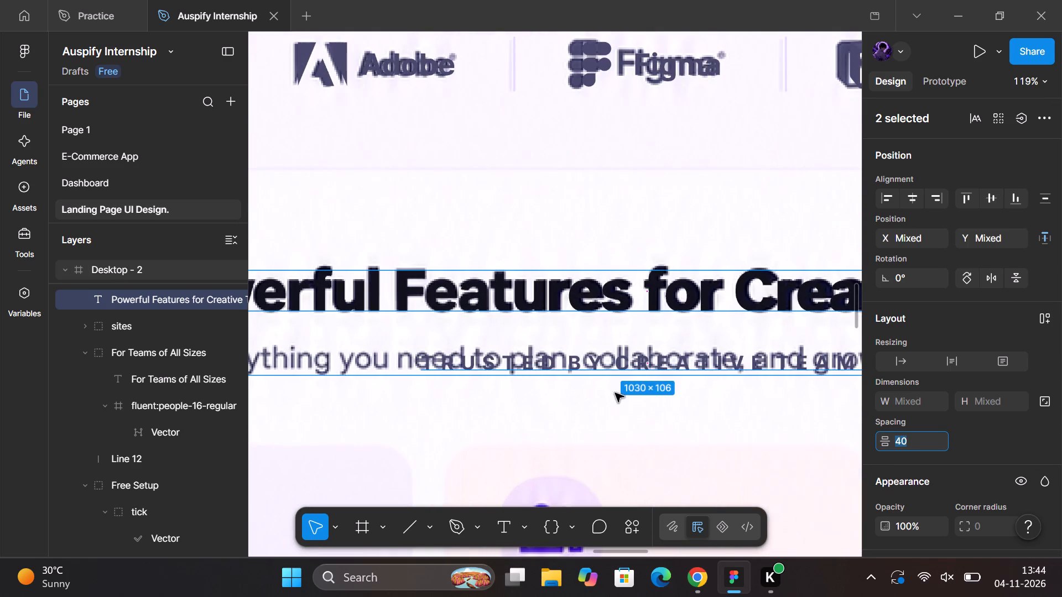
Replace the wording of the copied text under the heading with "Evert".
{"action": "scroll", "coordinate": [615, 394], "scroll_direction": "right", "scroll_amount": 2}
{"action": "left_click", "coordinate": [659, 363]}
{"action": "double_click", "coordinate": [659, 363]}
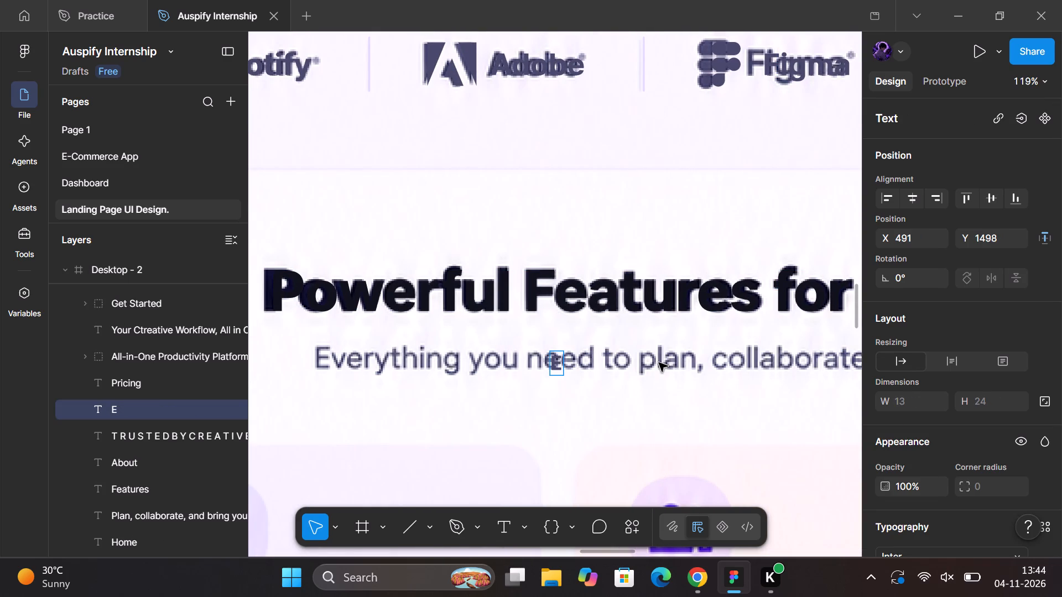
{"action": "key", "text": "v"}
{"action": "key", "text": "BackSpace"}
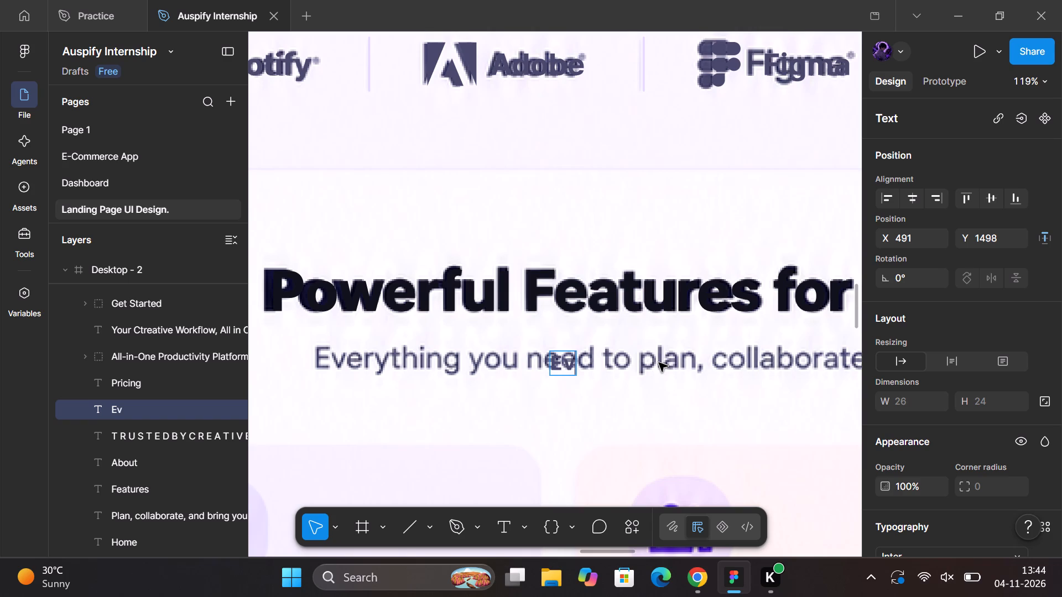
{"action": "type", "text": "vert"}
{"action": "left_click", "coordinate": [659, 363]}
Nudge the copied text down to Y 1516, just below the reference subheading.
{"action": "key", "text": "Down"}
{"action": "key", "text": "Down"}
{"action": "key", "text": "Down"}
{"action": "key", "text": "Down"}
{"action": "key", "text": "Down"}
{"action": "key", "text": "Down"}
{"action": "key", "text": "Down"}
{"action": "key", "text": "Down"}
{"action": "key", "text": "Down"}
{"action": "key", "text": "Down"}
{"action": "key", "text": "Down"}
{"action": "key", "text": "Down"}
{"action": "key", "text": "Down"}
{"action": "key", "text": "Down"}
{"action": "key", "text": "Down"}
{"action": "key", "text": "Down"}
{"action": "key", "text": "Down"}
{"action": "key", "text": "Down"}
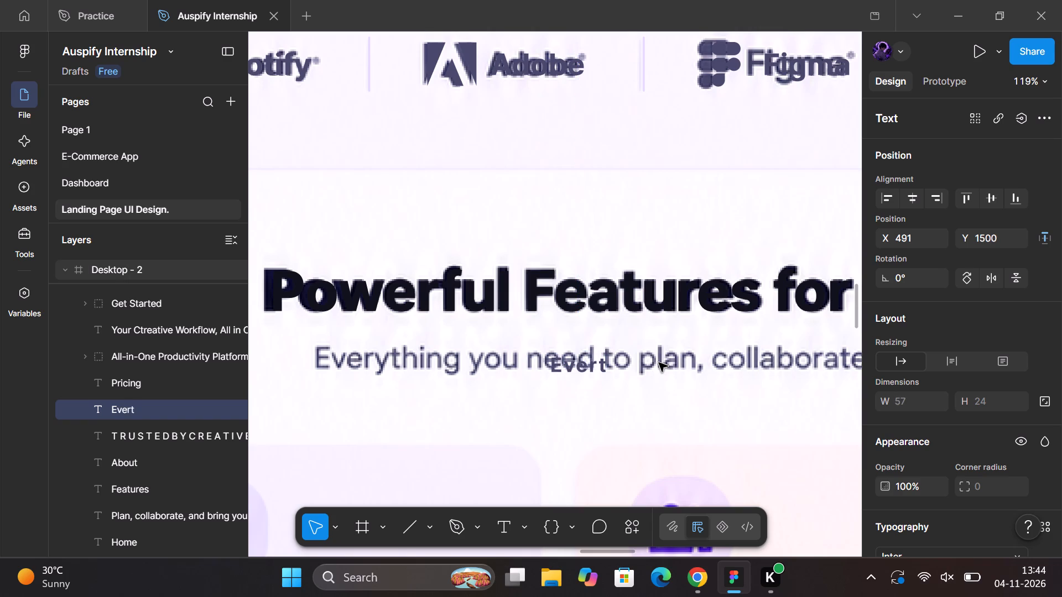
Replace the copied text with a single "E" and set its letter spacing to 0%.
{"action": "double_click", "coordinate": [600, 375]}
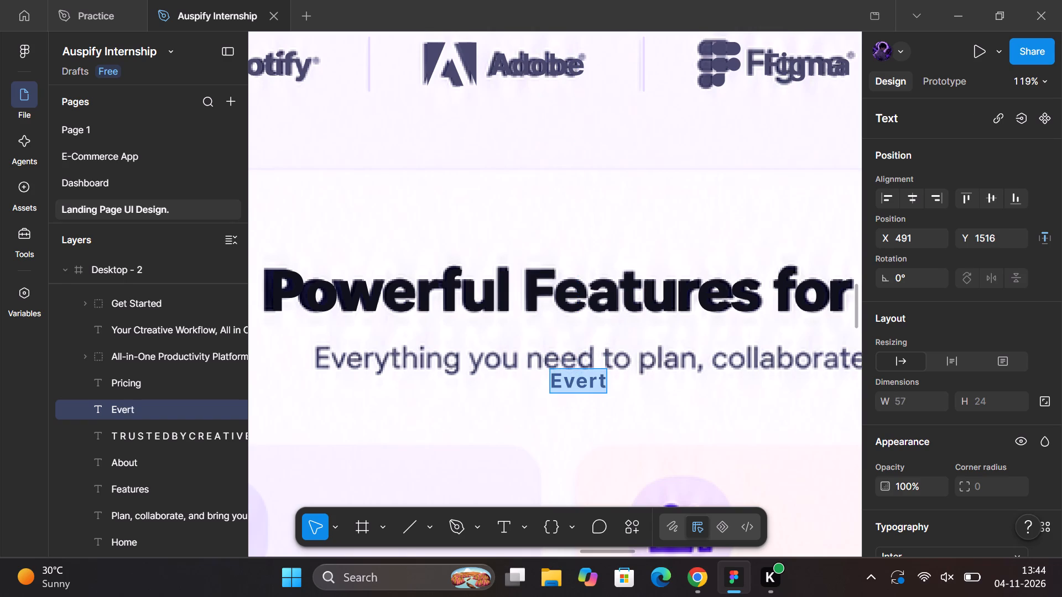
{"action": "key", "text": "BackSpace"}
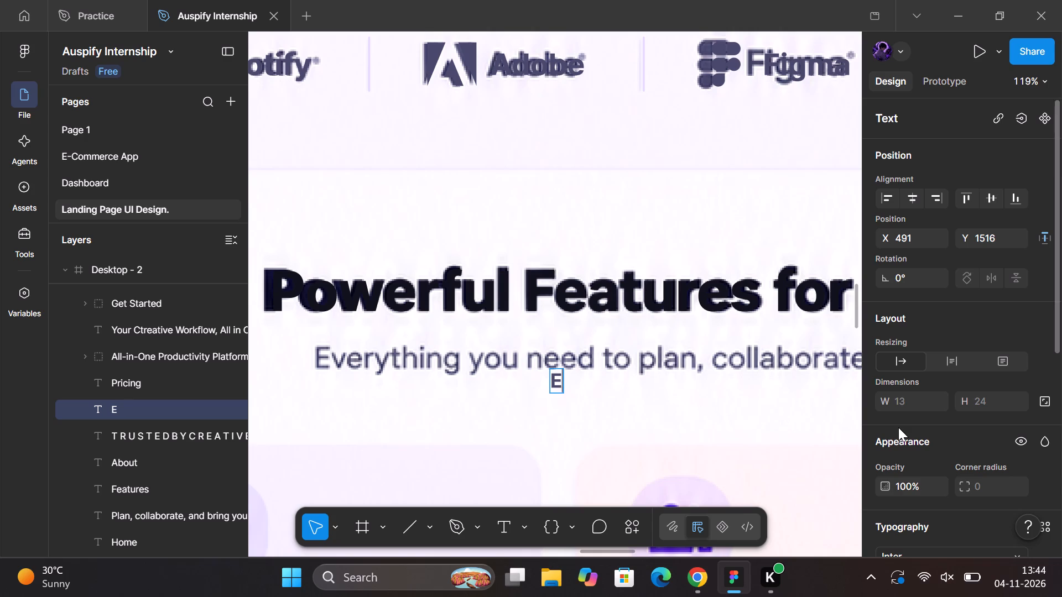
{"action": "scroll", "coordinate": [898, 427], "scroll_direction": "down", "scroll_amount": 2}
{"action": "left_click", "coordinate": [992, 280]}
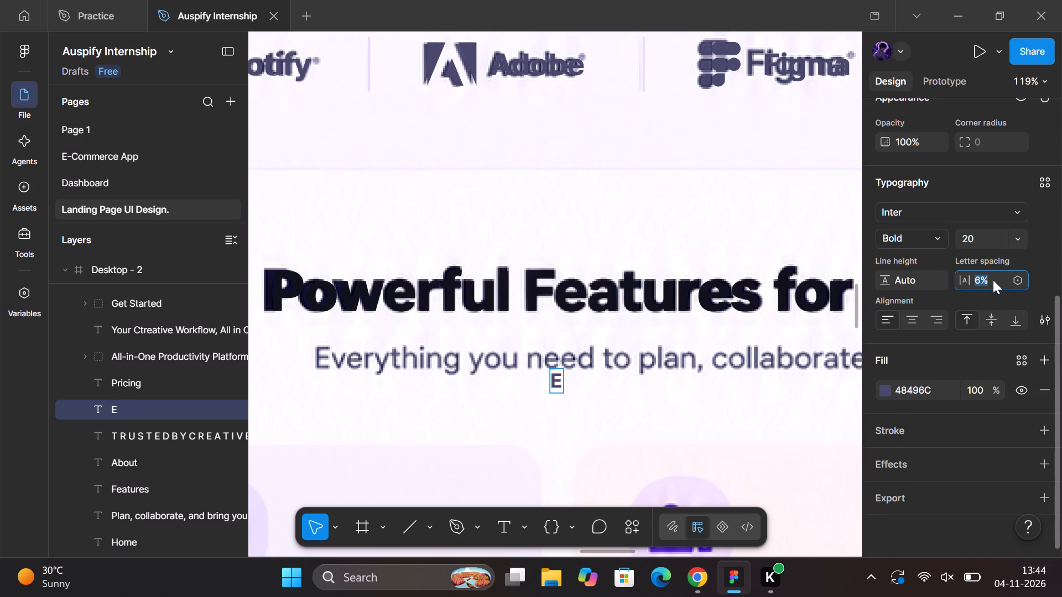
{"action": "key", "text": "0"}
{"action": "key", "text": "Return"}
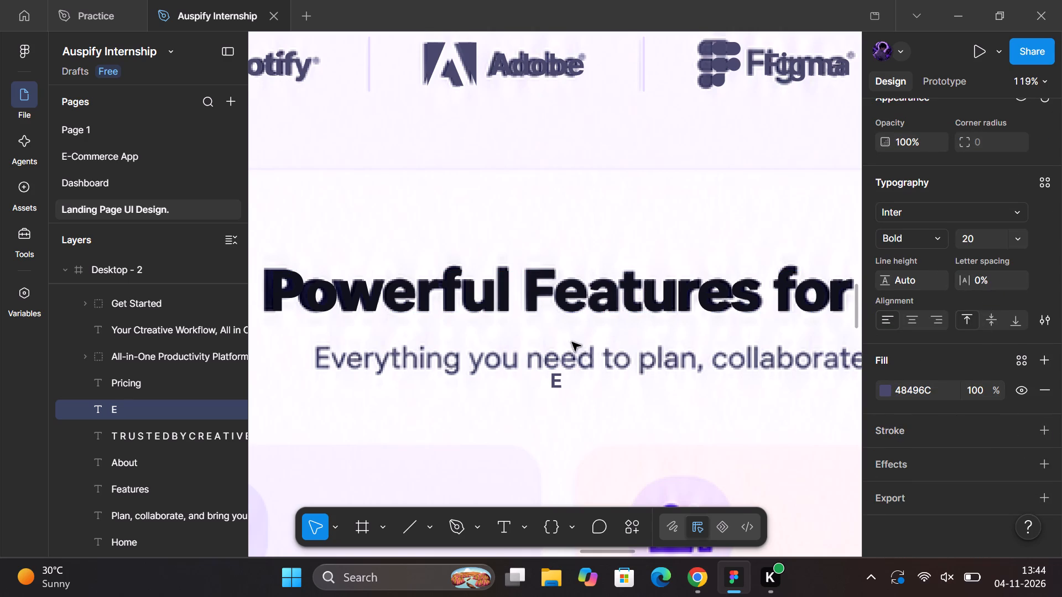
Extend the "E" text to read "Everything you need to plan".
{"action": "double_click", "coordinate": [560, 383]}
{"action": "key", "text": "Right"}
{"action": "key", "text": "v"}
{"action": "type", "text": "er"}
{"action": "type", "text": "y"}
{"action": "key", "text": "space"}
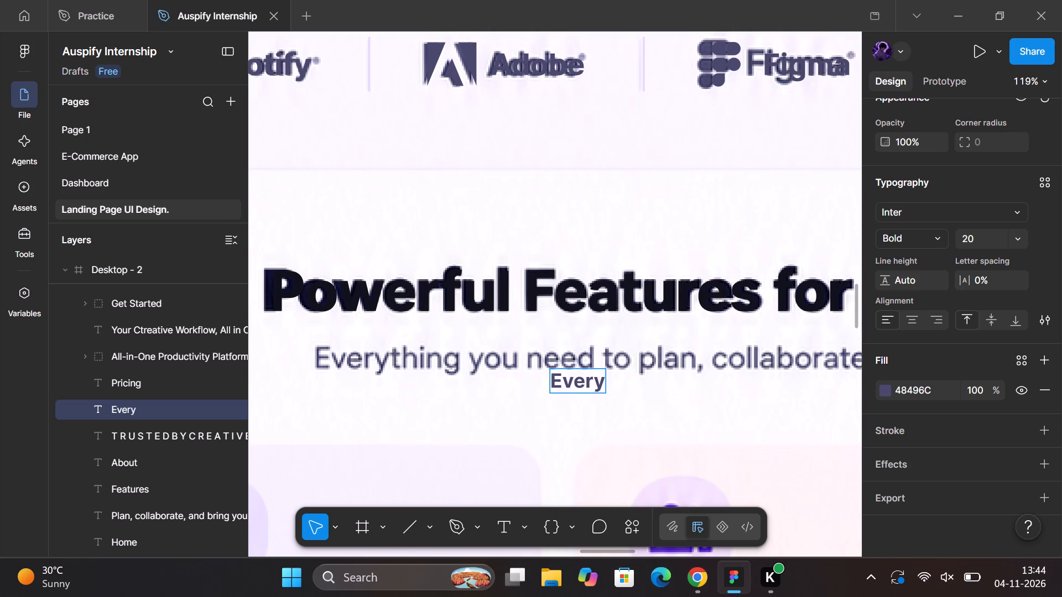
{"action": "key", "text": "BackSpace"}
{"action": "type", "text": "thing"}
{"action": "key", "text": "space"}
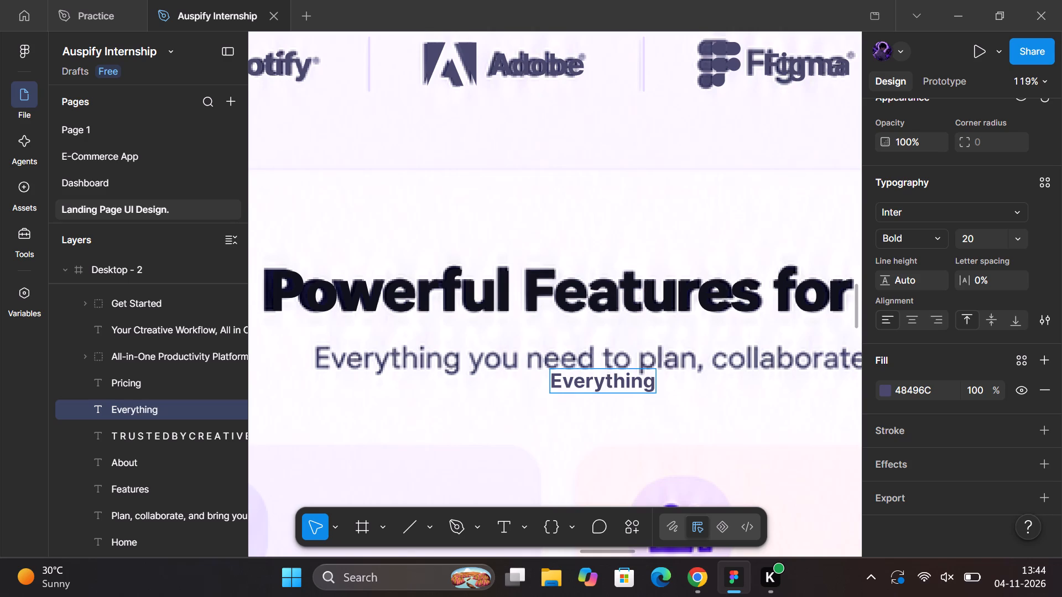
{"action": "type", "text": "you"}
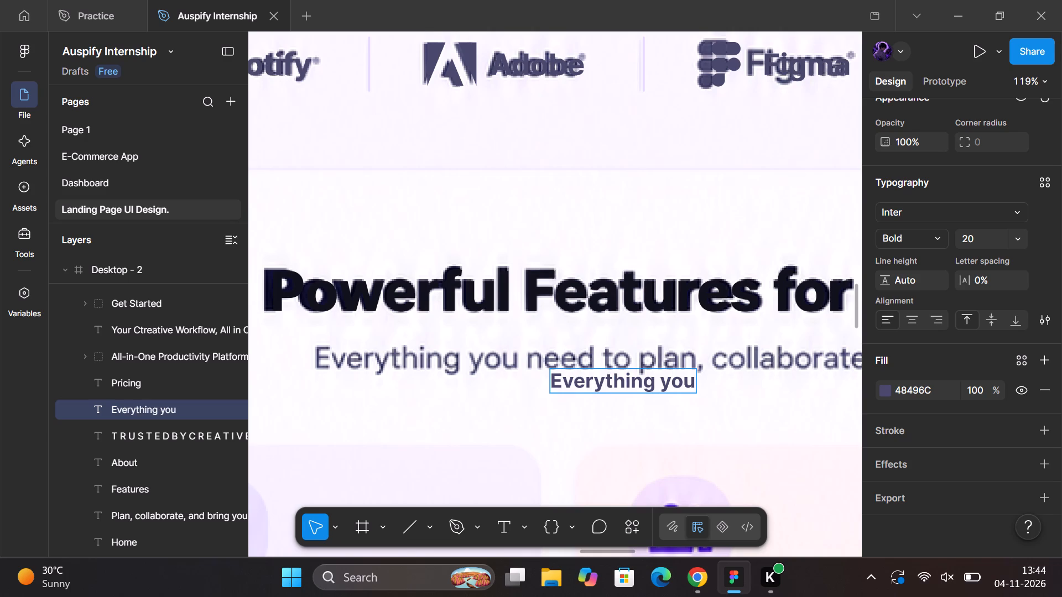
{"action": "key", "text": "space"}
{"action": "type", "text": "need"}
{"action": "key", "text": "space"}
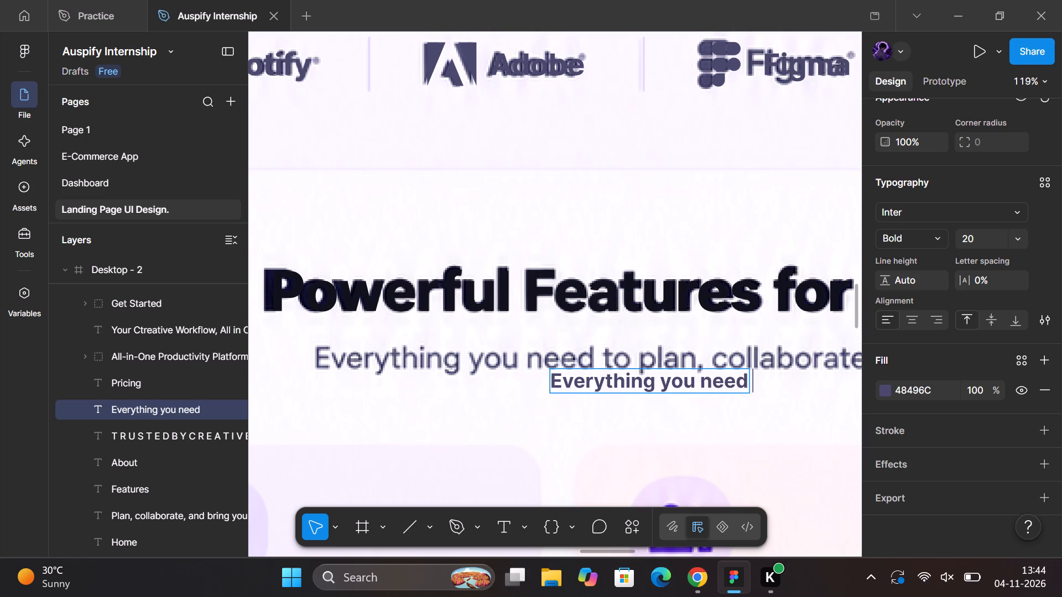
{"action": "type", "text": "to plain"}
{"action": "key", "text": "BackSpace"}
{"action": "key", "text": "BackSpace"}
{"action": "key", "text": "n"}
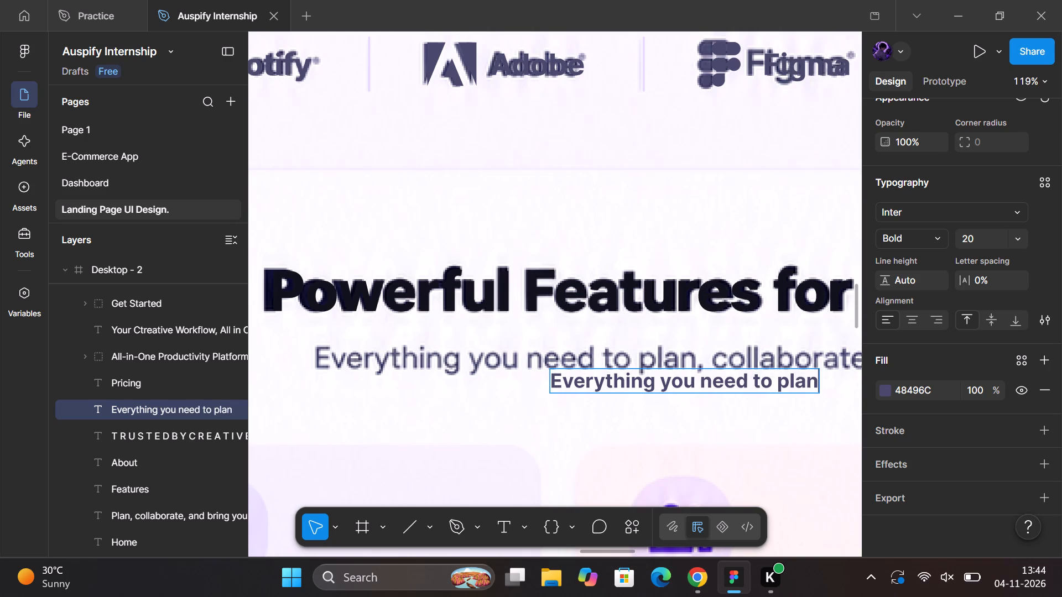
{"action": "left_click", "coordinate": [534, 422]}
Move the subheading text horizontally so its start lines up with the start of the reference subheading above it.
{"action": "left_click_drag", "start_coordinate": [638, 381], "coordinate": [406, 395]}
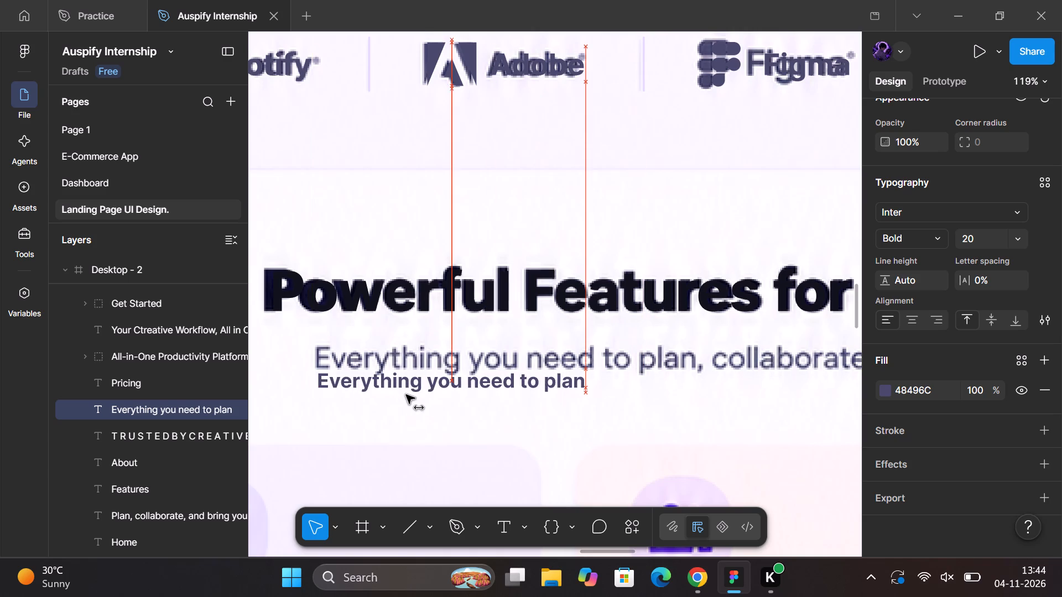
{"action": "left_click_drag", "start_coordinate": [406, 395], "coordinate": [407, 395]}
Extend the subheading text to read "Everything you need to plan, collaborate, and".
{"action": "double_click", "coordinate": [473, 380]}
{"action": "key", "text": "Right"}
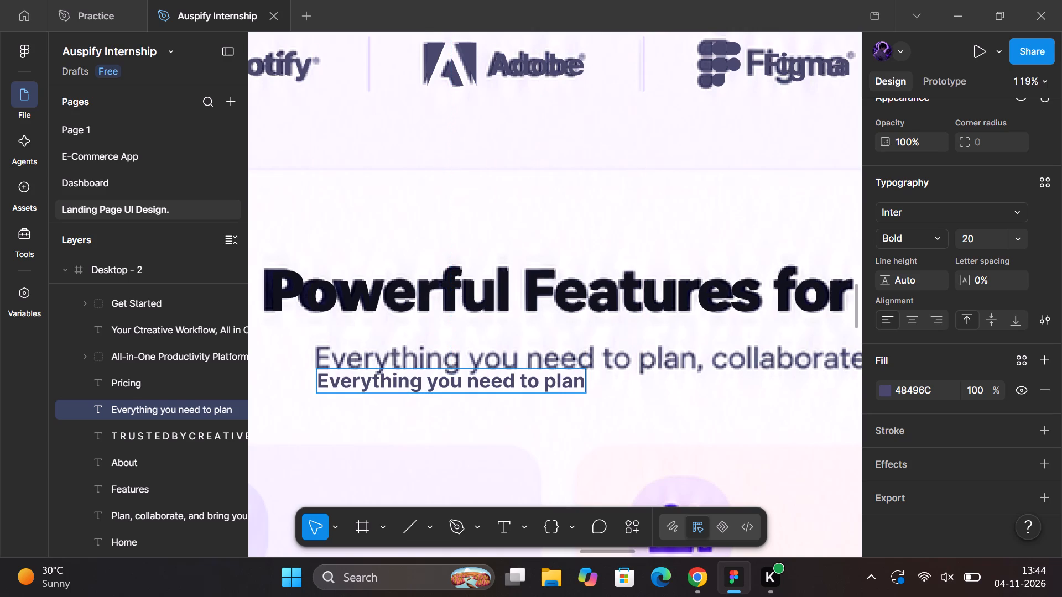
{"action": "type", "text": ","}
{"action": "key", "text": "space"}
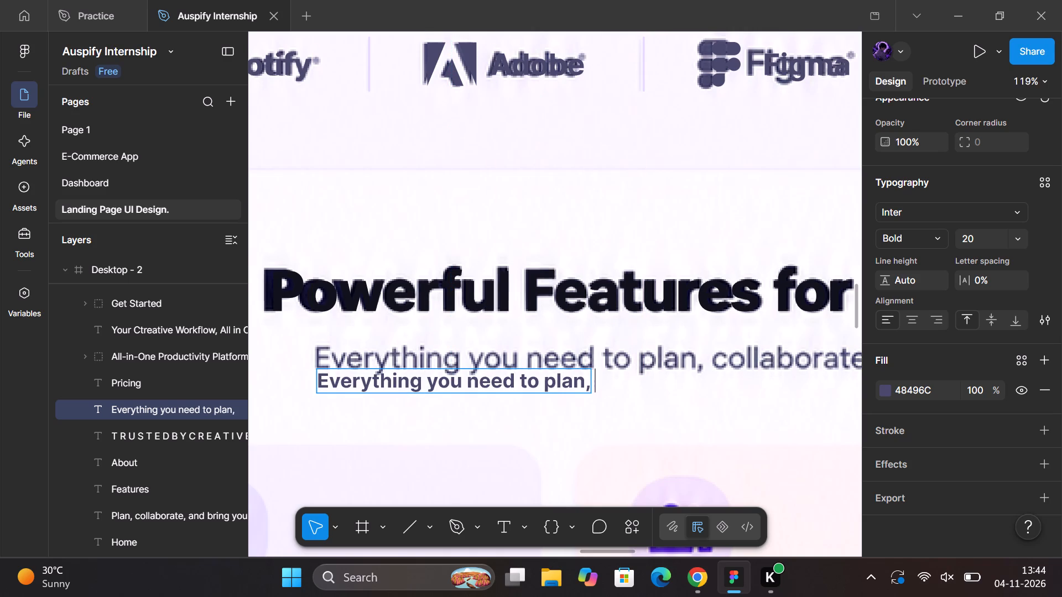
{"action": "type", "text": "colla"}
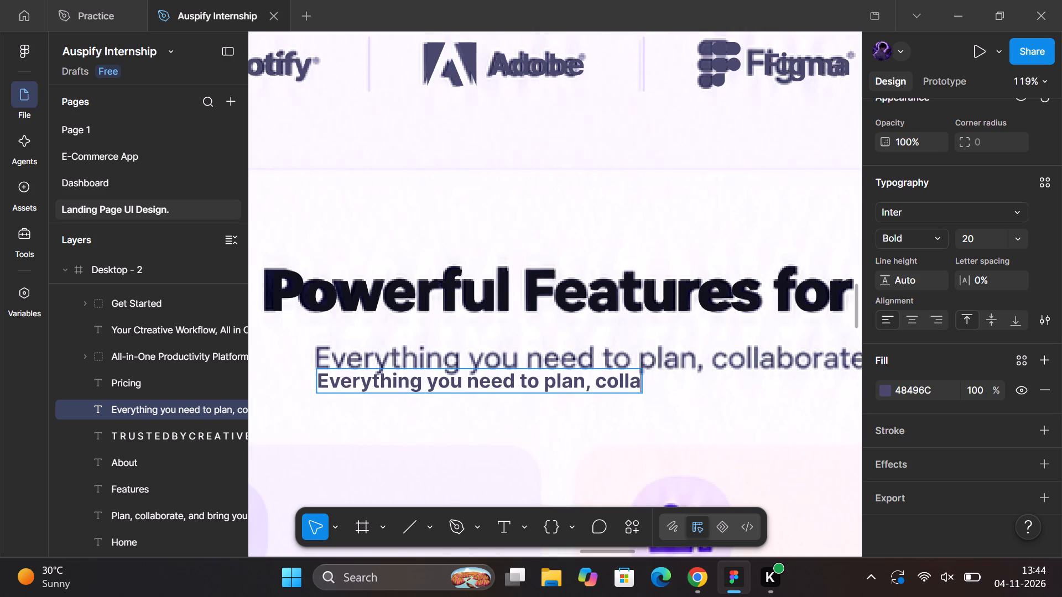
{"action": "key", "text": "b"}
{"action": "scroll", "coordinate": [473, 380], "scroll_direction": "left", "scroll_amount": 1}
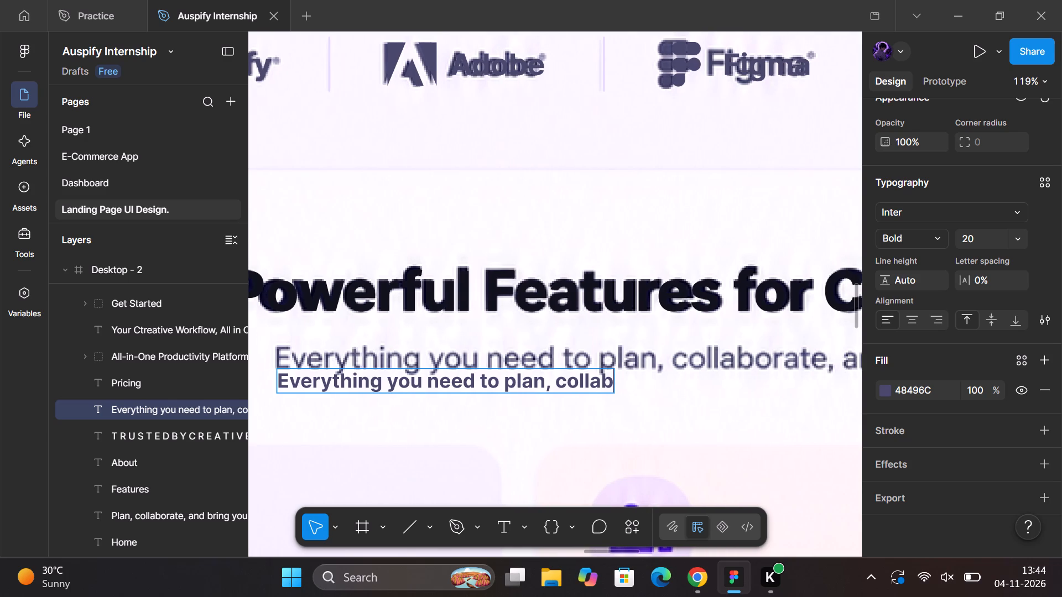
{"action": "type", "text": "orate"}
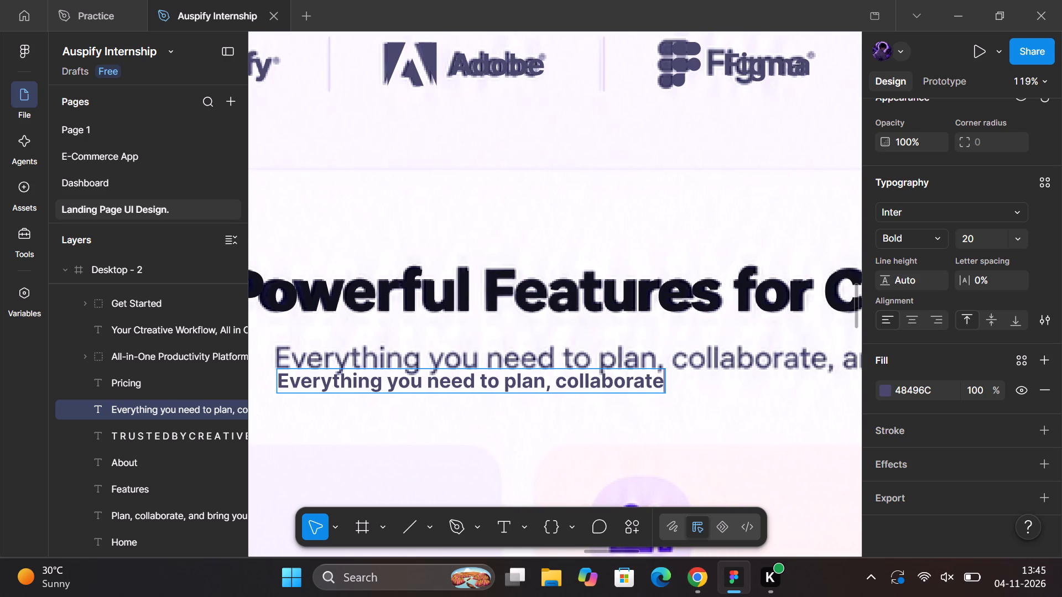
{"action": "key", "text": "comma"}
{"action": "key", "text": "space"}
{"action": "type", "text": "and"}
{"action": "scroll", "coordinate": [473, 380], "scroll_direction": "left", "scroll_amount": 2}
{"action": "key", "text": "space"}
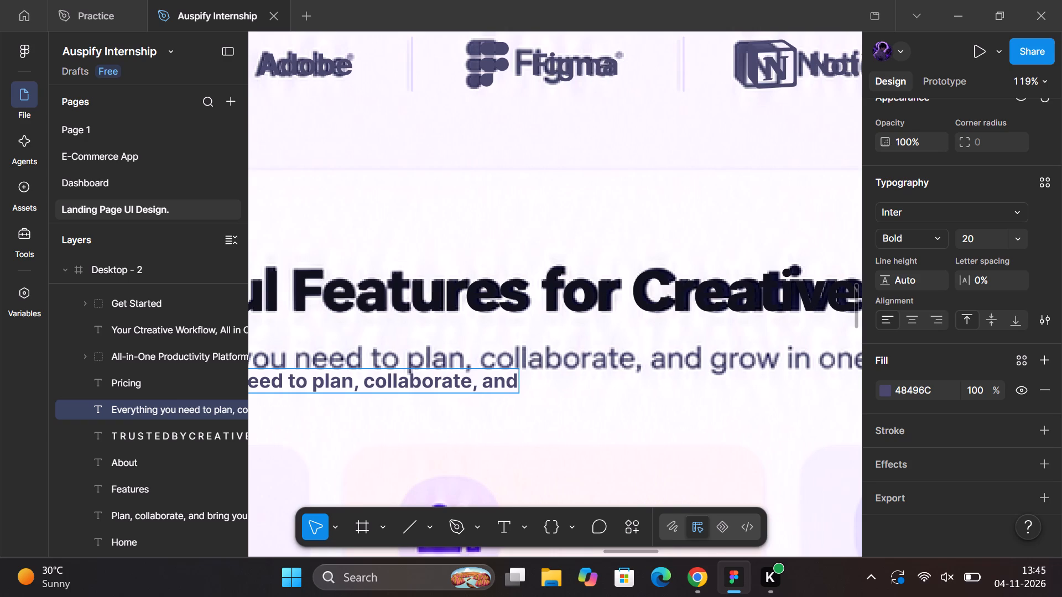
Complete the subheading by adding "grow in one platform." at its end.
{"action": "type", "text": "grow"}
{"action": "scroll", "coordinate": [473, 380], "scroll_direction": "left", "scroll_amount": 1}
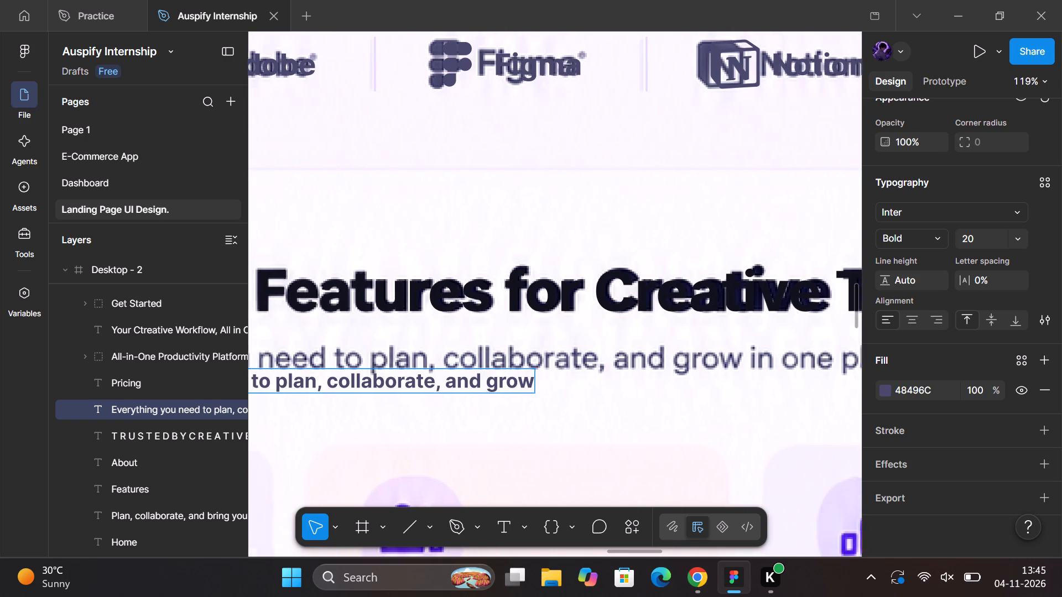
{"action": "scroll", "coordinate": [473, 380], "scroll_direction": "left", "scroll_amount": 1}
{"action": "key", "text": "space"}
{"action": "type", "text": "in o"}
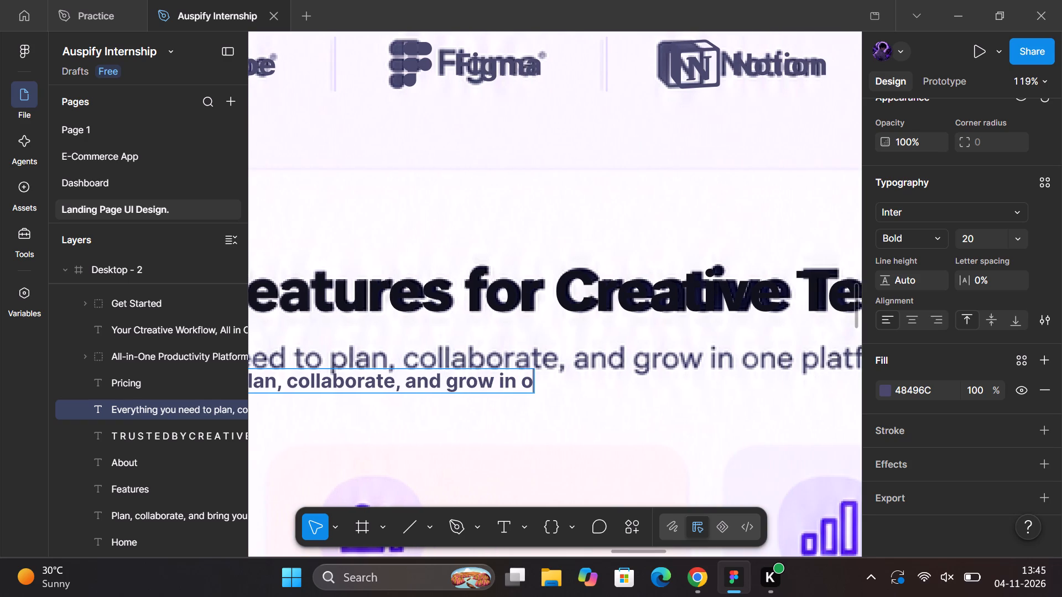
{"action": "type", "text": "ne"}
{"action": "scroll", "coordinate": [473, 380], "scroll_direction": "left", "scroll_amount": 1}
{"action": "key", "text": "space"}
{"action": "type", "text": "plat"}
{"action": "scroll", "coordinate": [473, 380], "scroll_direction": "left", "scroll_amount": 1}
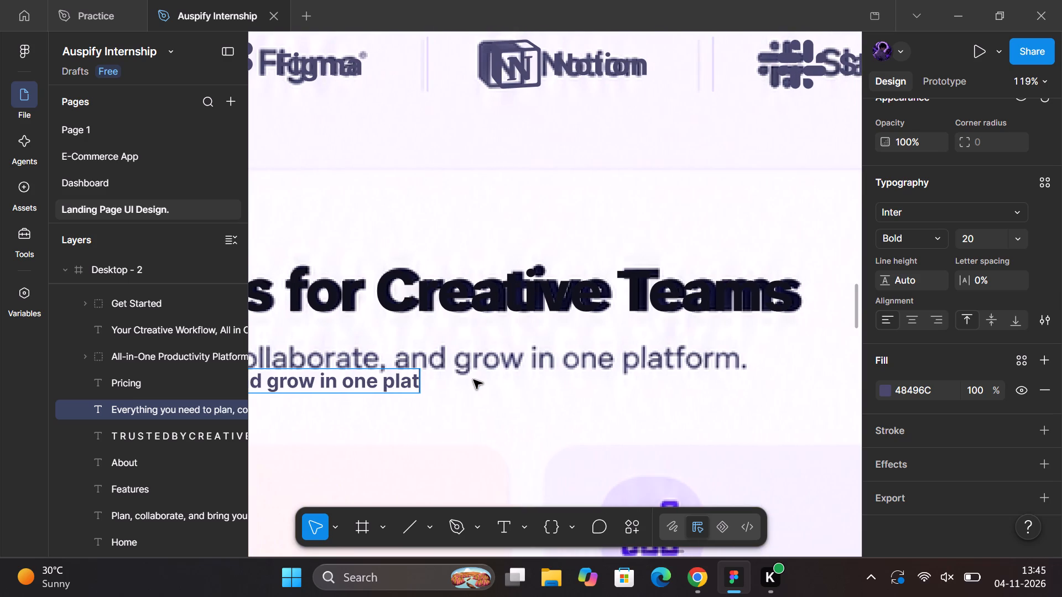
{"action": "type", "text": "fo"}
{"action": "type", "text": "rm"}
{"action": "key", "text": "period"}
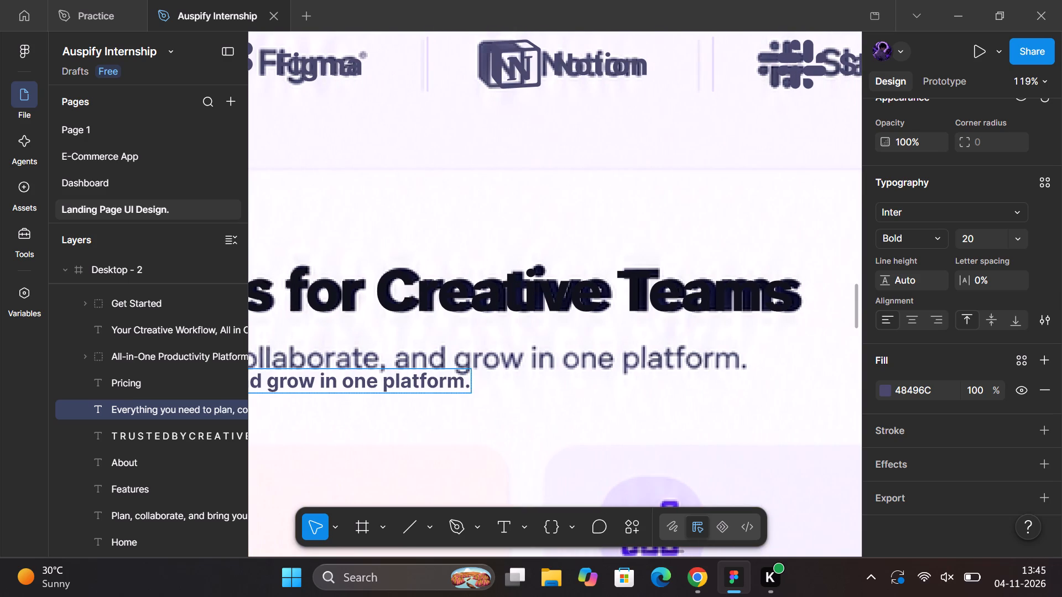
{"action": "left_click", "coordinate": [552, 376]}
Change the subheading's font weight to Medium and increase its font size to 24.
{"action": "scroll", "coordinate": [552, 376], "scroll_direction": "right", "scroll_amount": 1}
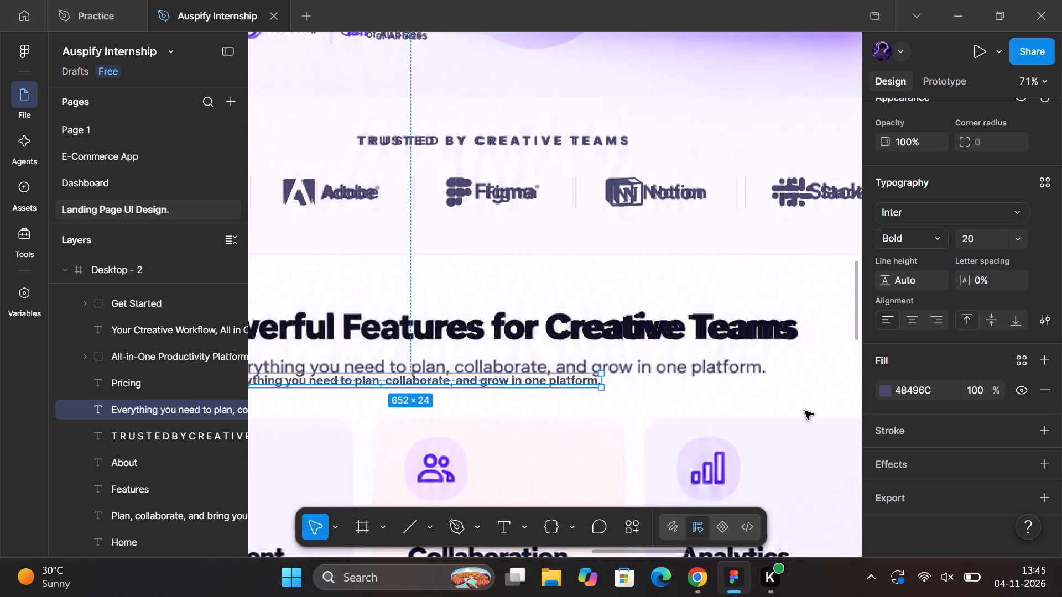
{"action": "scroll", "coordinate": [913, 433], "scroll_direction": "down", "scroll_amount": 1}
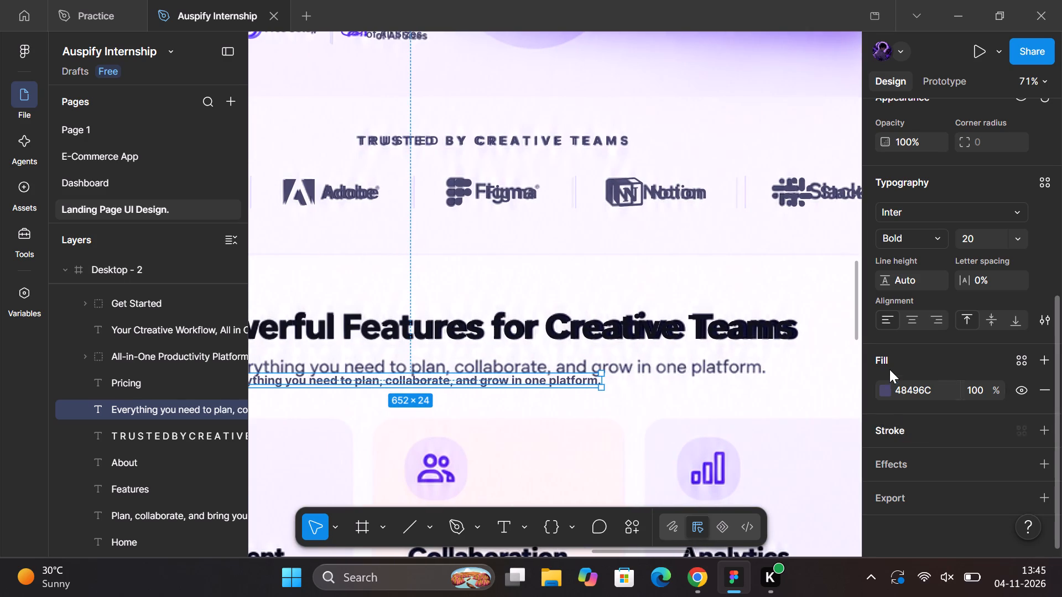
{"action": "left_click", "coordinate": [914, 243]}
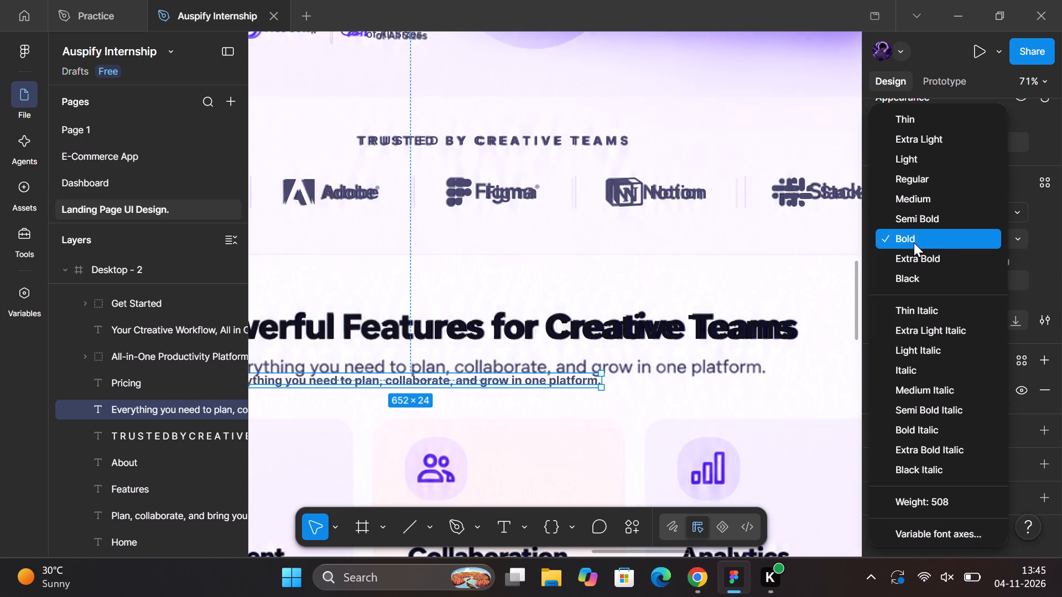
{"action": "left_click", "coordinate": [955, 204]}
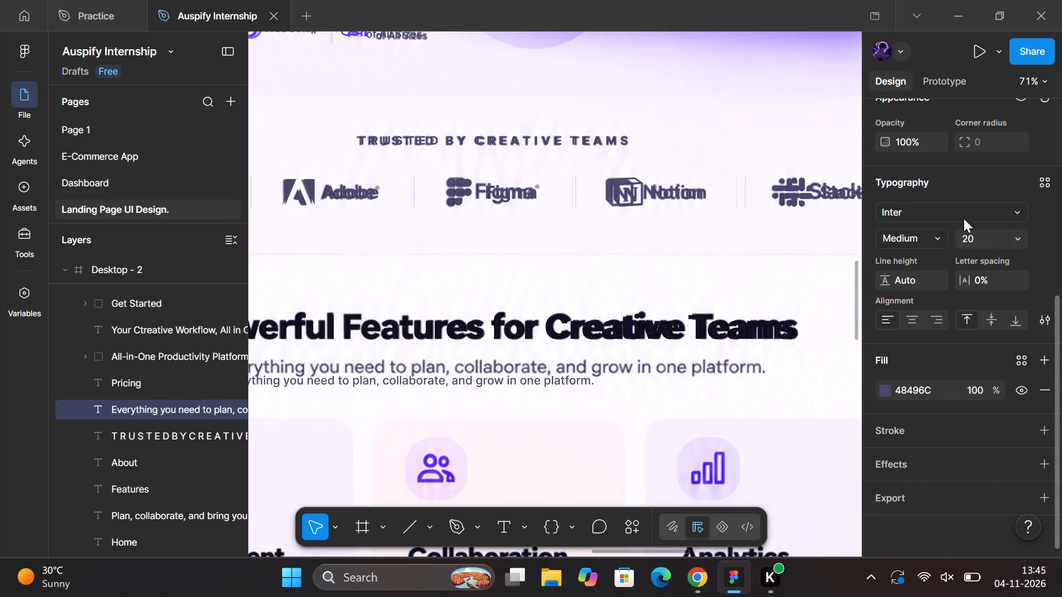
{"action": "left_click", "coordinate": [981, 237]}
{"action": "key", "text": "Up"}
{"action": "key", "text": "Up"}
{"action": "key", "text": "Up"}
{"action": "key", "text": "Up"}
{"action": "key", "text": "Up"}
{"action": "key", "text": "Up"}
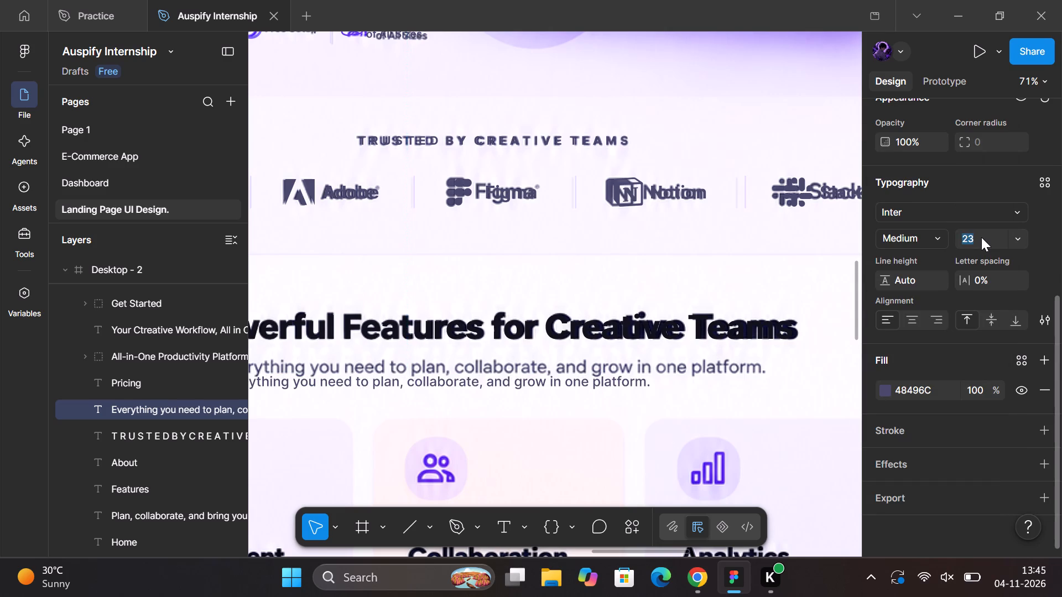
{"action": "key", "text": "Up"}
Move the subheading text up so it sits level with the reference subheading.
{"action": "scroll", "coordinate": [478, 409], "scroll_direction": "right", "scroll_amount": 1}
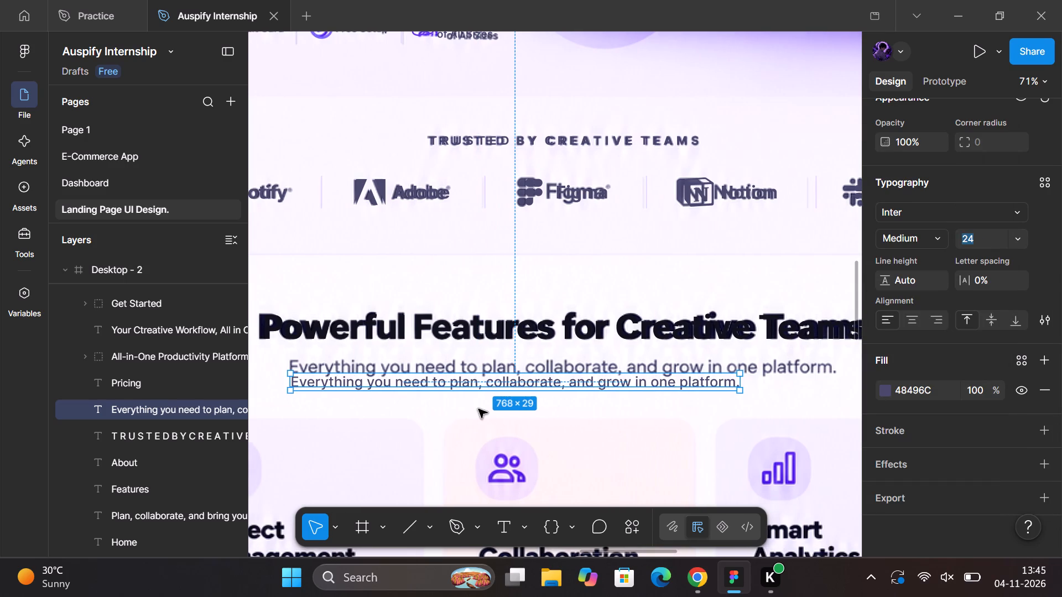
{"action": "scroll", "coordinate": [376, 383], "scroll_direction": "right", "scroll_amount": 1}
{"action": "left_click_drag", "start_coordinate": [376, 383], "coordinate": [380, 383]}
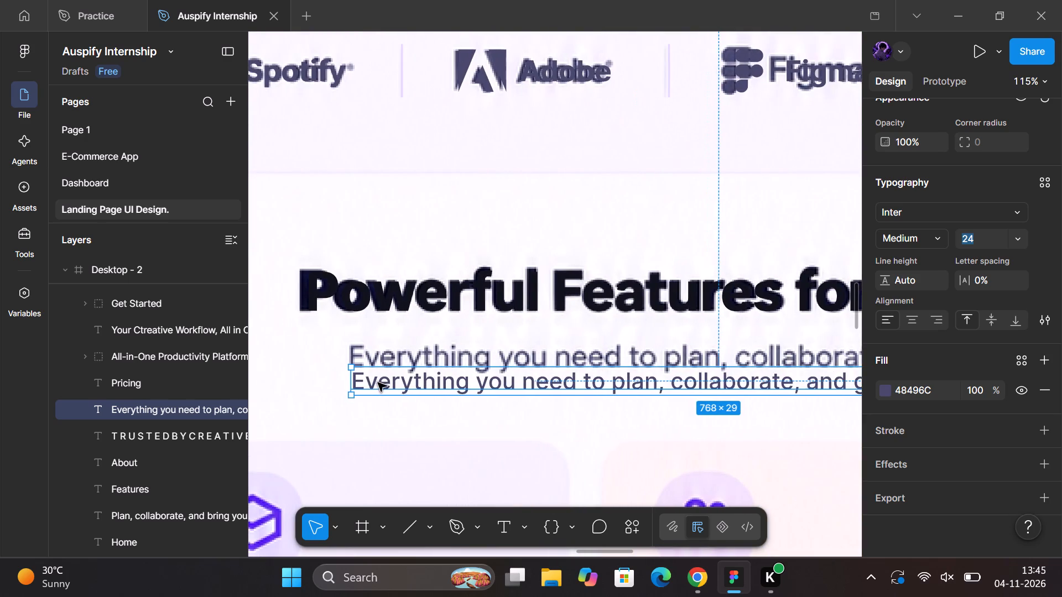
{"action": "left_click_drag", "start_coordinate": [380, 383], "coordinate": [422, 358]}
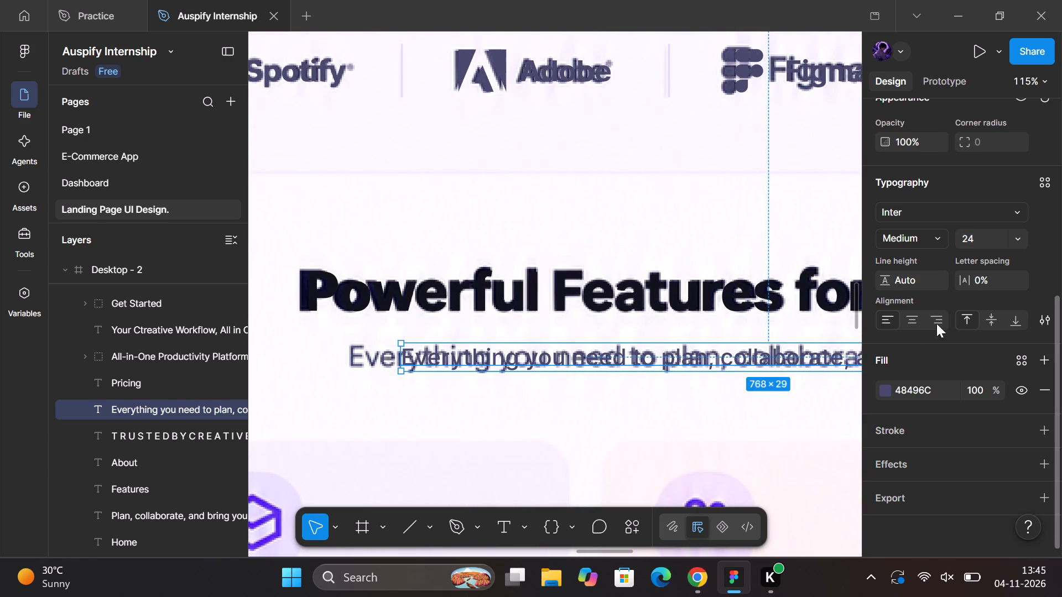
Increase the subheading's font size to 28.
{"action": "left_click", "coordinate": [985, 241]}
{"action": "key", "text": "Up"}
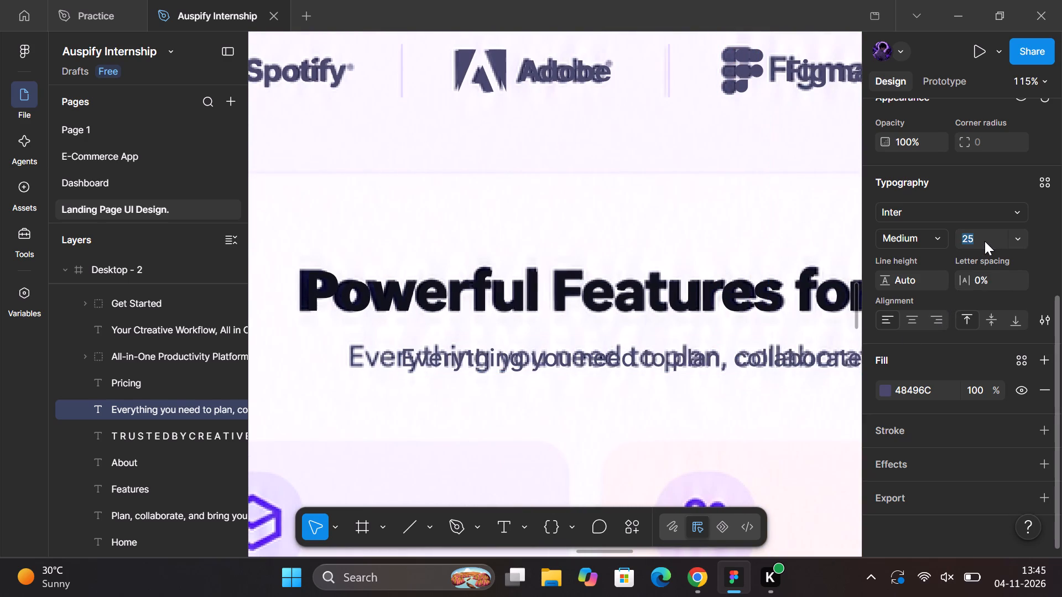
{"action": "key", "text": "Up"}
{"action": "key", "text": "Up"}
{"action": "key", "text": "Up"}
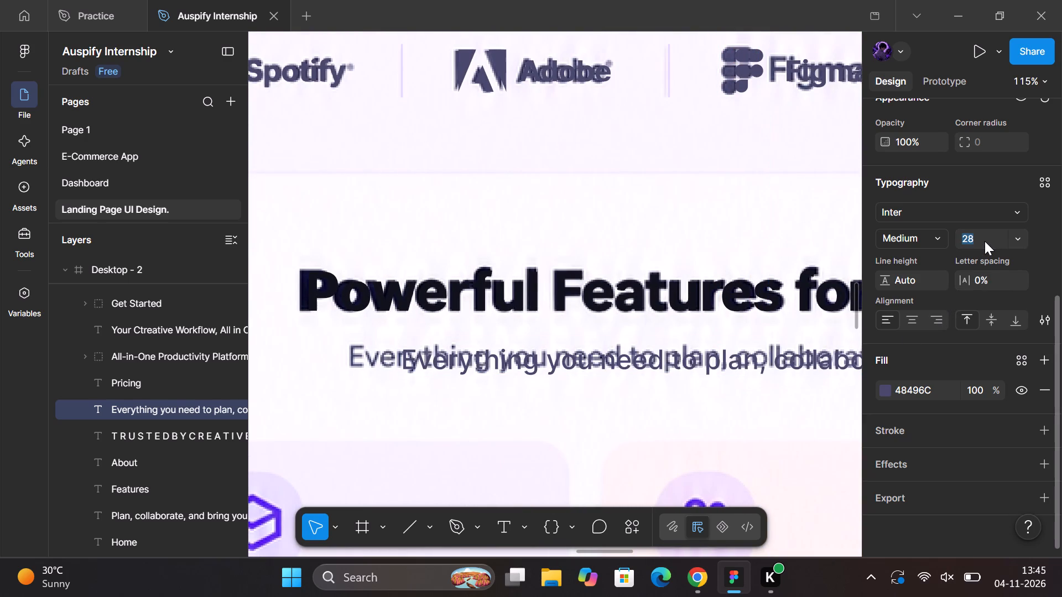
Move the subheading so its opening "E" overlaps the first letter of the reference subheading.
{"action": "scroll", "coordinate": [542, 349], "scroll_direction": "right", "scroll_amount": 1}
{"action": "left_click_drag", "start_coordinate": [504, 364], "coordinate": [475, 363]}
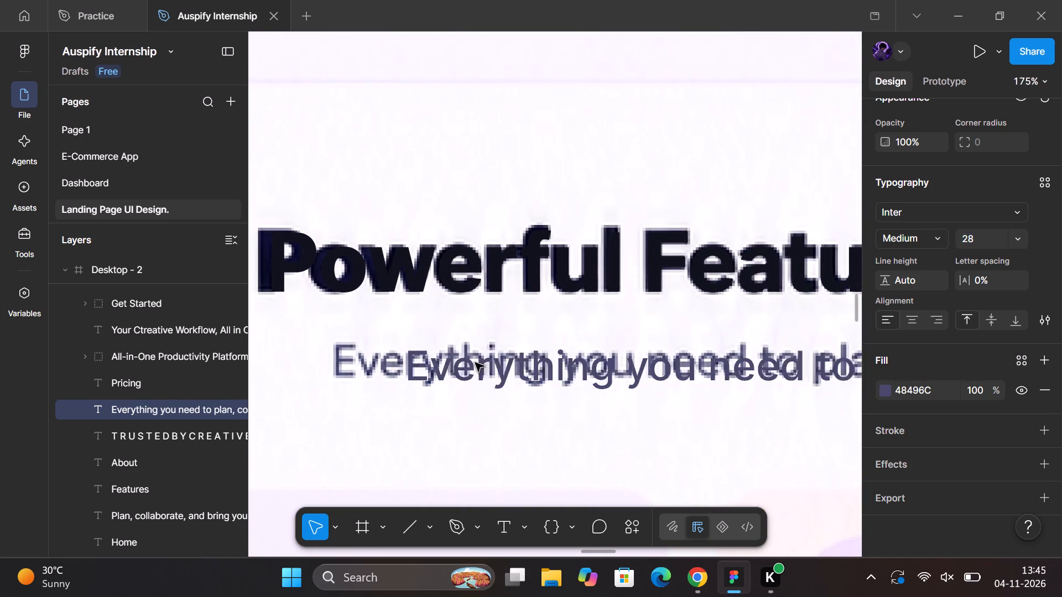
{"action": "left_click_drag", "start_coordinate": [475, 363], "coordinate": [419, 356]}
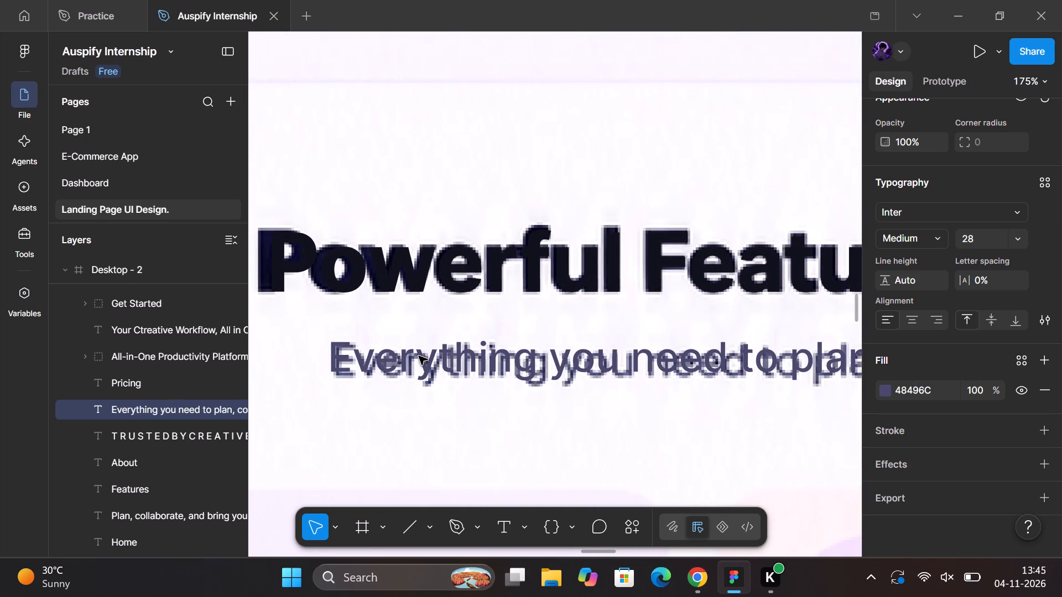
{"action": "left_click_drag", "start_coordinate": [419, 356], "coordinate": [422, 358]}
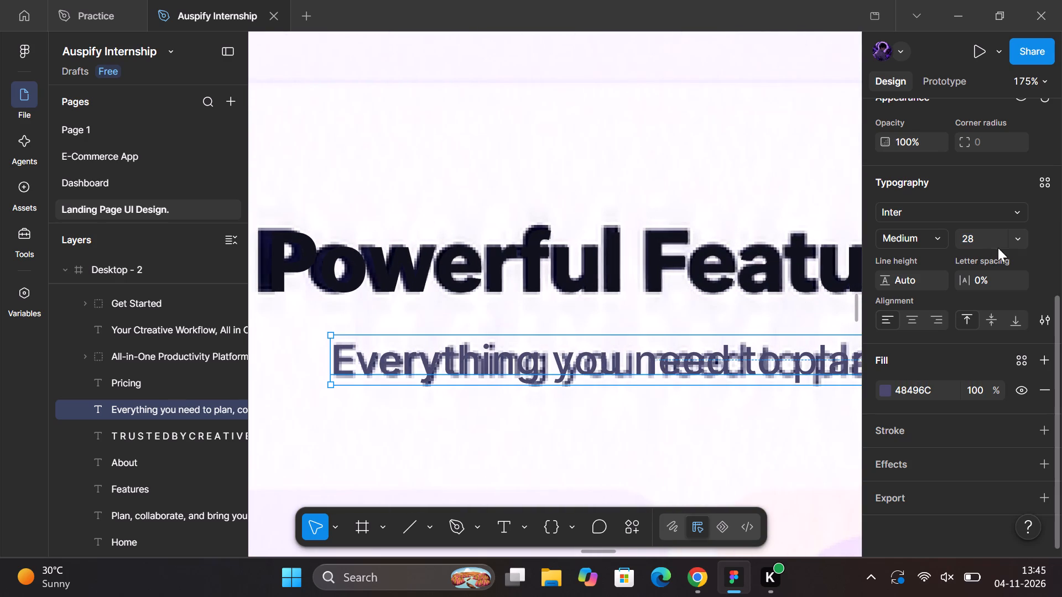
Increase the subheading's font size to 30.
{"action": "left_click", "coordinate": [984, 242]}
{"action": "key", "text": "Up"}
{"action": "key", "text": "Up"}
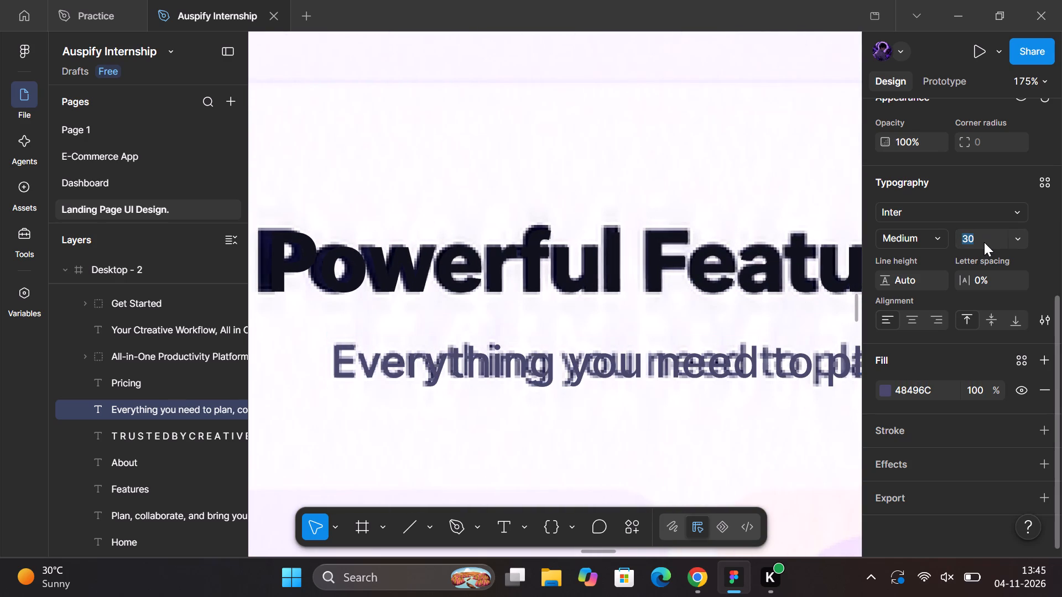
Set the vertical spacing between the Powerful Features heading and its subheading to 28.
{"action": "left_click", "coordinate": [535, 362]}
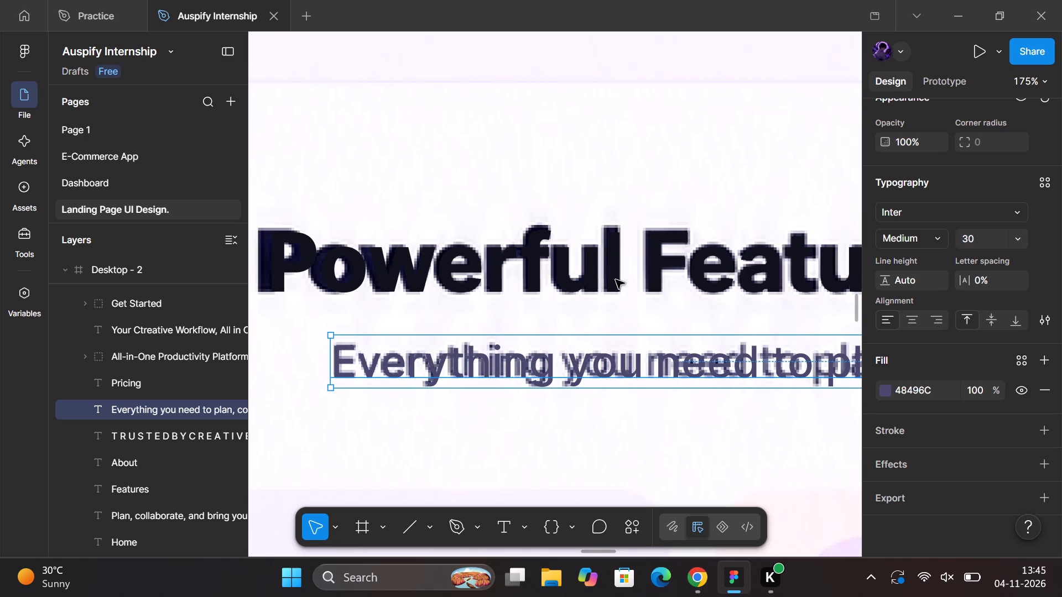
{"action": "left_click", "coordinate": [635, 265], "text": "shift"}
{"action": "scroll", "coordinate": [971, 375], "scroll_direction": "up", "scroll_amount": 2}
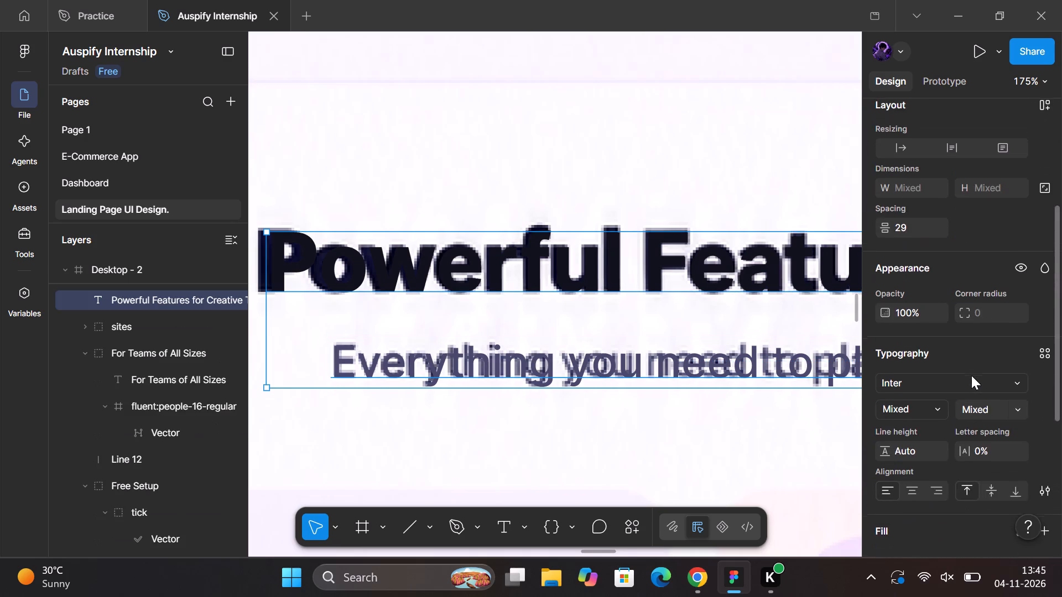
{"action": "scroll", "coordinate": [971, 375], "scroll_direction": "up", "scroll_amount": 1}
{"action": "left_click", "coordinate": [903, 326]}
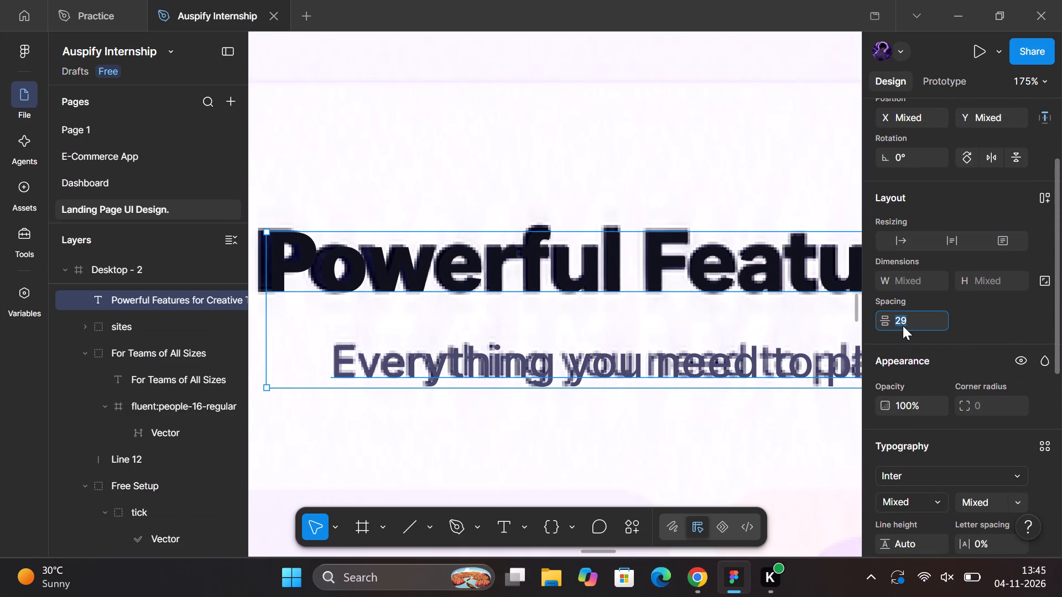
{"action": "key", "text": "Down"}
{"action": "key", "text": "Up"}
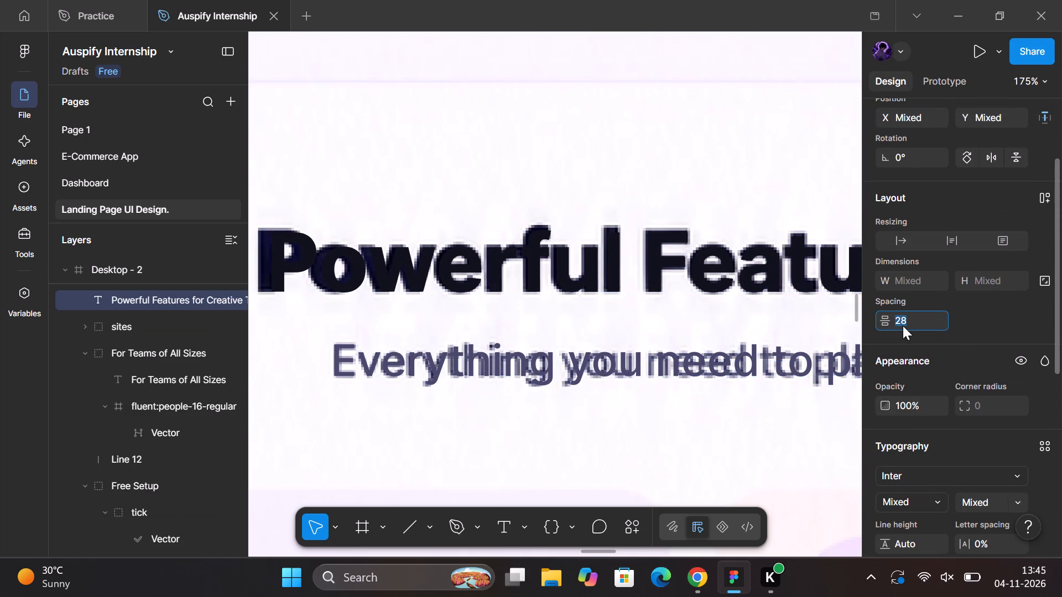
{"action": "key", "text": "Down"}
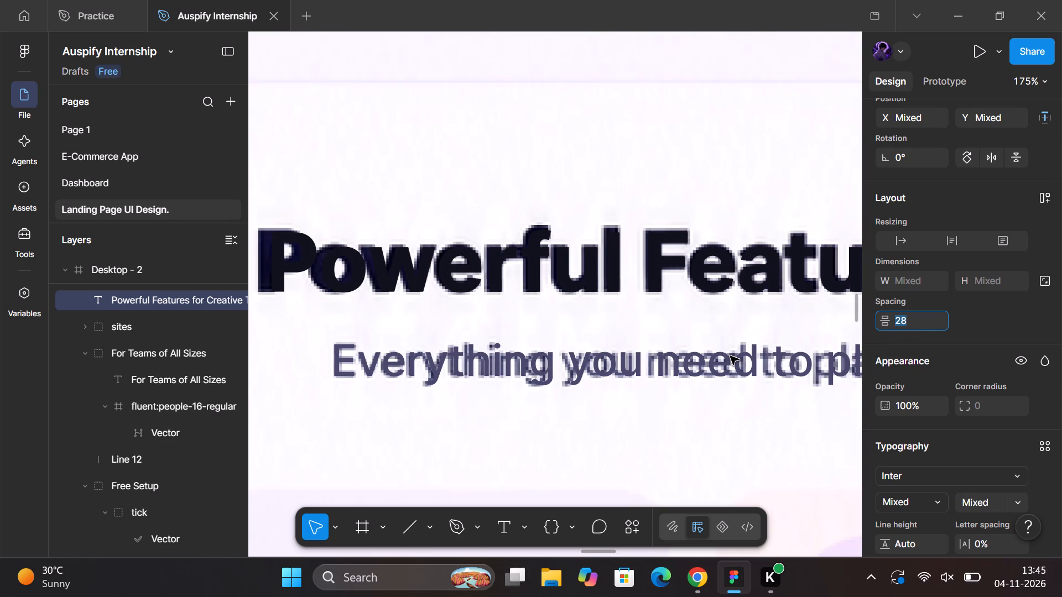
Centre the subheading text horizontally within the landing page frame.
{"action": "scroll", "coordinate": [689, 371], "scroll_direction": "left", "scroll_amount": 1}
{"action": "left_click", "coordinate": [734, 360]}
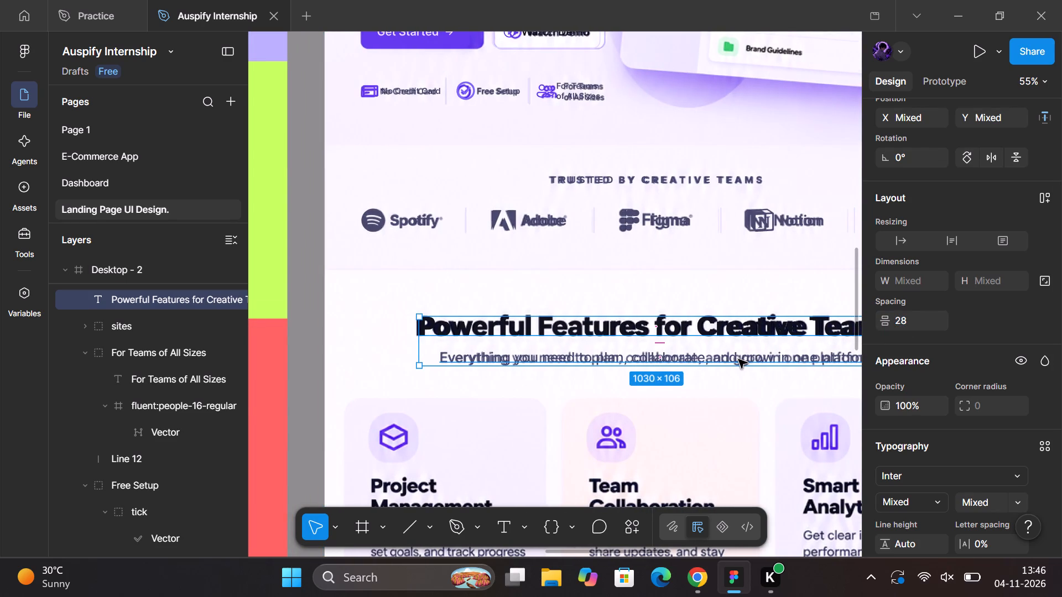
{"action": "left_click", "coordinate": [738, 359]}
{"action": "scroll", "coordinate": [983, 290], "scroll_direction": "up", "scroll_amount": 3}
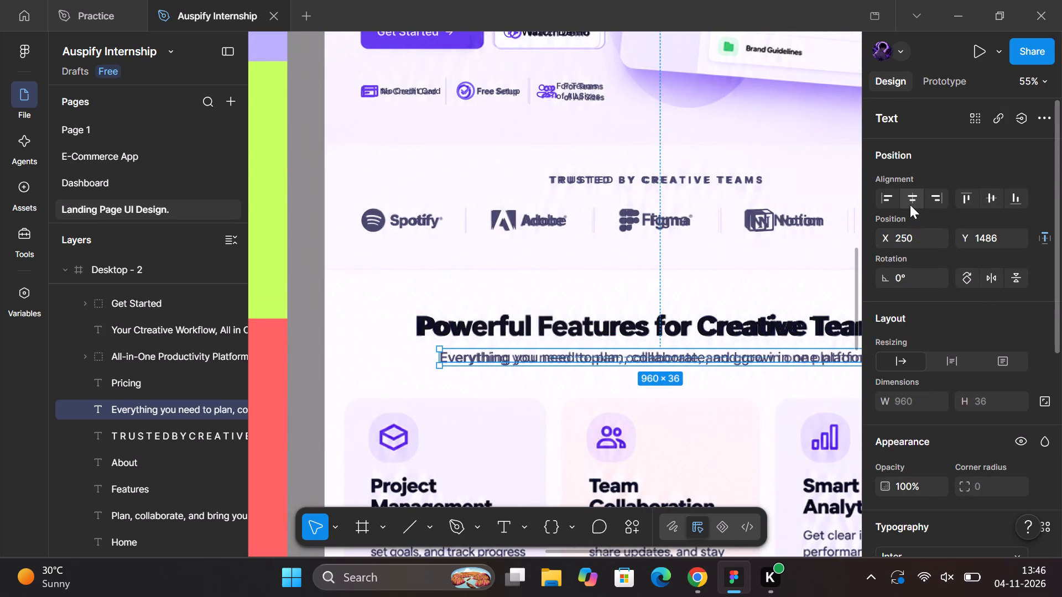
{"action": "left_click", "coordinate": [910, 205]}
{"action": "left_click", "coordinate": [910, 205]}
Centre the Powerful Features heading horizontally within the frame and reapply horizontal centring to the subheading.
{"action": "left_click", "coordinate": [709, 323]}
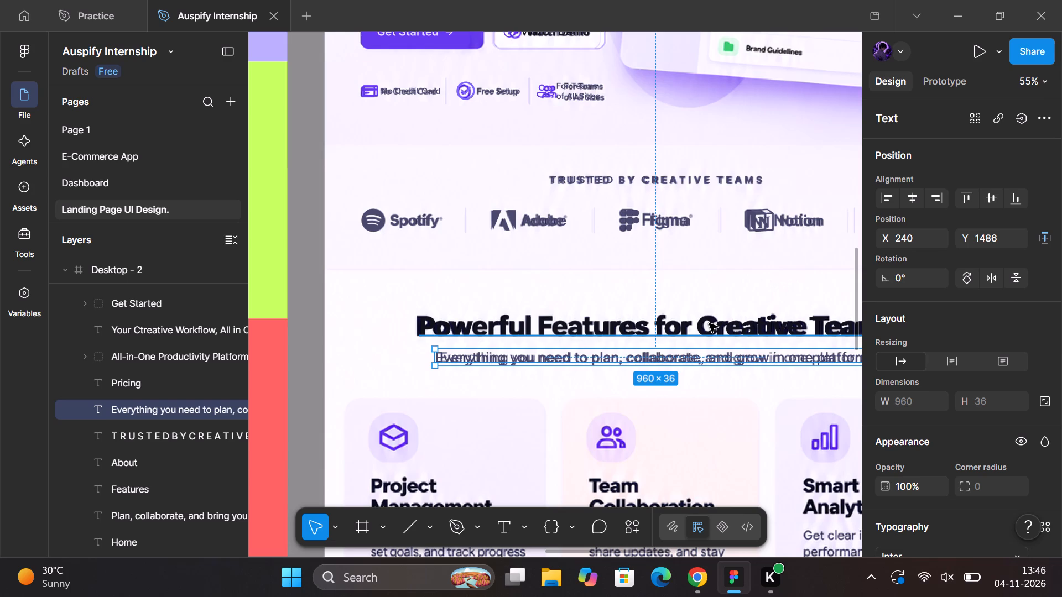
{"action": "left_click", "coordinate": [912, 200]}
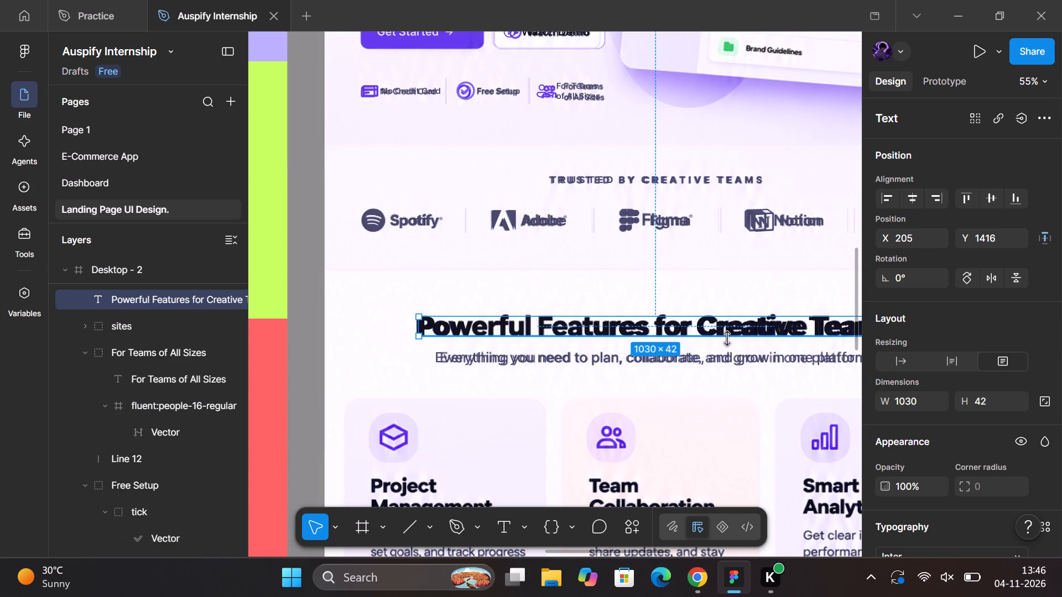
{"action": "left_click", "coordinate": [706, 357]}
{"action": "left_click", "coordinate": [910, 204]}
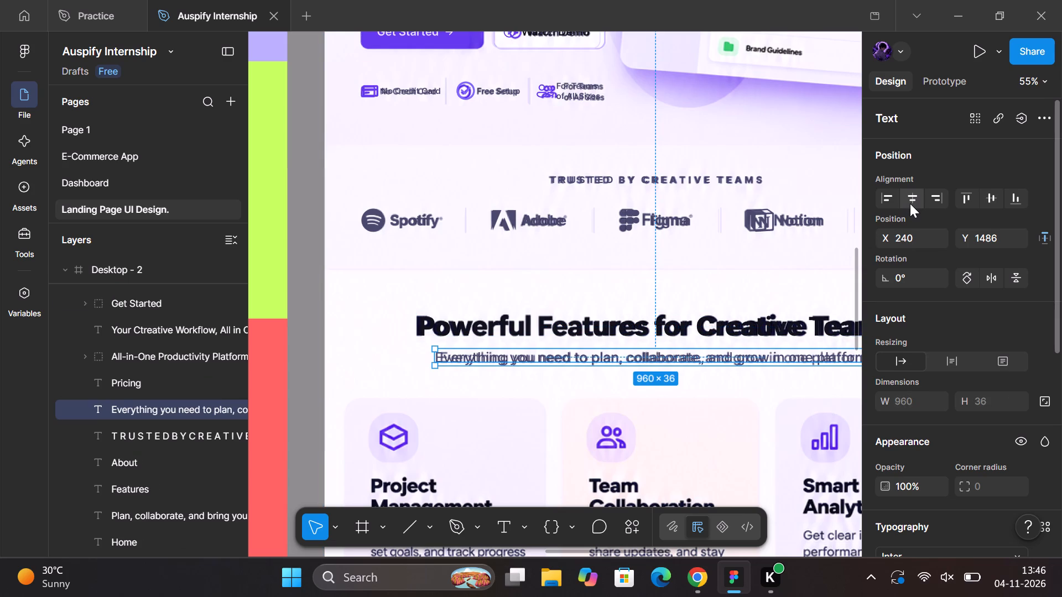
Set the Powerful Features heading to auto width and centre both it and its subheading horizontally within the landing page frame.
{"action": "left_click", "coordinate": [910, 203]}
{"action": "left_click", "coordinate": [739, 322]}
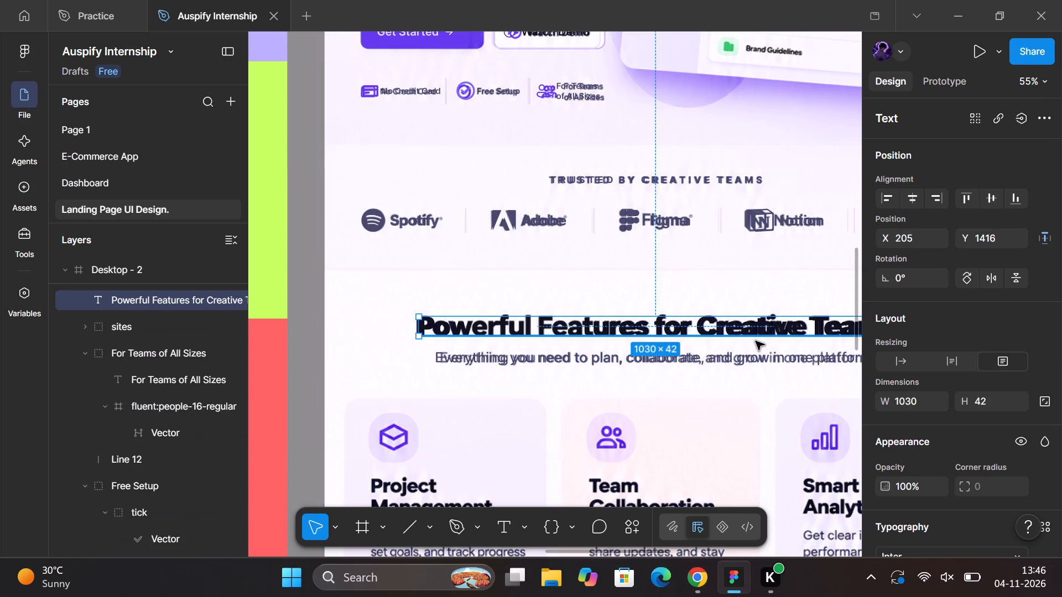
{"action": "left_click", "coordinate": [917, 199]}
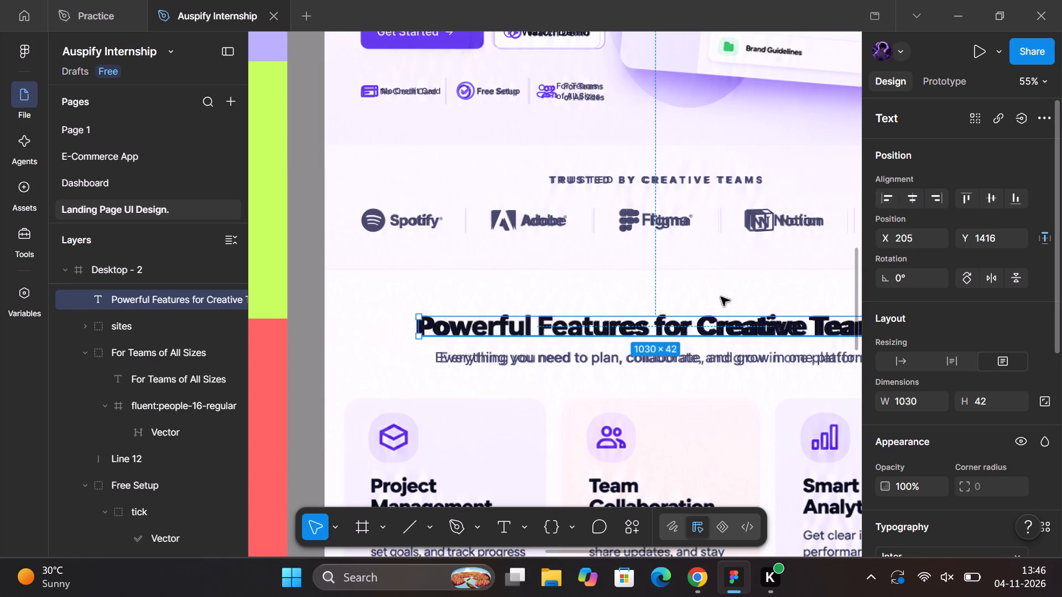
{"action": "scroll", "coordinate": [647, 333], "scroll_direction": "left", "scroll_amount": 2}
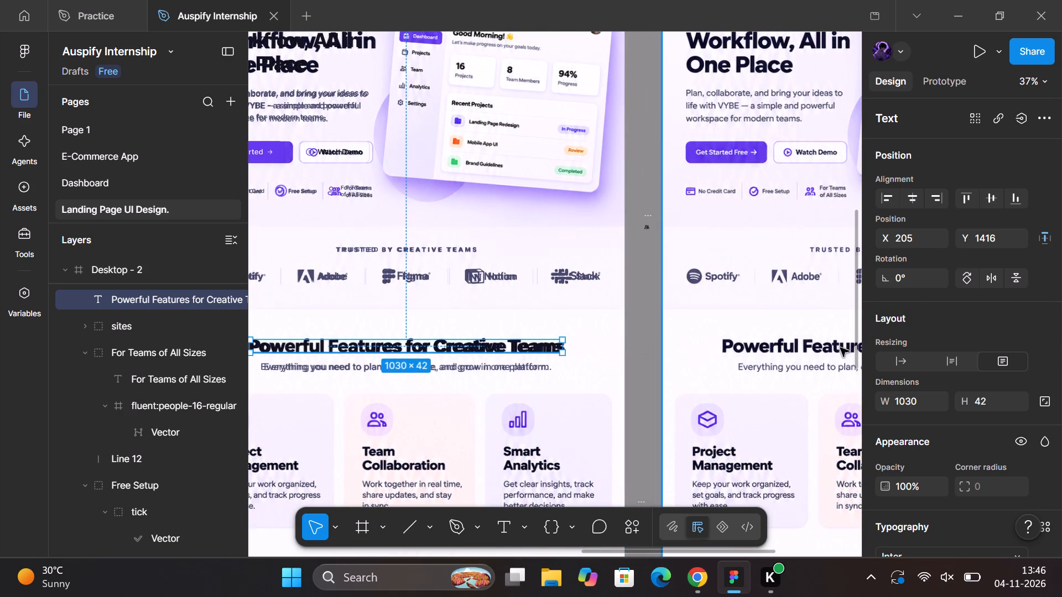
{"action": "left_click", "coordinate": [904, 361]}
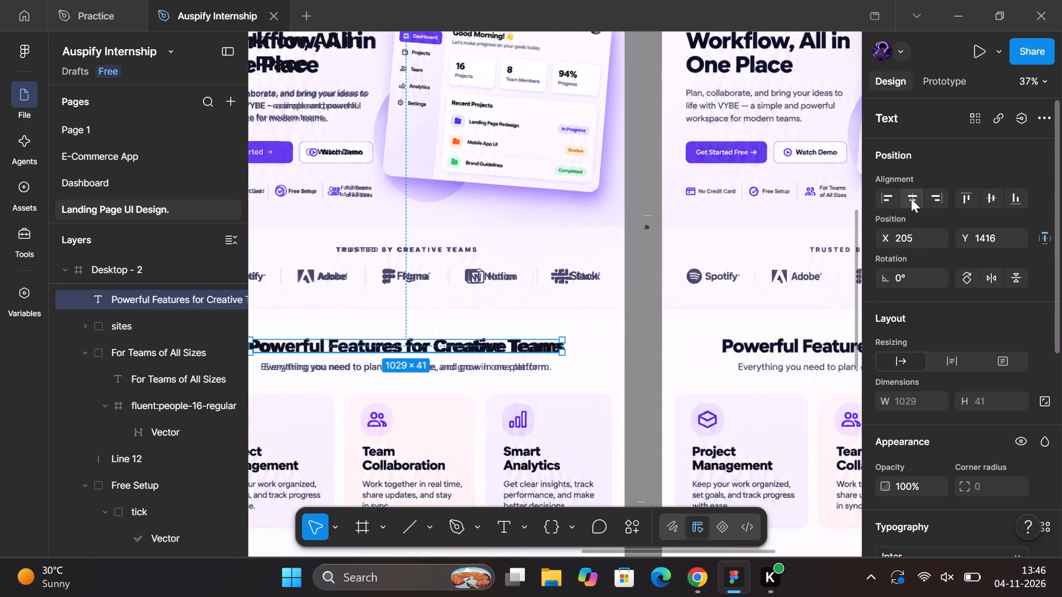
{"action": "left_click", "coordinate": [911, 197]}
{"action": "double_click", "coordinate": [911, 197]}
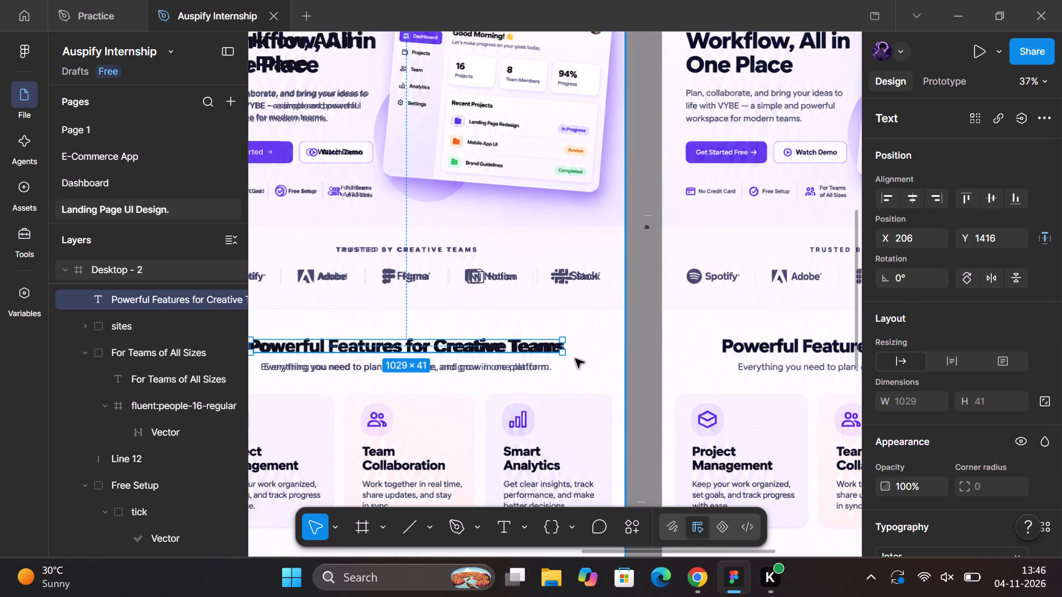
{"action": "left_click", "coordinate": [588, 359]}
{"action": "left_click", "coordinate": [652, 358]}
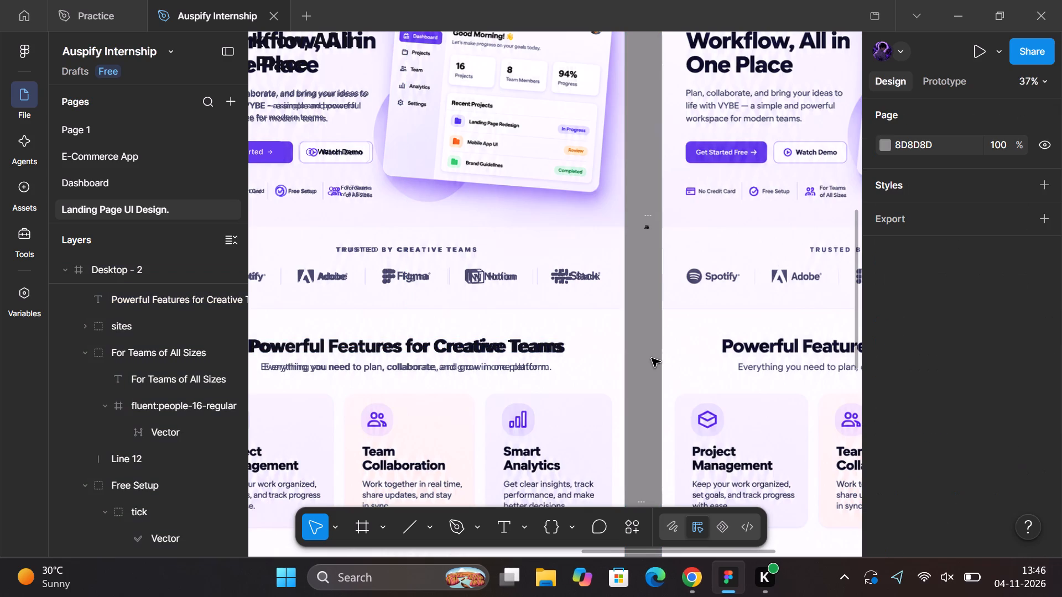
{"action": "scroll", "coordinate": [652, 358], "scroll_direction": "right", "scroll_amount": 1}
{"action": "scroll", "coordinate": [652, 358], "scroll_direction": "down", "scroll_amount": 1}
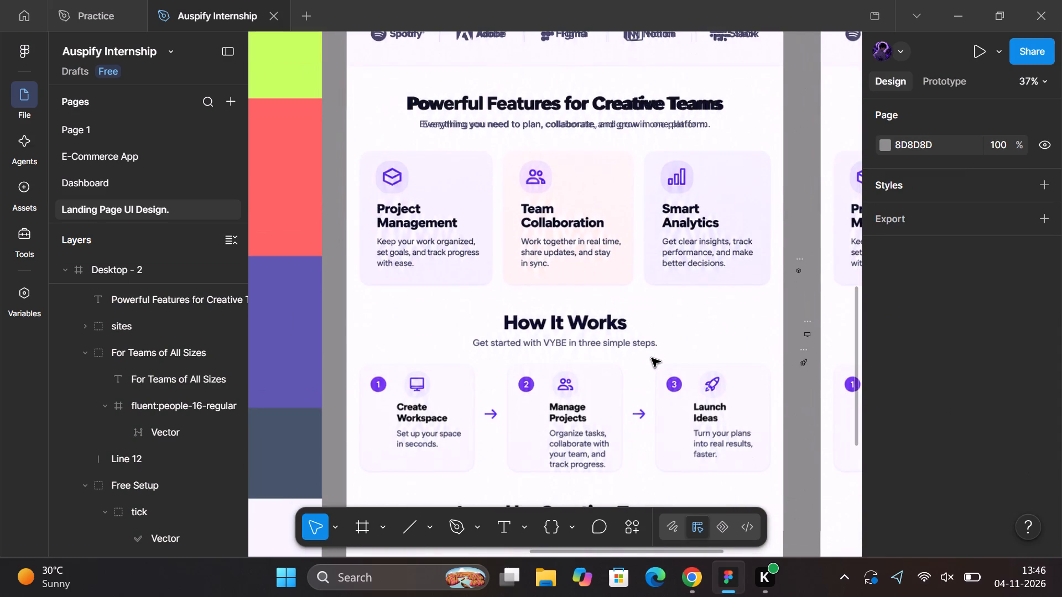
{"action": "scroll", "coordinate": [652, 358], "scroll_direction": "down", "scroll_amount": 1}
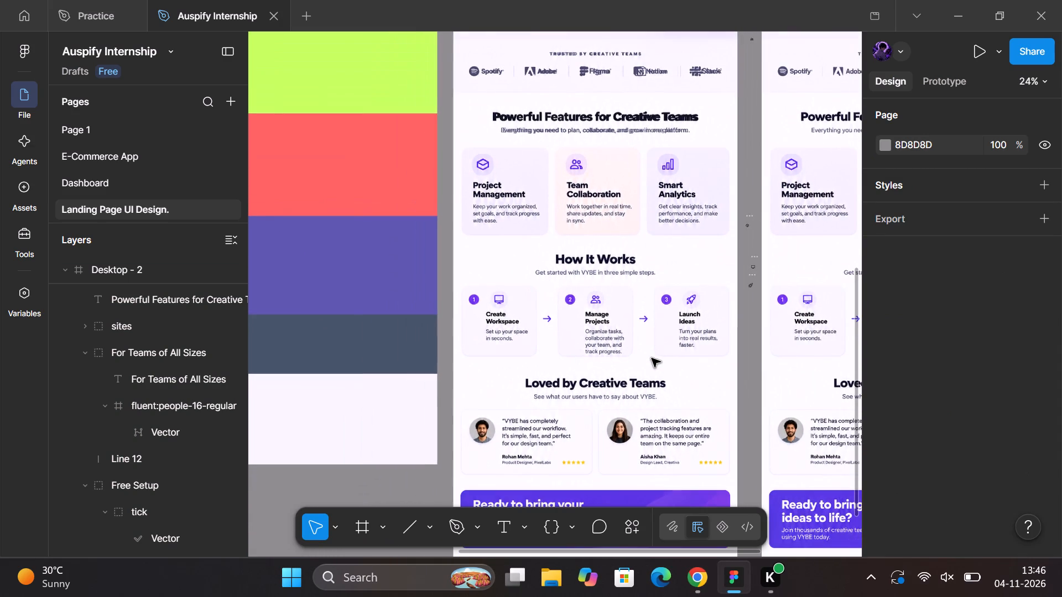
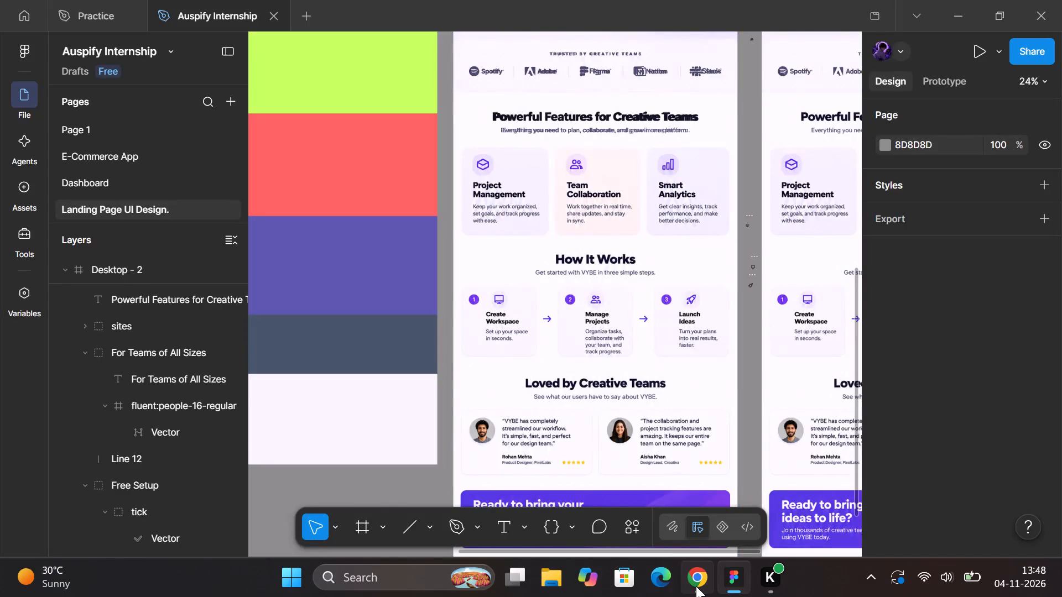
Switch to Chrome, open YouTube in a new tab, pin it, and move it to the front of the pinned tabs.
{"action": "left_click", "coordinate": [696, 586]}
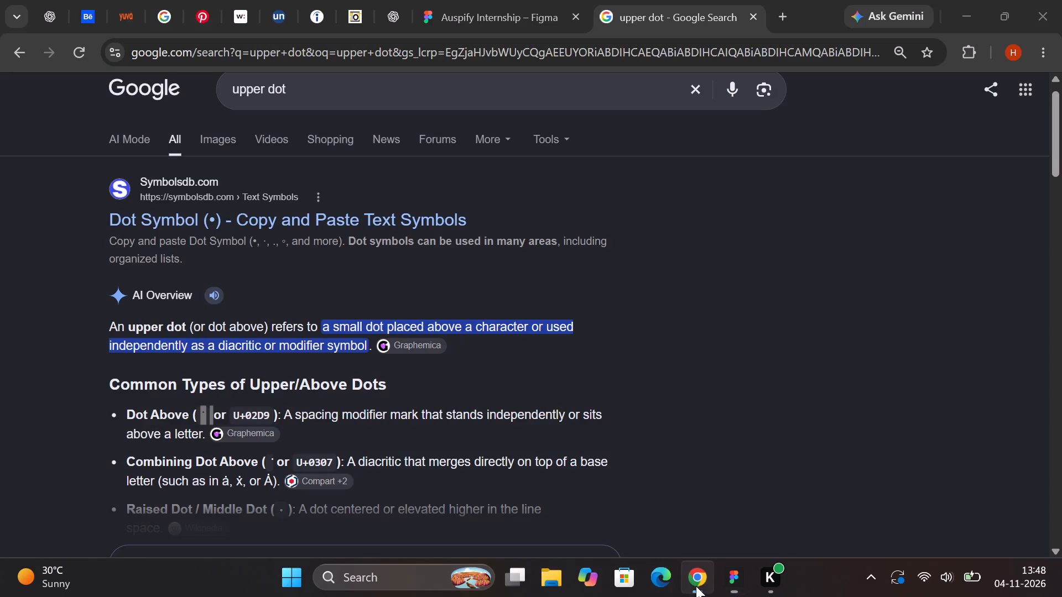
{"action": "left_click", "coordinate": [774, 22]}
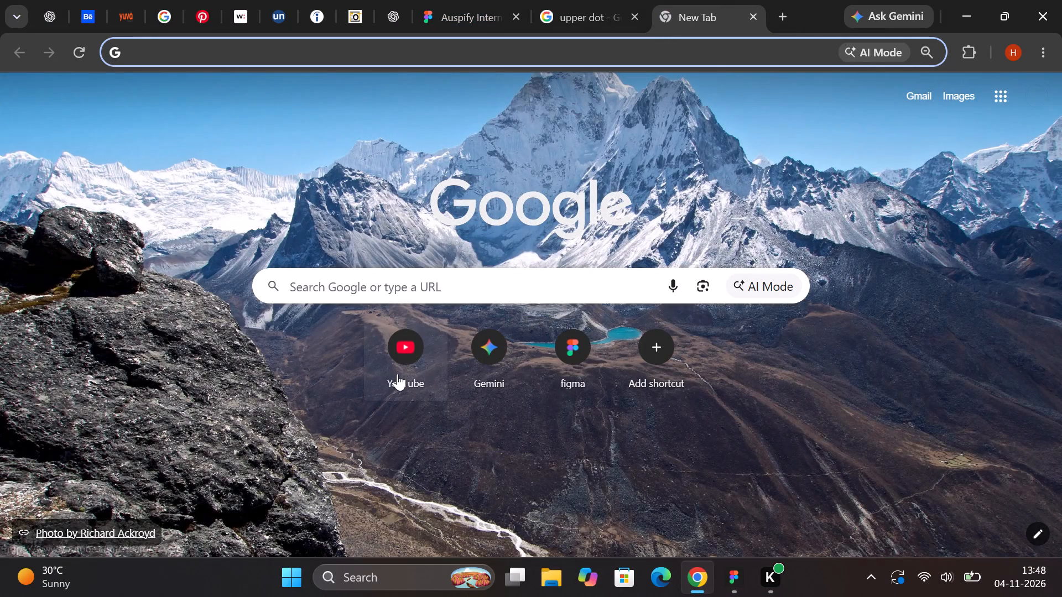
{"action": "left_click", "coordinate": [397, 374]}
{"action": "right_click", "coordinate": [693, 18]}
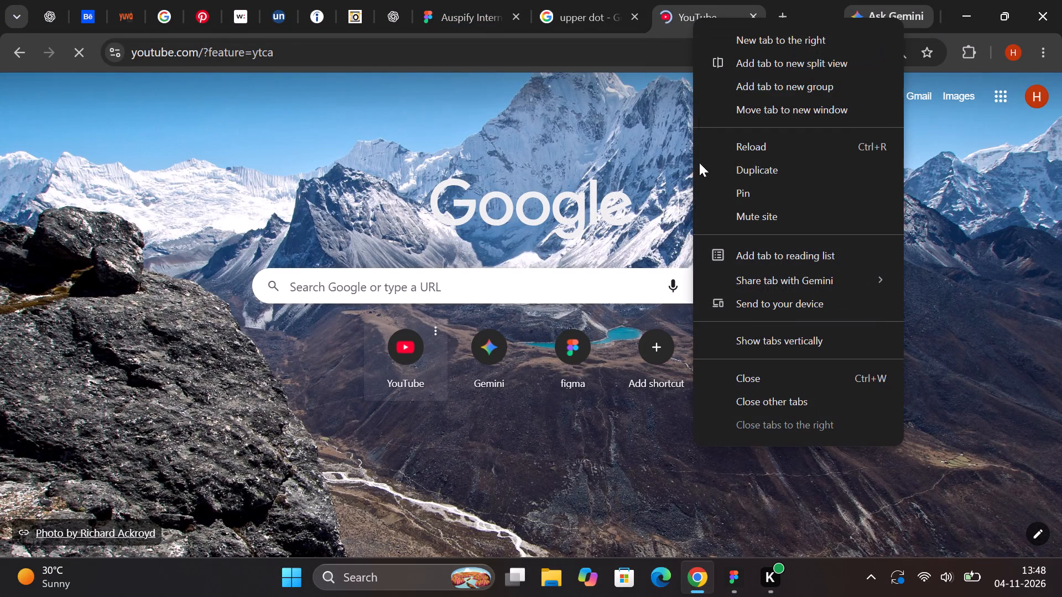
{"action": "left_click", "coordinate": [735, 195]}
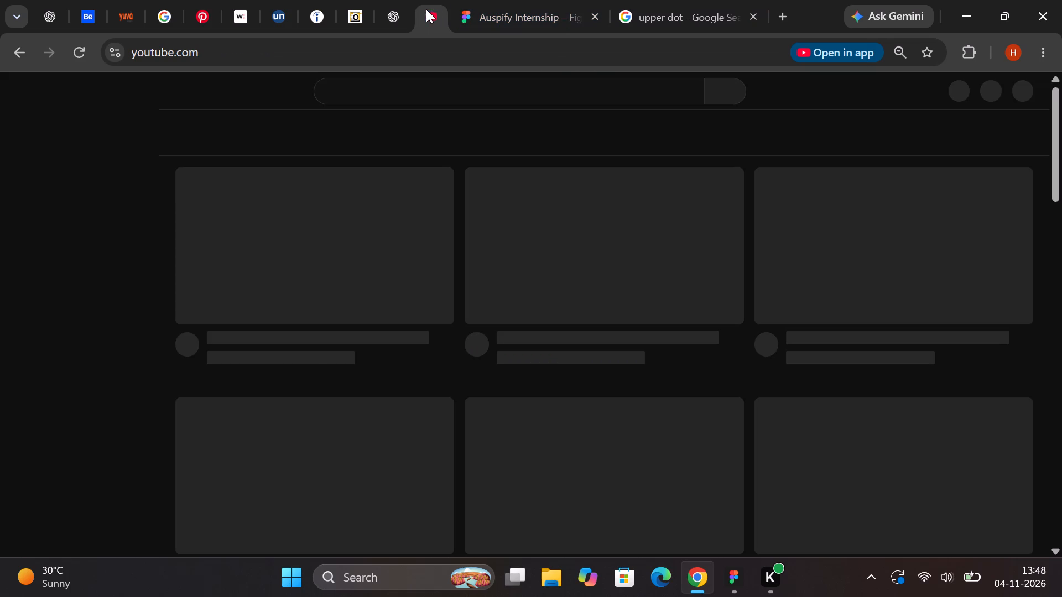
{"action": "left_click_drag", "start_coordinate": [426, 9], "coordinate": [205, 18]}
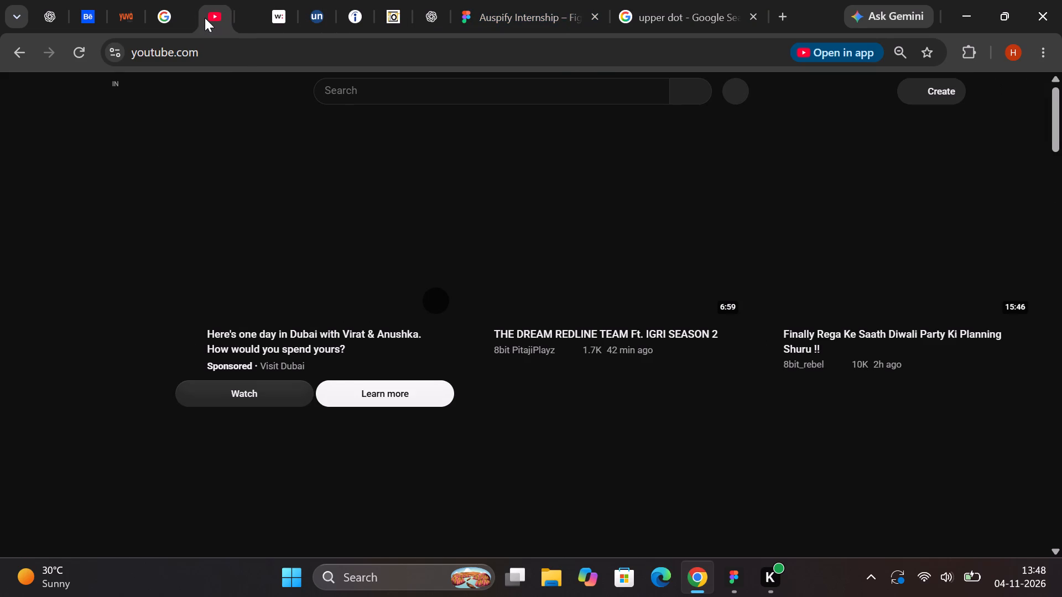
{"action": "left_click_drag", "start_coordinate": [205, 18], "coordinate": [56, 23]}
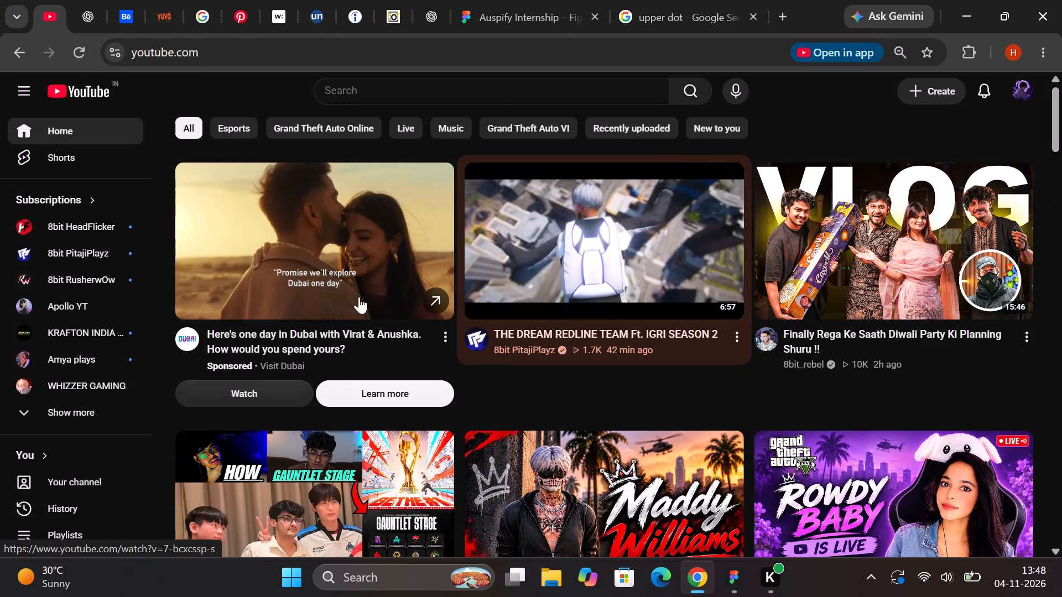
Play the video THE DREAM REDLINE TEAM Ft. IGRI SEASON 2 from the 8bit PitajiPlayz channel.
{"action": "left_click", "coordinate": [97, 255]}
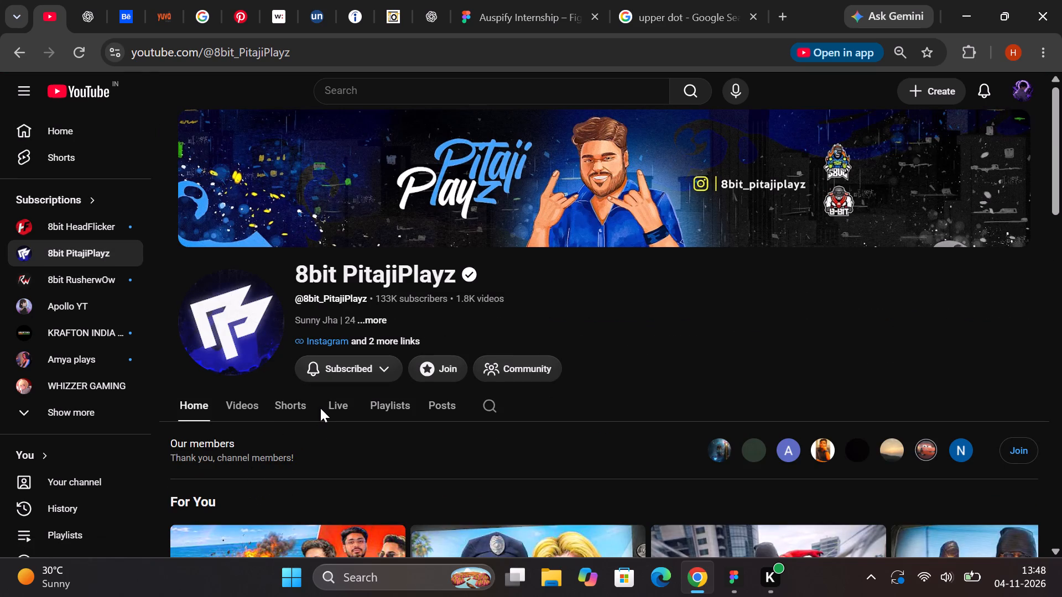
{"action": "left_click", "coordinate": [320, 408]}
{"action": "left_click", "coordinate": [331, 411]}
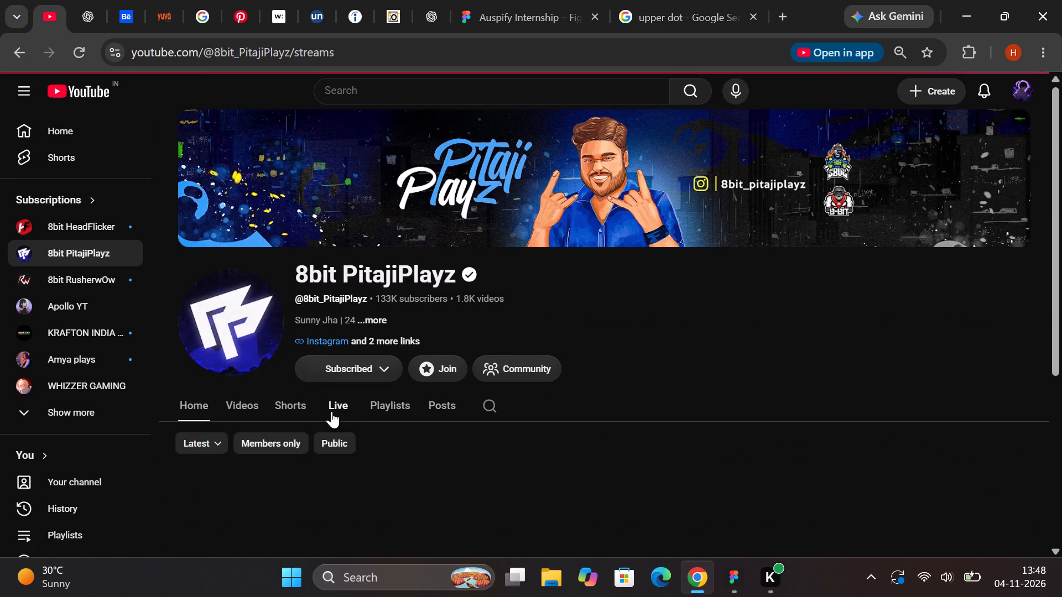
{"action": "scroll", "coordinate": [331, 411], "scroll_direction": "down", "scroll_amount": 2}
{"action": "left_click", "coordinate": [248, 227]}
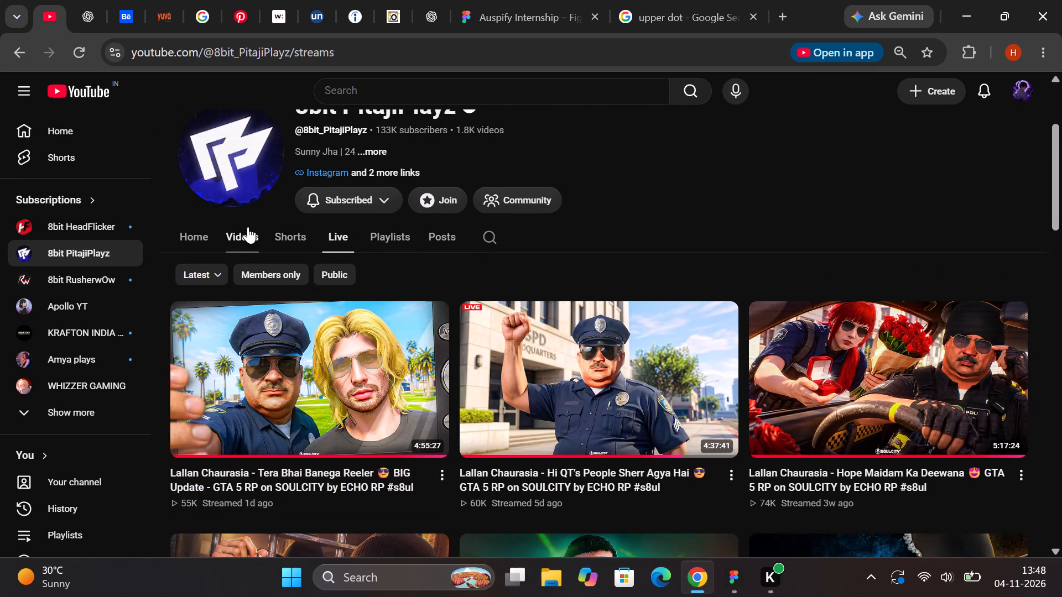
{"action": "scroll", "coordinate": [341, 489], "scroll_direction": "down", "scroll_amount": 1}
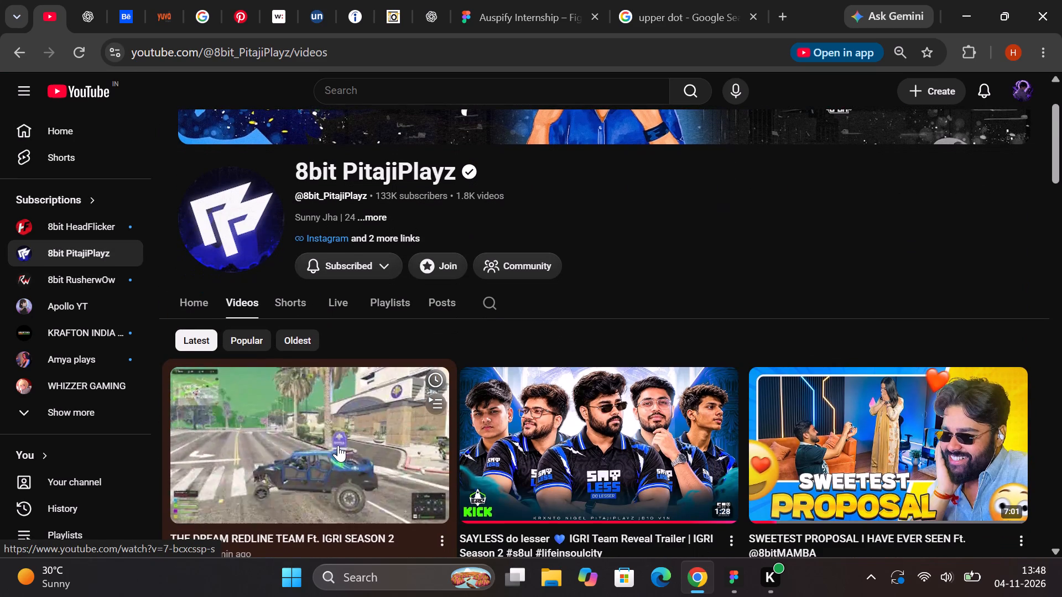
{"action": "left_click", "coordinate": [338, 445]}
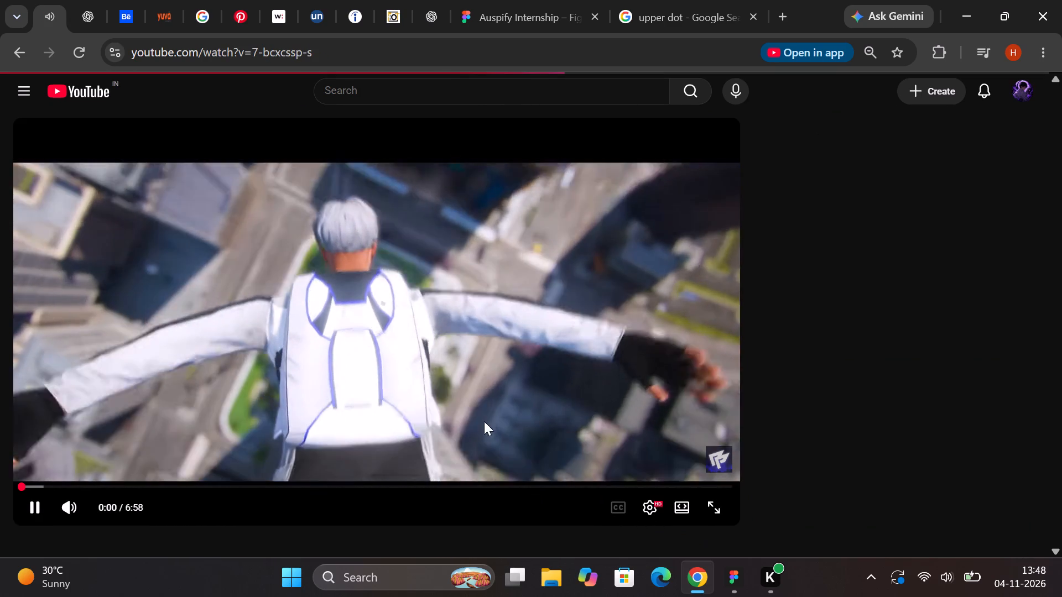
{"action": "left_click", "coordinate": [733, 574]}
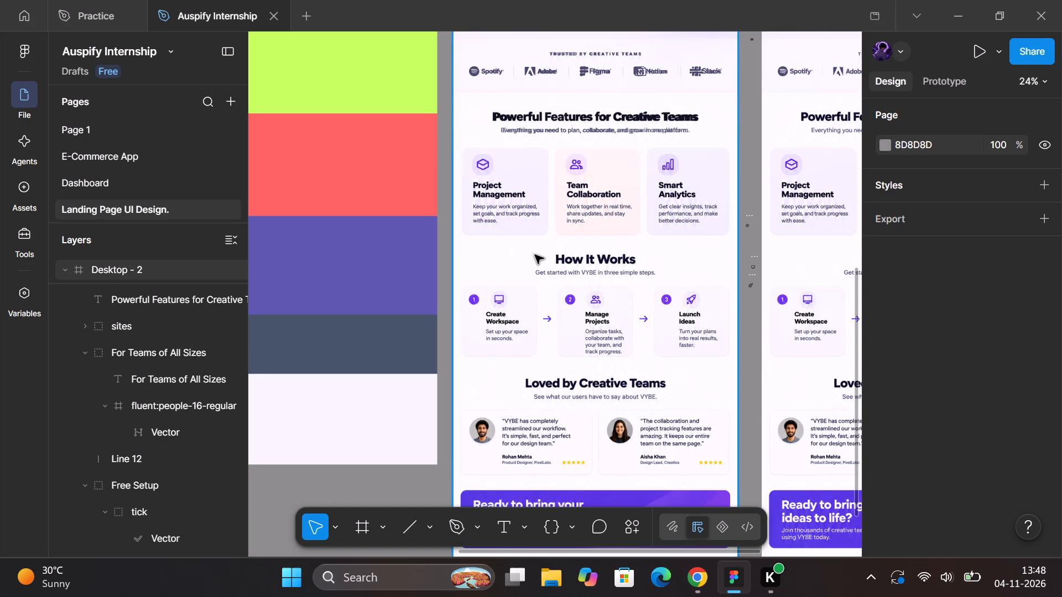
{"action": "left_click", "coordinate": [702, 573]}
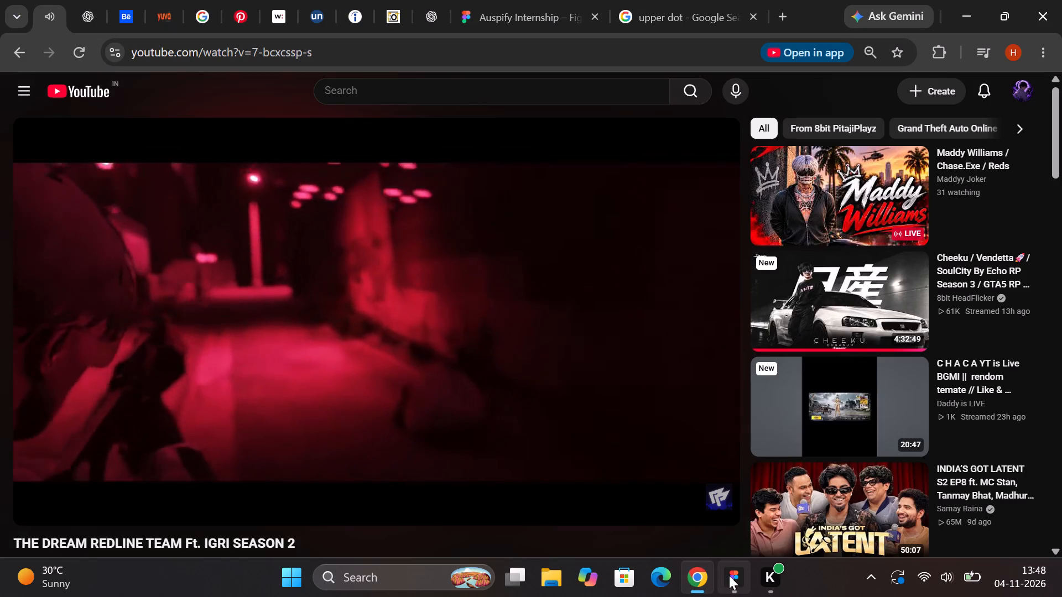
Switch to Figma, draw a rectangle about 199 × 441 over the Project Management card, and set its width to 200.
{"action": "left_click", "coordinate": [729, 575]}
{"action": "scroll", "coordinate": [587, 291], "scroll_direction": "up", "scroll_amount": 1}
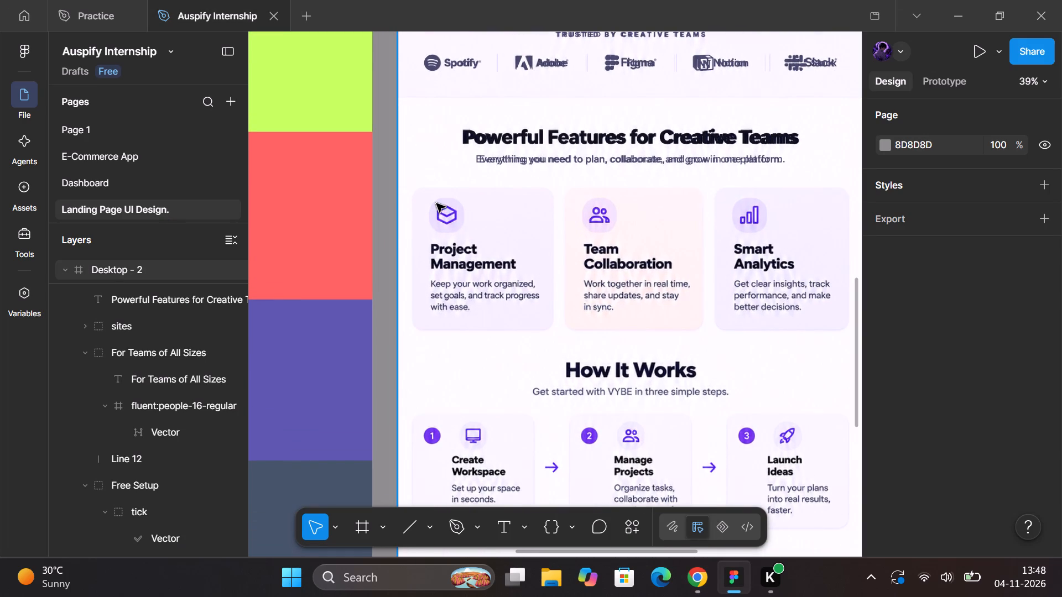
{"action": "key", "text": "r"}
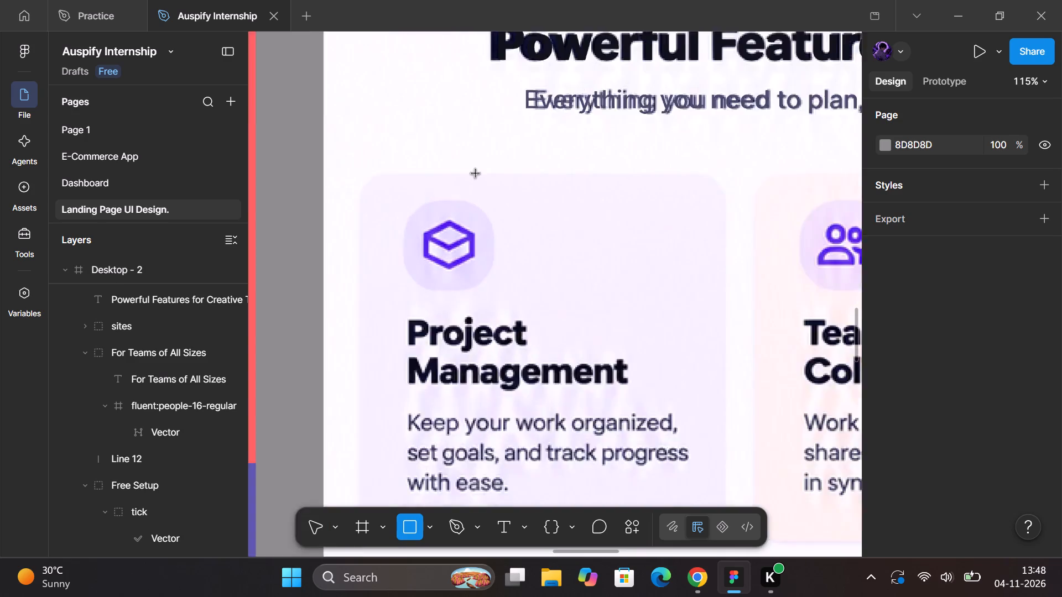
{"action": "left_click_drag", "start_coordinate": [476, 175], "coordinate": [502, 413]}
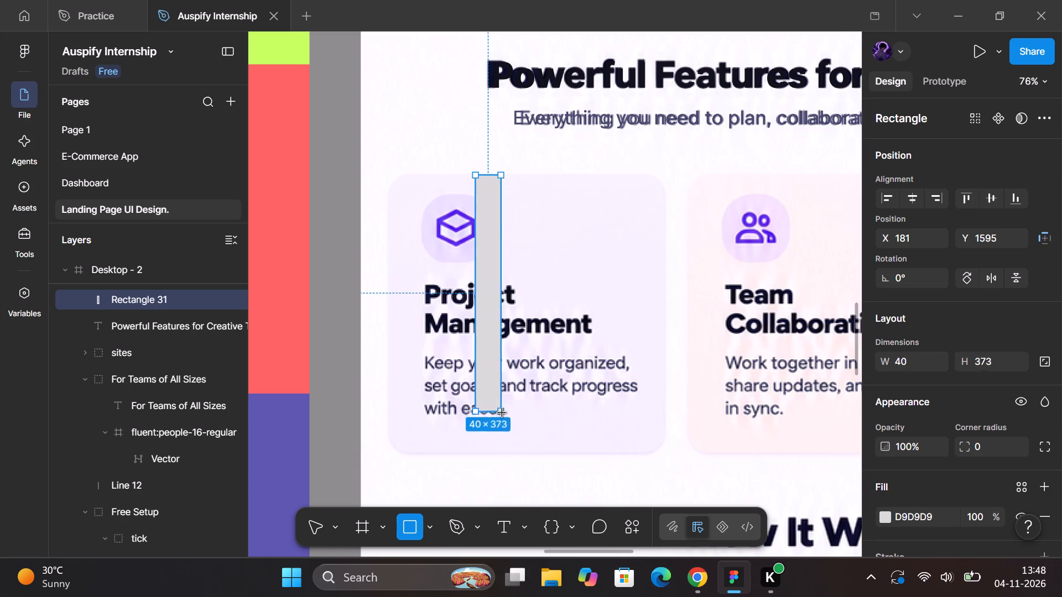
{"action": "left_click_drag", "start_coordinate": [502, 413], "coordinate": [600, 453]}
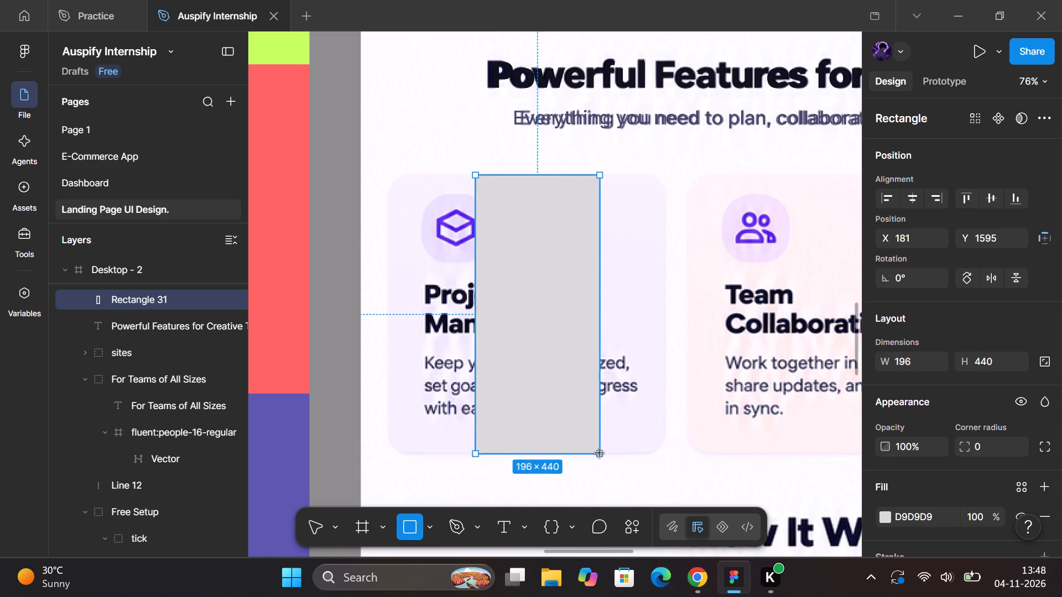
{"action": "left_click_drag", "start_coordinate": [600, 453], "coordinate": [601, 454]}
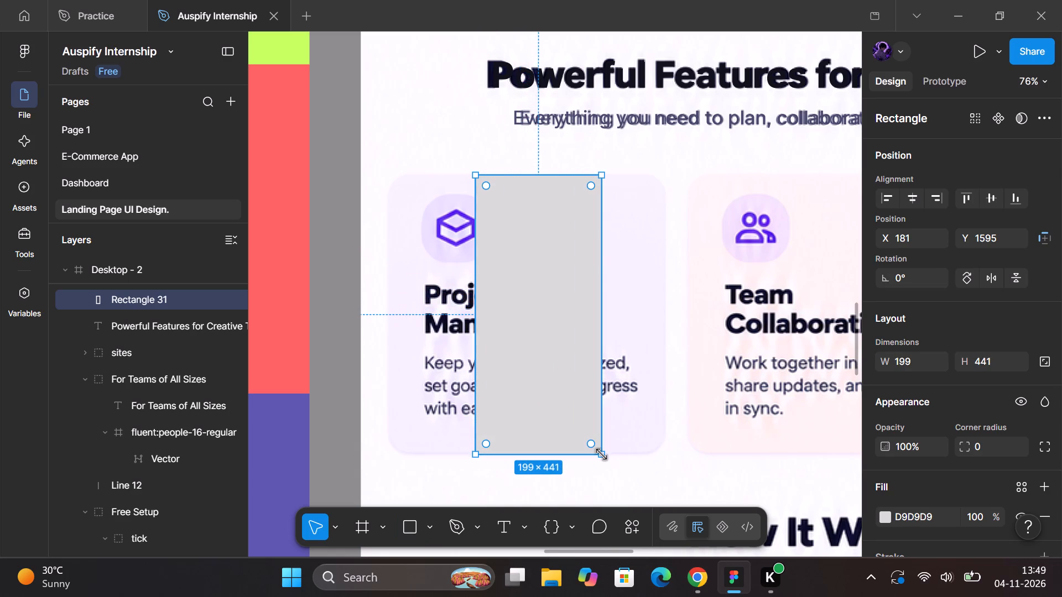
{"action": "left_click", "coordinate": [920, 357]}
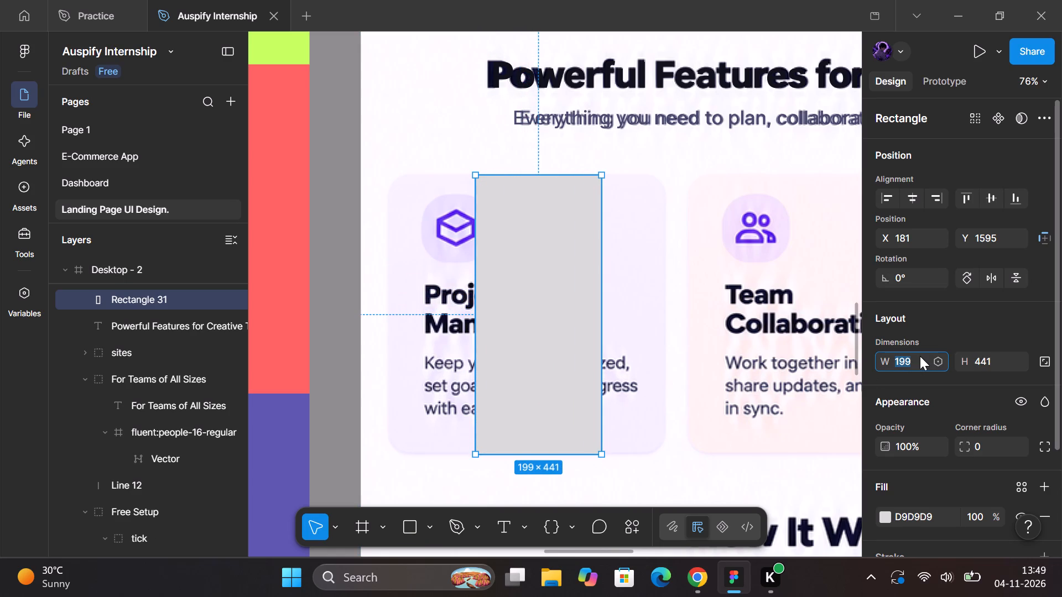
{"action": "key", "text": "Up"}
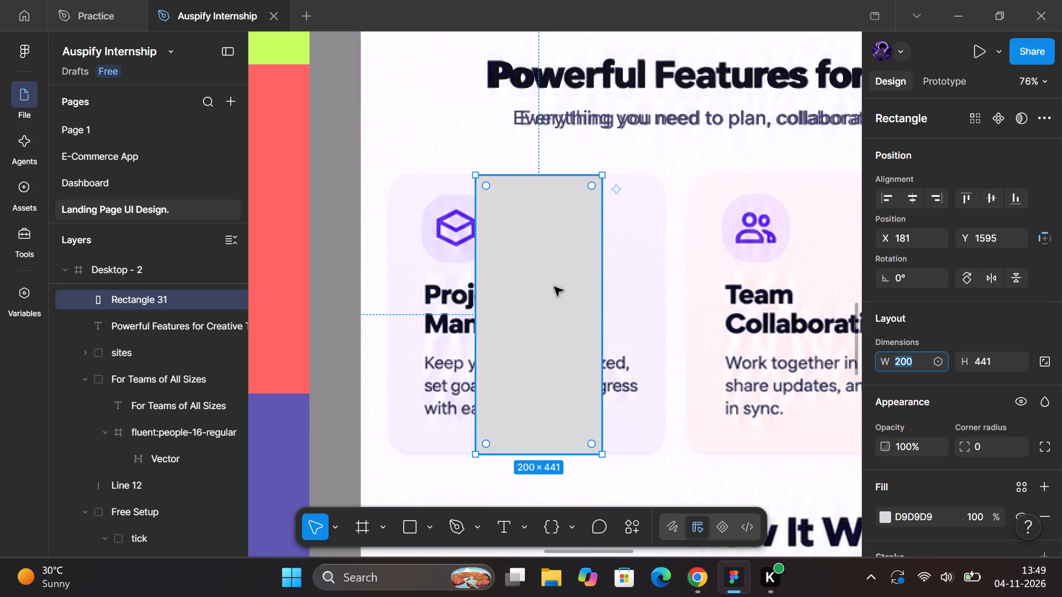
Set the vertical spacing between the "Everything you need to plan" subtitle and the rectangle to 70.
{"action": "left_click", "coordinate": [573, 118], "text": "shift"}
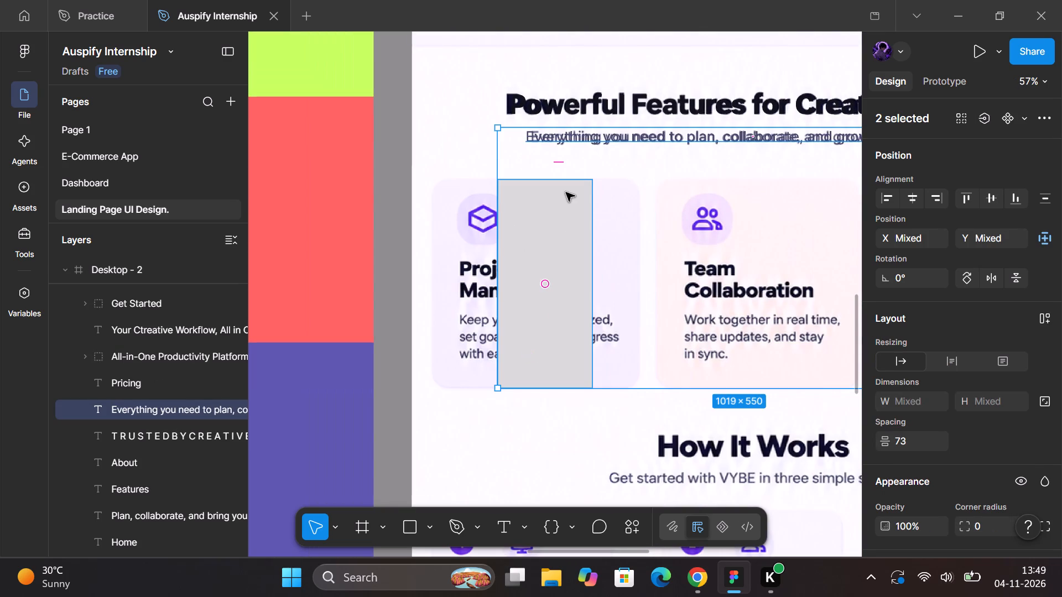
{"action": "left_click", "coordinate": [908, 443]}
{"action": "key", "text": "Down"}
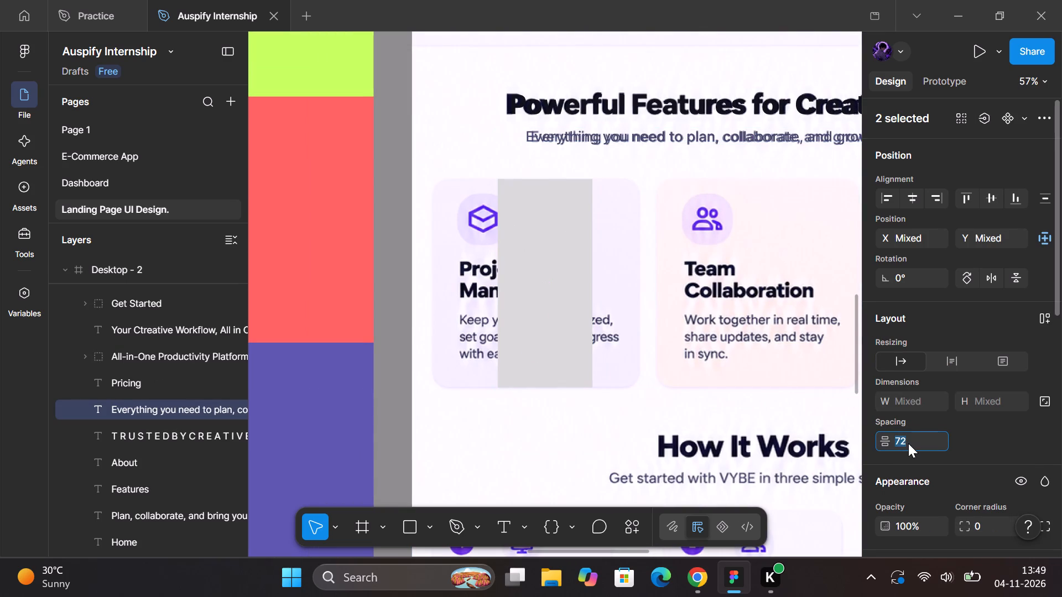
{"action": "key", "text": "Down"}
{"action": "key", "text": "Down"}
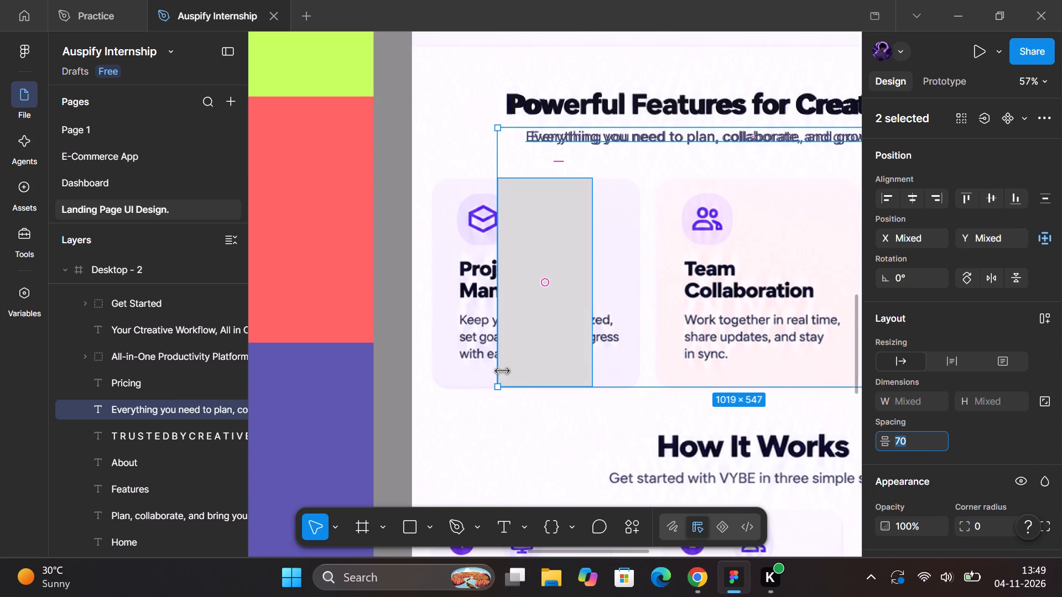
Stretch the rectangle's bottom edge to match the Project Management card's bottom, making it 444 high.
{"action": "left_click", "coordinate": [609, 432]}
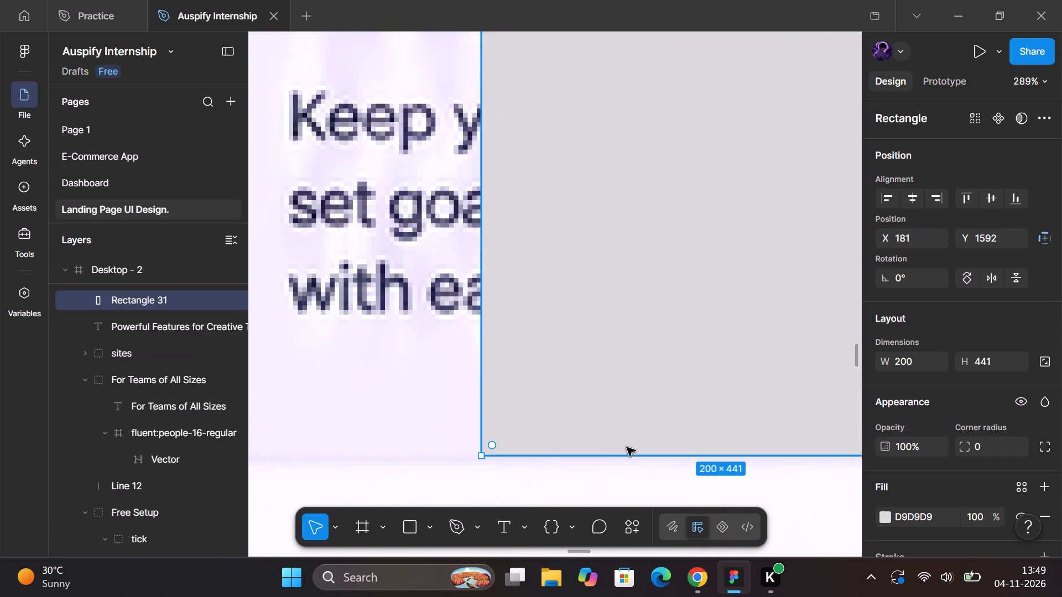
{"action": "left_click_drag", "start_coordinate": [628, 451], "coordinate": [628, 459]}
{"action": "left_click", "coordinate": [628, 459]}
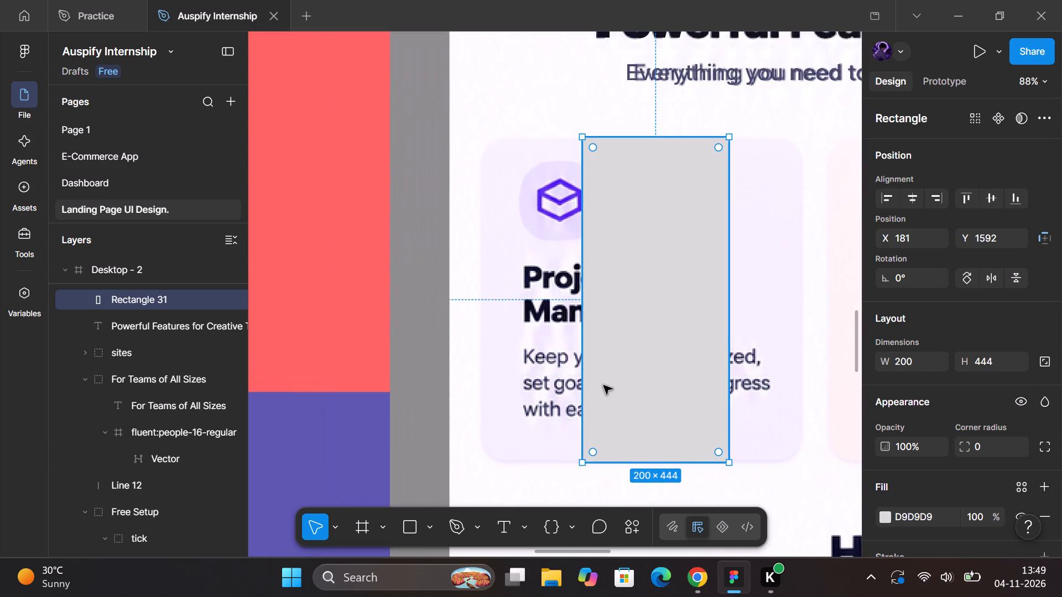
Widen the rectangle leftward to 311, set its X position to 60, and compare that with the sites row and VYBE logo.
{"action": "left_click_drag", "start_coordinate": [585, 349], "coordinate": [501, 348]}
{"action": "left_click", "coordinate": [910, 237]}
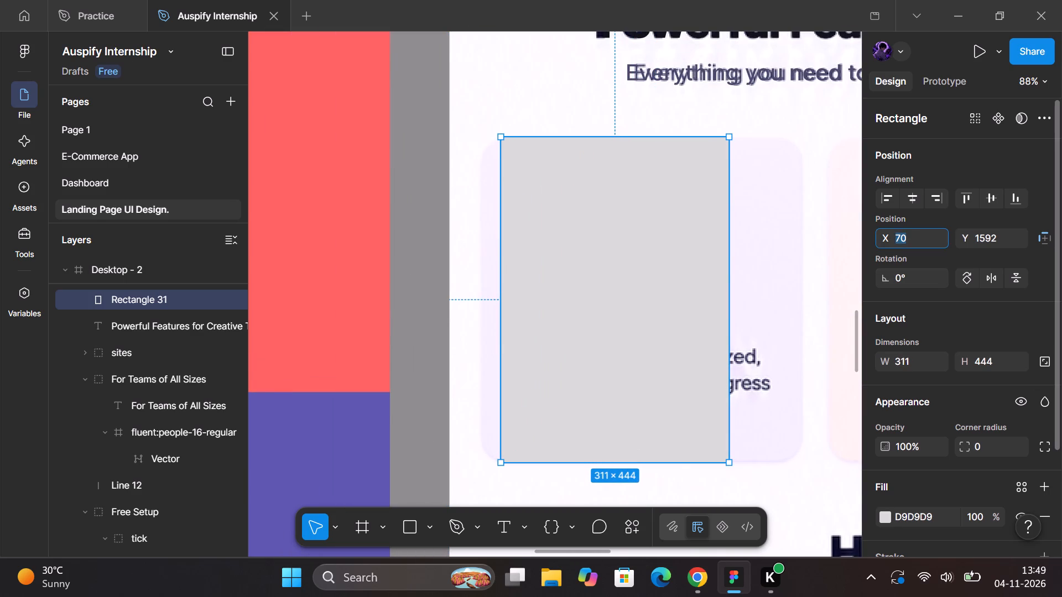
{"action": "key", "text": "Down"}
{"action": "key", "text": "Down"}
{"action": "key", "text": "Down"}
{"action": "key", "text": "Down"}
{"action": "key", "text": "Down"}
{"action": "key", "text": "Down"}
{"action": "key", "text": "Down"}
{"action": "key", "text": "Down"}
{"action": "key", "text": "Down"}
{"action": "key", "text": "Down"}
{"action": "key", "text": "Down"}
{"action": "key", "text": "Down"}
{"action": "key", "text": "Down"}
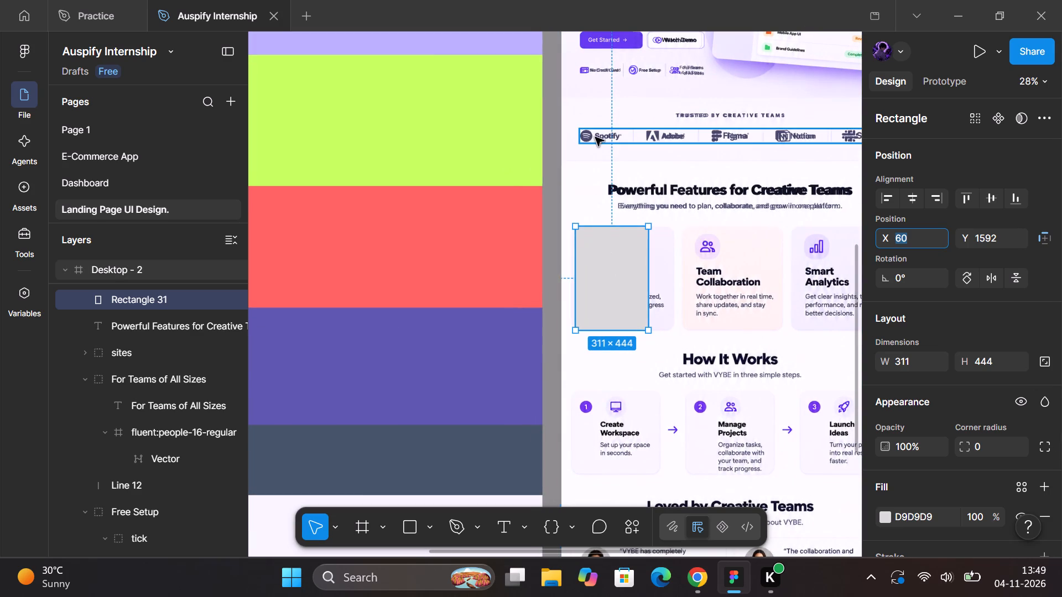
{"action": "left_click", "coordinate": [595, 137]}
{"action": "scroll", "coordinate": [603, 218], "scroll_direction": "up", "scroll_amount": 2}
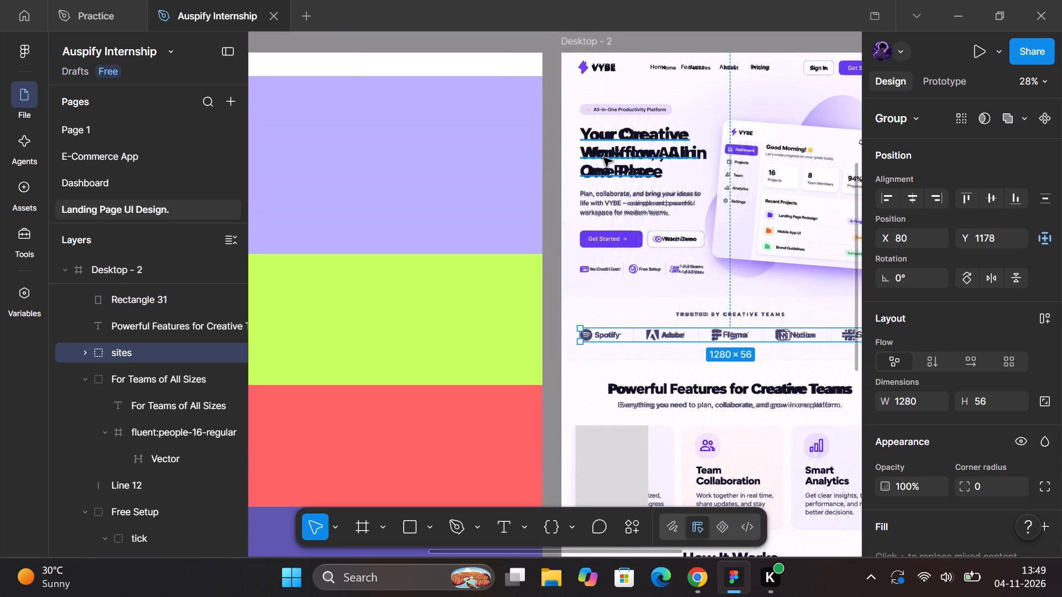
{"action": "left_click", "coordinate": [597, 446]}
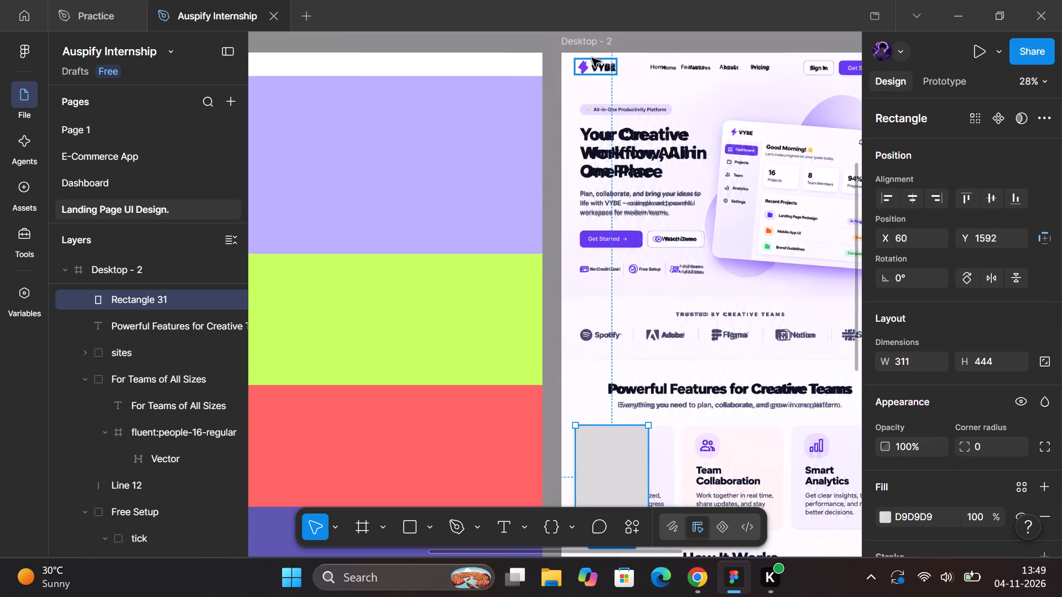
{"action": "left_click", "coordinate": [592, 59]}
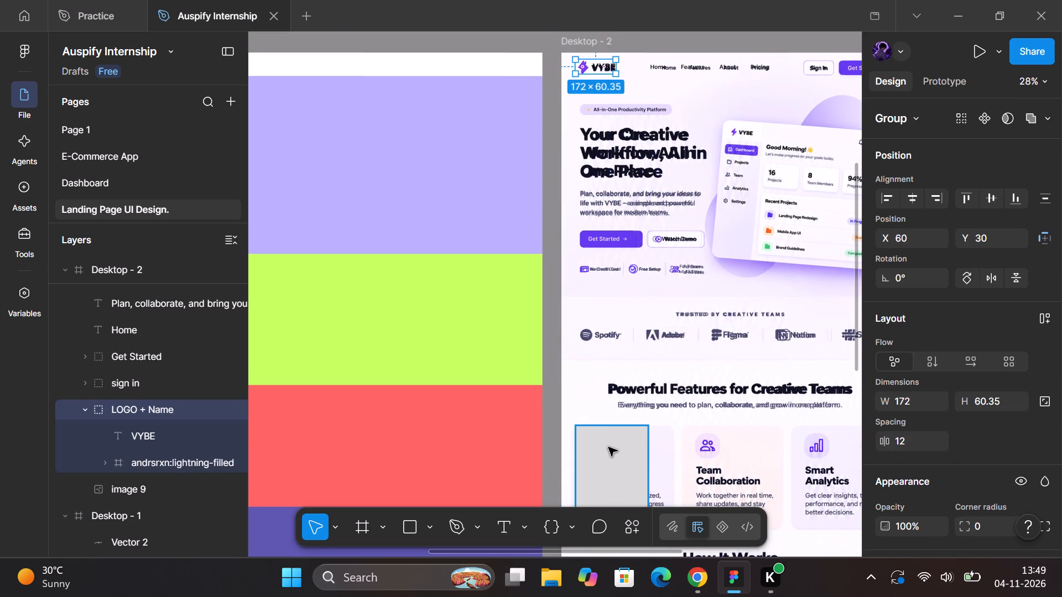
Extend the rectangle's right edge to the Project Management card's right side, to a width of about 414.
{"action": "left_click", "coordinate": [608, 455]}
{"action": "scroll", "coordinate": [608, 455], "scroll_direction": "down", "scroll_amount": 2}
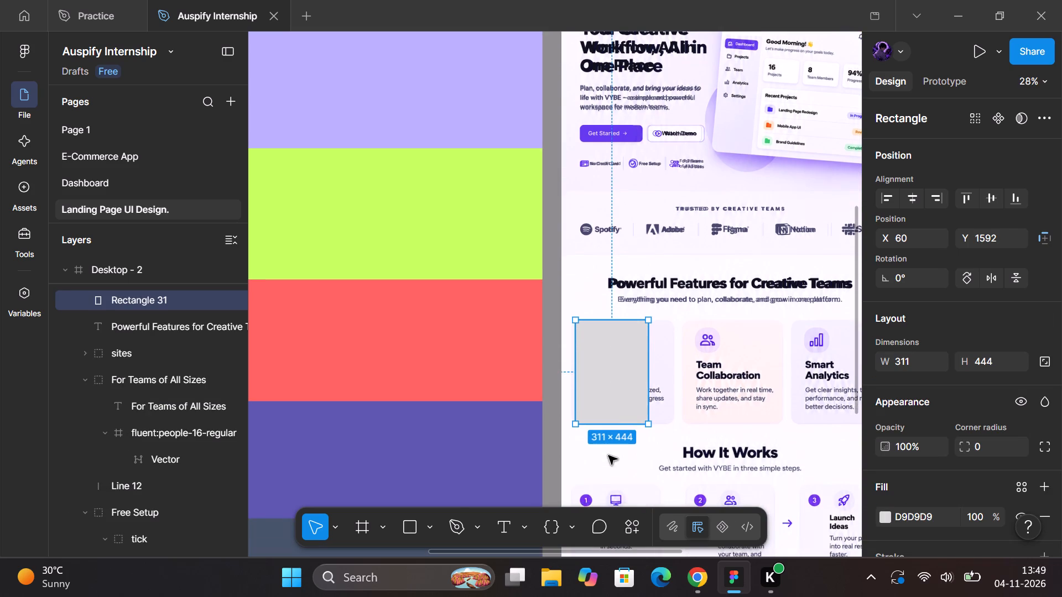
{"action": "scroll", "coordinate": [620, 367], "scroll_direction": "left", "scroll_amount": 2}
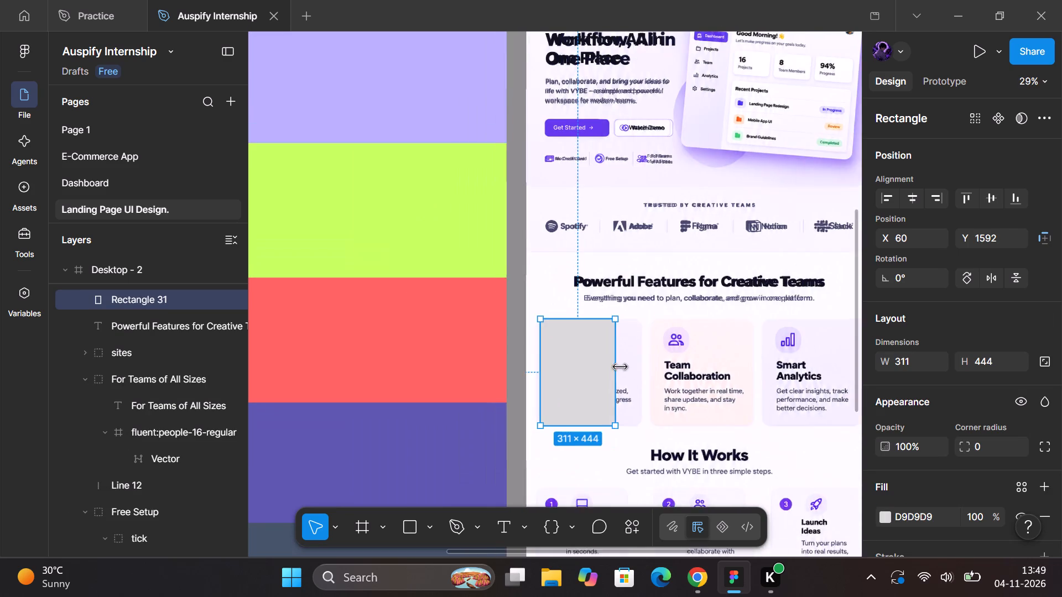
{"action": "scroll", "coordinate": [620, 367], "scroll_direction": "left", "scroll_amount": 1}
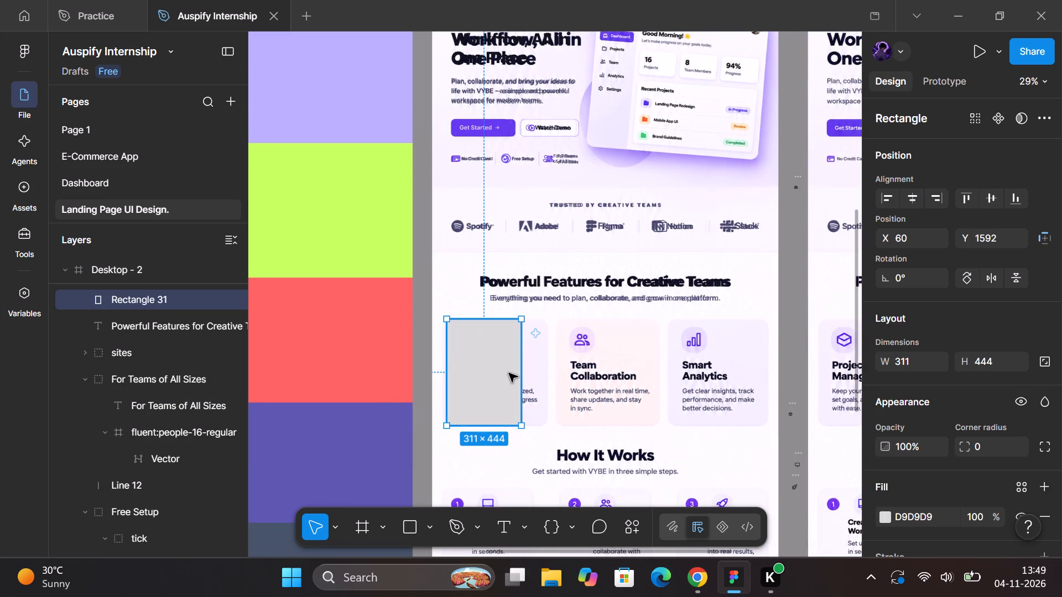
{"action": "left_click_drag", "start_coordinate": [520, 369], "coordinate": [545, 363]}
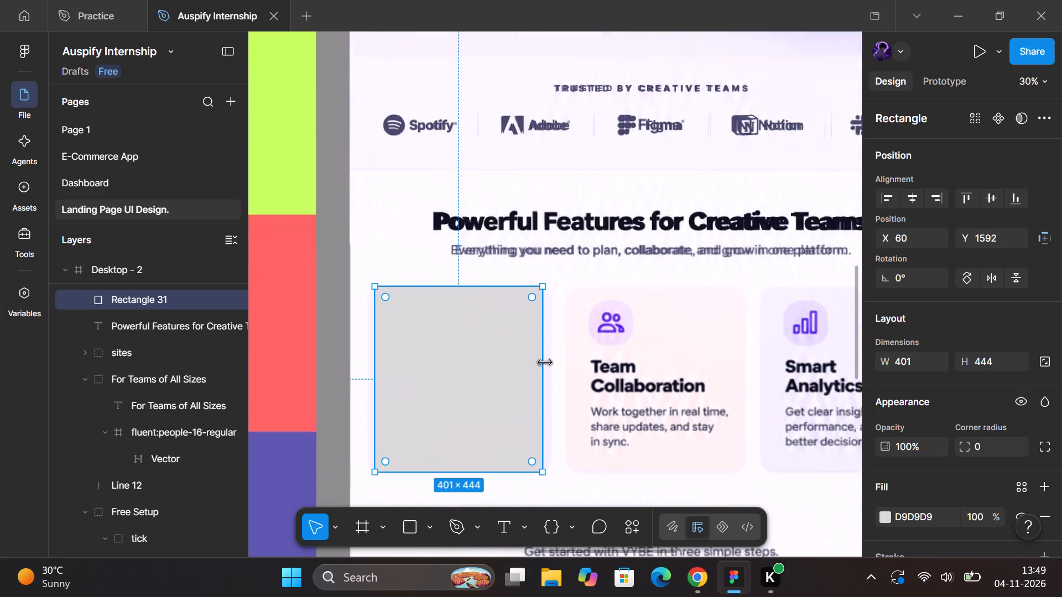
{"action": "left_click", "coordinate": [545, 363]}
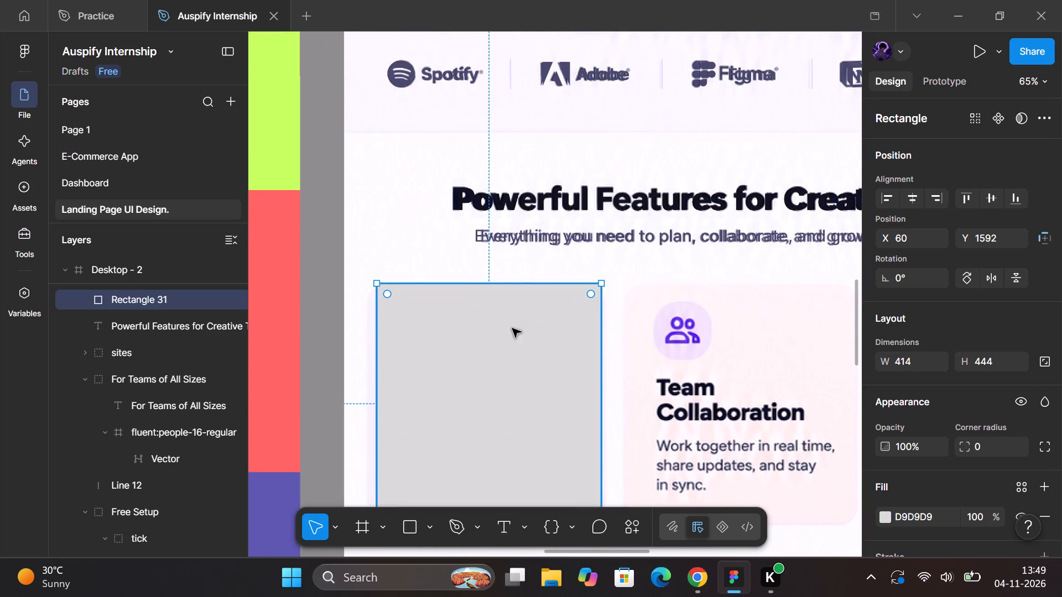
Round the corners of the first feature card rectangle to a radius of 30, matching the reference card.
{"action": "left_click_drag", "start_coordinate": [591, 296], "coordinate": [535, 343]}
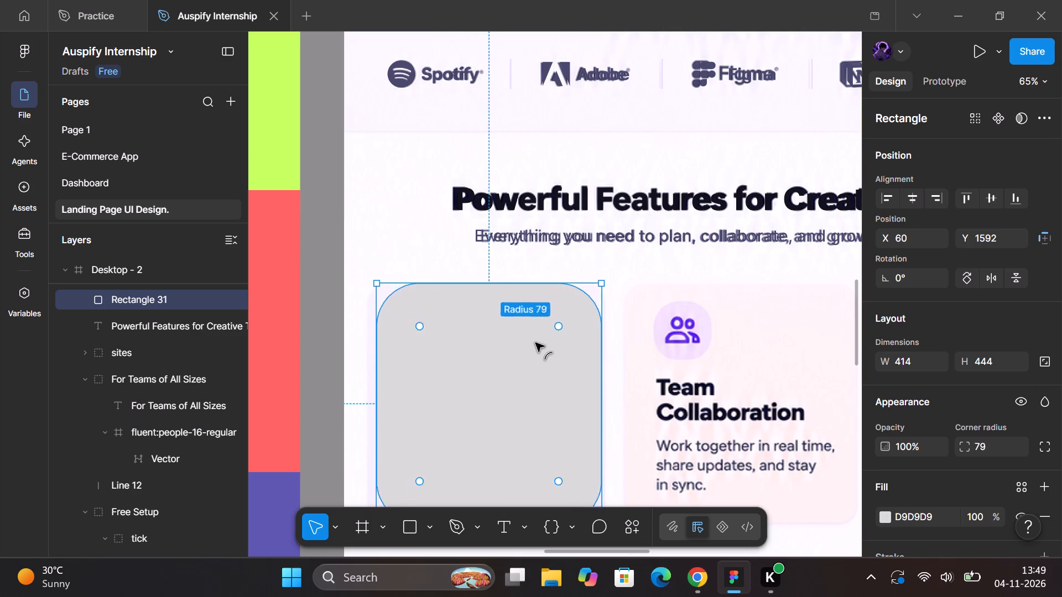
{"action": "left_click_drag", "start_coordinate": [535, 343], "coordinate": [559, 324]}
{"action": "scroll", "coordinate": [559, 324], "scroll_direction": "left", "scroll_amount": 1}
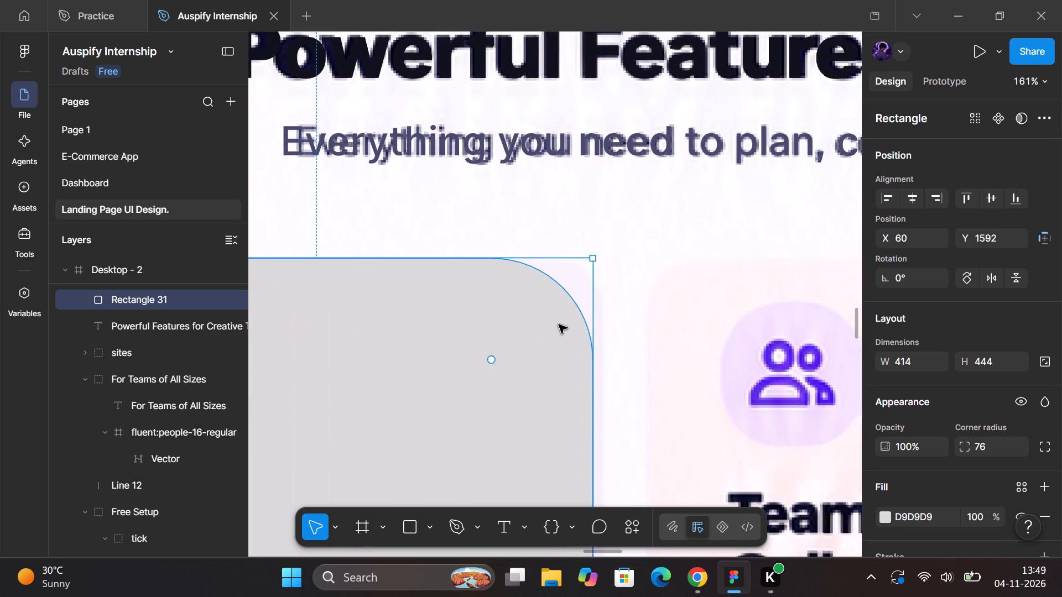
{"action": "left_click", "coordinate": [987, 448]}
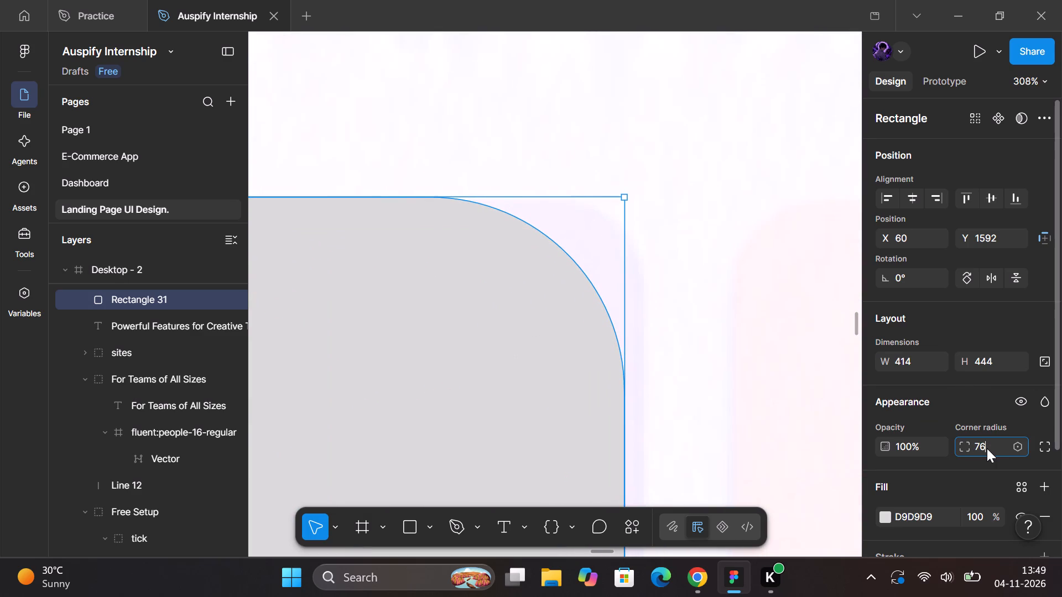
{"action": "key", "text": "Down"}
{"action": "key", "text": "Down"}
{"action": "key", "text": "Down"}
{"action": "key", "text": "Down"}
{"action": "key", "text": "Down"}
{"action": "key", "text": "Down"}
{"action": "key", "text": "Down"}
{"action": "key", "text": "Down"}
{"action": "key", "text": "Down"}
{"action": "key", "text": "Down"}
{"action": "key", "text": "Down"}
{"action": "key", "text": "Down"}
{"action": "key", "text": "Down"}
{"action": "key", "text": "Down"}
{"action": "key", "text": "Down"}
{"action": "key", "text": "Down"}
{"action": "key", "text": "Down"}
{"action": "key", "text": "Down"}
{"action": "key", "text": "Down"}
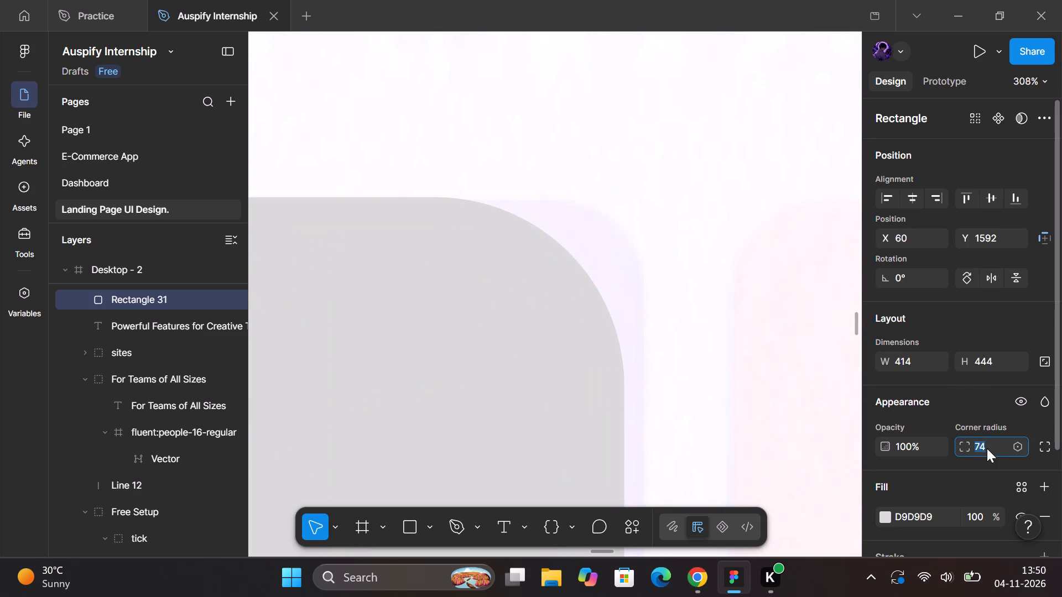
{"action": "key", "text": "Down"}
{"action": "key", "text": "Down"}
{"action": "key", "text": "Down"}
{"action": "key", "text": "Down"}
{"action": "key", "text": "Down"}
{"action": "key", "text": "Down"}
{"action": "key", "text": "Down"}
{"action": "key", "text": "Down"}
{"action": "key", "text": "Down"}
{"action": "key", "text": "Down"}
{"action": "key", "text": "Down"}
{"action": "key", "text": "Down"}
{"action": "key", "text": "Down"}
{"action": "key", "text": "Down"}
{"action": "key", "text": "Down"}
{"action": "key", "text": "Down"}
{"action": "key", "text": "Down"}
{"action": "key", "text": "Down"}
{"action": "key", "text": "Down"}
{"action": "key", "text": "Down"}
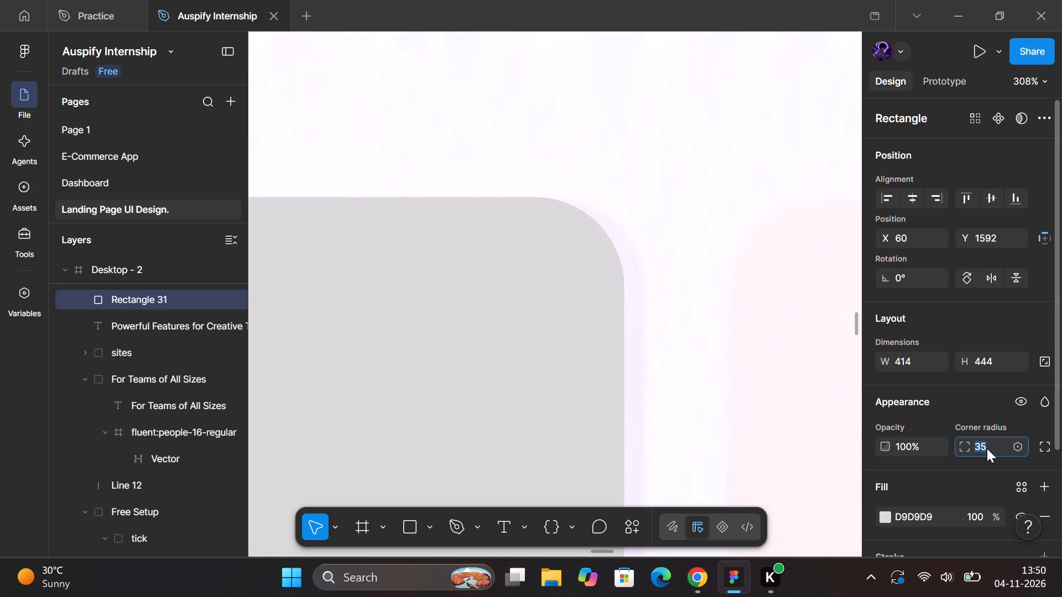
{"action": "key", "text": "Down"}
{"action": "key", "text": "Down"}
{"action": "key", "text": "Down"}
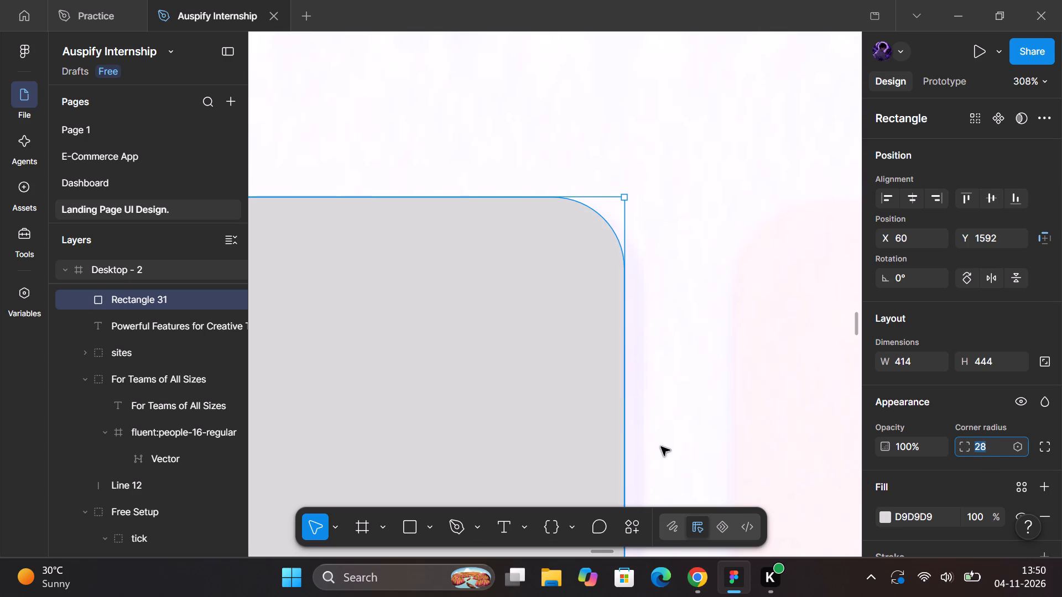
{"action": "key", "text": "Up"}
{"action": "key", "text": "Up"}
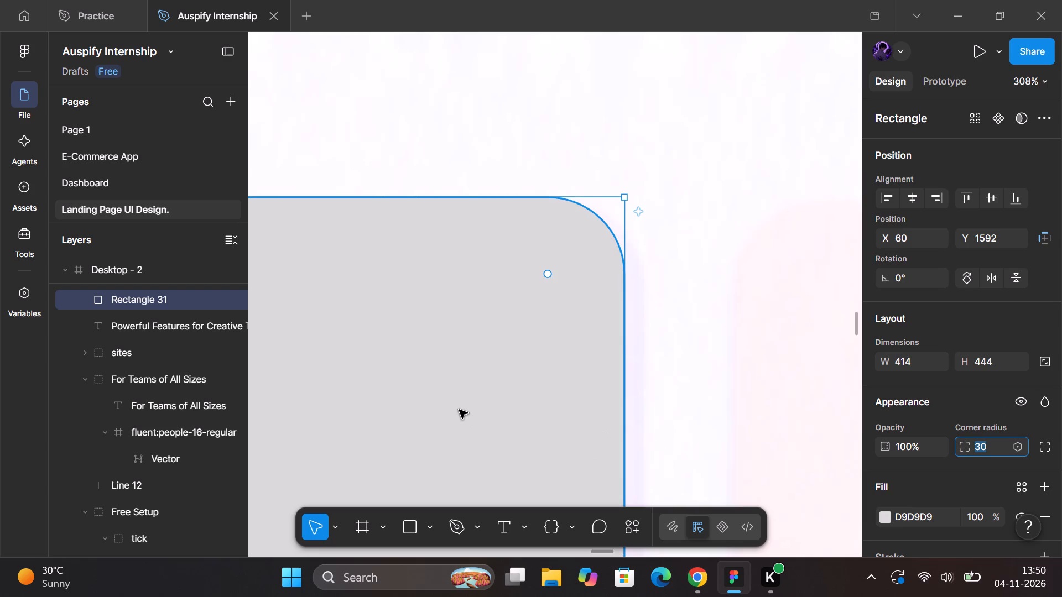
Duplicate the rounded rectangle over the Smart Analytics card and position the copy at X 966, Y 1592.
{"action": "scroll", "coordinate": [459, 410], "scroll_direction": "down", "scroll_amount": 1}
{"action": "left_click", "coordinate": [418, 384]}
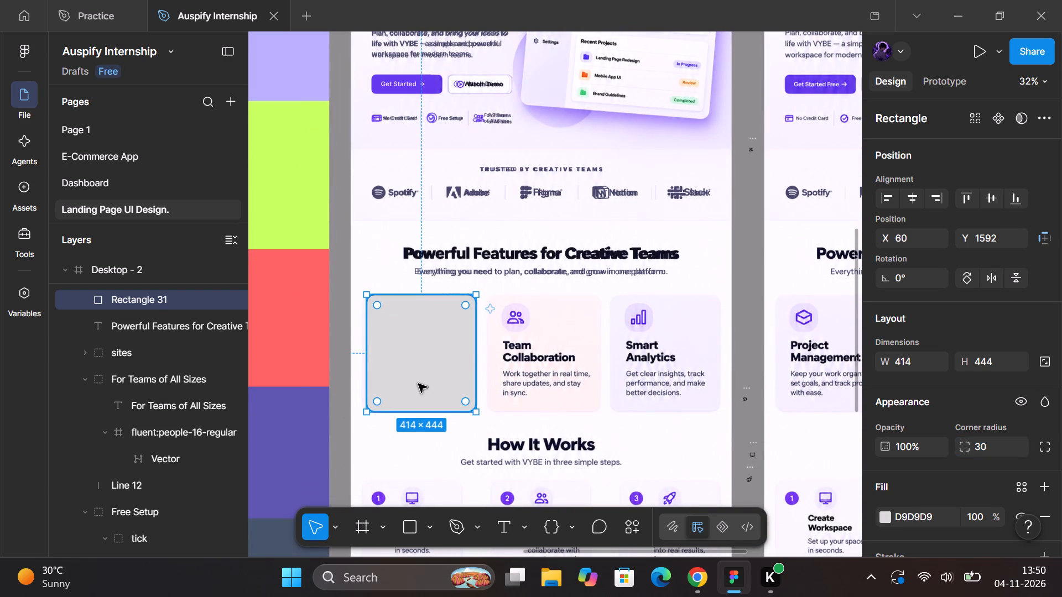
{"action": "left_click_drag", "start_coordinate": [418, 384], "coordinate": [627, 384]}
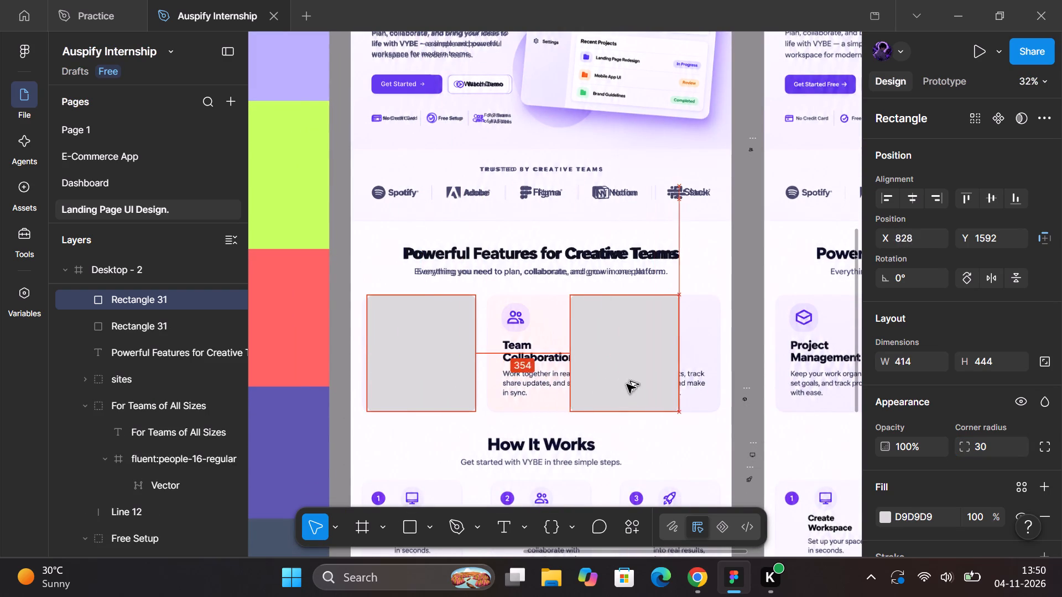
{"action": "left_click_drag", "start_coordinate": [627, 384], "coordinate": [663, 381]}
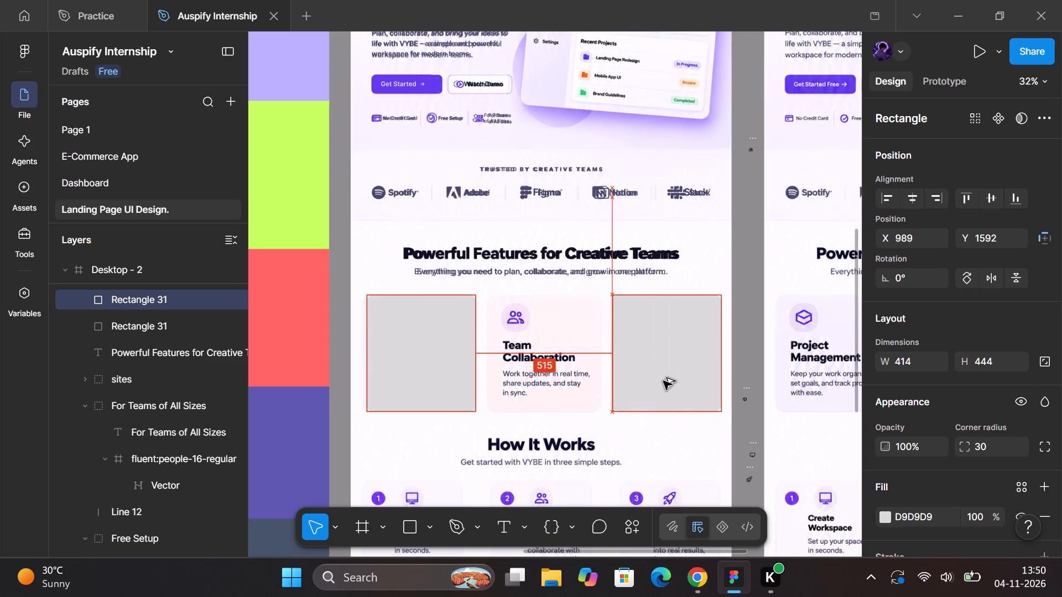
{"action": "left_click_drag", "start_coordinate": [663, 381], "coordinate": [665, 381]}
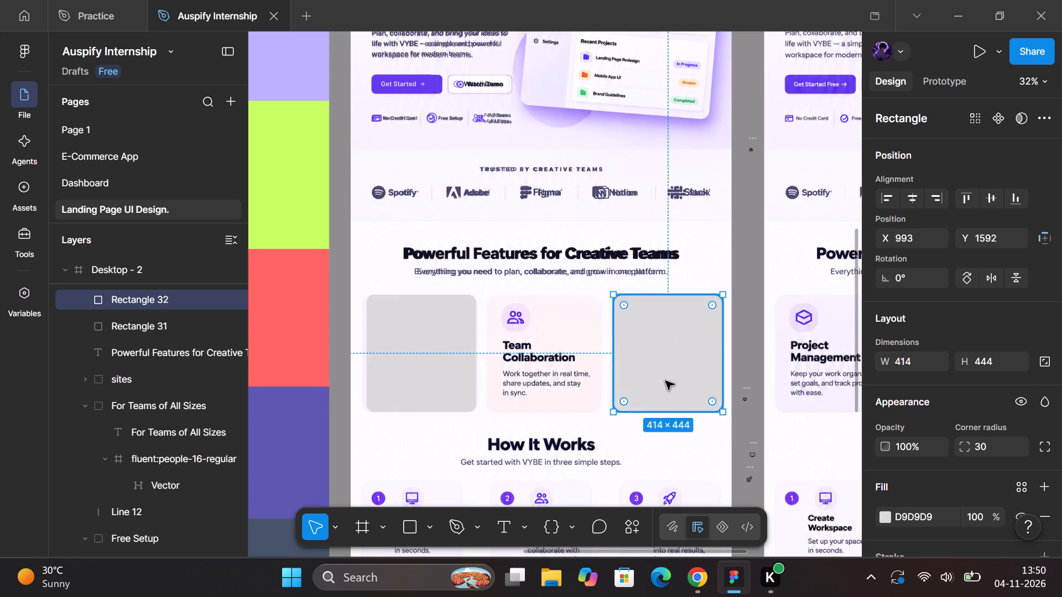
{"action": "left_click", "coordinate": [663, 372]}
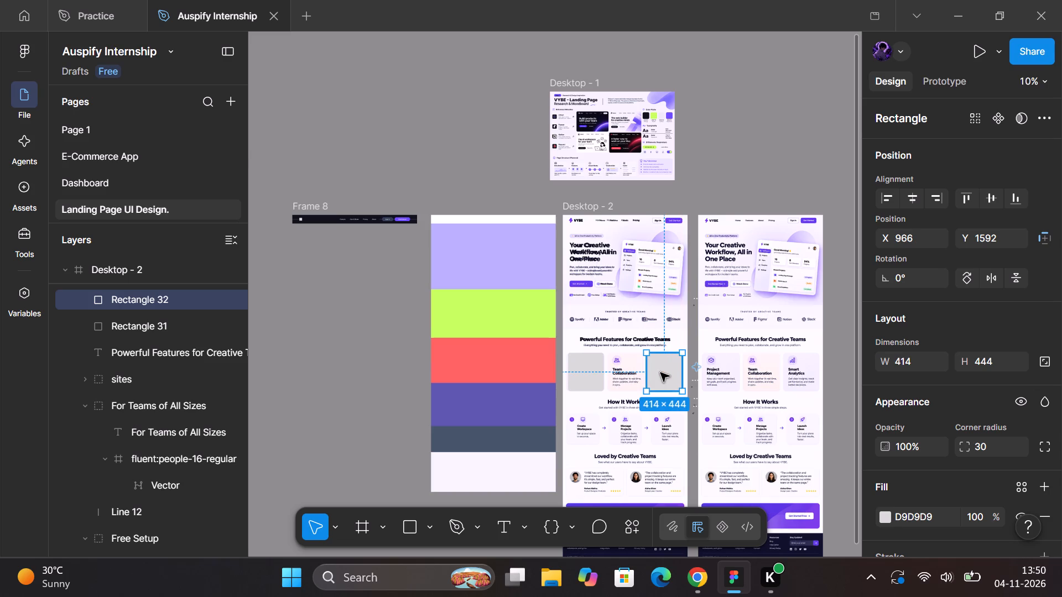
{"action": "left_click_drag", "start_coordinate": [660, 373], "coordinate": [659, 373], "text": "alt"}
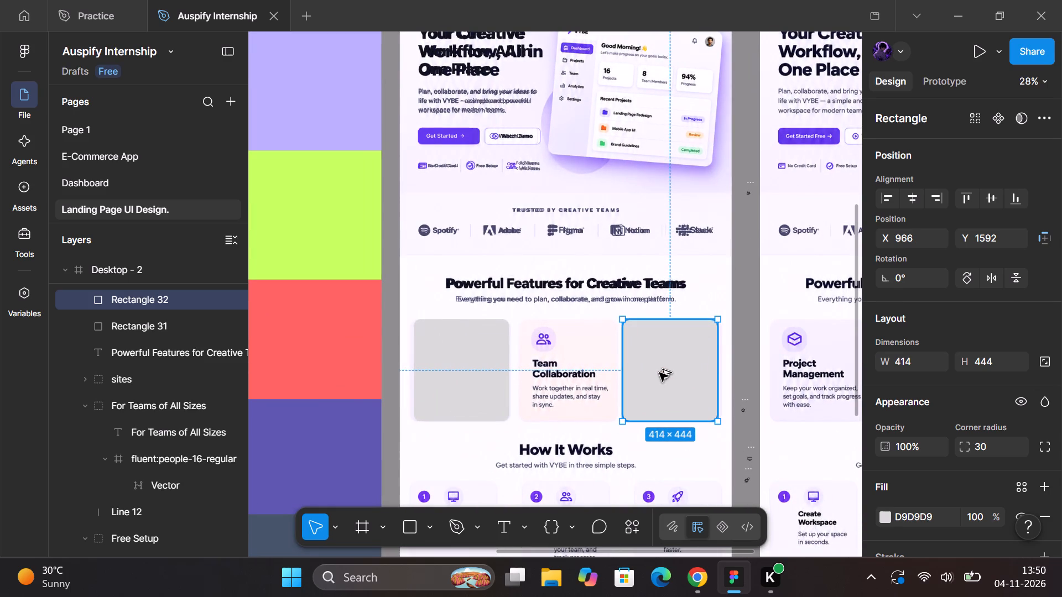
Duplicate the Smart Analytics rectangle over the Team Collaboration card, centred between the other two at X 513.
{"action": "left_click_drag", "start_coordinate": [659, 373], "coordinate": [560, 374], "text": "alt"}
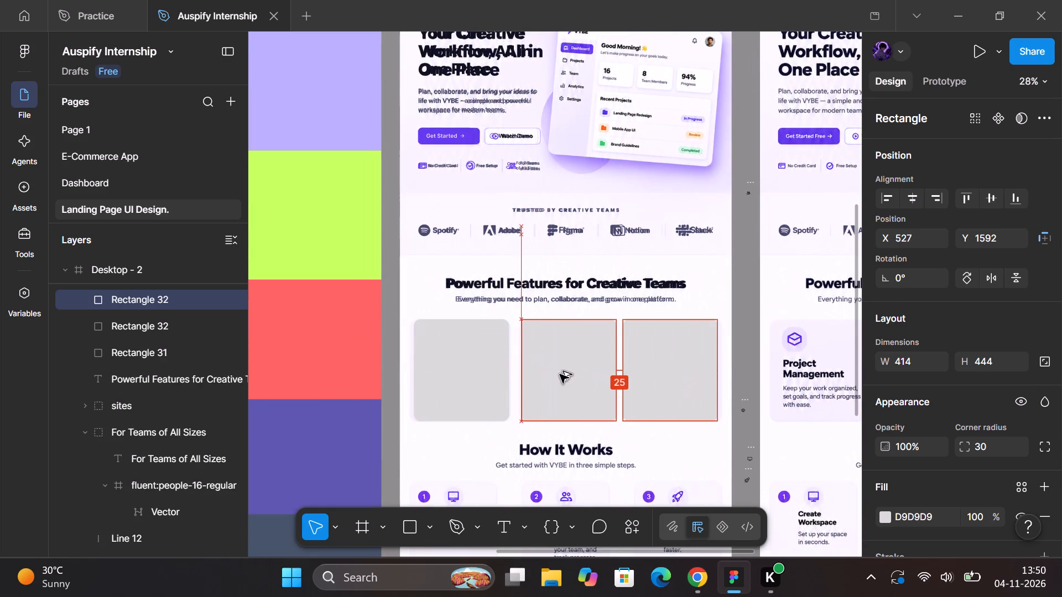
{"action": "left_click_drag", "start_coordinate": [560, 374], "coordinate": [556, 373], "text": "alt"}
{"action": "left_click", "coordinate": [556, 373]}
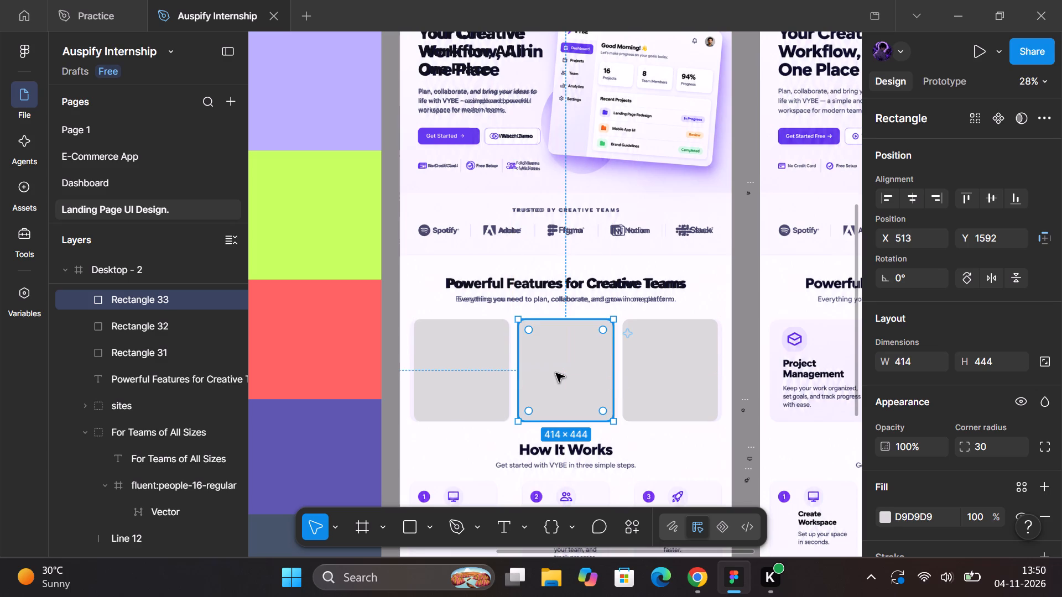
Set the fill of all three feature card rectangles to 111111 at 8% opacity.
{"action": "left_click", "coordinate": [660, 373]}
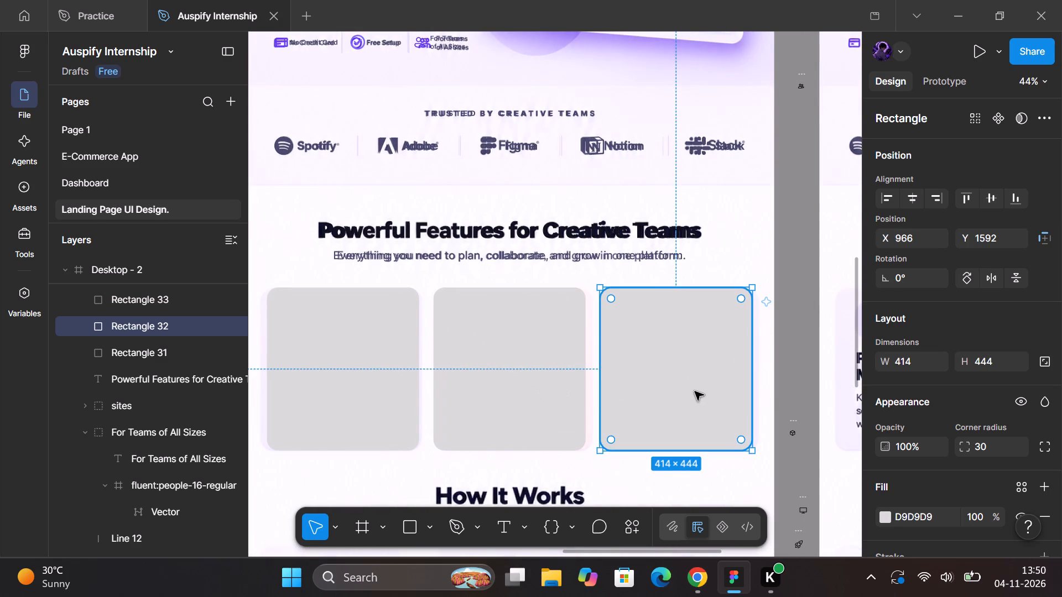
{"action": "left_click", "coordinate": [421, 386]}
{"action": "left_click", "coordinate": [483, 386], "text": "shift"}
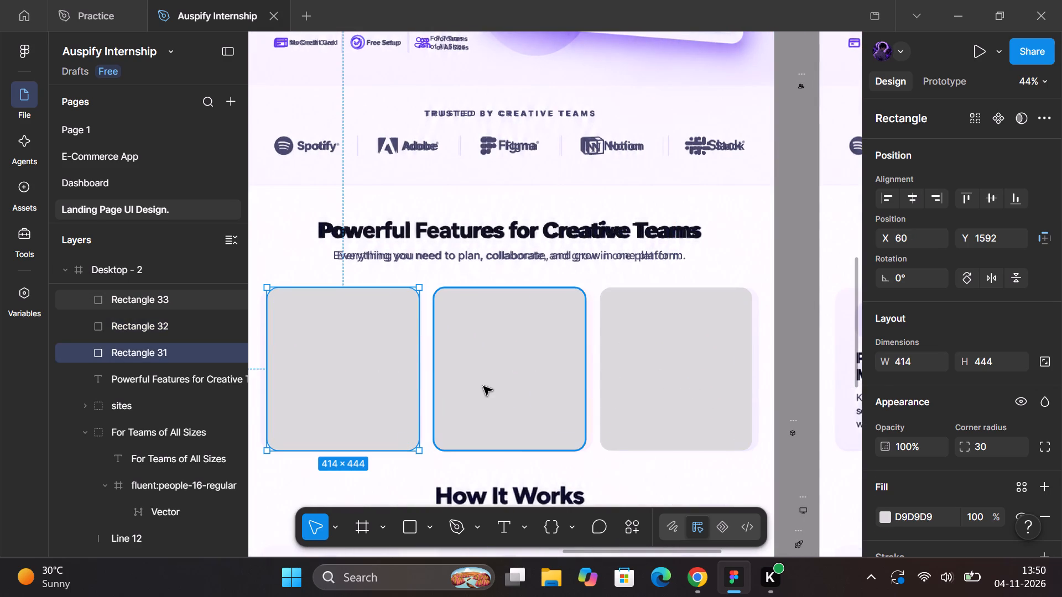
{"action": "left_click", "coordinate": [618, 375], "text": "shift"}
{"action": "scroll", "coordinate": [914, 490], "scroll_direction": "down", "scroll_amount": 2}
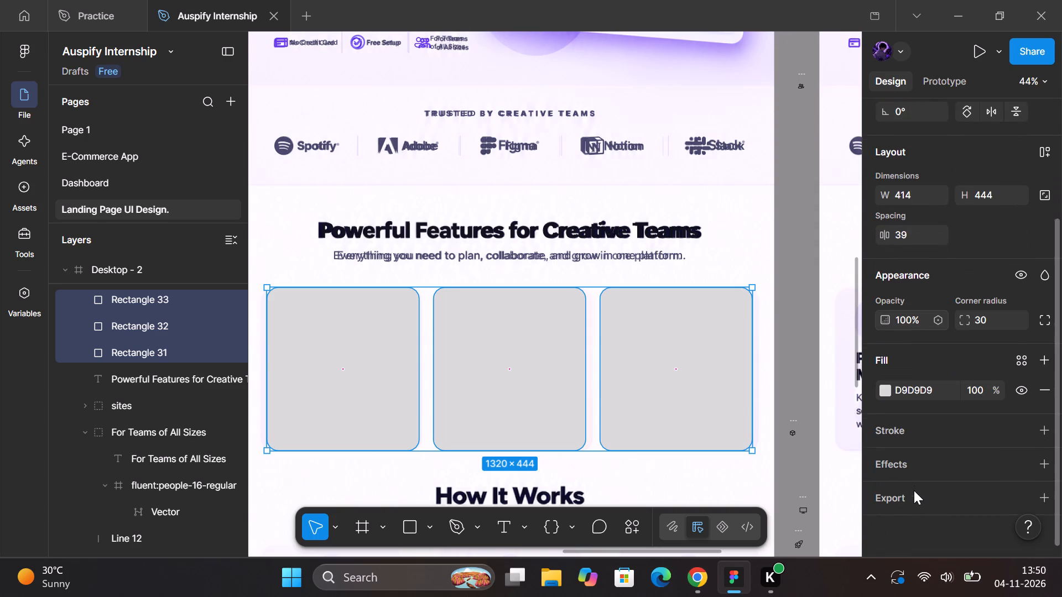
{"action": "left_click", "coordinate": [930, 392]}
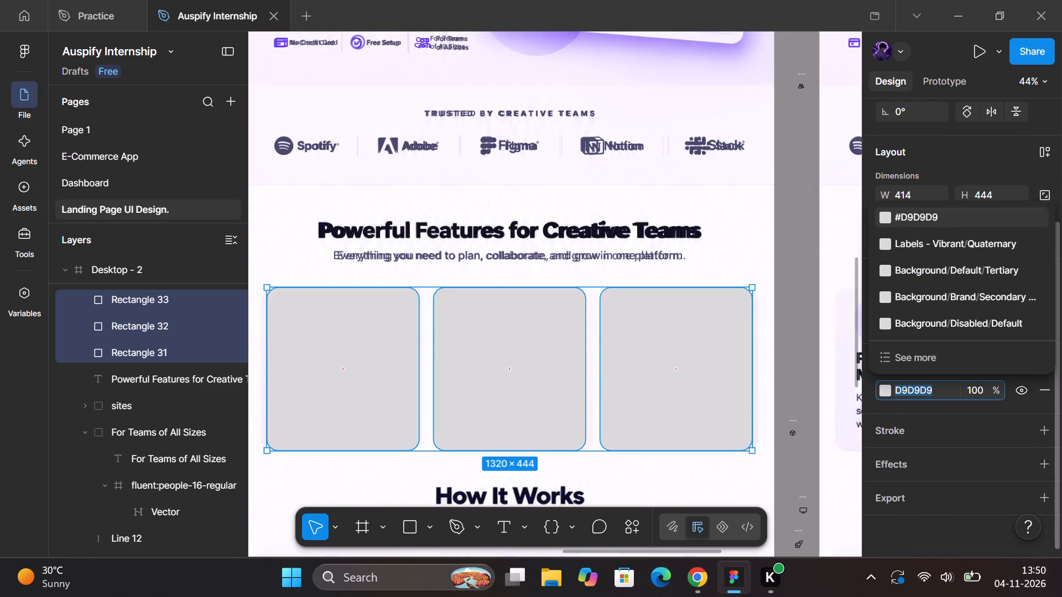
{"action": "key", "text": "1"}
{"action": "key", "text": "Return"}
{"action": "left_click", "coordinate": [911, 394]}
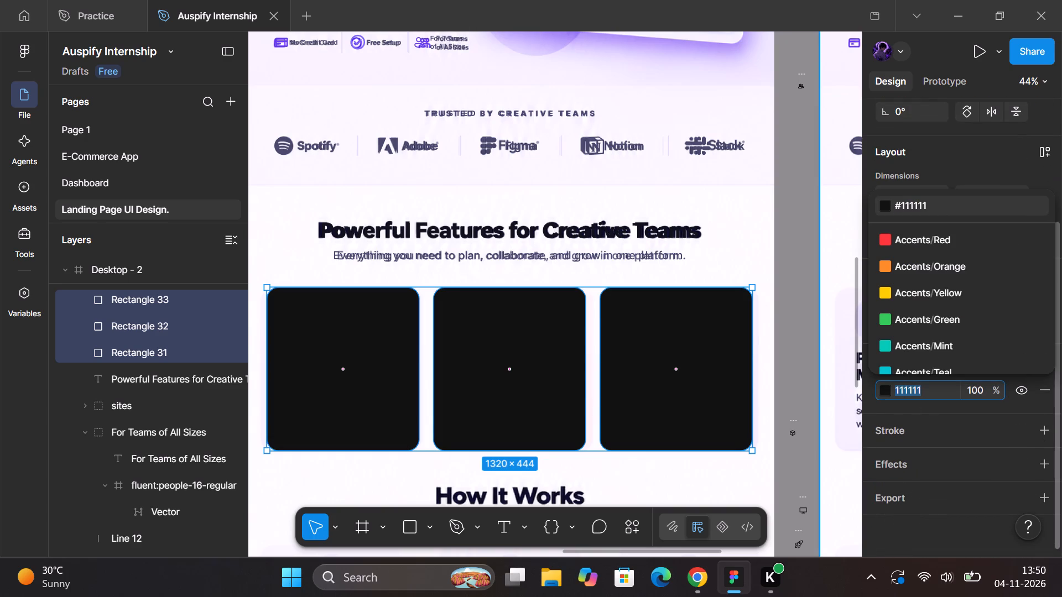
{"action": "key", "text": "1"}
{"action": "key", "text": "Return"}
{"action": "left_click", "coordinate": [912, 394]}
{"action": "left_click", "coordinate": [973, 390]}
{"action": "key", "text": "8"}
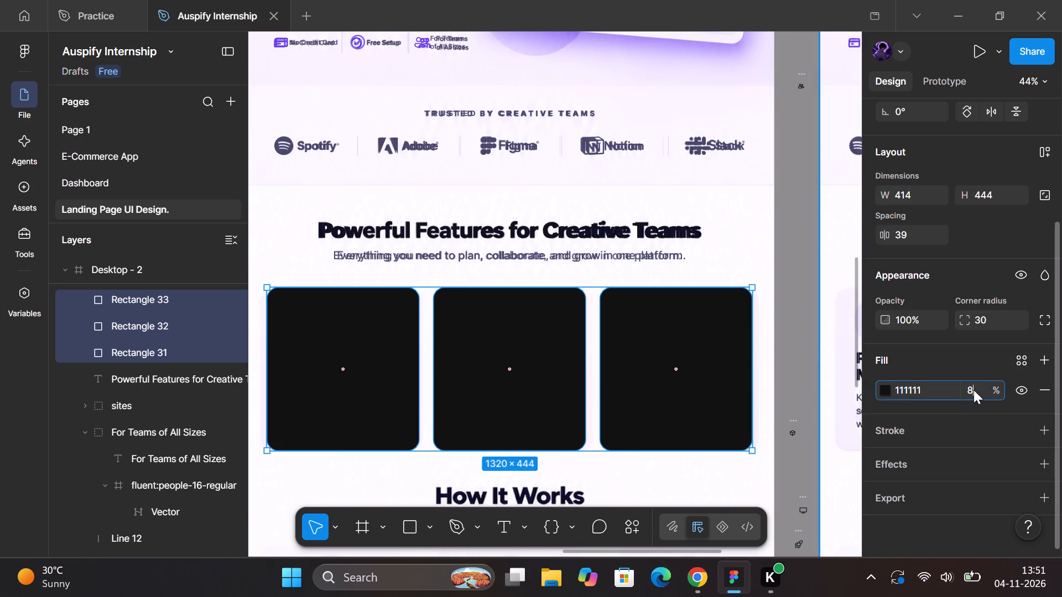
{"action": "key", "text": "Return"}
{"action": "scroll", "coordinate": [631, 393], "scroll_direction": "right", "scroll_amount": 1}
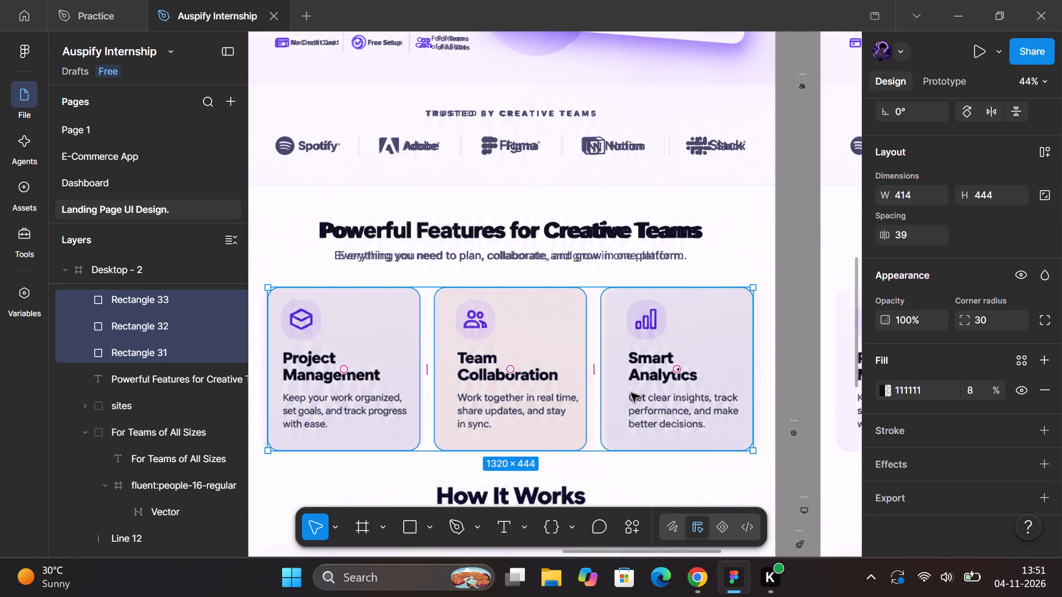
{"action": "scroll", "coordinate": [631, 393], "scroll_direction": "right", "scroll_amount": 1}
{"action": "left_click", "coordinate": [338, 317]}
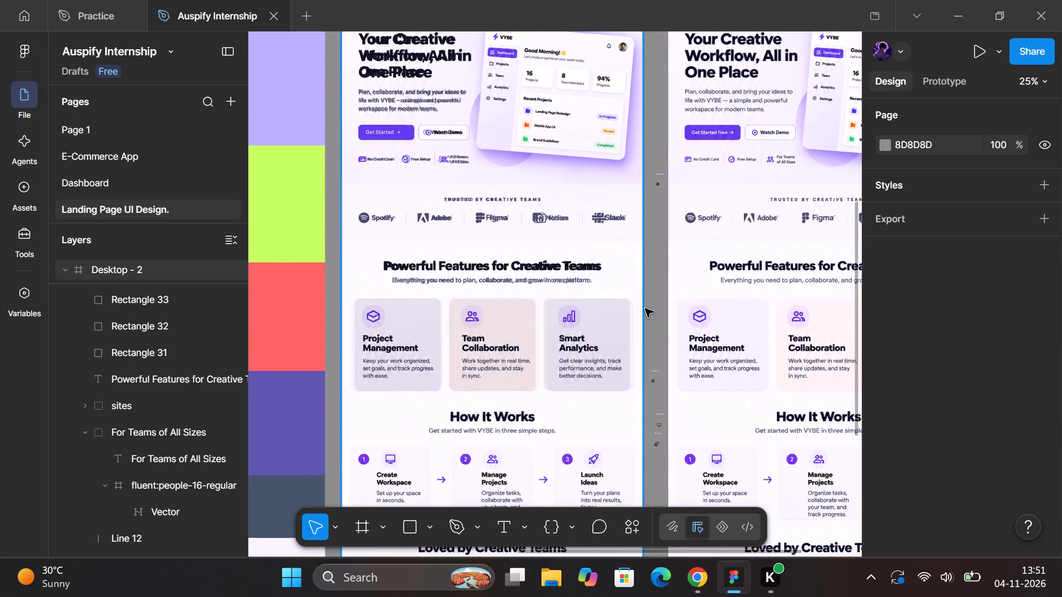
Move the charm:cube icon from the canvas beside the page into the Project Management card, at X 276, Y 1695.
{"action": "scroll", "coordinate": [649, 345], "scroll_direction": "down", "scroll_amount": 1}
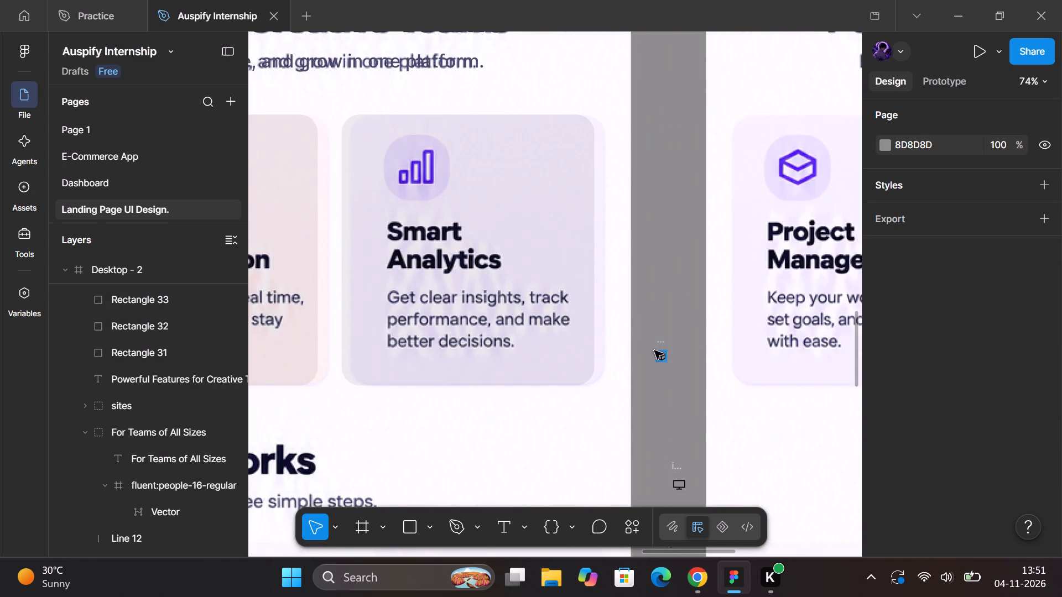
{"action": "left_click_drag", "start_coordinate": [663, 344], "coordinate": [277, 295]}
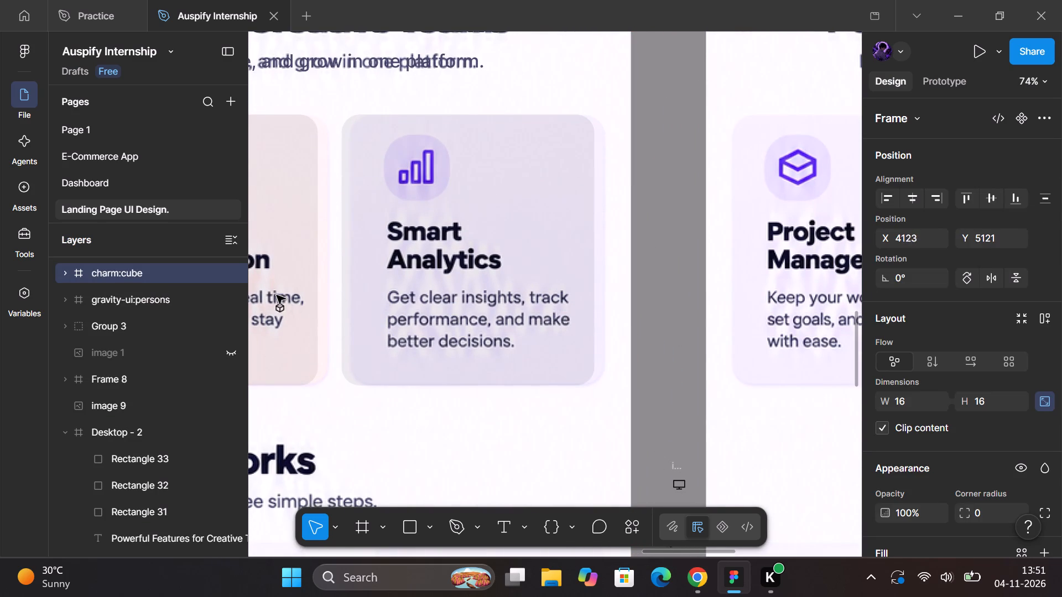
{"action": "left_click_drag", "start_coordinate": [277, 295], "coordinate": [385, 215]}
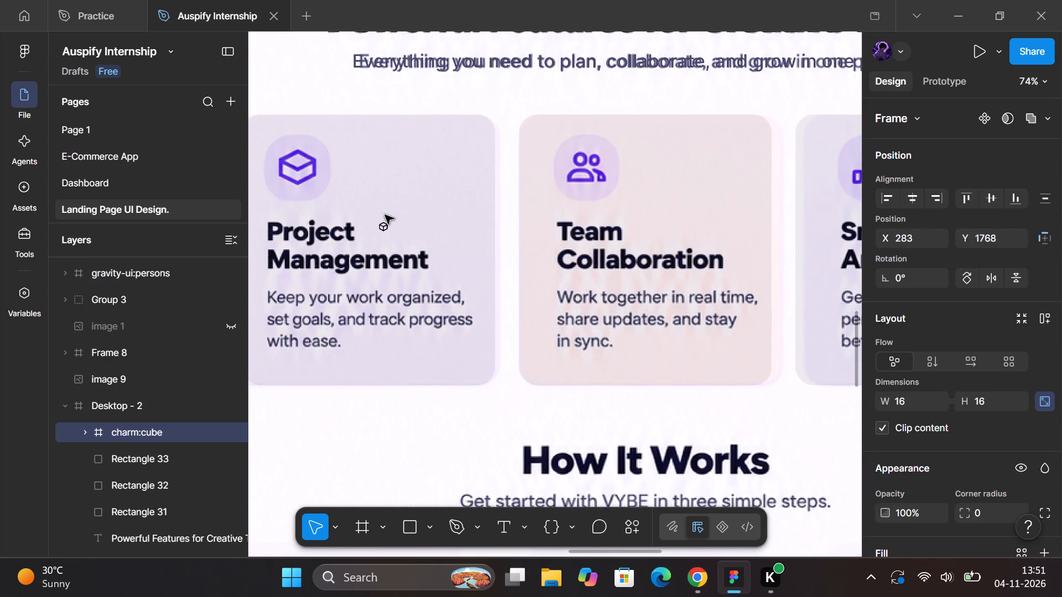
{"action": "left_click_drag", "start_coordinate": [385, 215], "coordinate": [381, 170]}
{"action": "left_click", "coordinate": [372, 194], "text": "ctrl"}
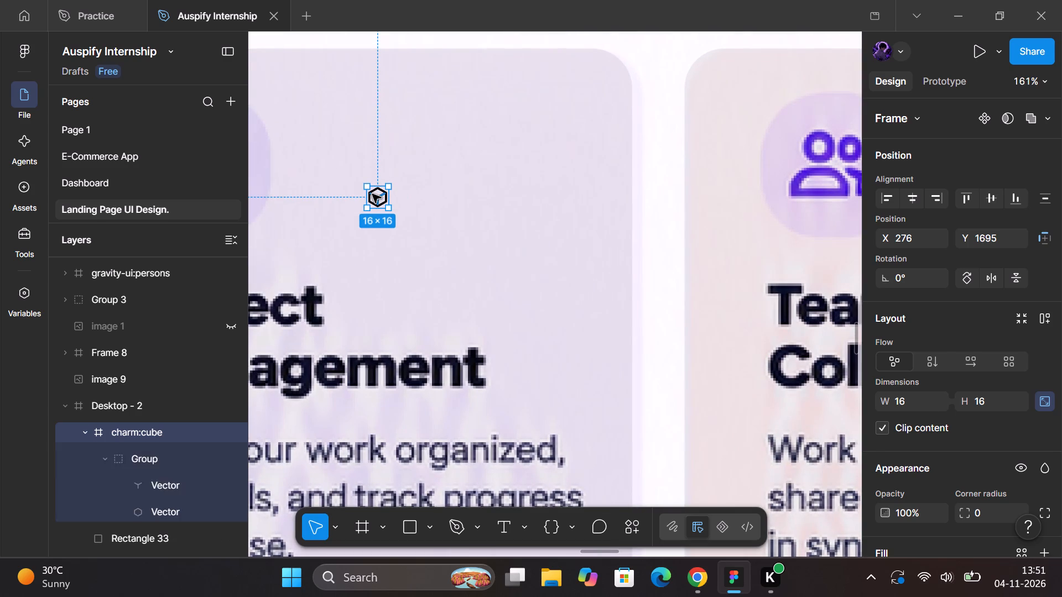
Delete the vertical centre line from the cube icon's inner vector, keeping only the V-shaped top edges.
{"action": "scroll", "coordinate": [372, 194], "scroll_direction": "right", "scroll_amount": 1}
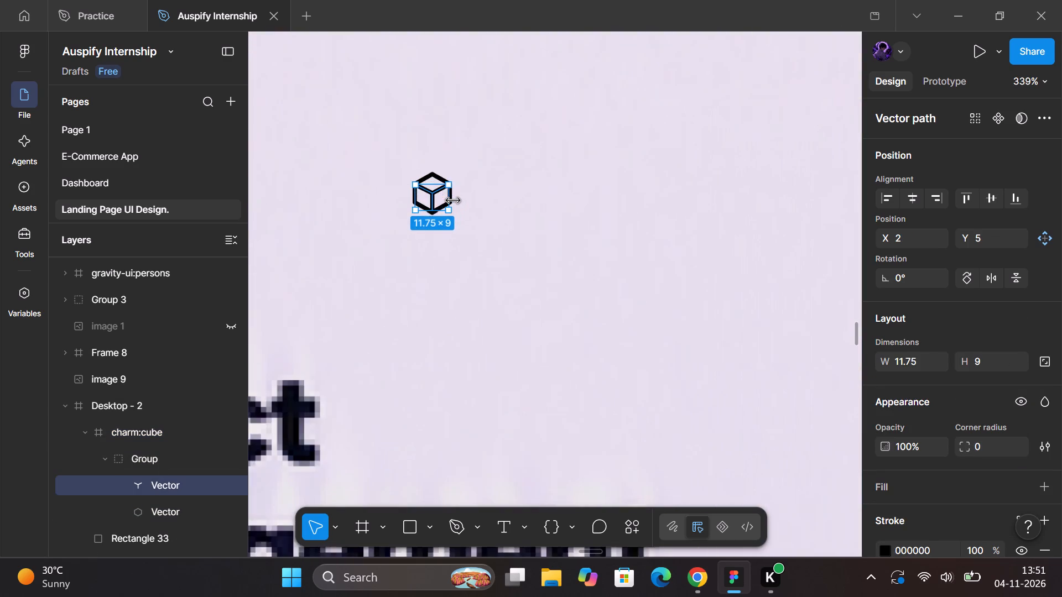
{"action": "double_click", "coordinate": [417, 201]}
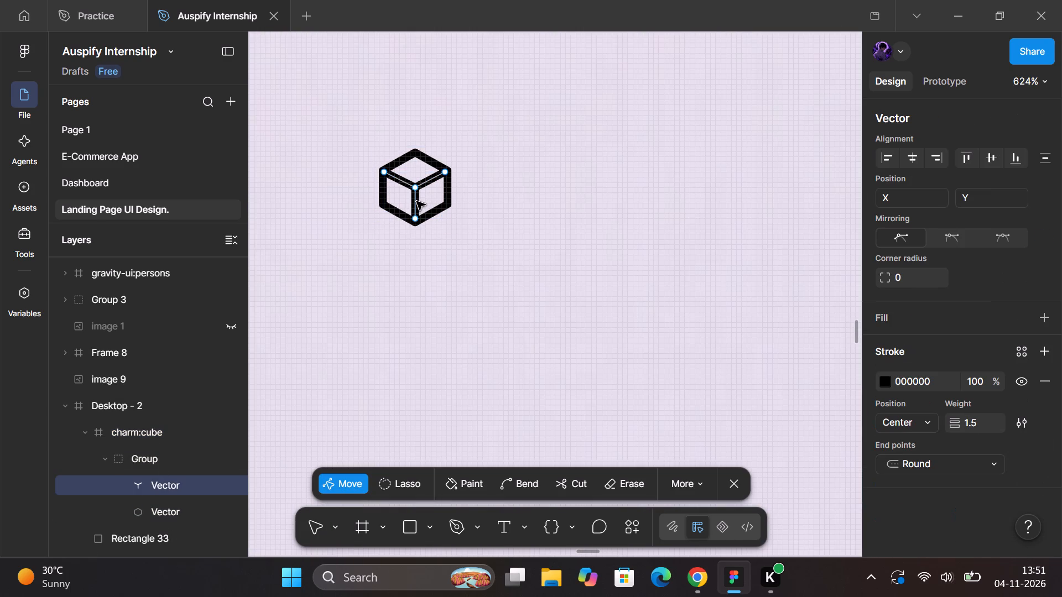
{"action": "left_click", "coordinate": [417, 211]}
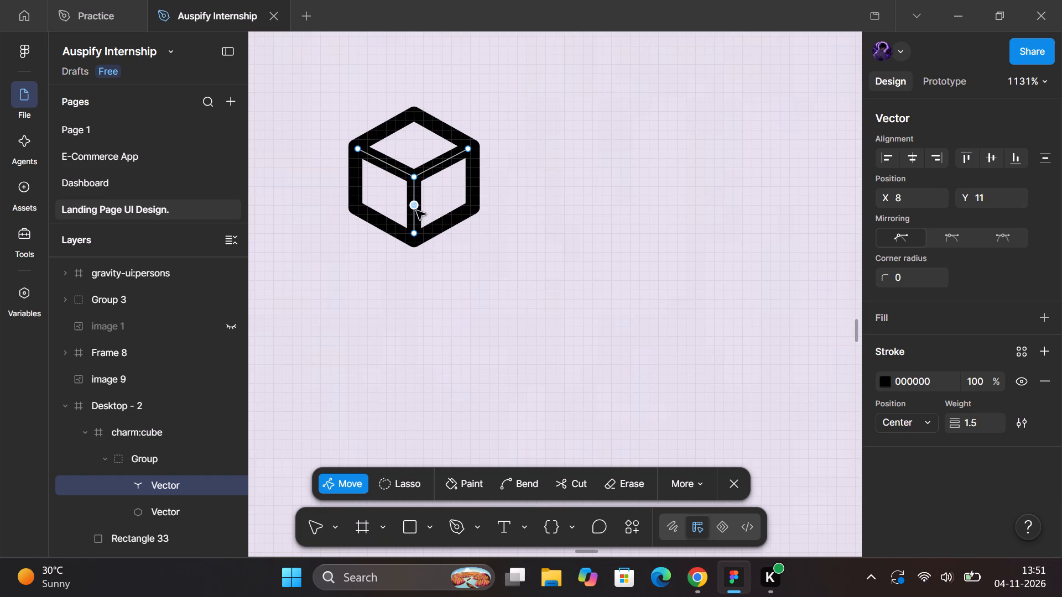
{"action": "key", "text": "BackSpace"}
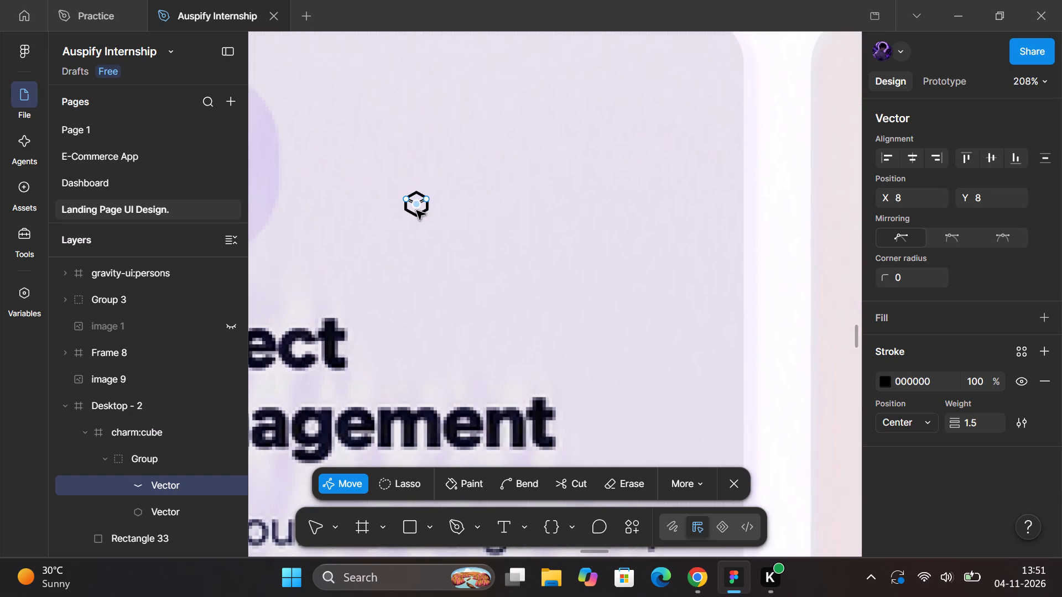
{"action": "left_click", "coordinate": [771, 210]}
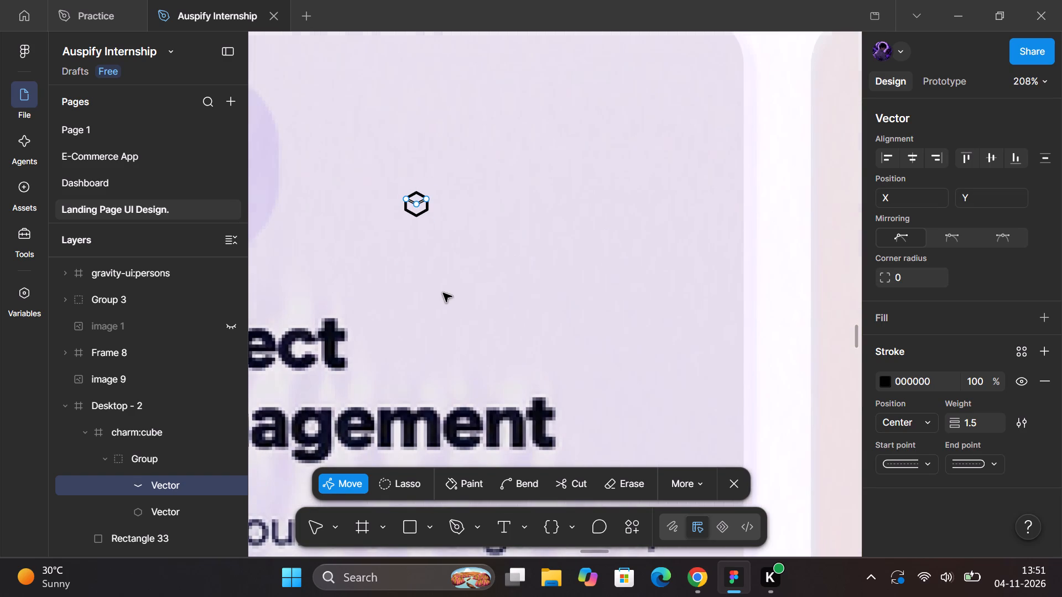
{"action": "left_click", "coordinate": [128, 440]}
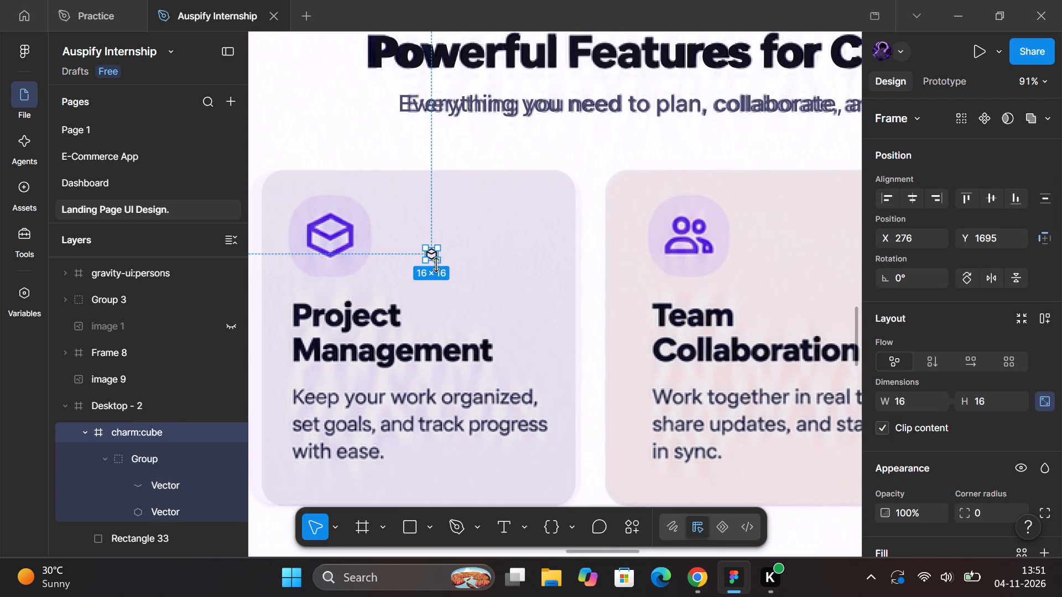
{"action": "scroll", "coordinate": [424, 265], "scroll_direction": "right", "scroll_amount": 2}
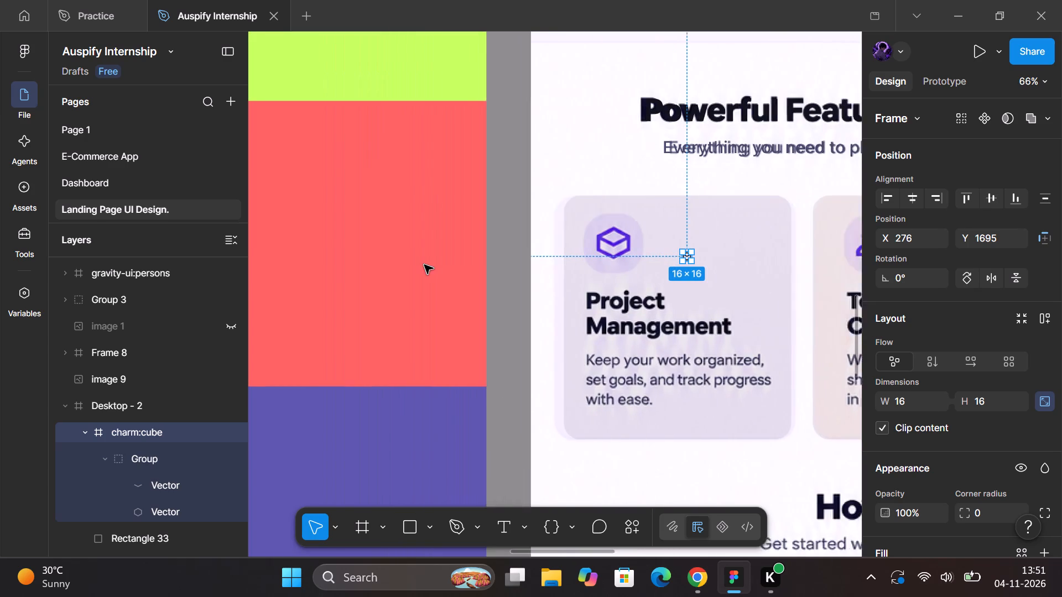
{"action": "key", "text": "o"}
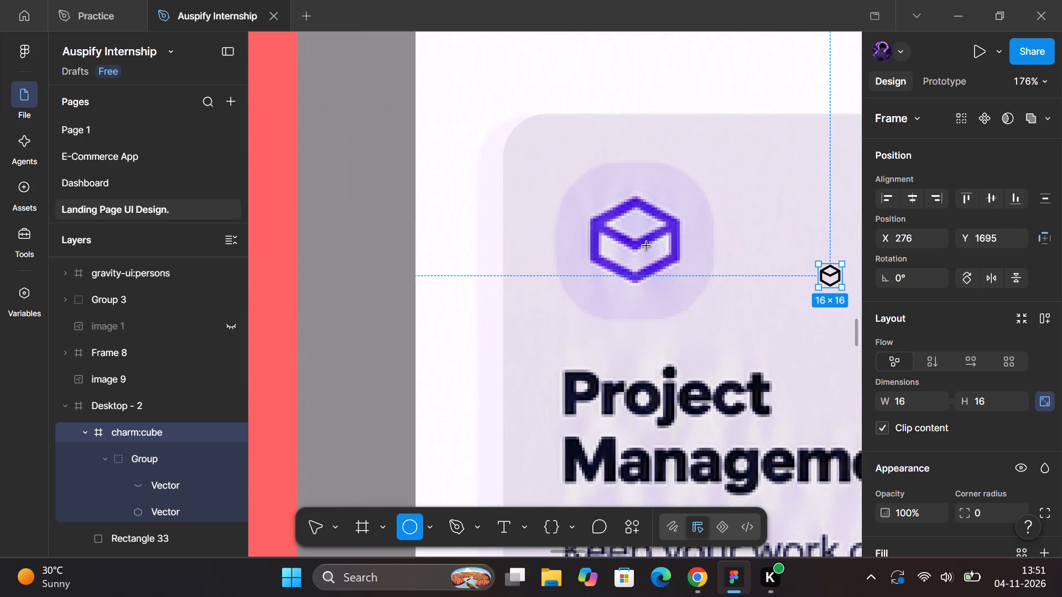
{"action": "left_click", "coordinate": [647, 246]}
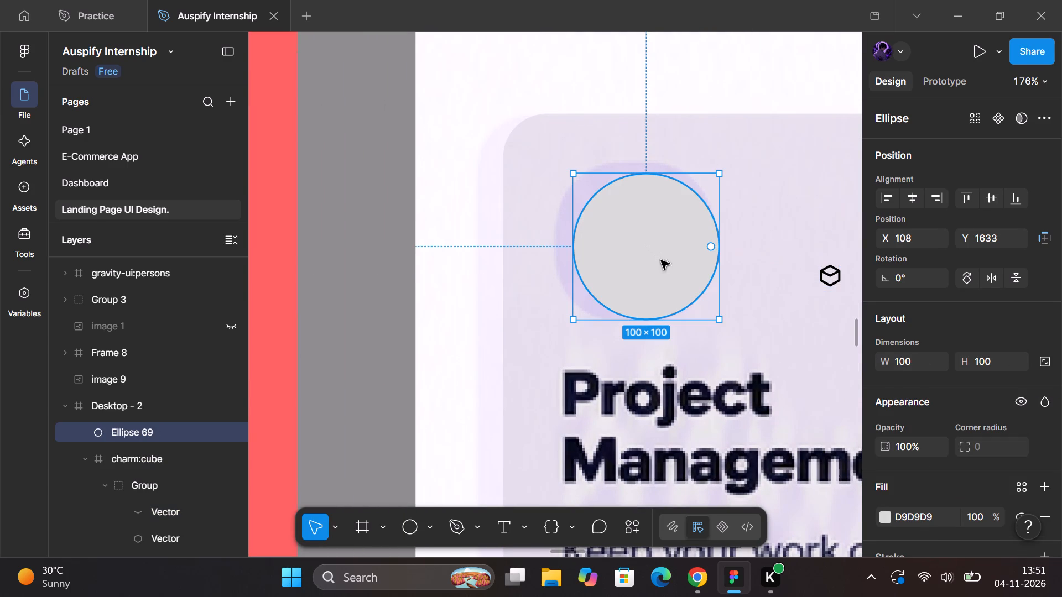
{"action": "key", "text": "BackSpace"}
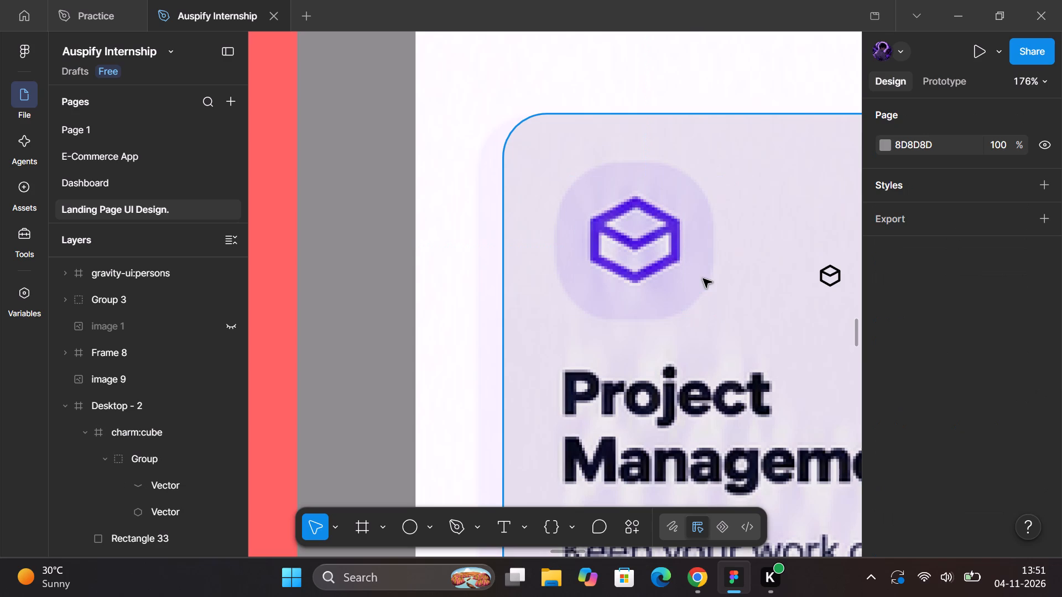
Draw a 108 × 108 rectangle over the reference icon tile in the Project Management card, at X 94, Y 1626.
{"action": "key", "text": "r"}
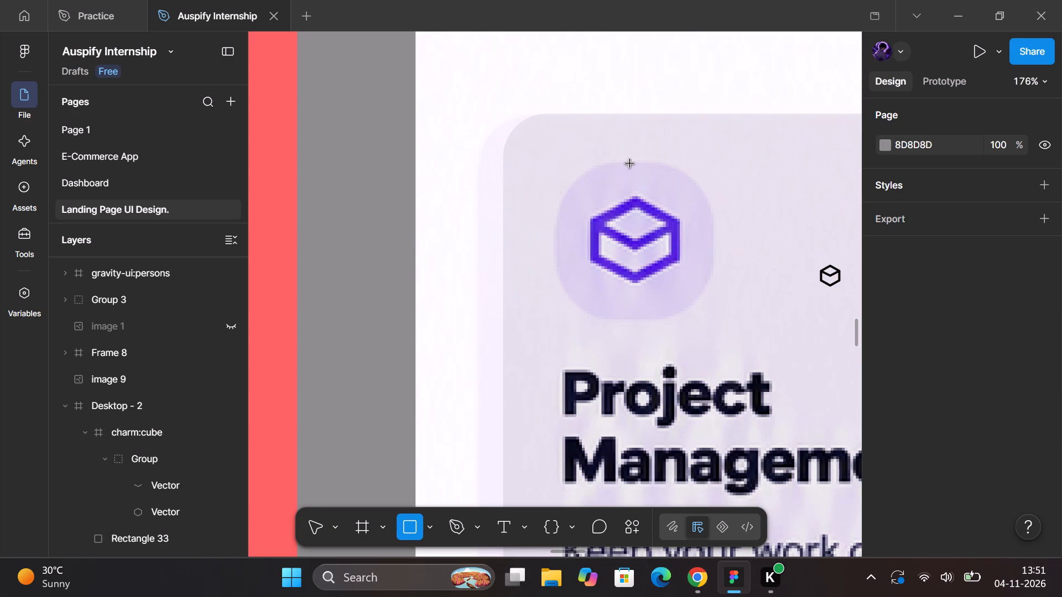
{"action": "left_click_drag", "start_coordinate": [630, 163], "coordinate": [645, 317]}
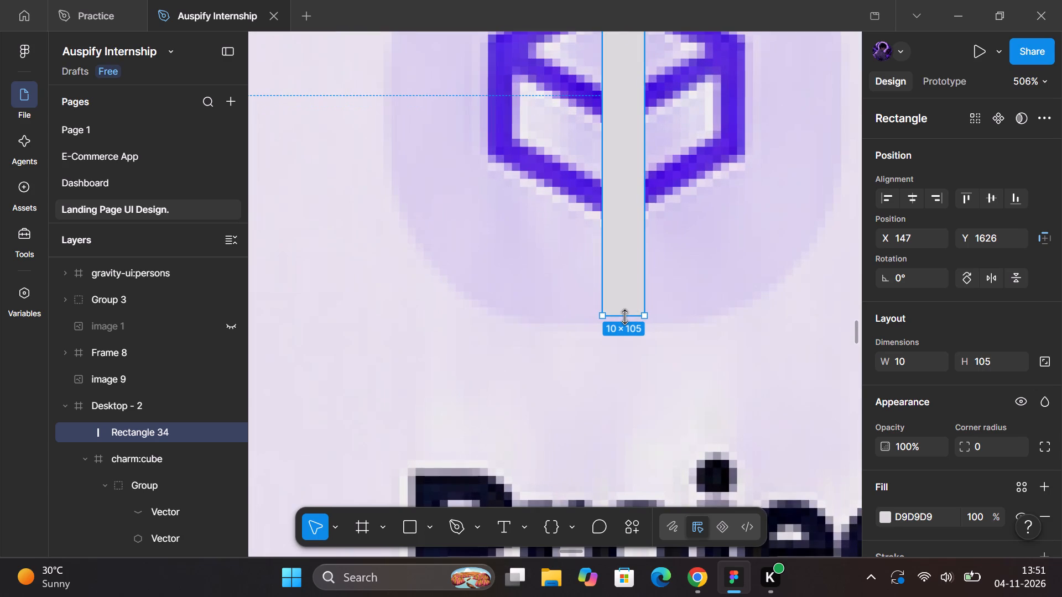
{"action": "left_click_drag", "start_coordinate": [624, 317], "coordinate": [623, 327]}
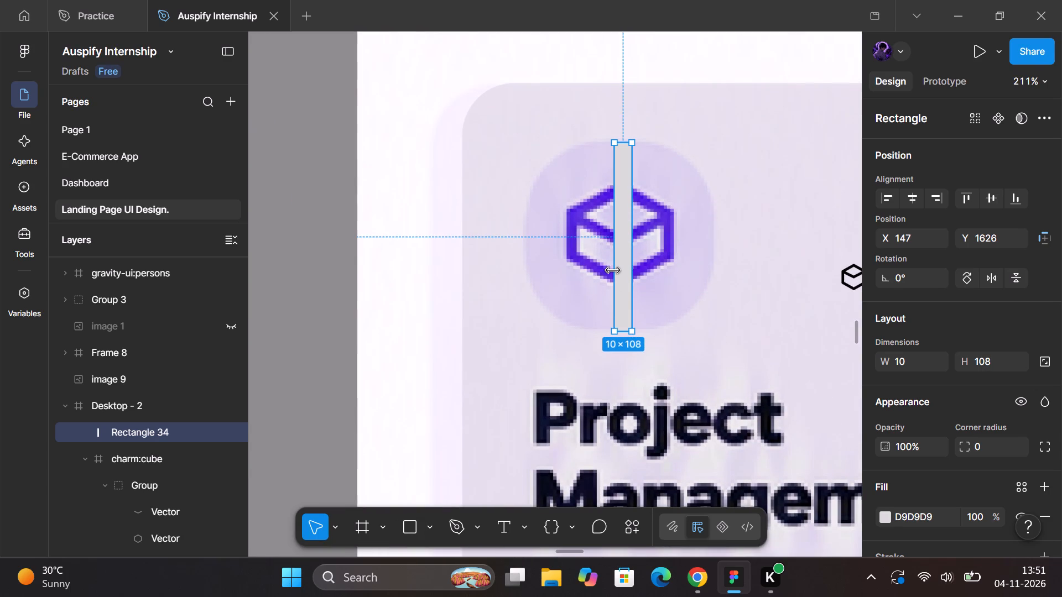
{"action": "left_click_drag", "start_coordinate": [613, 270], "coordinate": [522, 269]}
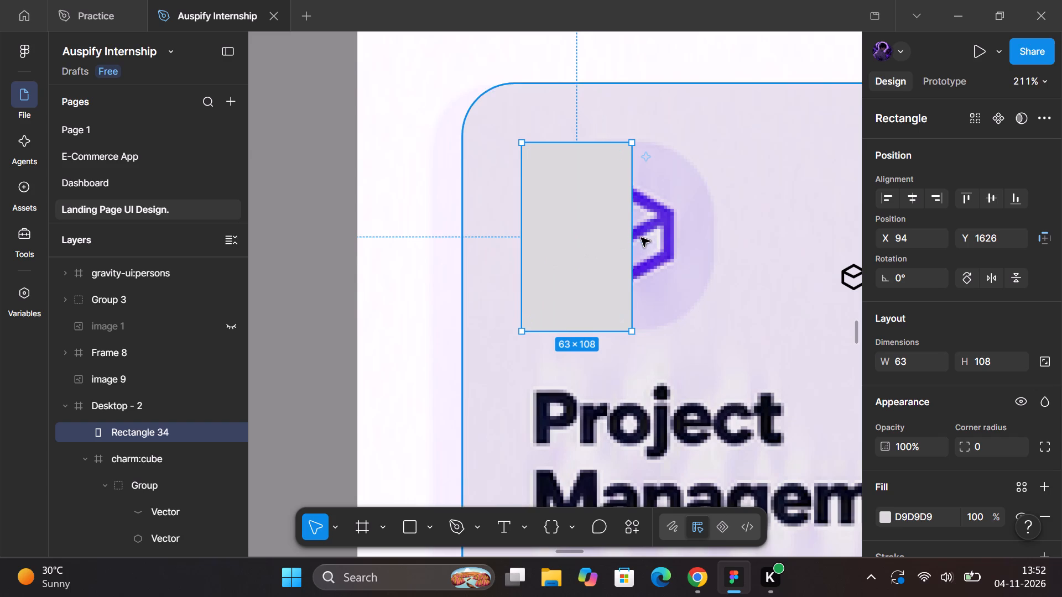
{"action": "left_click_drag", "start_coordinate": [627, 236], "coordinate": [659, 234]}
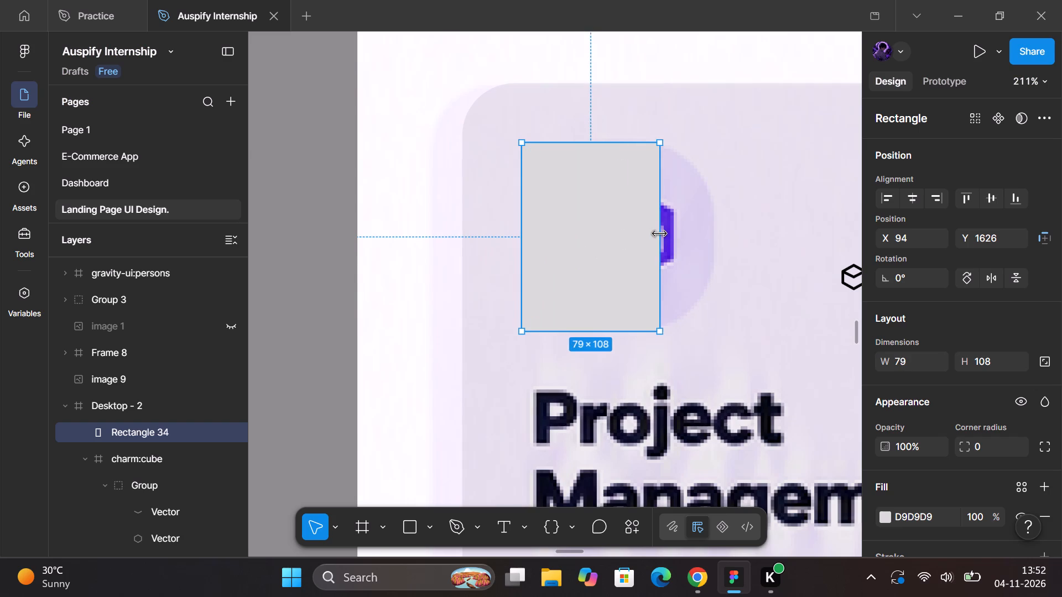
{"action": "left_click_drag", "start_coordinate": [659, 234], "coordinate": [710, 231]}
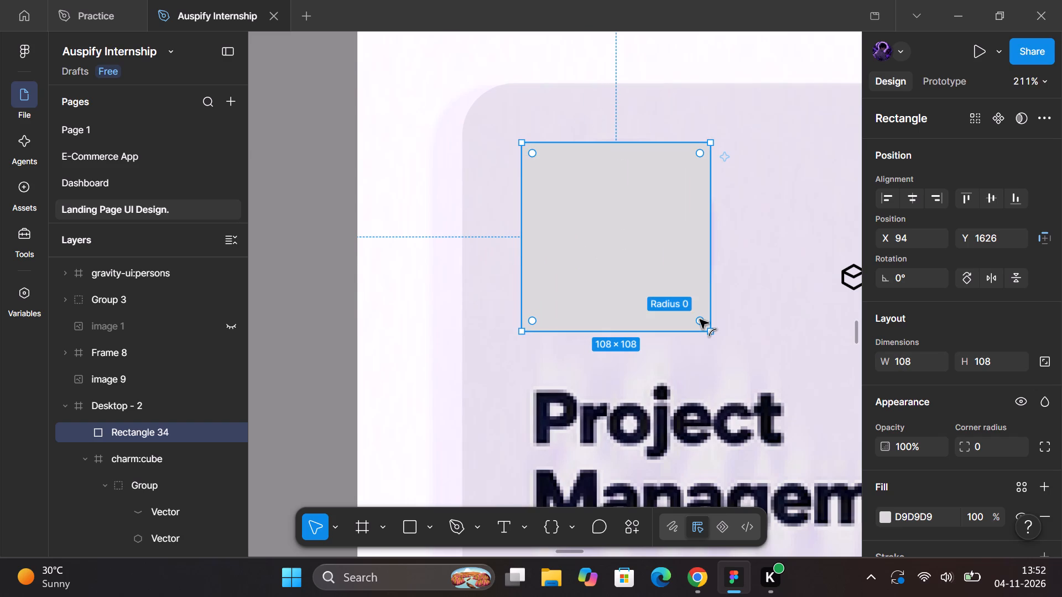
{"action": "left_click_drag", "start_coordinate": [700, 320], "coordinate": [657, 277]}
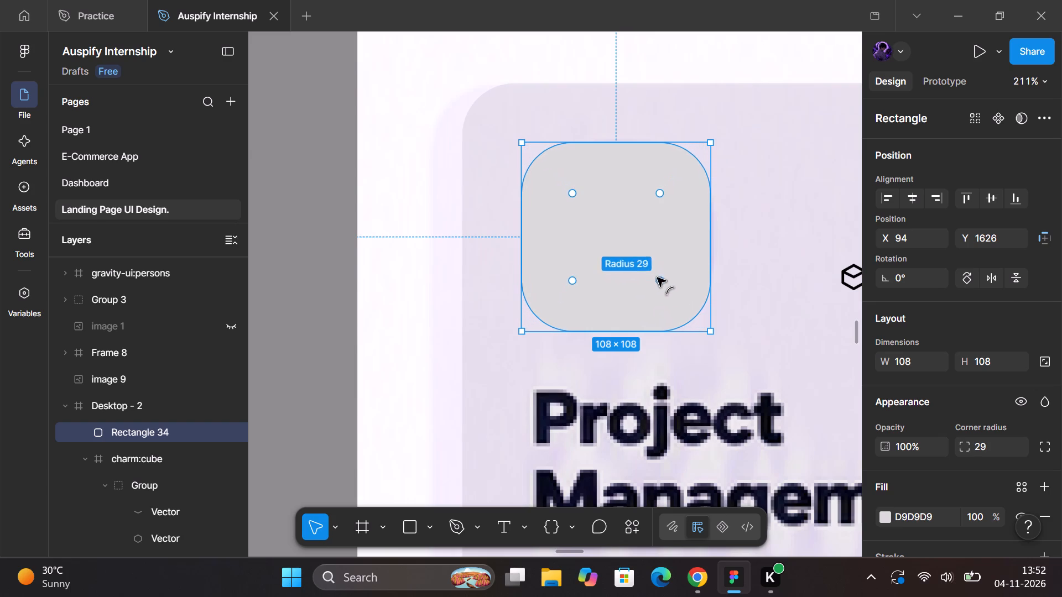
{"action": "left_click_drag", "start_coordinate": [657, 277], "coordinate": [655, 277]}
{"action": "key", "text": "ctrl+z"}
Set the corner radius of the 108 × 108 icon tile rectangle to 40.
{"action": "left_click_drag", "start_coordinate": [973, 441], "coordinate": [531, 294]}
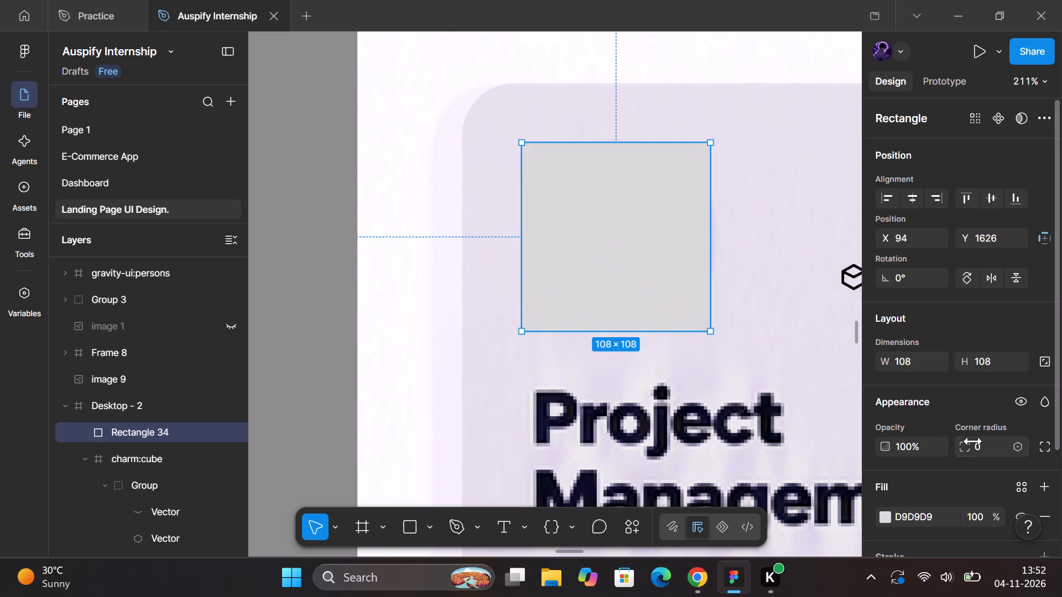
{"action": "left_click_drag", "start_coordinate": [973, 441], "coordinate": [542, 298]}
{"action": "left_click_drag", "start_coordinate": [972, 441], "coordinate": [531, 294]}
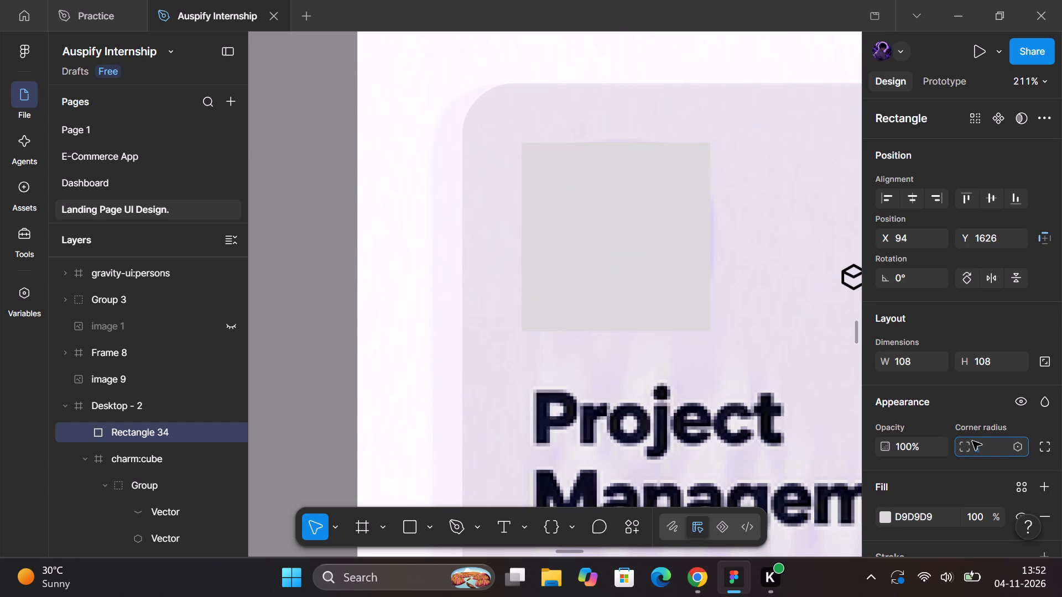
{"action": "key", "text": "Up"}
{"action": "key", "text": "Up"}
{"action": "key", "text": "Up"}
{"action": "key", "text": "Up"}
{"action": "key", "text": "Up"}
{"action": "key", "text": "Up"}
{"action": "key", "text": "Up"}
{"action": "key", "text": "Up"}
{"action": "key", "text": "Up"}
{"action": "key", "text": "Up"}
{"action": "key", "text": "Up"}
{"action": "key", "text": "Up"}
{"action": "key", "text": "Up"}
{"action": "key", "text": "Up"}
{"action": "key", "text": "Up"}
{"action": "key", "text": "Up"}
{"action": "key", "text": "Up"}
{"action": "key", "text": "Up"}
{"action": "key", "text": "Up"}
{"action": "key", "text": "Up"}
{"action": "key", "text": "Up"}
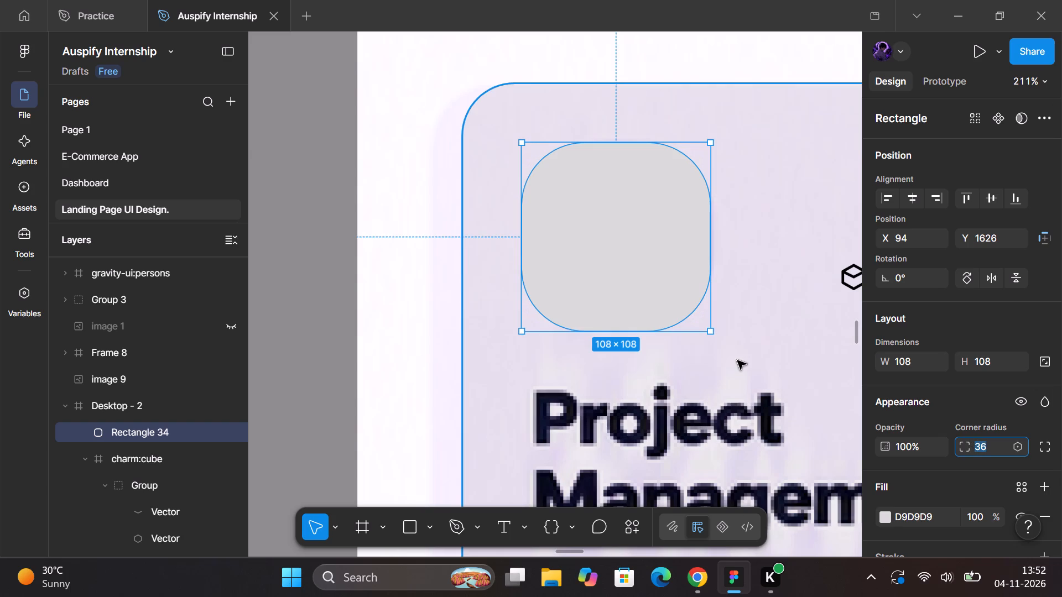
{"action": "key", "text": "Up"}
{"action": "key", "text": "Up"}
{"action": "key", "text": "Up"}
{"action": "key", "text": "Up"}
{"action": "key", "text": "Up"}
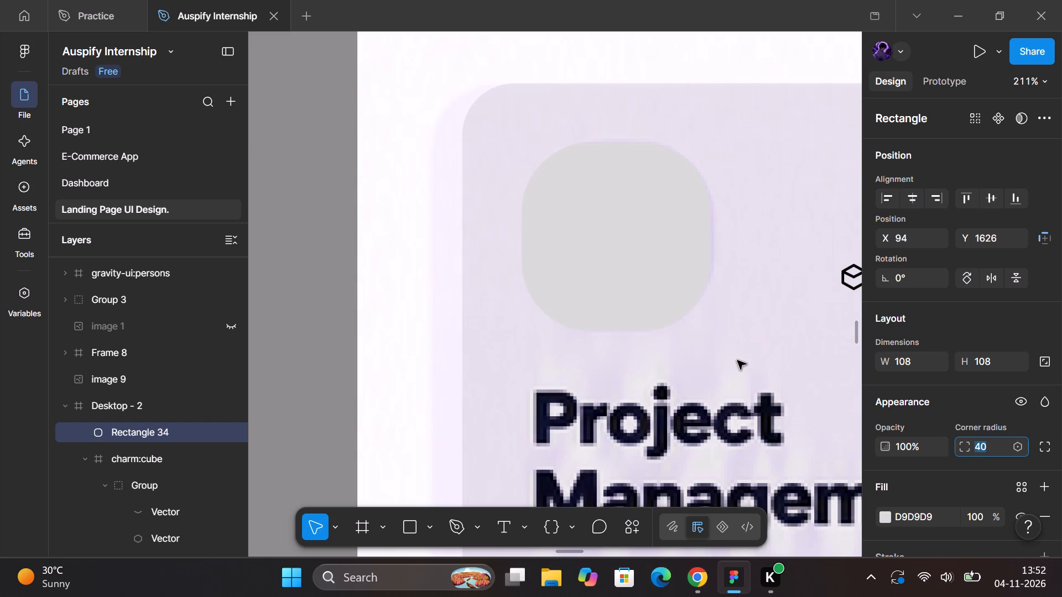
Resize the charm:cube icon proportionally to 34 × 34.
{"action": "scroll", "coordinate": [737, 360], "scroll_direction": "left", "scroll_amount": 1}
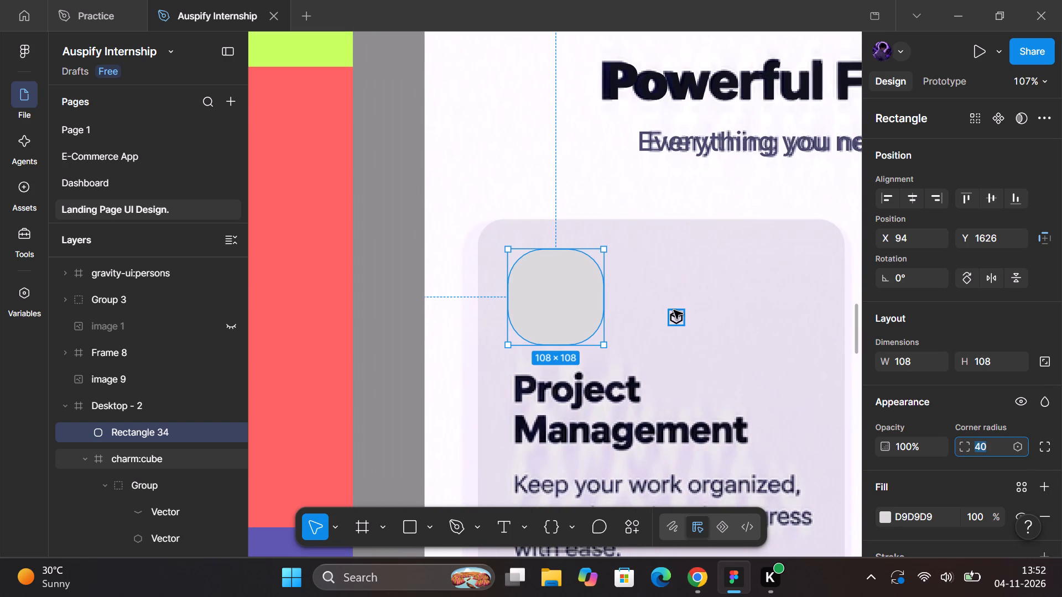
{"action": "left_click", "coordinate": [674, 310]}
{"action": "left_click_drag", "start_coordinate": [909, 406], "coordinate": [914, 396]}
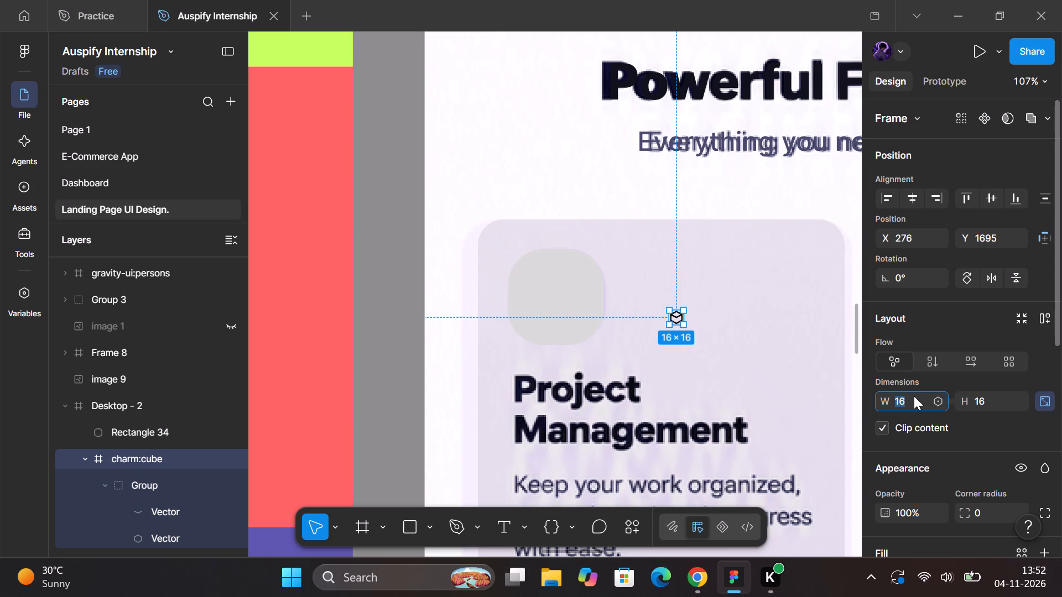
{"action": "key", "text": "Up"}
{"action": "key", "text": "Up"}
{"action": "key", "text": "Up"}
{"action": "key", "text": "Up"}
{"action": "key", "text": "Up"}
{"action": "key", "text": "Up"}
{"action": "key", "text": "Up"}
{"action": "key", "text": "Up"}
{"action": "key", "text": "Up"}
{"action": "key", "text": "Up"}
{"action": "key", "text": "Up"}
{"action": "key", "text": "Up"}
{"action": "key", "text": "Up"}
{"action": "key", "text": "Up"}
{"action": "key", "text": "Up"}
{"action": "key", "text": "Up"}
{"action": "key", "text": "Up"}
{"action": "key", "text": "Up"}
{"action": "key", "text": "Up"}
{"action": "key", "text": "Up"}
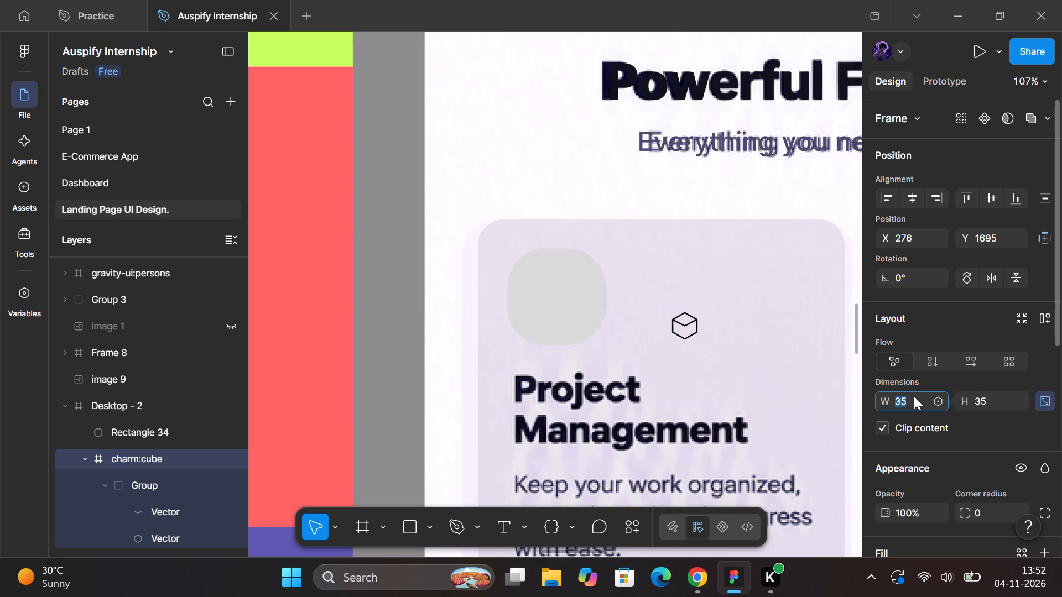
{"action": "key", "text": "Down"}
Set the opacity of the rounded icon tile in the Project Management card to 6%.
{"action": "left_click", "coordinate": [555, 324]}
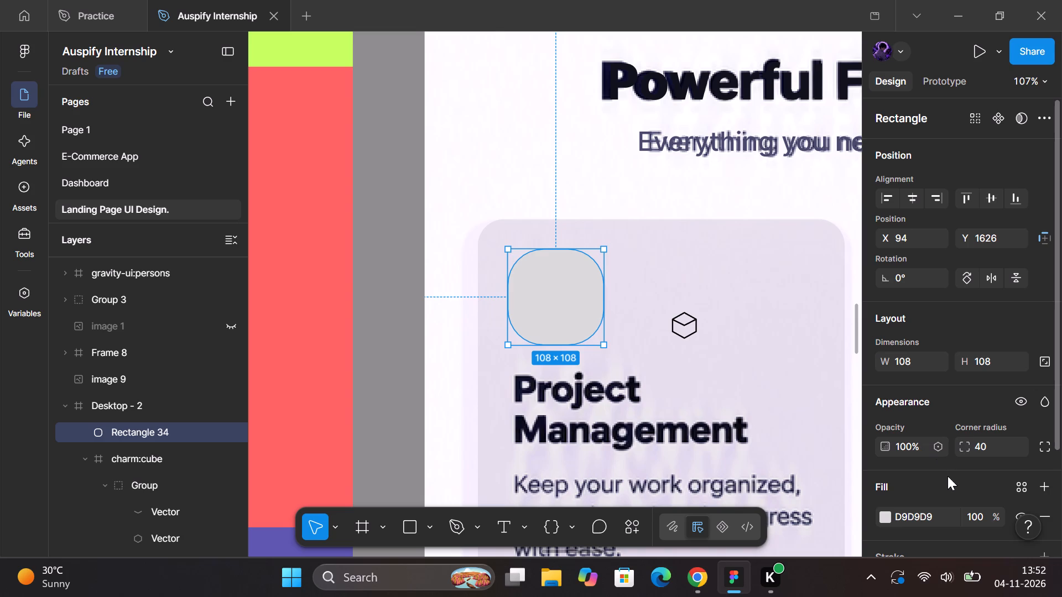
{"action": "left_click", "coordinate": [916, 453]}
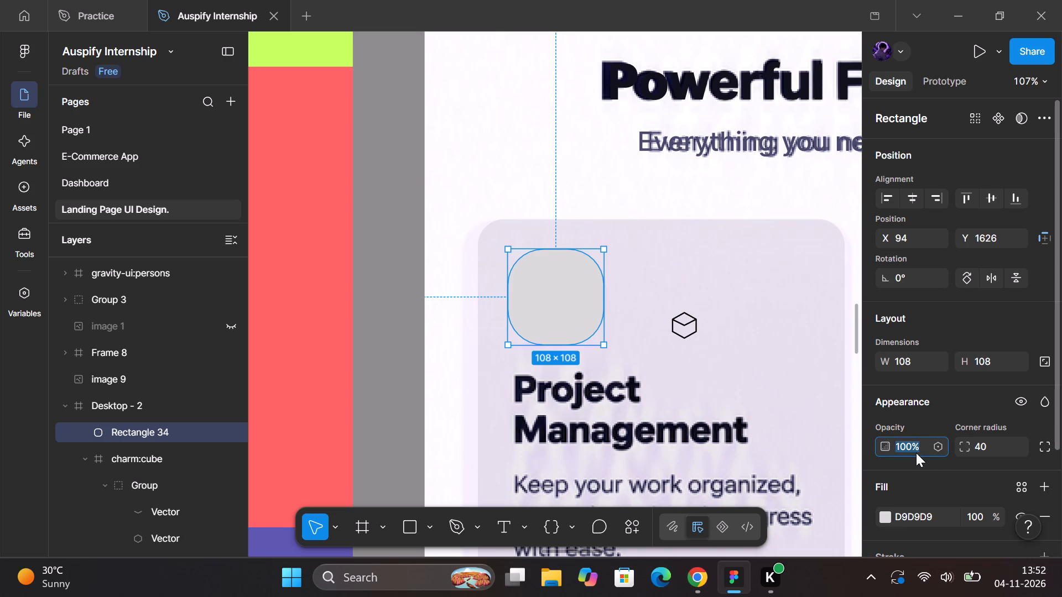
{"action": "key", "text": "6"}
{"action": "key", "text": "Return"}
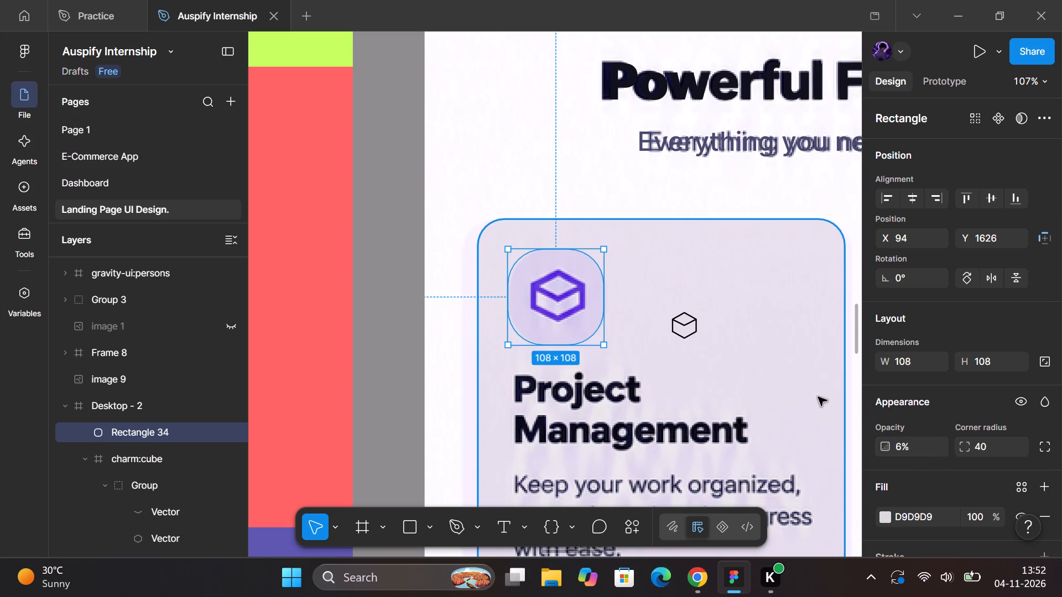
Move the charm:cube icon onto the centre of the rounded tile, at X 131, Y 1663.
{"action": "left_click", "coordinate": [676, 281]}
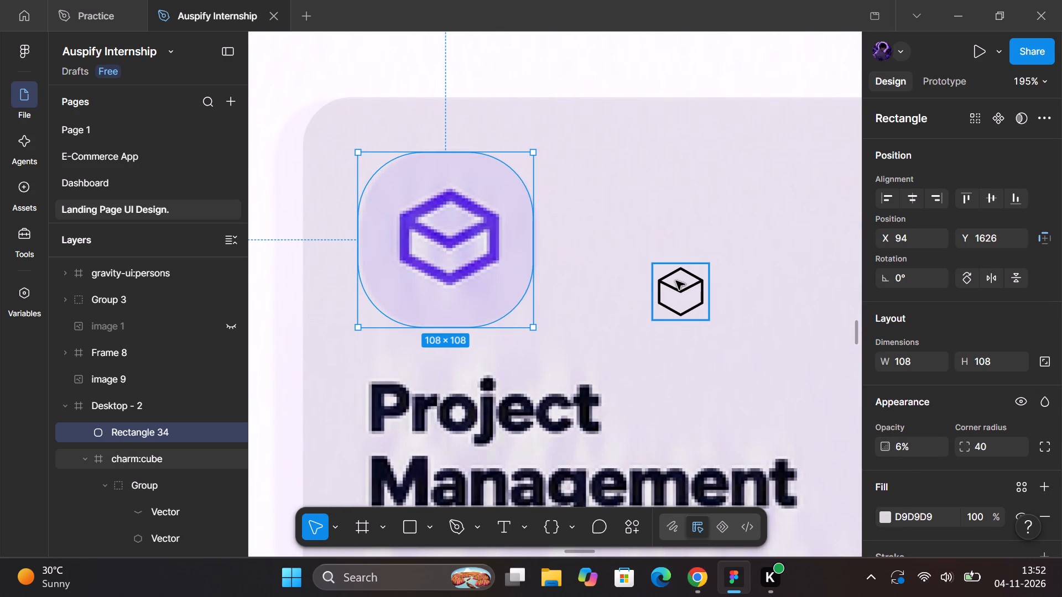
{"action": "left_click_drag", "start_coordinate": [676, 281], "coordinate": [440, 232]}
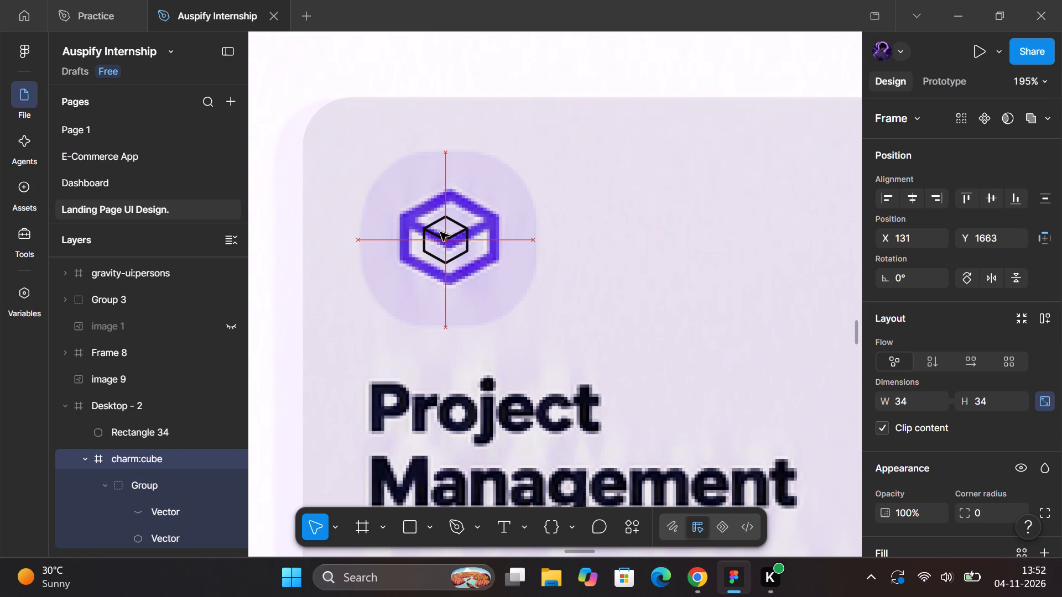
{"action": "left_click_drag", "start_coordinate": [440, 232], "coordinate": [440, 231]}
{"action": "left_click", "coordinate": [440, 231]}
Set the stroke weight of the cube icon's V-shaped inner vector to 2.5.
{"action": "left_click", "coordinate": [147, 507]}
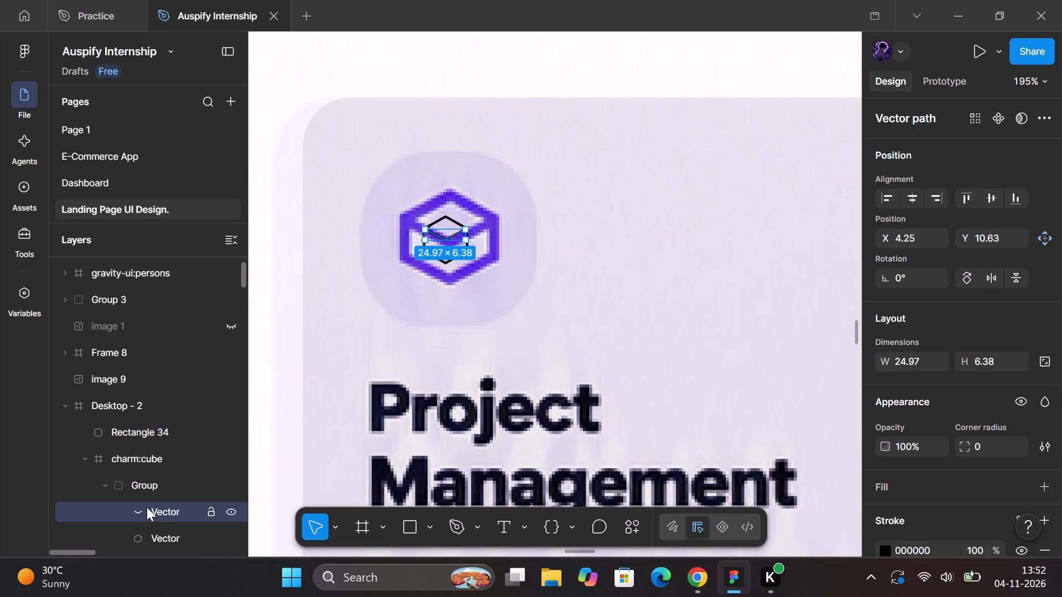
{"action": "scroll", "coordinate": [870, 472], "scroll_direction": "down", "scroll_amount": 2}
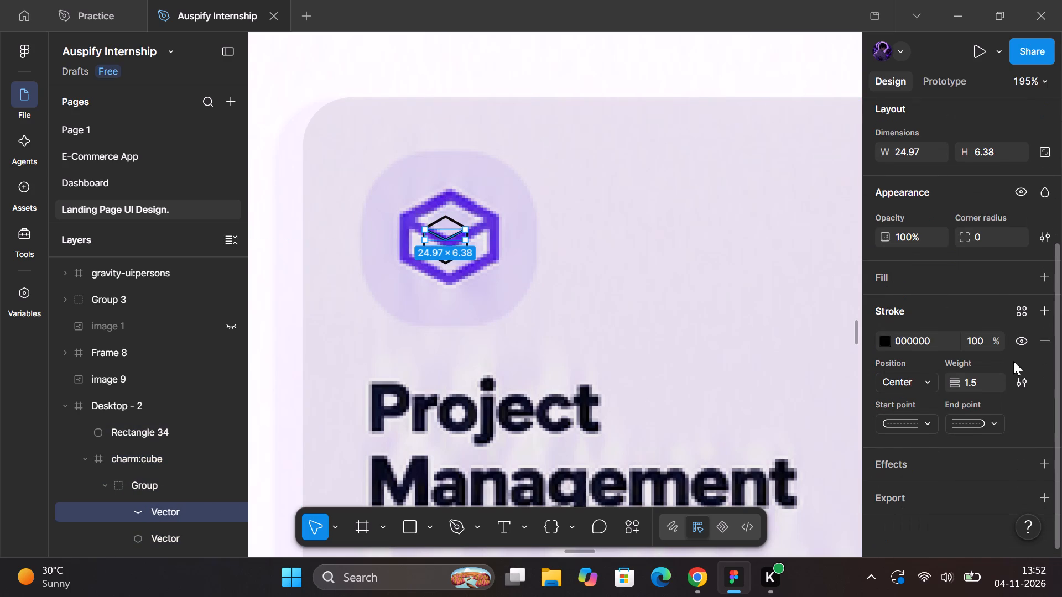
{"action": "left_click", "coordinate": [978, 388]}
{"action": "key", "text": "Page_Up"}
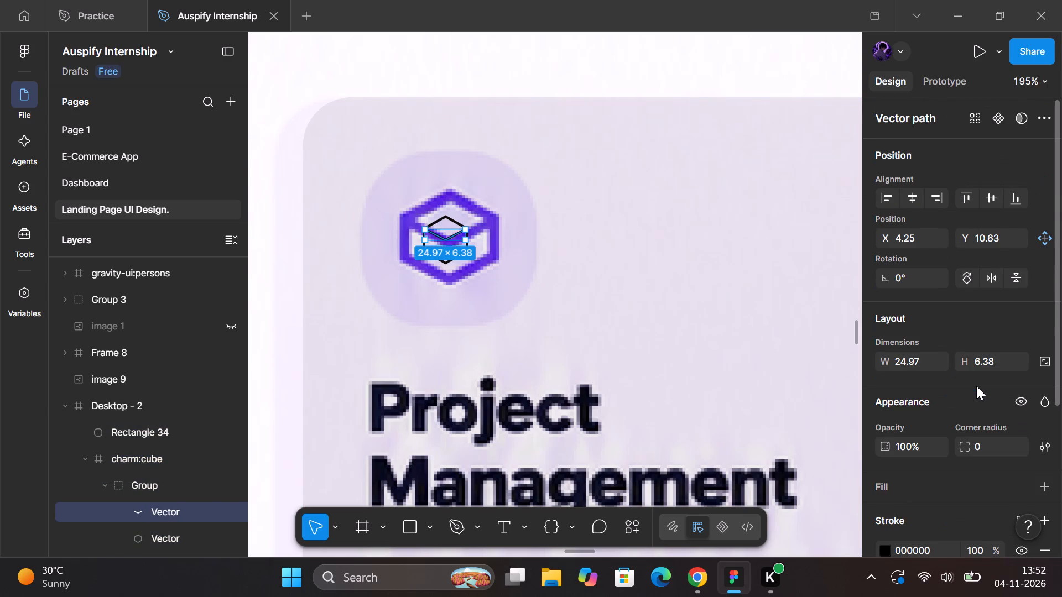
{"action": "scroll", "coordinate": [976, 386], "scroll_direction": "down", "scroll_amount": 2}
{"action": "key", "text": "Up"}
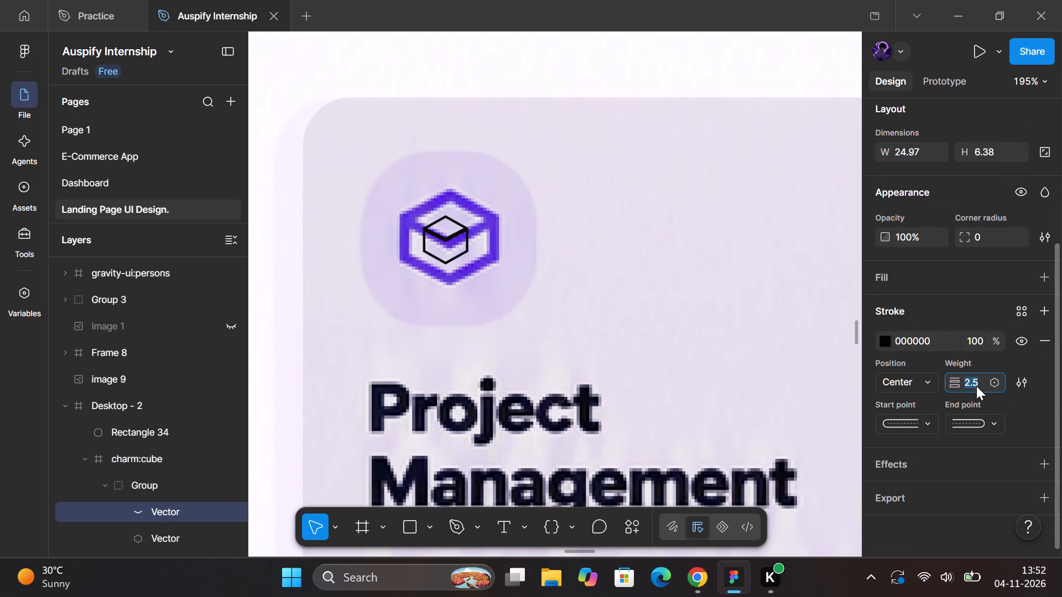
{"action": "key", "text": "Up"}
{"action": "key", "text": "Down"}
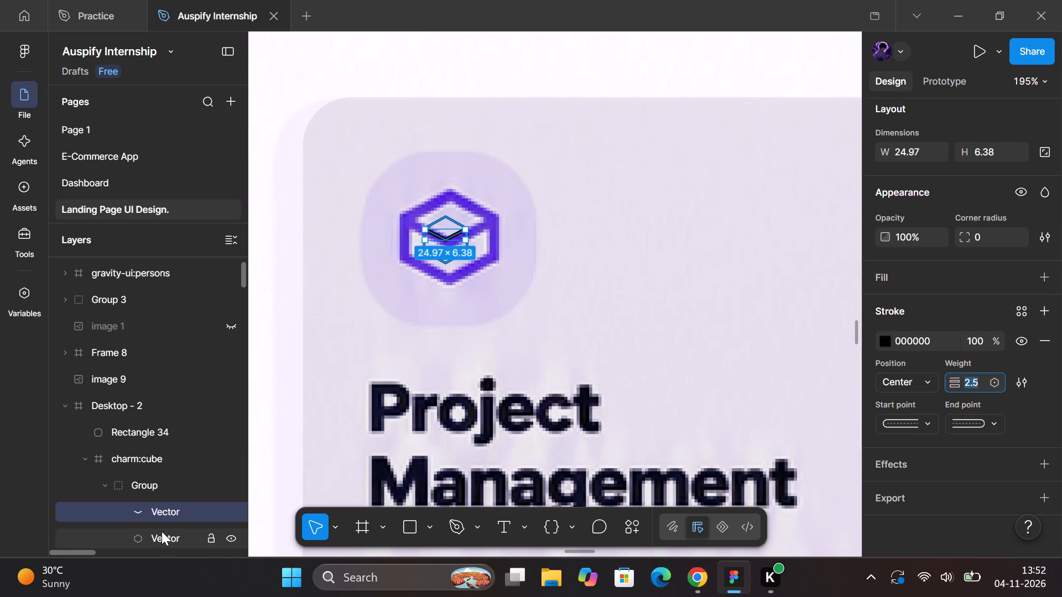
Set the stroke weight of the cube icon's hexagonal outline vector to 2.5.
{"action": "left_click", "coordinate": [162, 531]}
{"action": "left_click", "coordinate": [974, 425]}
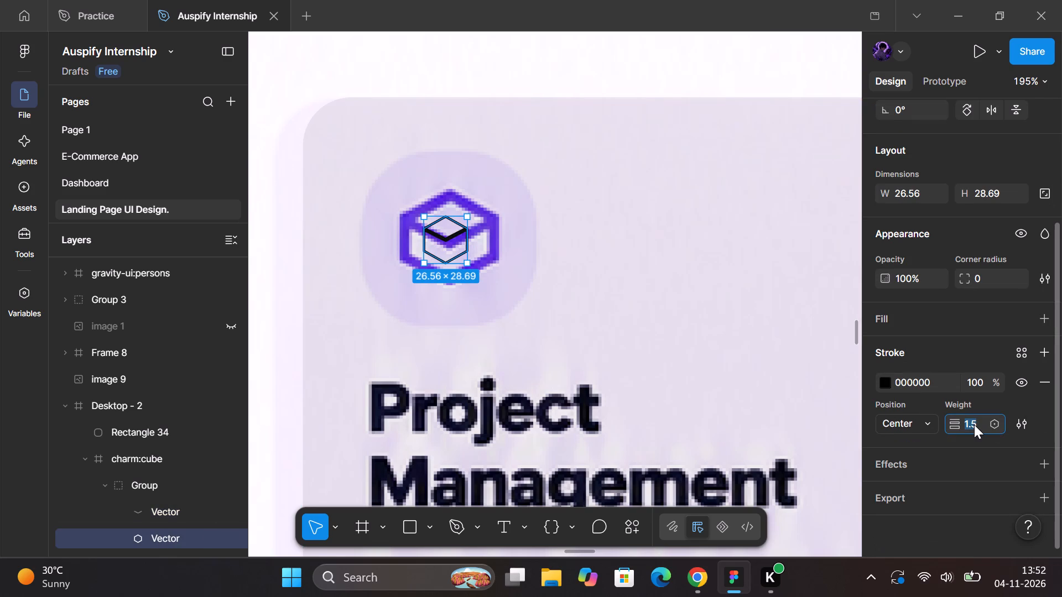
{"action": "key", "text": "Up"}
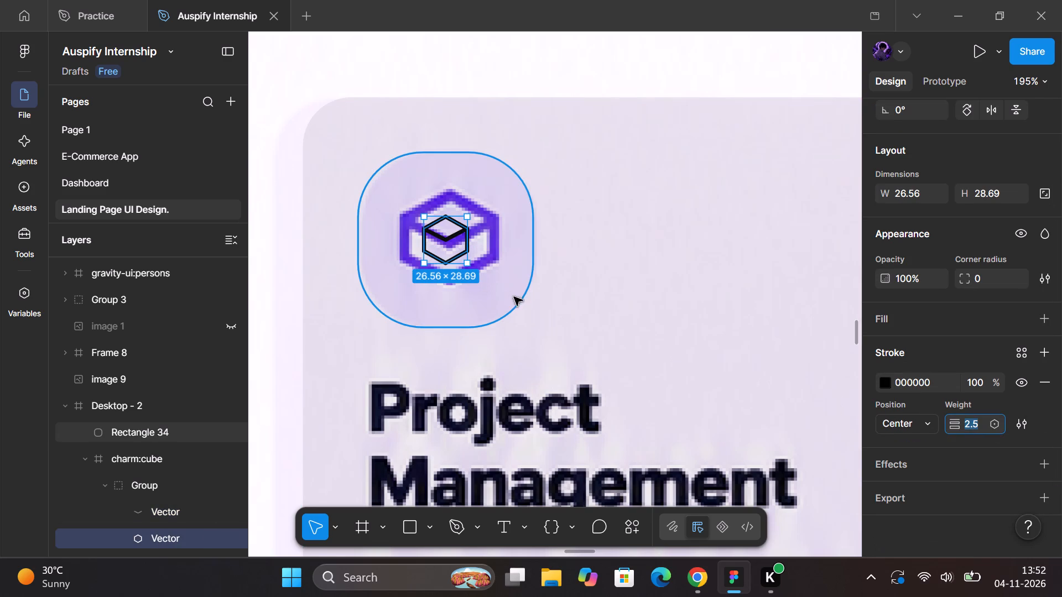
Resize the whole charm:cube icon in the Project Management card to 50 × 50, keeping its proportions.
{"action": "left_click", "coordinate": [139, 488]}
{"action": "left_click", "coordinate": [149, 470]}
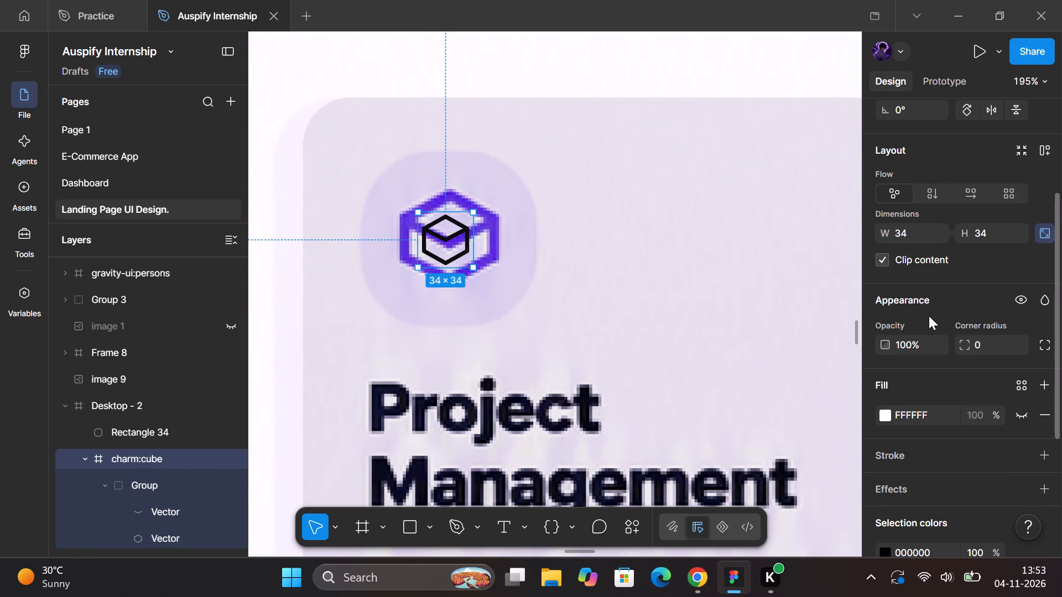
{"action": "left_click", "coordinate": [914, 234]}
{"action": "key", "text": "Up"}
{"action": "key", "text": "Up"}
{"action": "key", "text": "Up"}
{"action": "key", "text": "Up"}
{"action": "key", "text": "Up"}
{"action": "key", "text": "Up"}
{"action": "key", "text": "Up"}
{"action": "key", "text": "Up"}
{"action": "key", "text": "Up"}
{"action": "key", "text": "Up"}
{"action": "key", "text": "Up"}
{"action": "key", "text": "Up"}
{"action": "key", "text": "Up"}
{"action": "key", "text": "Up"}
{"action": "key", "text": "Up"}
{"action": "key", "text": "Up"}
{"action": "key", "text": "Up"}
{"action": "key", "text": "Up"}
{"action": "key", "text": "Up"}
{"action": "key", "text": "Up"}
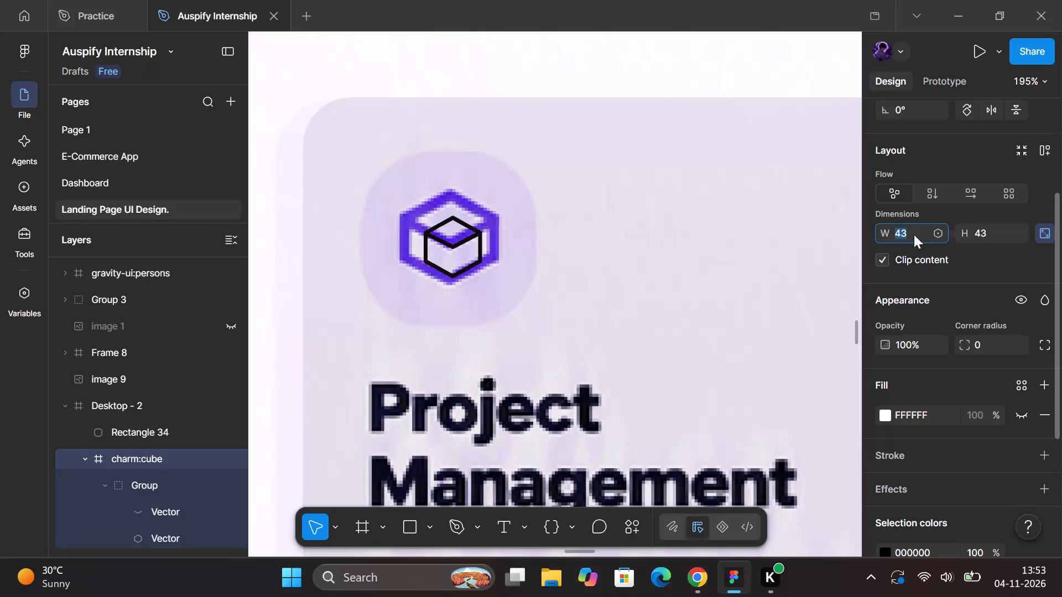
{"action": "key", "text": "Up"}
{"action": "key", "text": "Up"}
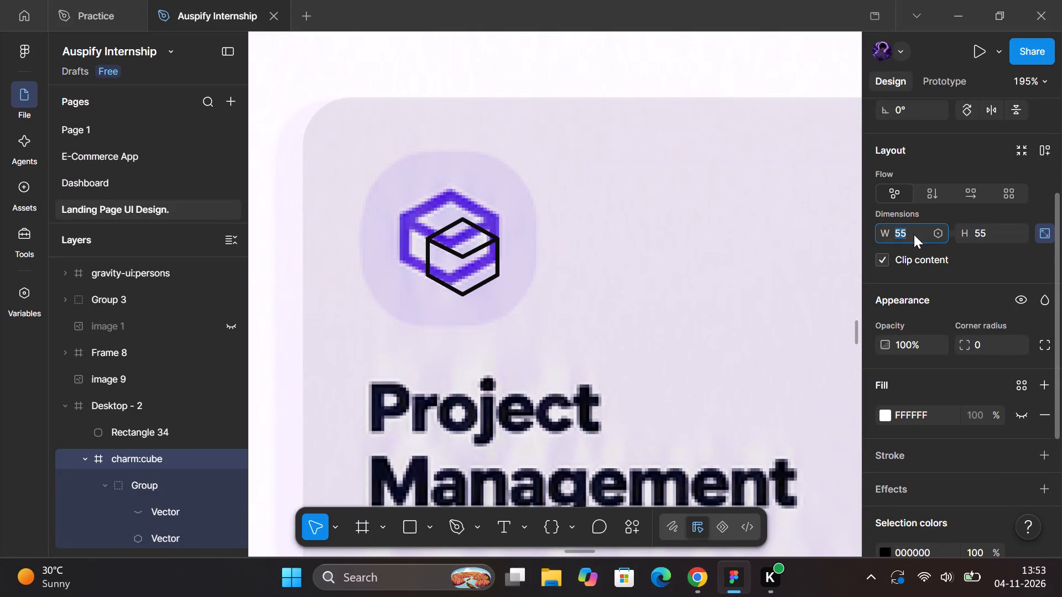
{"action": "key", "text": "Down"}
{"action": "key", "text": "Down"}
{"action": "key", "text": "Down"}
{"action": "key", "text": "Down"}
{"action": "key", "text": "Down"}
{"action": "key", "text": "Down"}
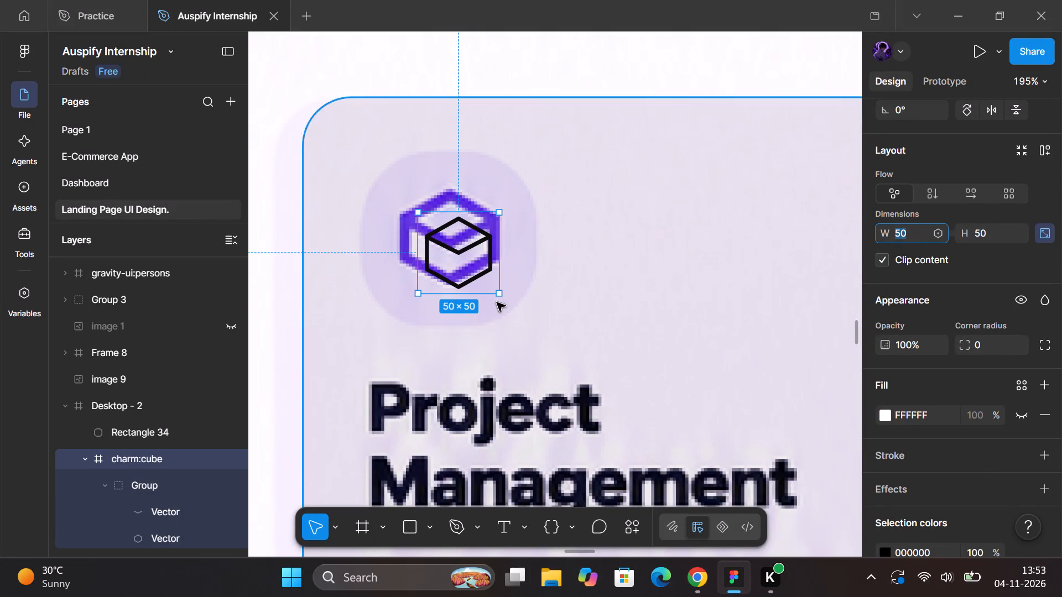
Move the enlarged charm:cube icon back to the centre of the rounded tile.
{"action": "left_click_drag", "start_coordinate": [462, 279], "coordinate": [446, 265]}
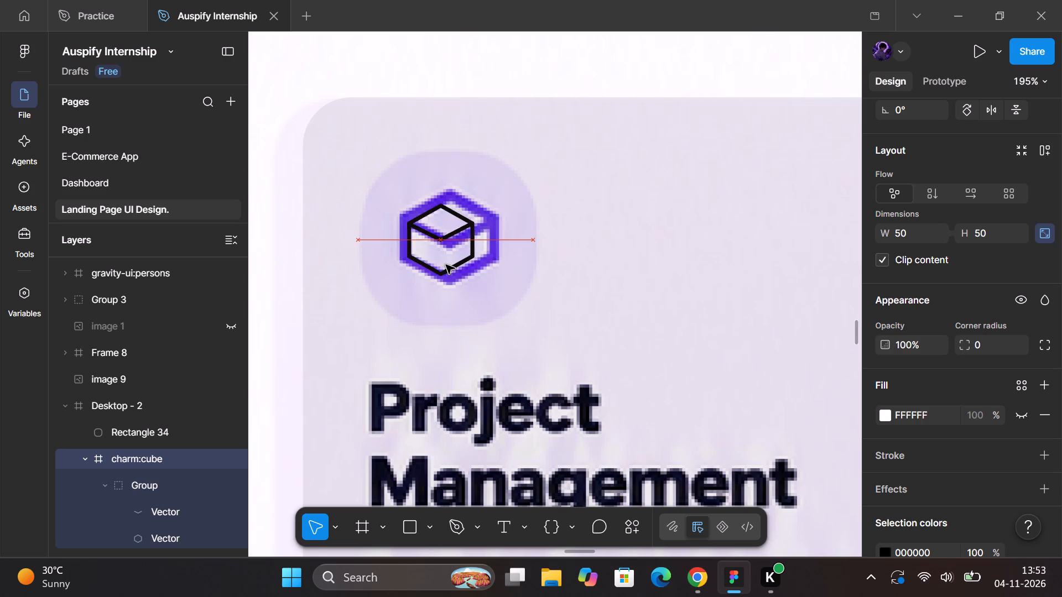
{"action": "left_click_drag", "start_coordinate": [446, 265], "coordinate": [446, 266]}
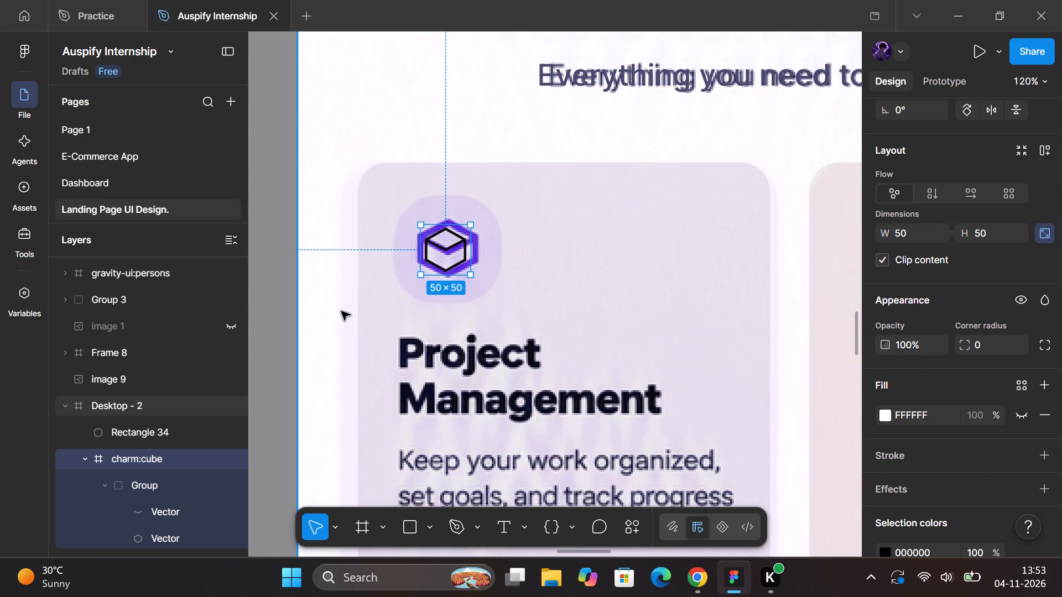
Set the stroke weight of both vectors inside the charm:cube icon to 4.
{"action": "left_click", "coordinate": [143, 514]}
{"action": "left_click", "coordinate": [144, 532], "text": "shift"}
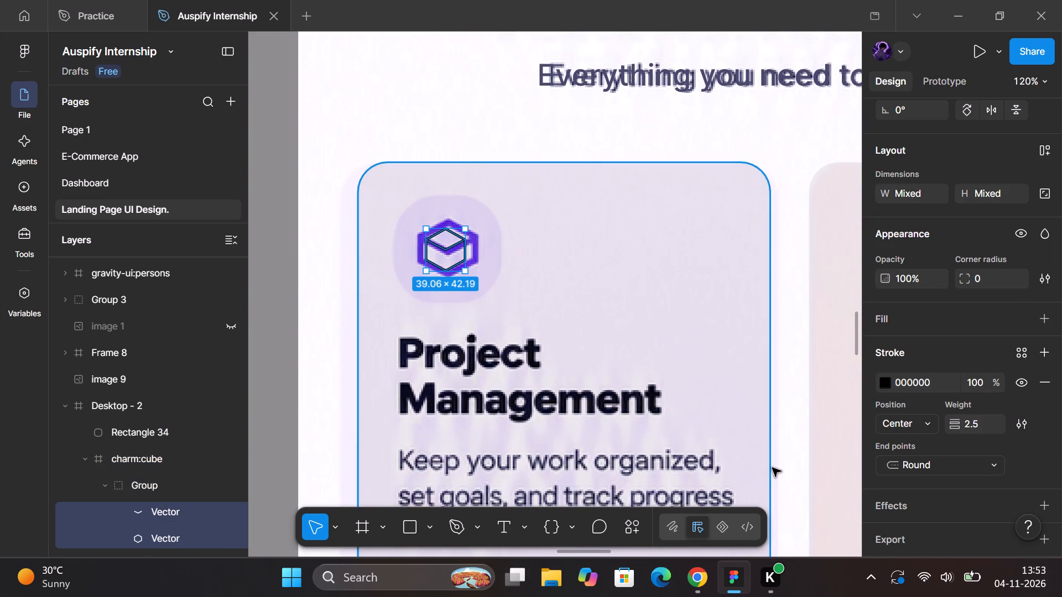
{"action": "left_click", "coordinate": [977, 425]}
{"action": "key", "text": "Up"}
{"action": "key", "text": "Up"}
{"action": "key", "text": "Up"}
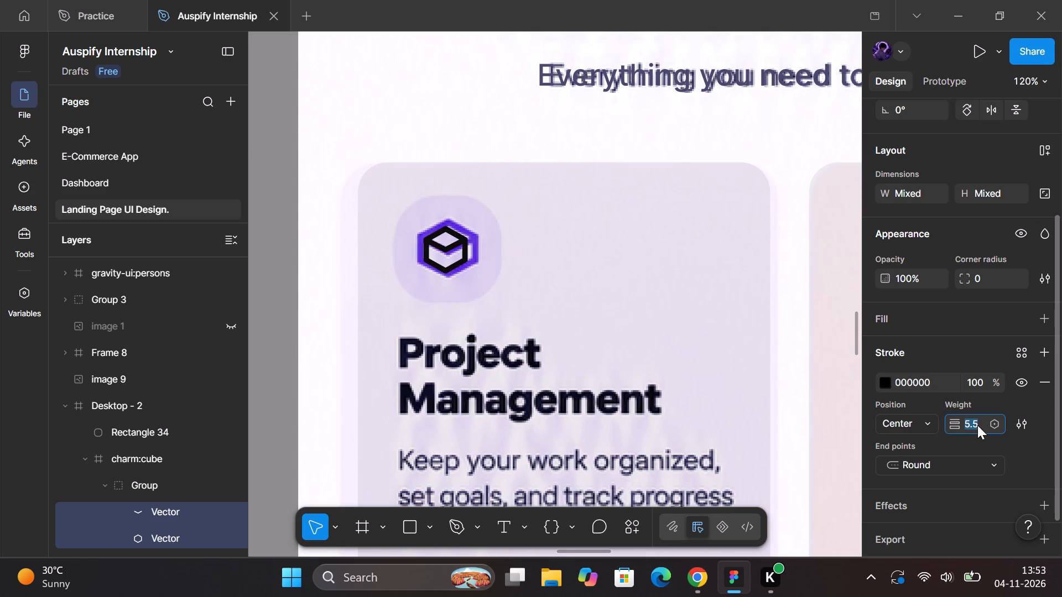
{"action": "key", "text": "Down"}
{"action": "key", "text": "Down"}
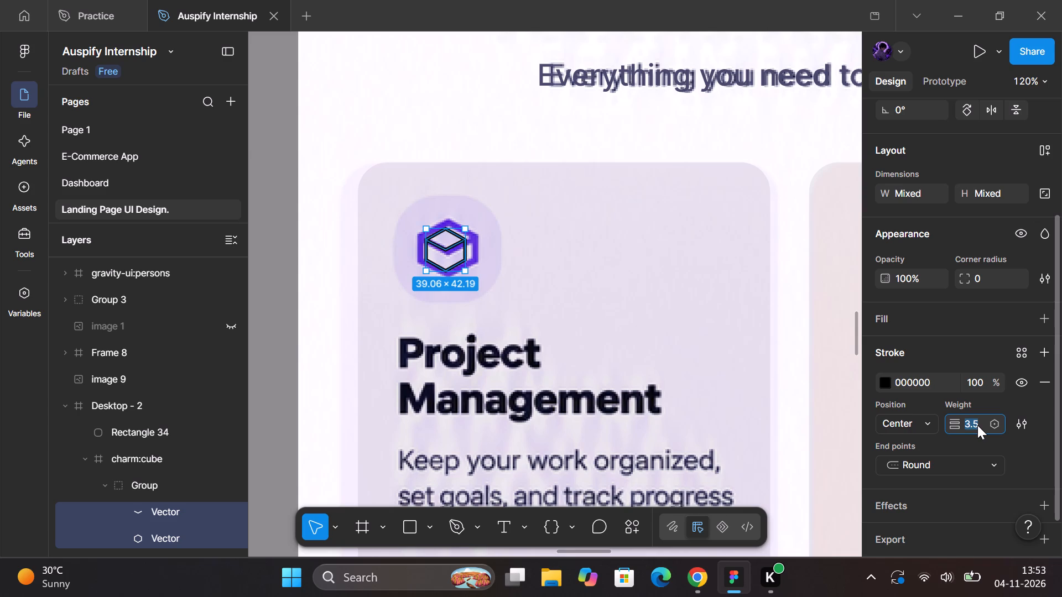
{"action": "key", "text": "4"}
{"action": "key", "text": "Return"}
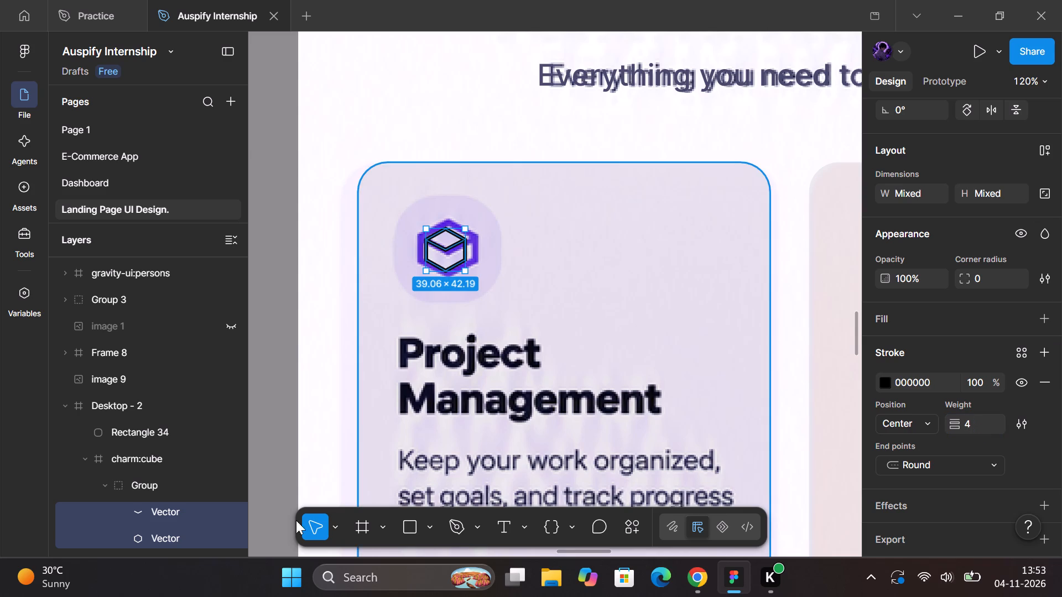
Resize the whole charm:cube icon to 64 × 64 to match the cube in the reference image.
{"action": "left_click", "coordinate": [157, 455]}
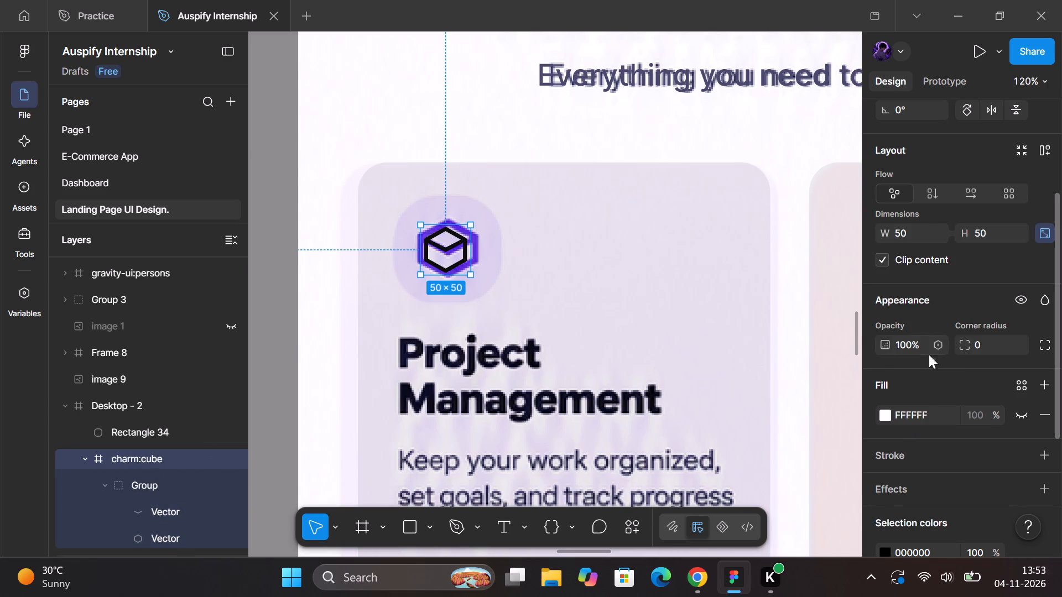
{"action": "left_click", "coordinate": [905, 233]}
{"action": "key", "text": "Up"}
{"action": "key", "text": "Up"}
{"action": "key", "text": "Up"}
{"action": "key", "text": "Up"}
{"action": "key", "text": "Up"}
{"action": "key", "text": "Up"}
{"action": "key", "text": "Up"}
{"action": "key", "text": "Up"}
{"action": "key", "text": "Up"}
{"action": "key", "text": "Up"}
{"action": "key", "text": "Up"}
{"action": "key", "text": "Up"}
{"action": "key", "text": "Up"}
{"action": "key", "text": "Up"}
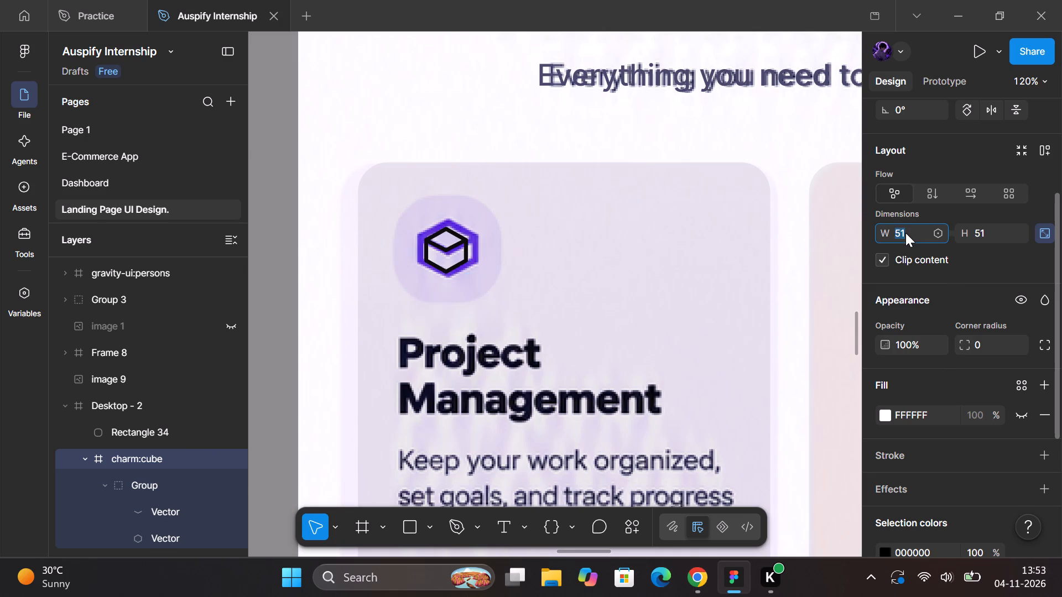
{"action": "key", "text": "Up"}
{"action": "key", "text": "Up"}
{"action": "key", "text": "Up"}
{"action": "key", "text": "Up"}
{"action": "key", "text": "Up"}
{"action": "key", "text": "Up"}
{"action": "key", "text": "Up"}
{"action": "key", "text": "Up"}
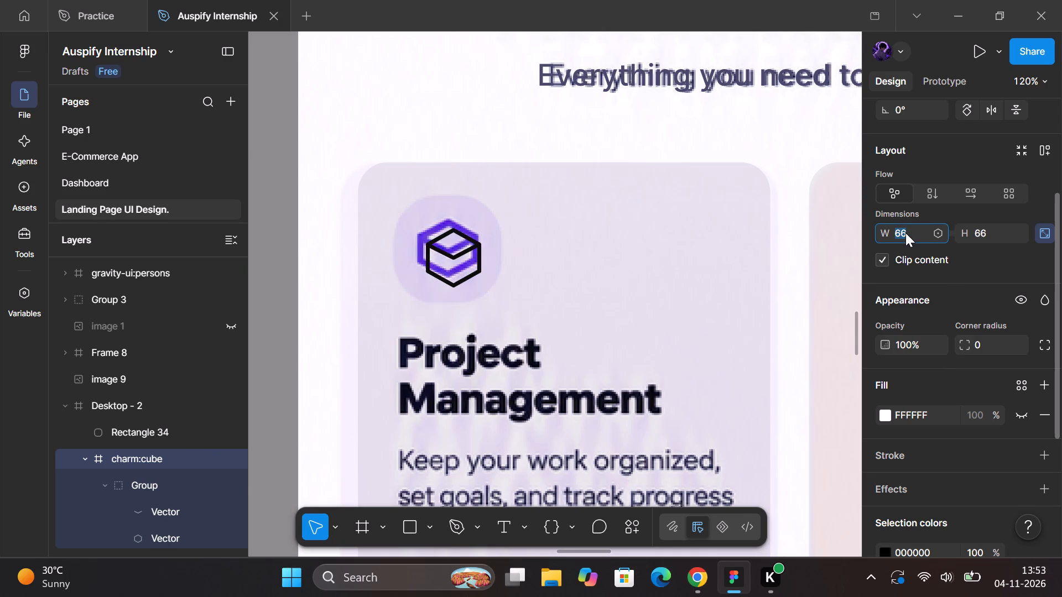
{"action": "key", "text": "Down"}
{"action": "key", "text": "Down"}
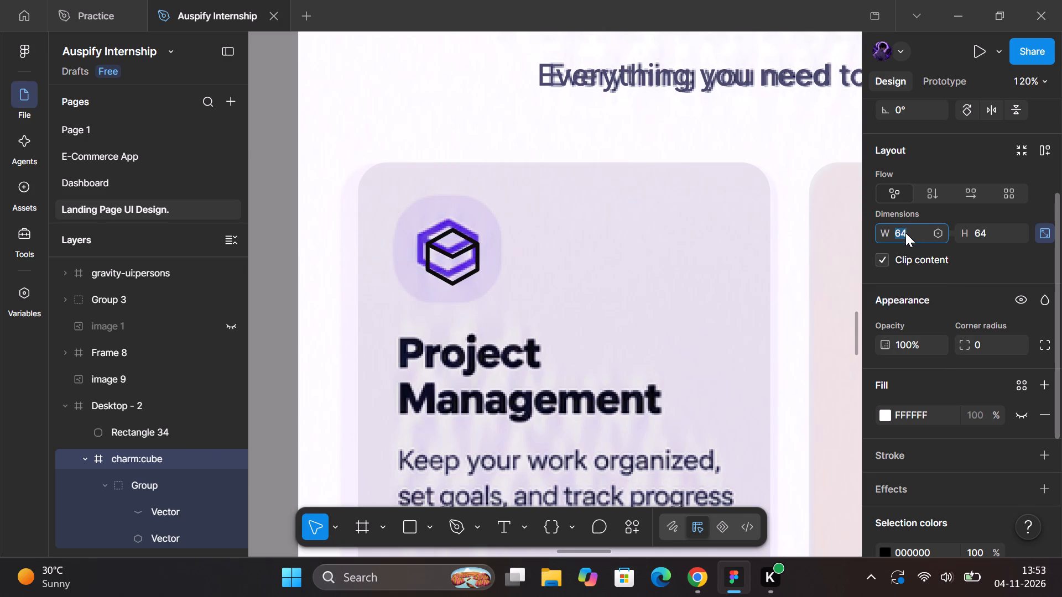
Move the charm:cube icon onto the centre of the rounded tile in the Project Management card.
{"action": "left_click_drag", "start_coordinate": [461, 265], "coordinate": [450, 257]}
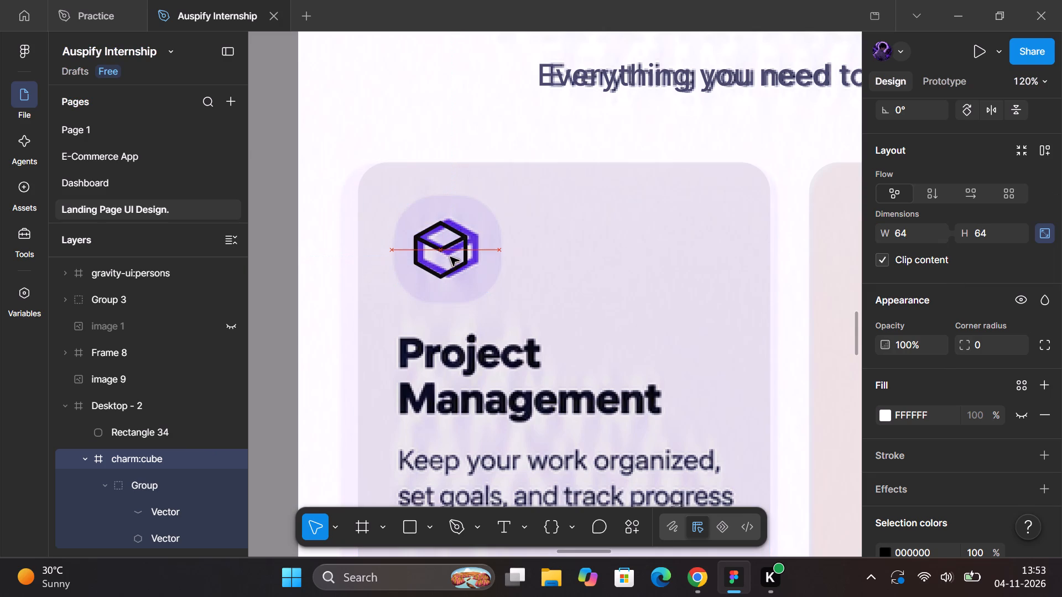
{"action": "left_click_drag", "start_coordinate": [450, 257], "coordinate": [454, 258]}
Open the opacity of the rounded icon tile behind the cube for editing.
{"action": "left_click", "coordinate": [492, 277]}
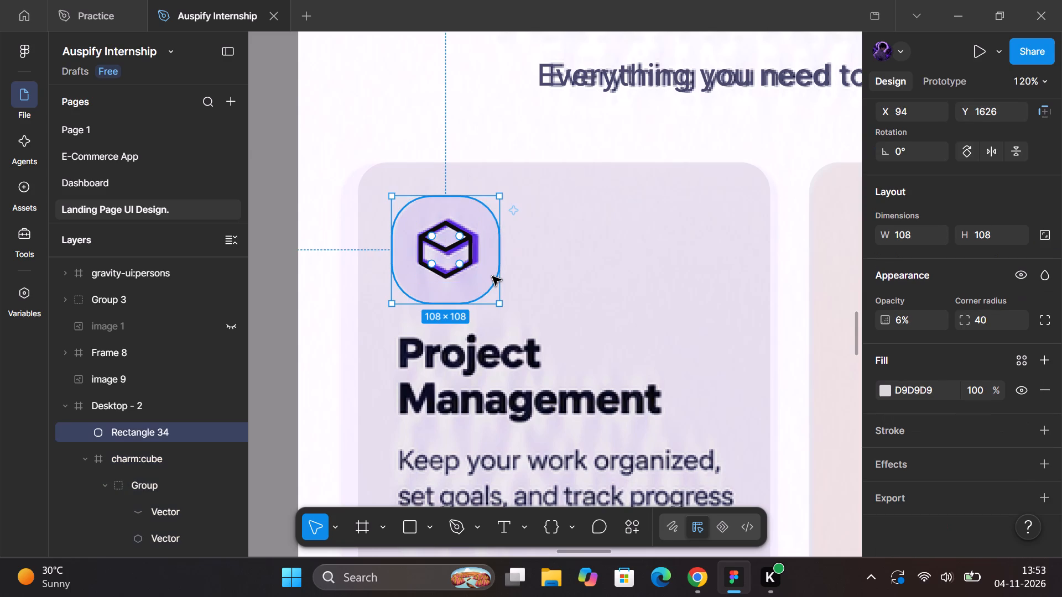
{"action": "scroll", "coordinate": [492, 276], "scroll_direction": "left", "scroll_amount": 1}
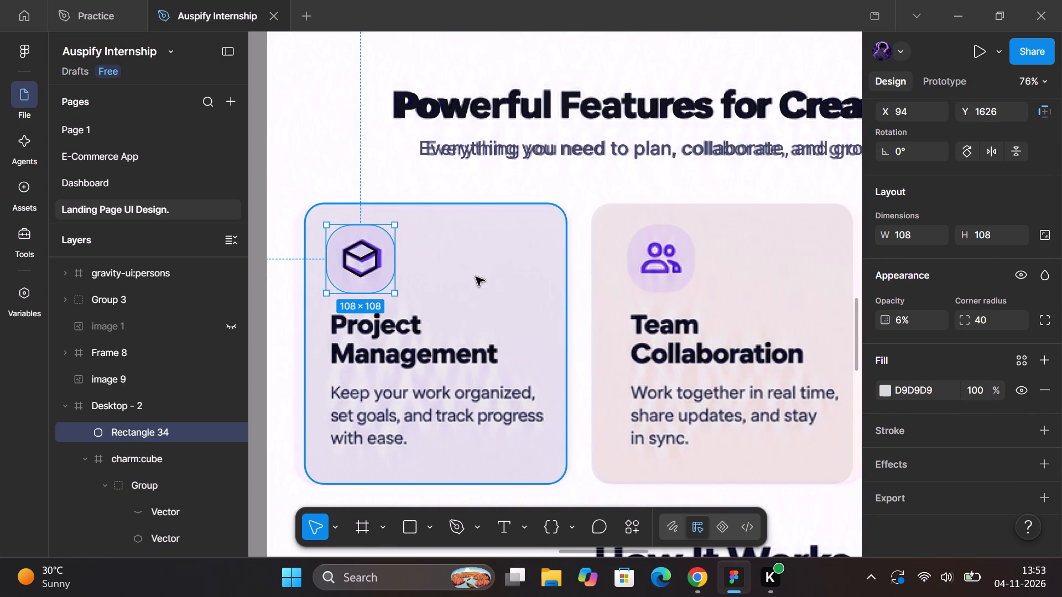
{"action": "left_click", "coordinate": [370, 268]}
{"action": "double_click", "coordinate": [370, 268]}
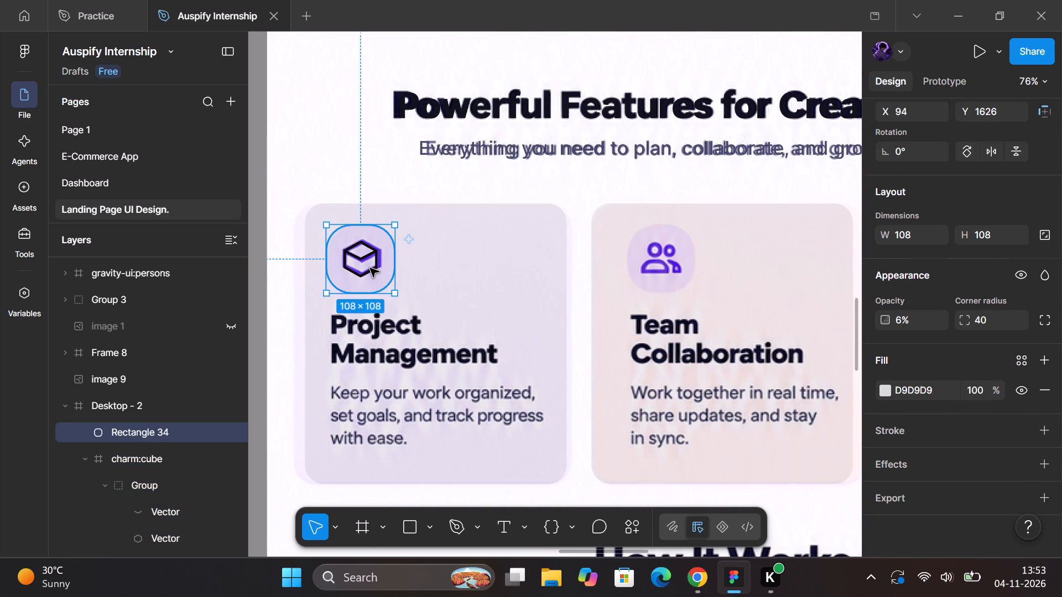
{"action": "key", "text": "ctrl+z"}
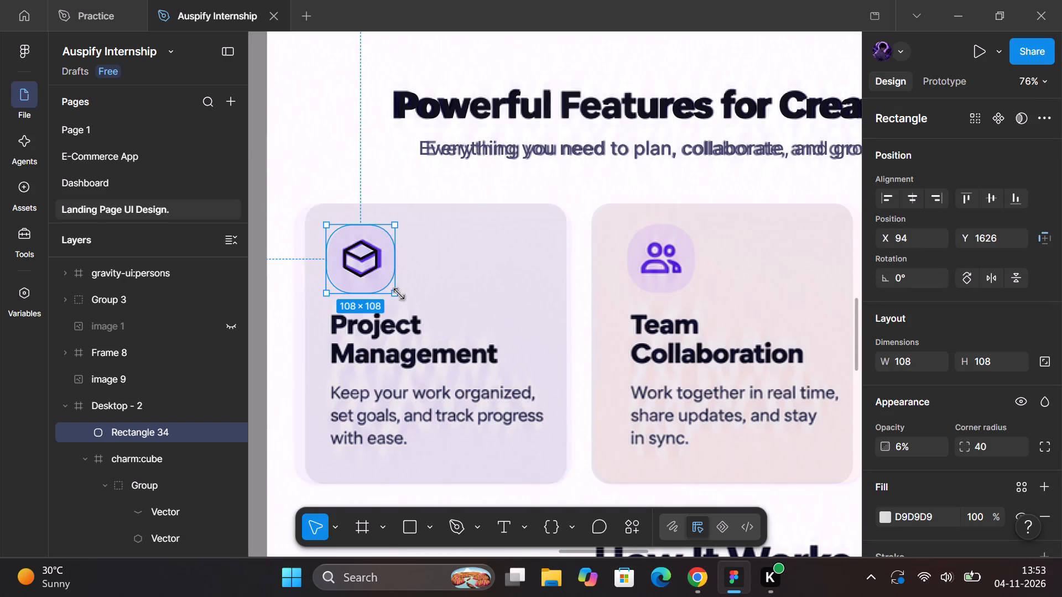
{"action": "left_click", "coordinate": [909, 455]}
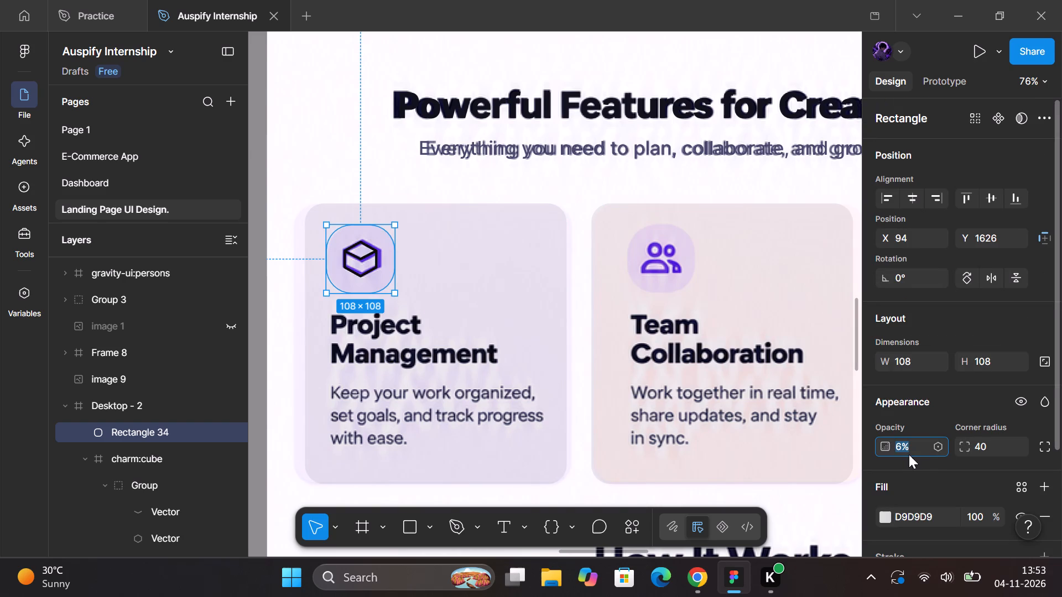